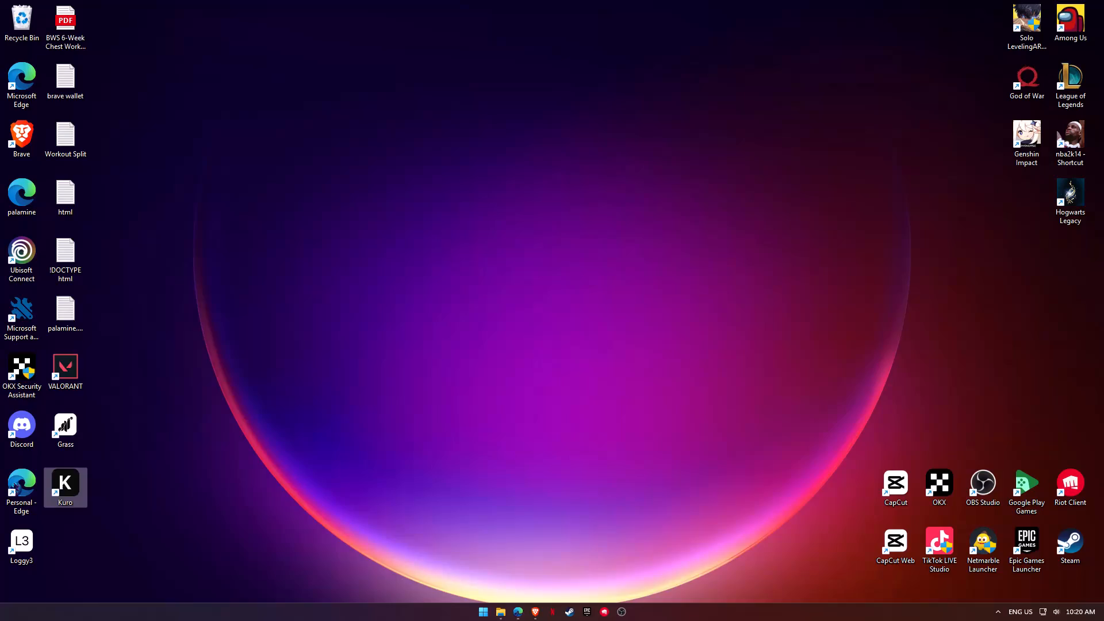
Launch Adobe Premiere Pro and create a new project named xay in the default location.
left_click(486, 616)
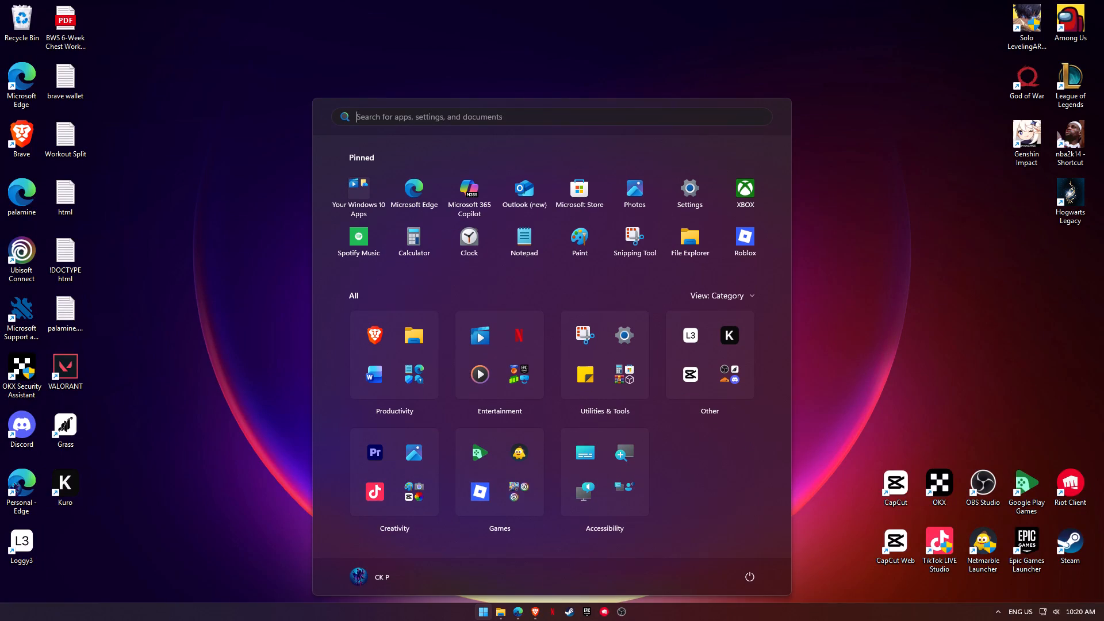
left_click(372, 447)
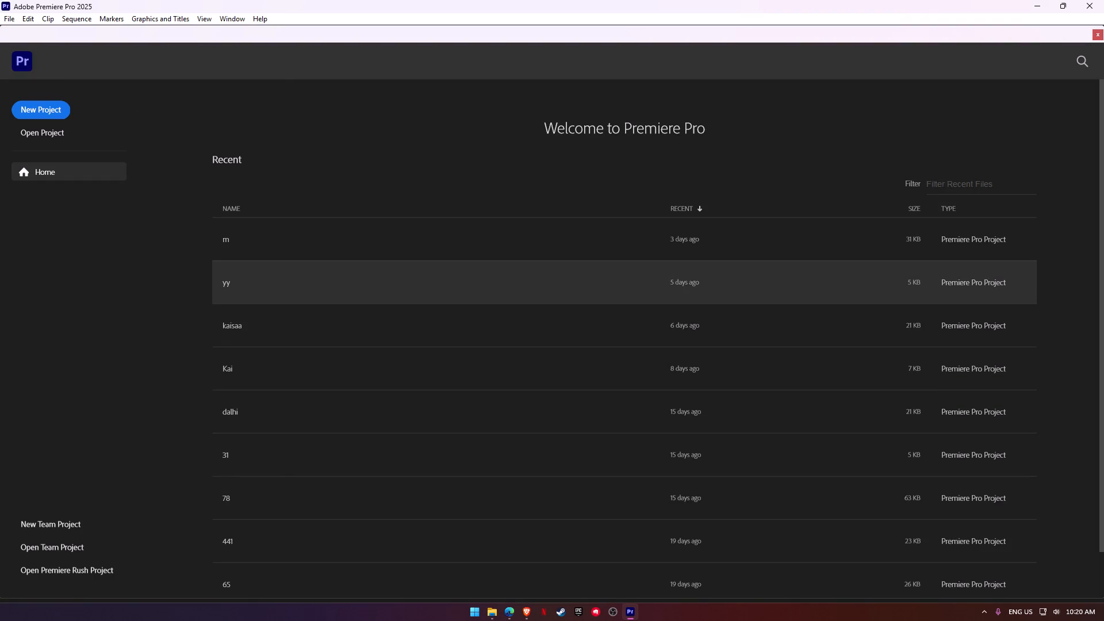
left_click(57, 116)
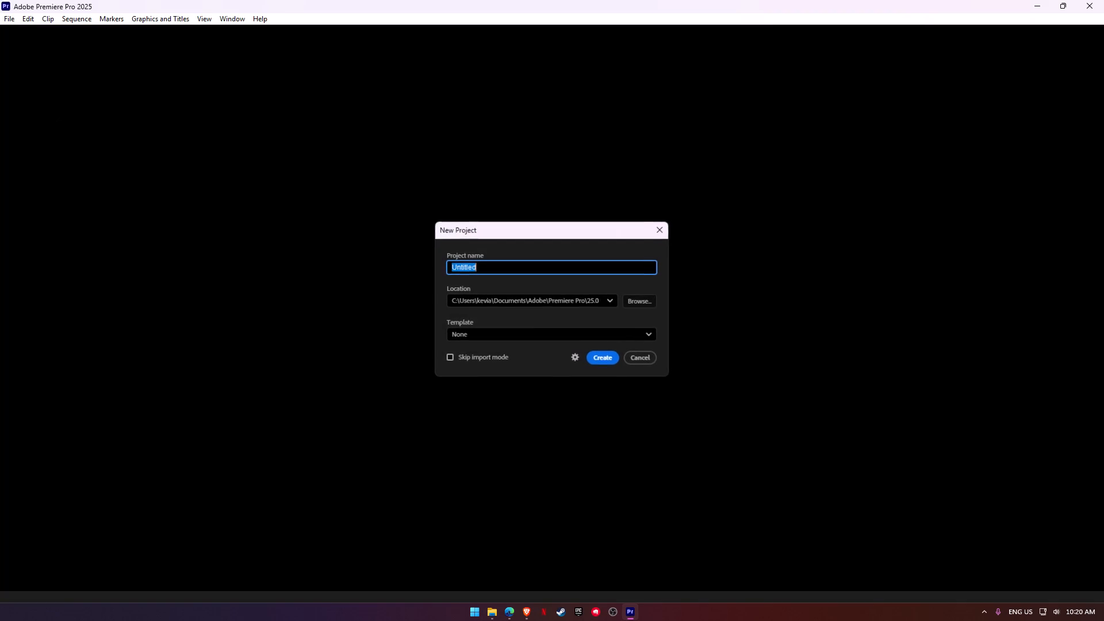
type("xay")
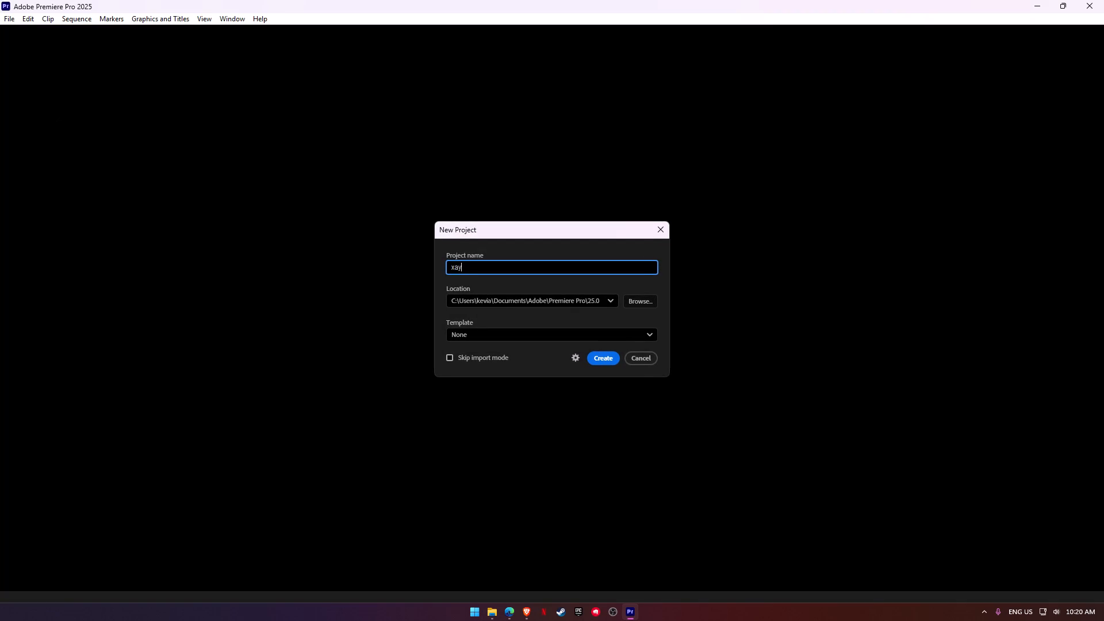
key("Return")
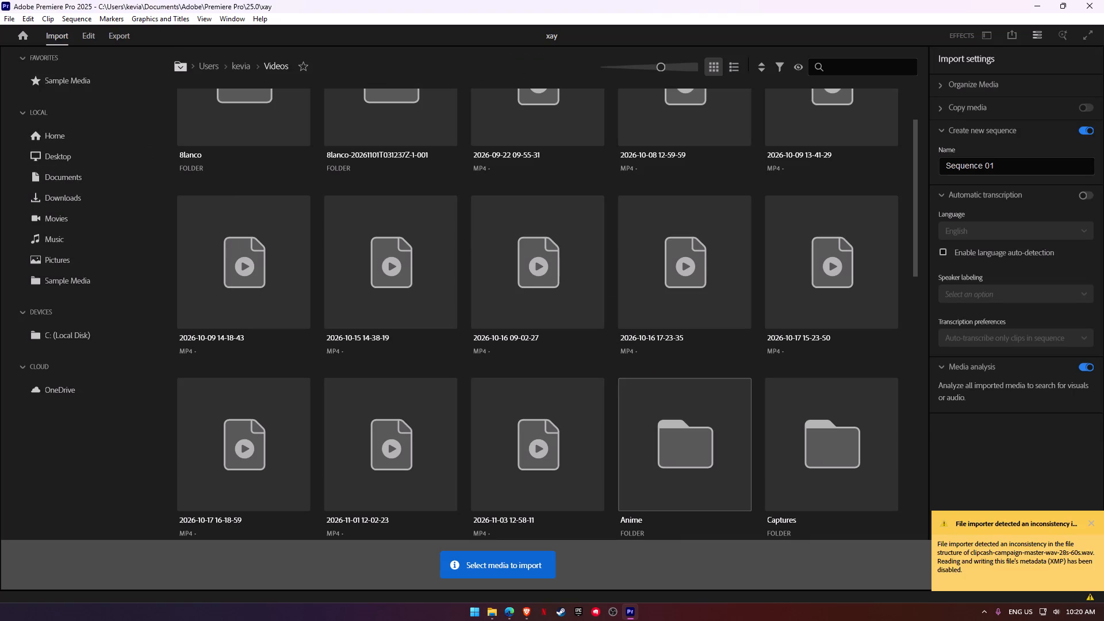
left_click(1095, 523)
scroll(459, 393, "up", 9)
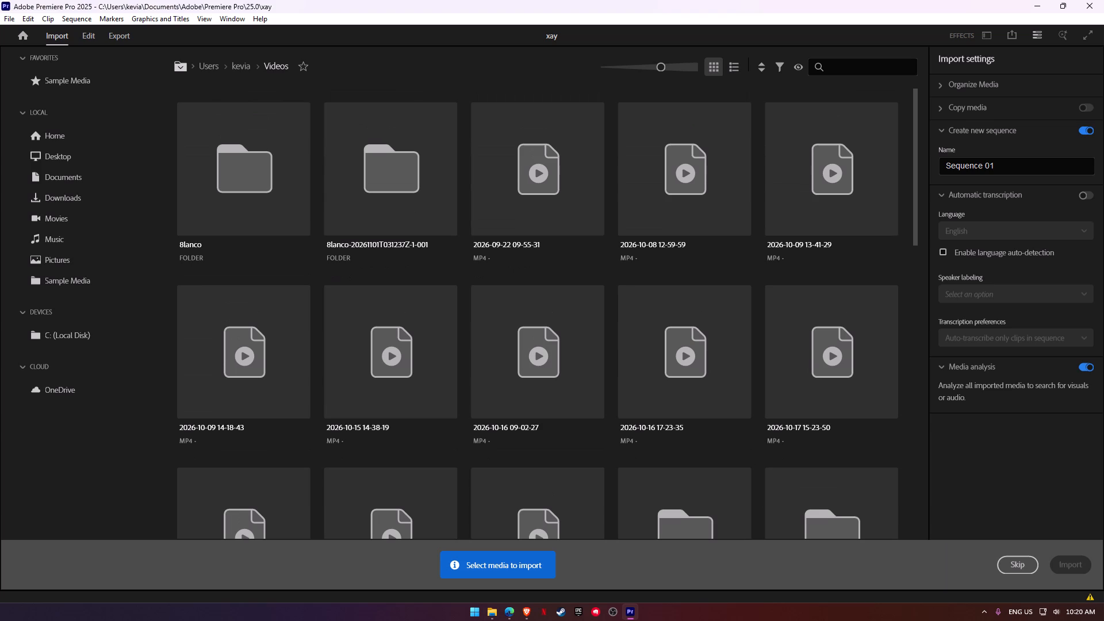
scroll(463, 374, "down", 15)
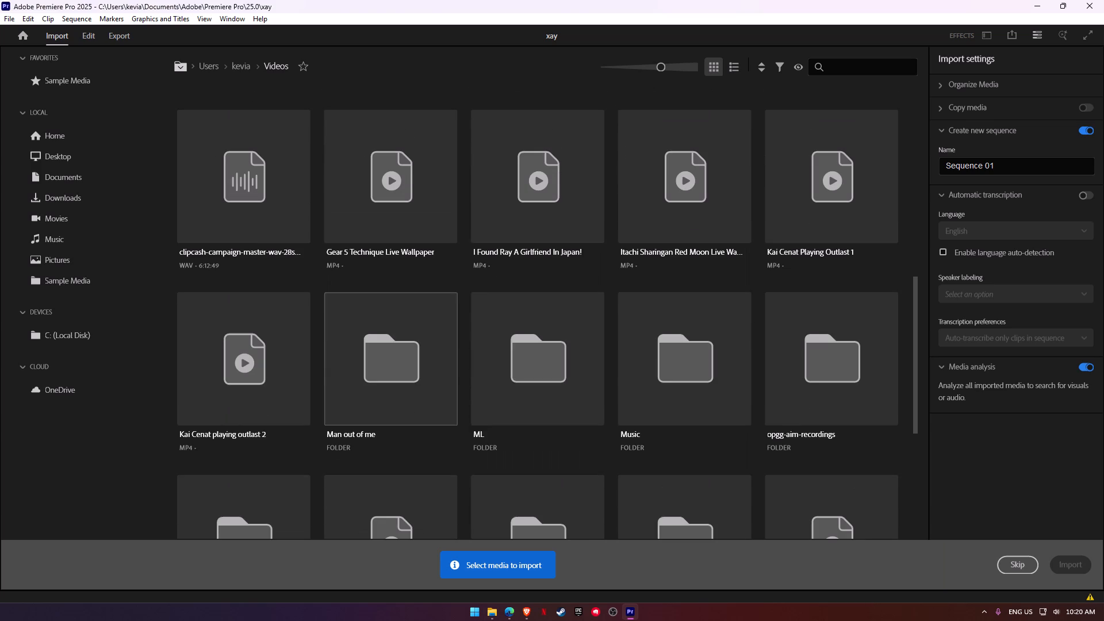
scroll(513, 367, "up", 5)
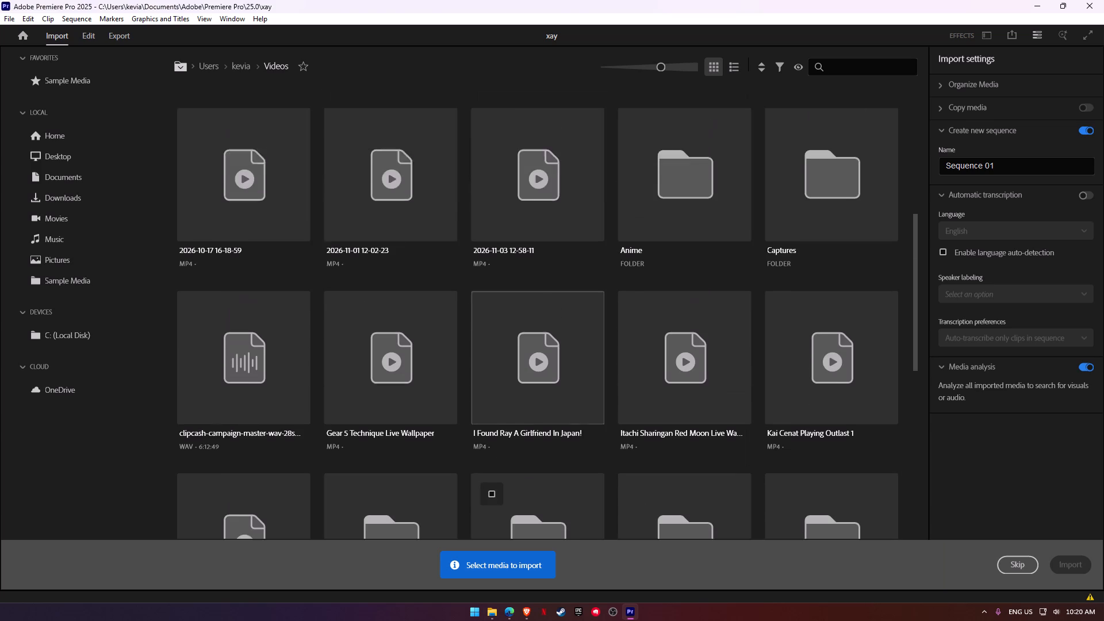
scroll(513, 367, "up", 3)
scroll(332, 380, "up", 3)
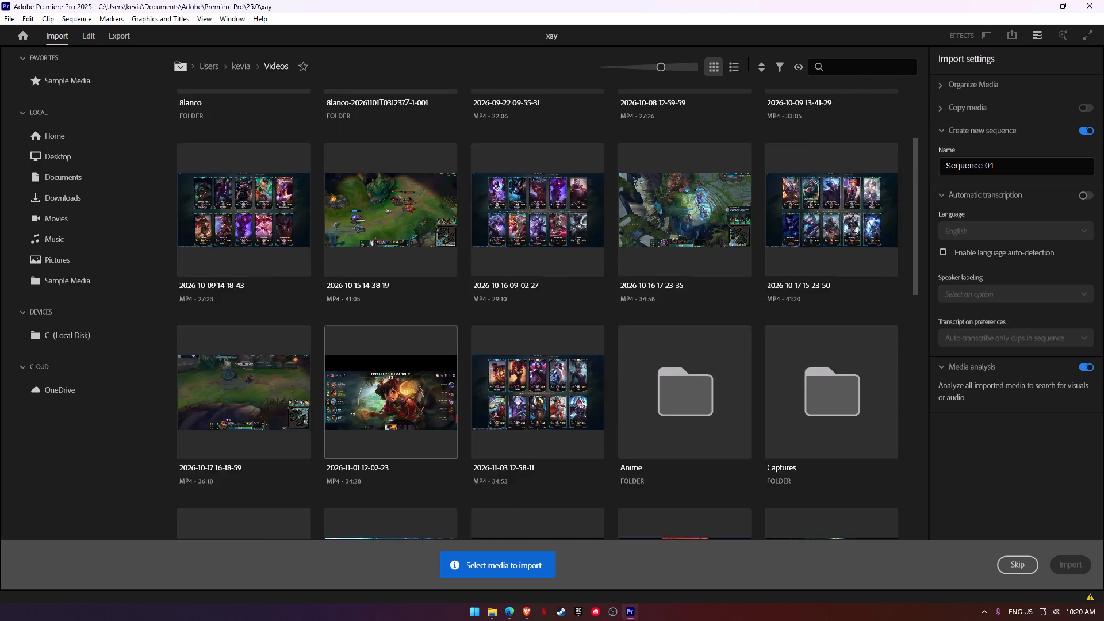
scroll(332, 380, "up", 1)
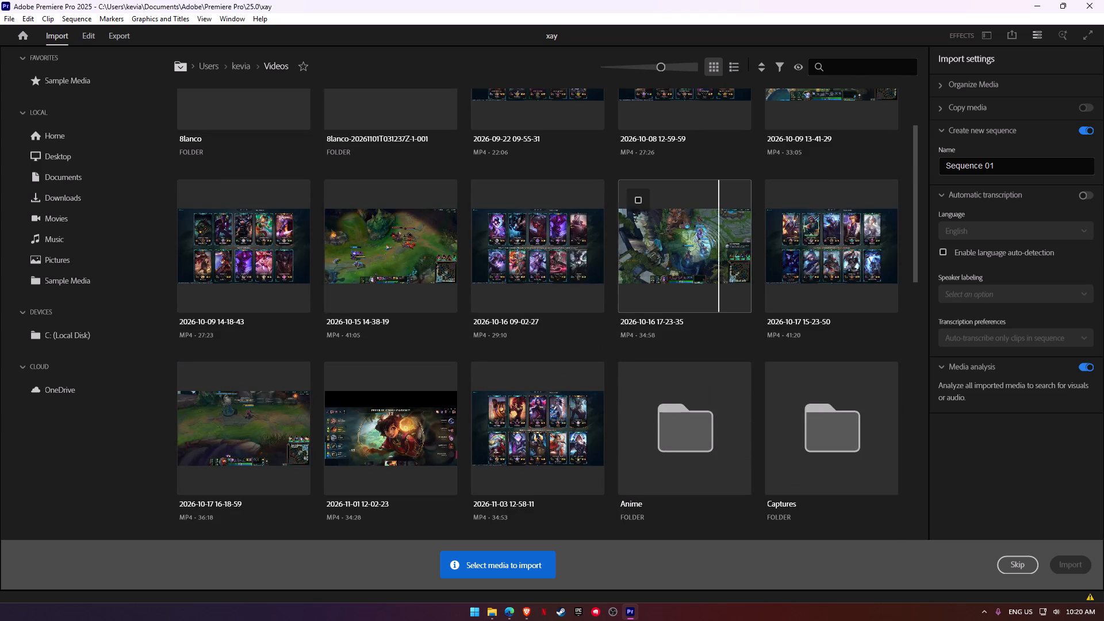
left_click(703, 243)
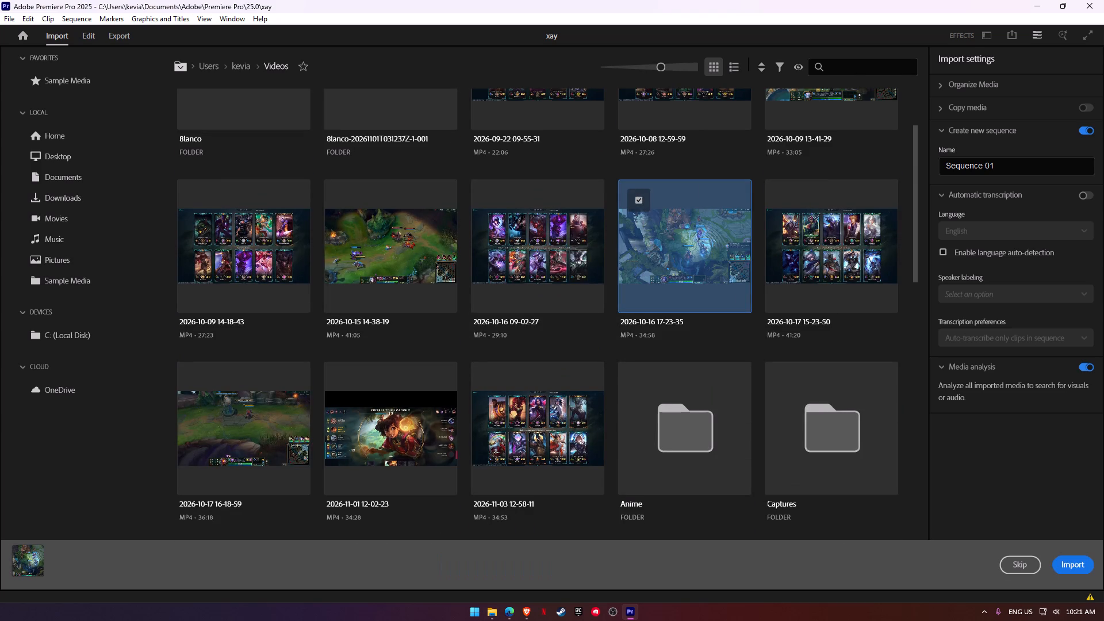
left_click(1063, 568)
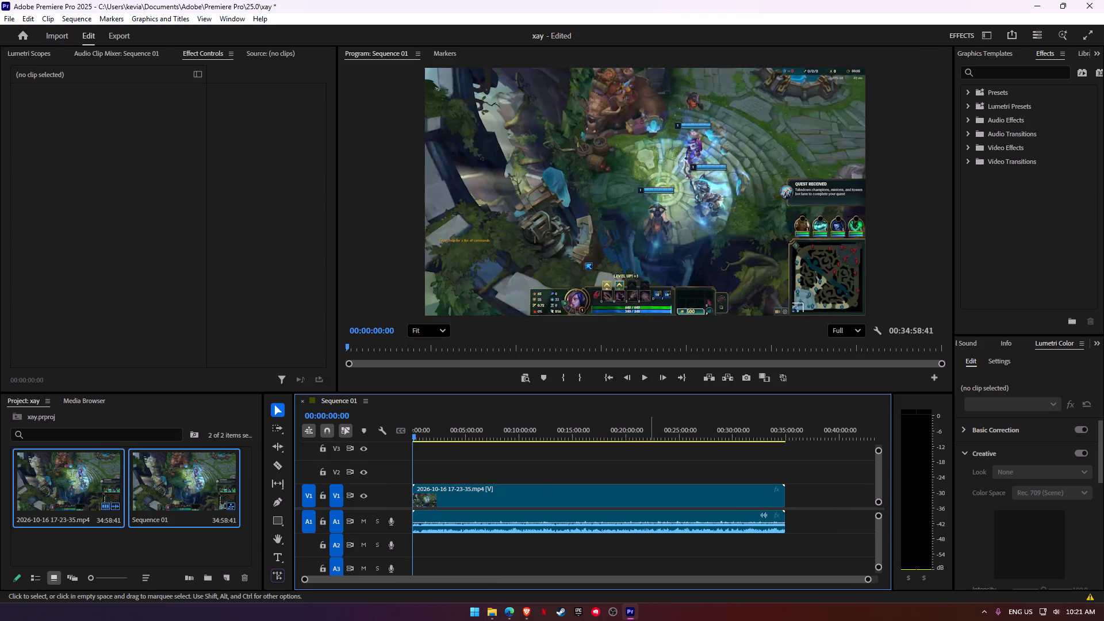
Skim and play the gameplay recording from about 00:03:39 to 00:09:23 to find a fight worth keeping.
left_click(453, 434)
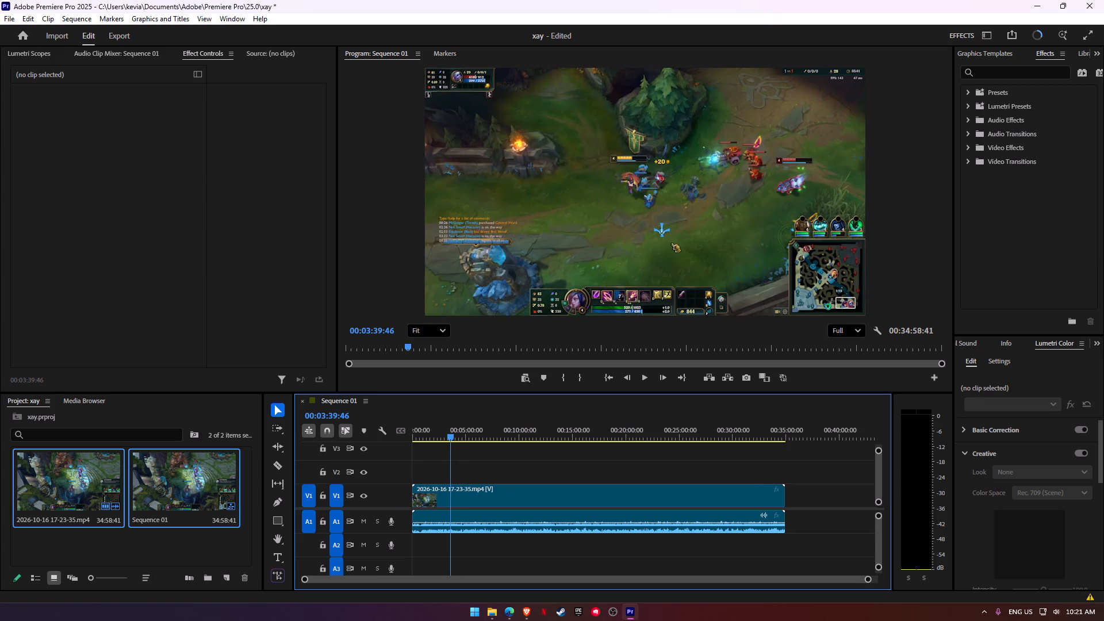
left_click(470, 434)
left_click(491, 434)
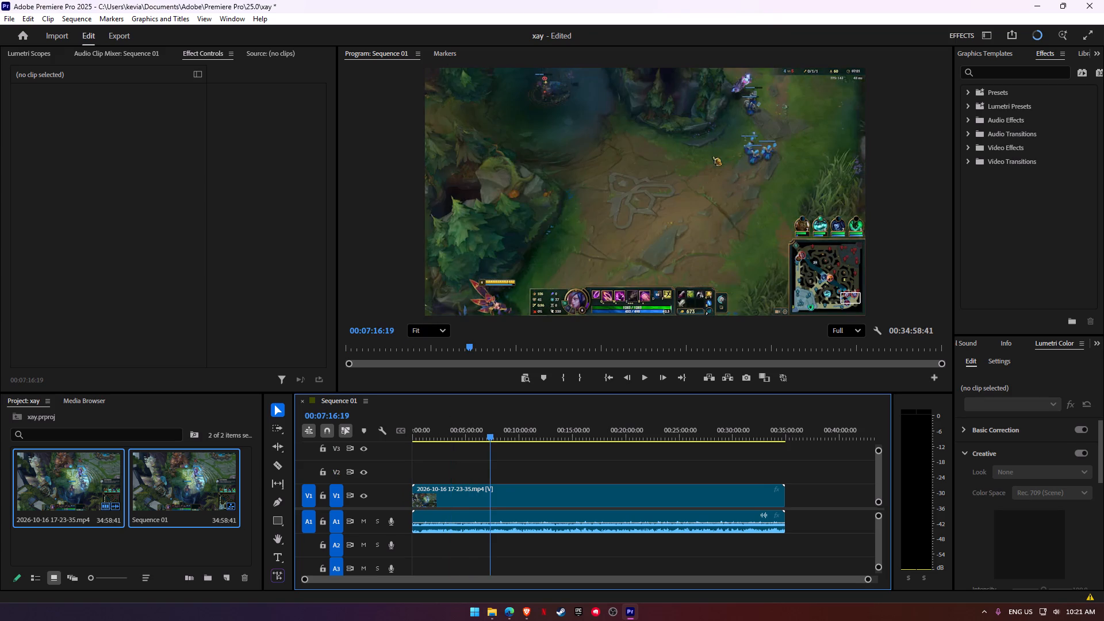
left_click(530, 434)
left_click(548, 434)
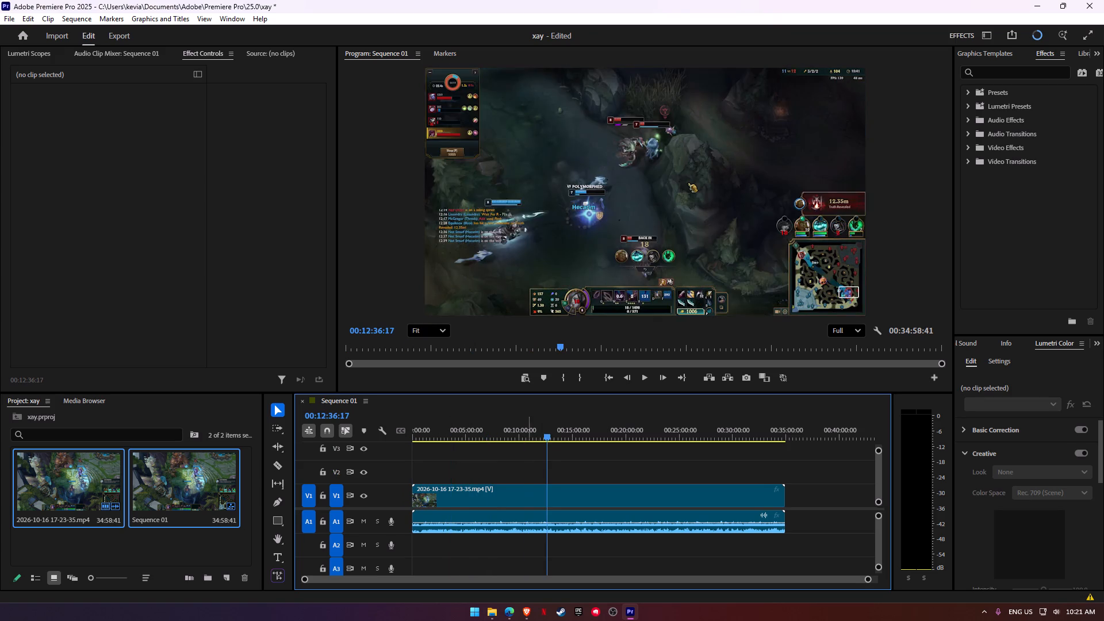
left_click(490, 434)
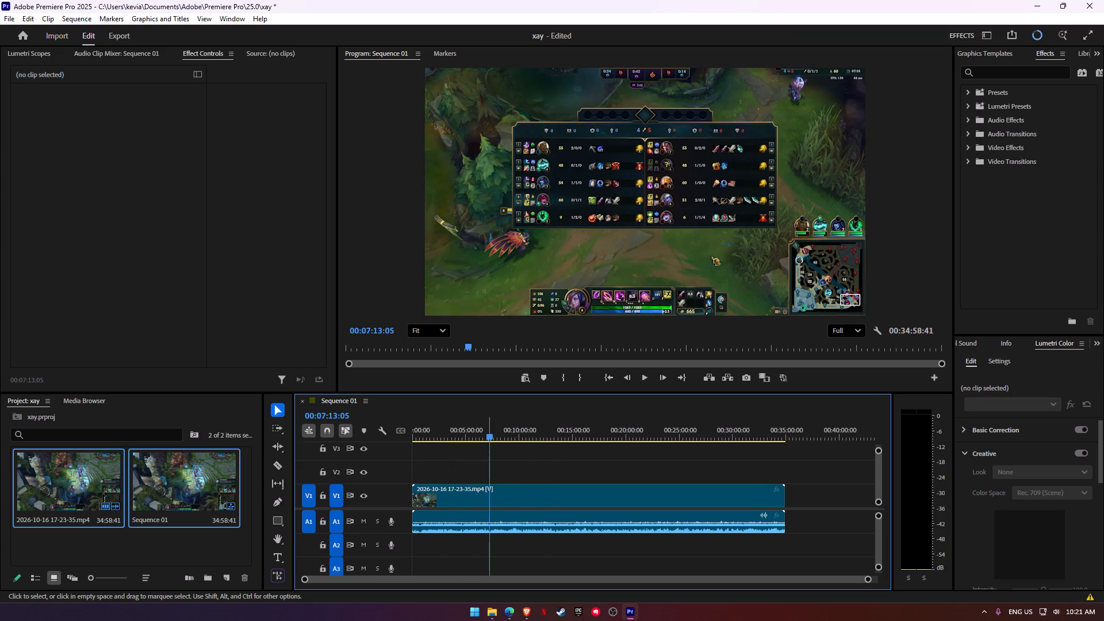
key("space")
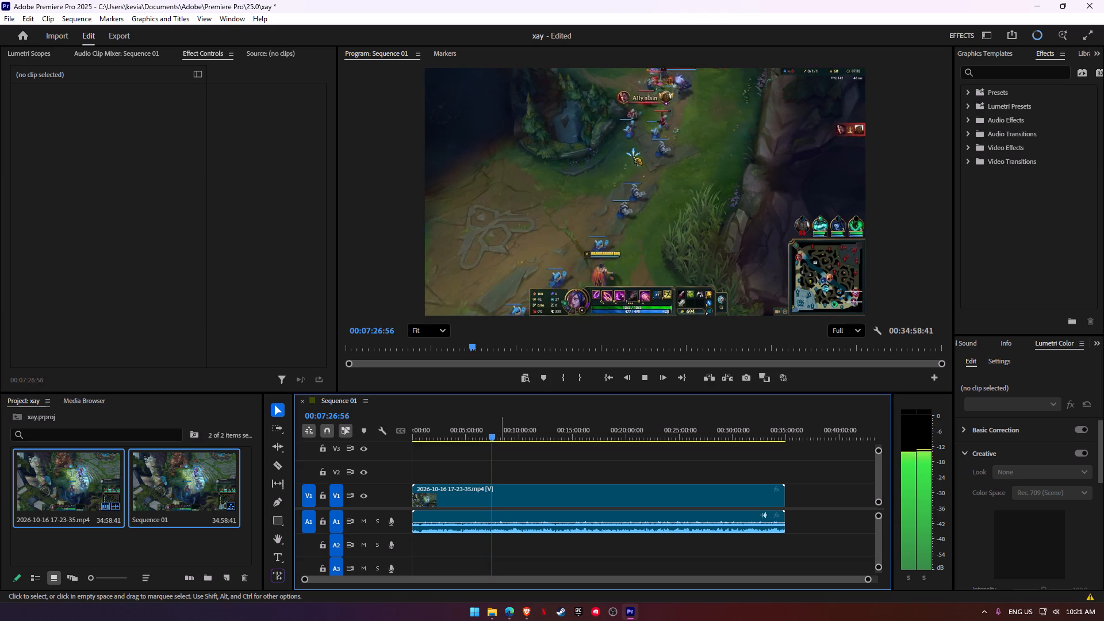
scroll(500, 483, "up", 9, "alt")
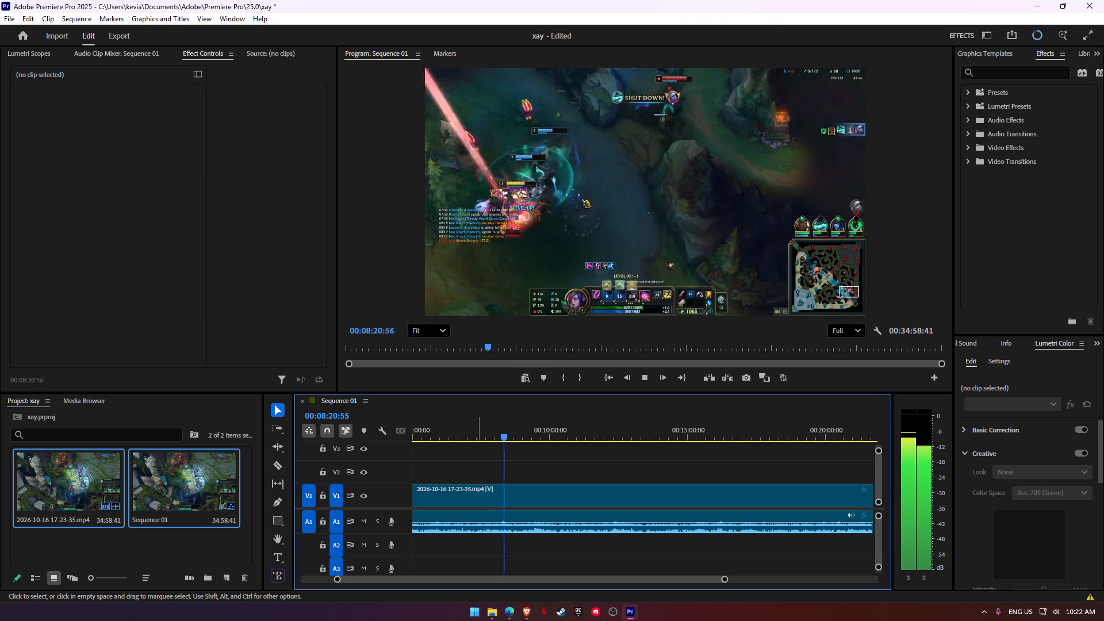
left_click(512, 436)
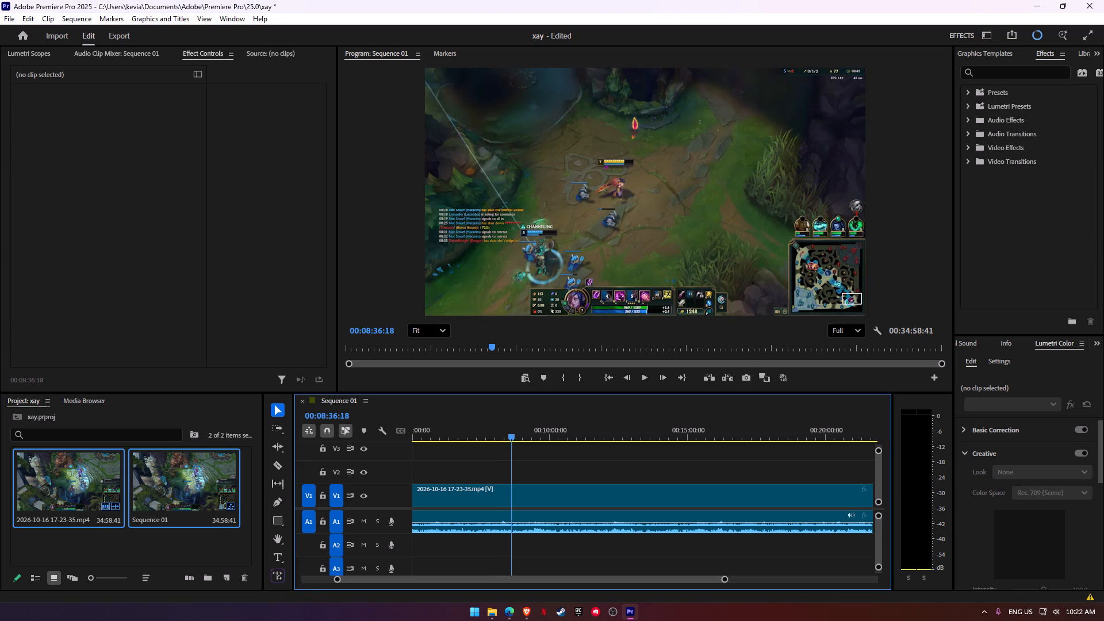
key("space")
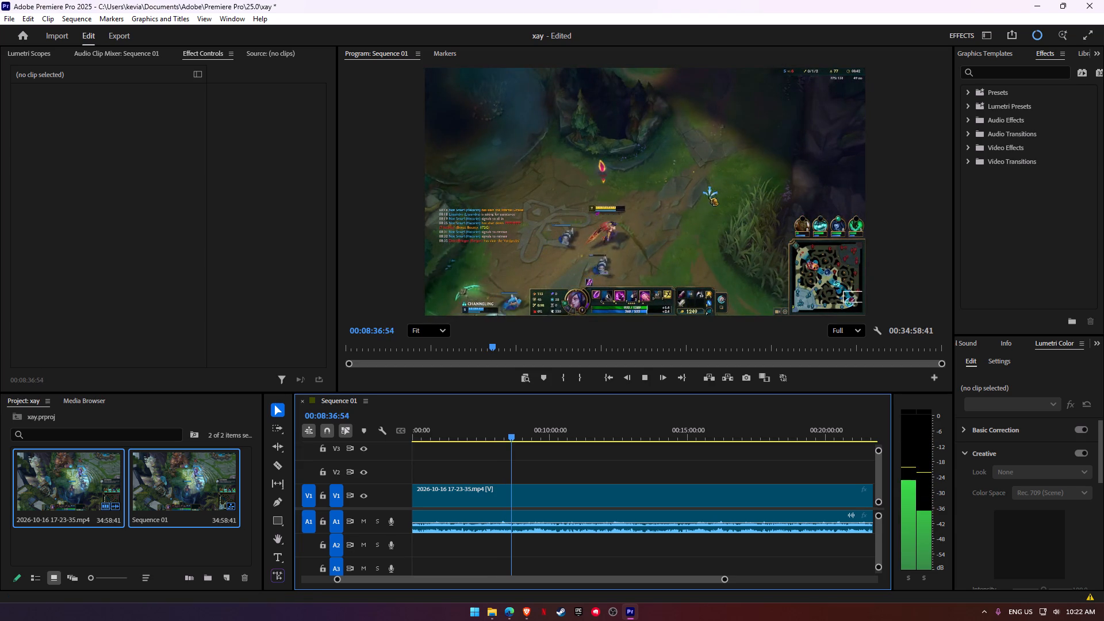
left_click(520, 435)
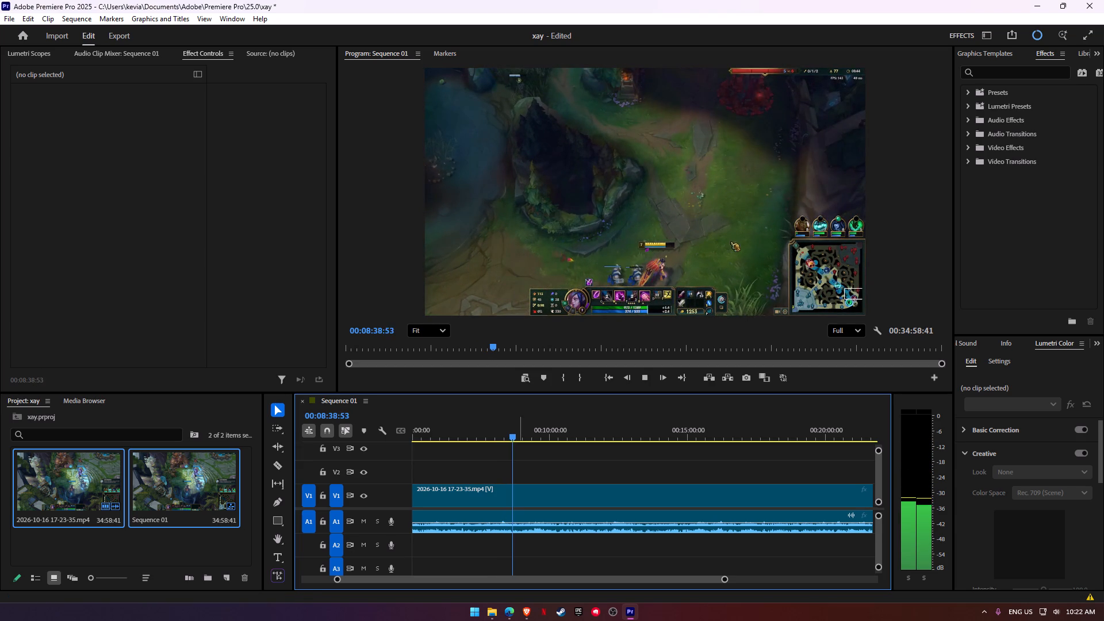
key("space")
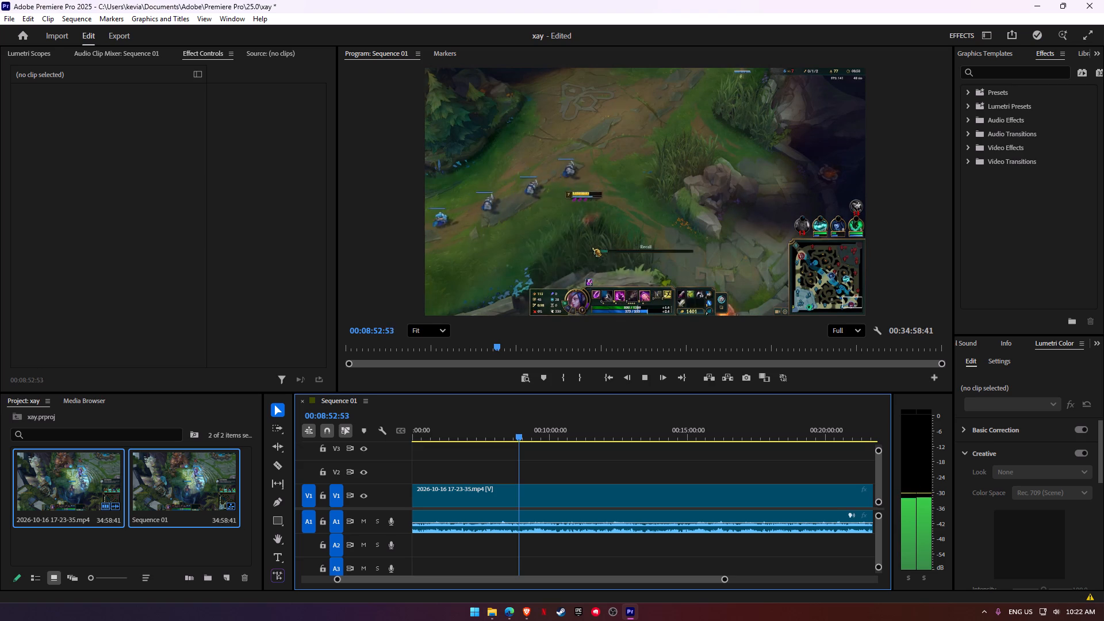
left_click(525, 434)
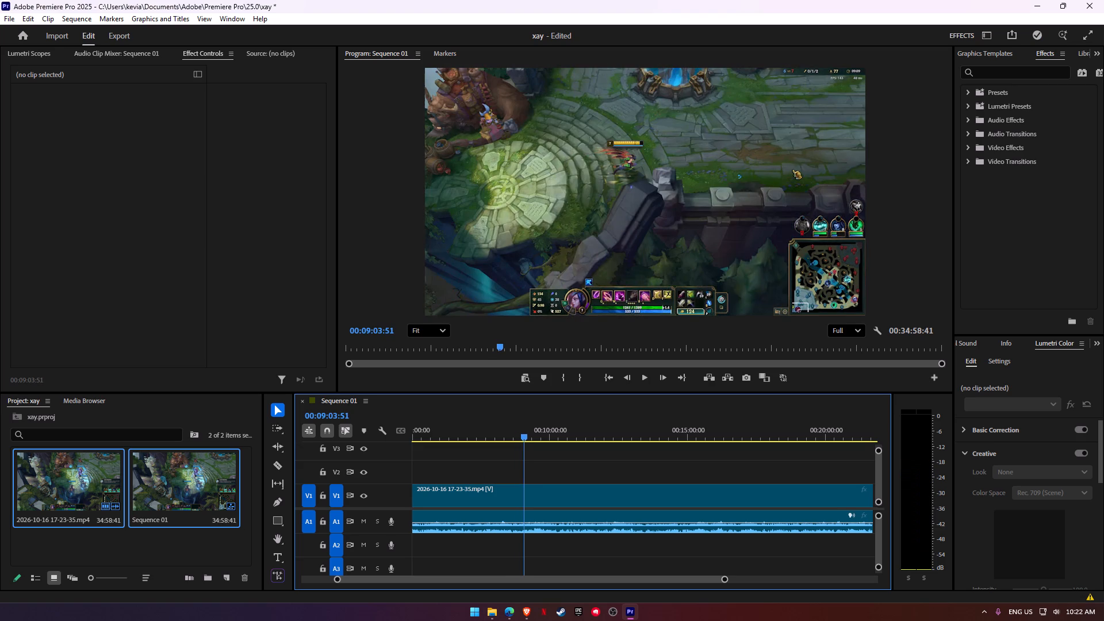
left_click(530, 435)
key("space")
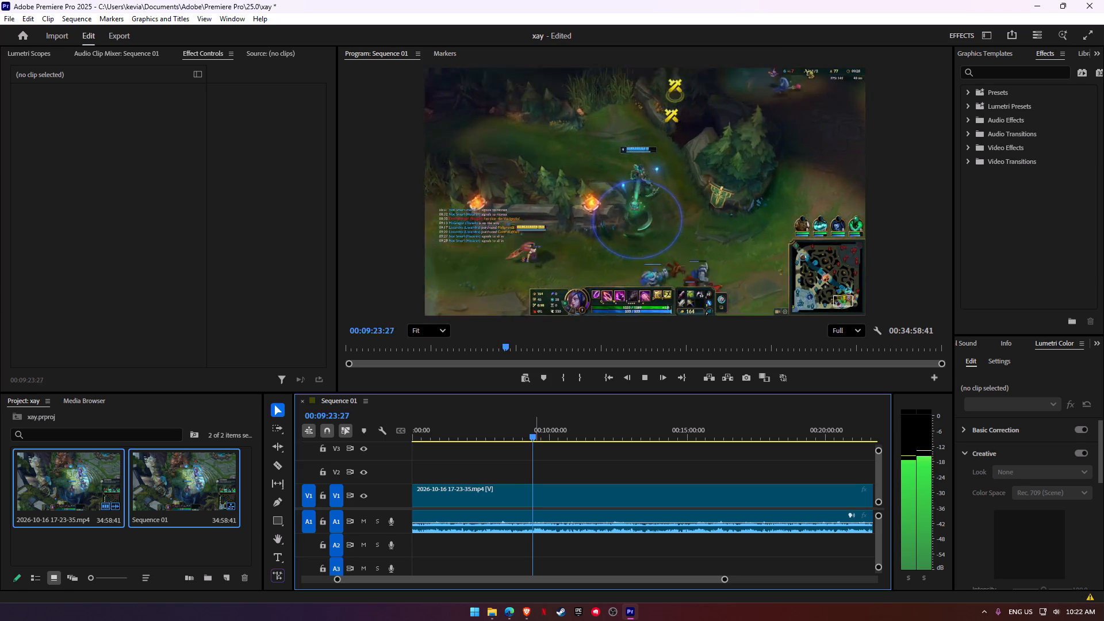
Split the recording at about 00:09:25 and 00:09:50 to isolate the team fight as its own segment.
key("c")
left_click(531, 490)
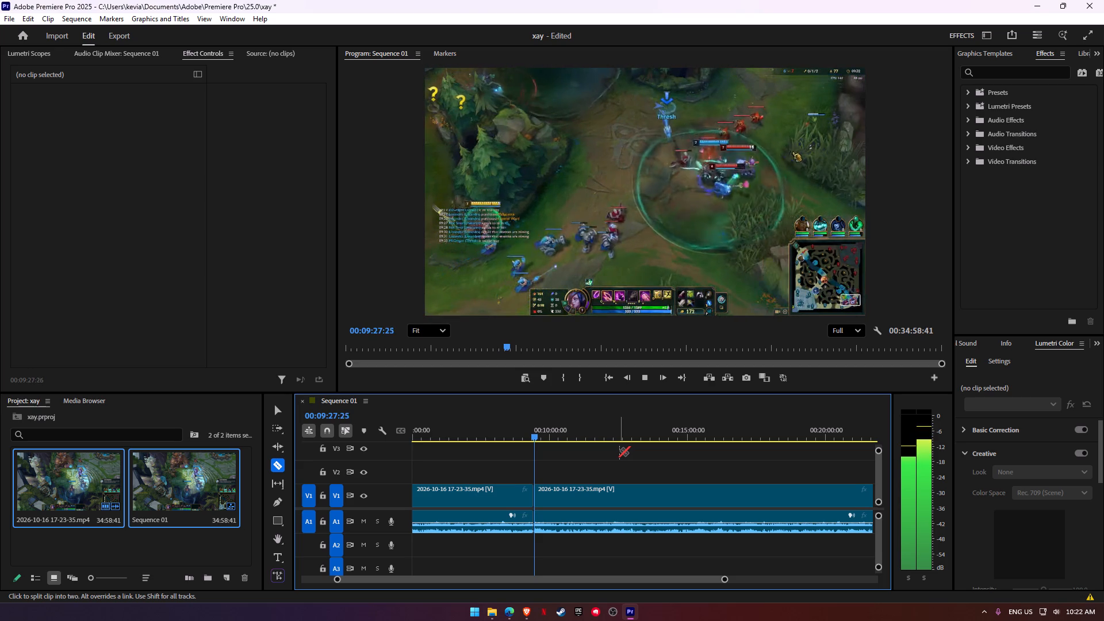
key("v")
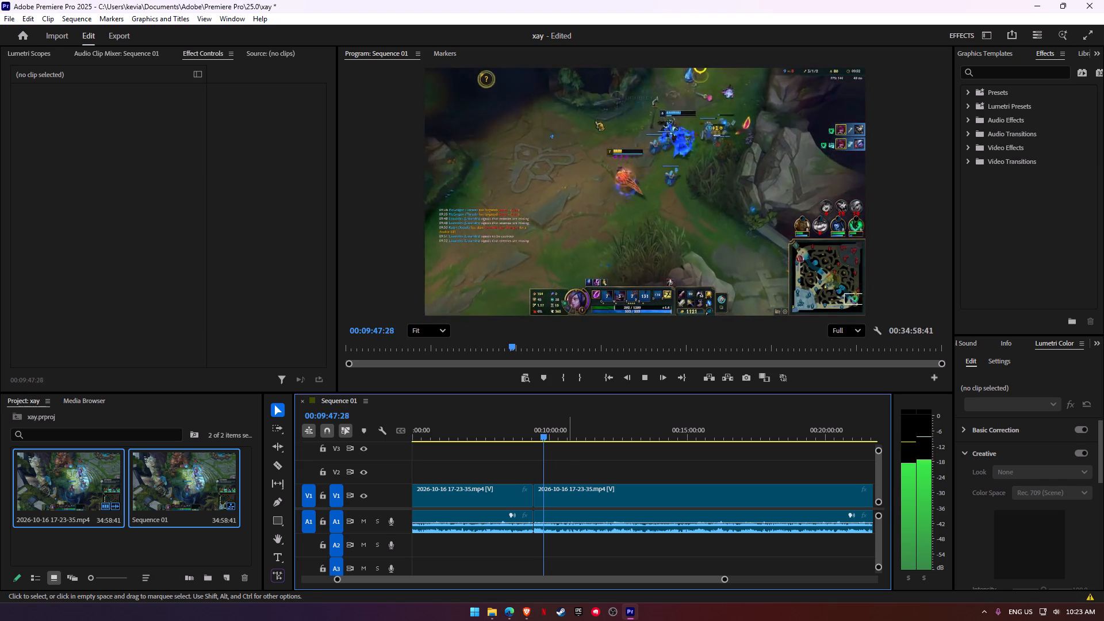
key("c")
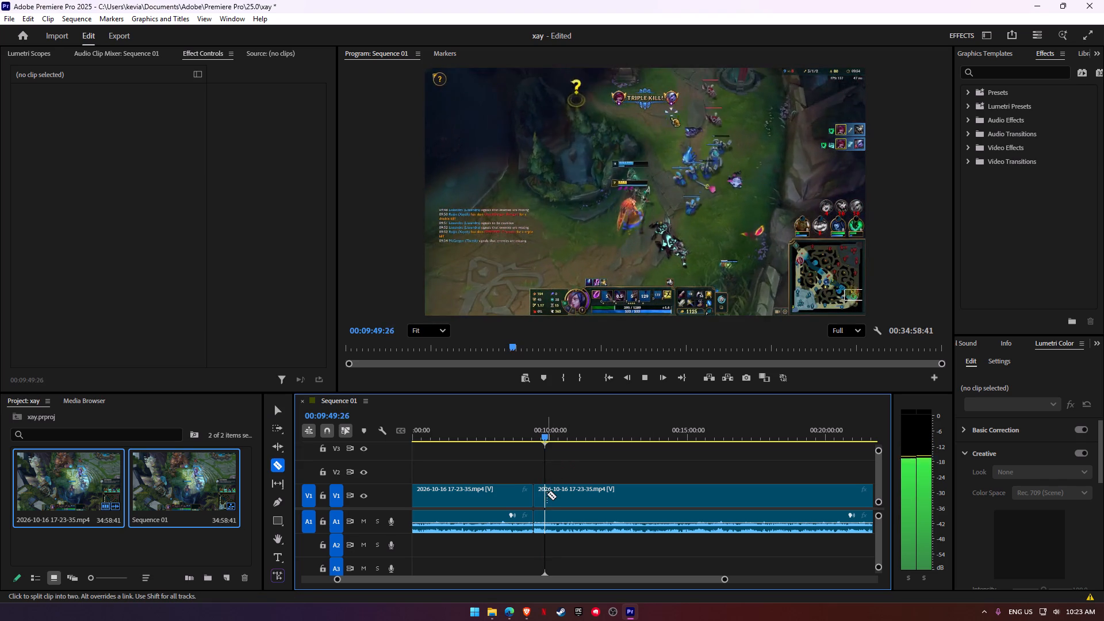
left_click(546, 494)
key("v")
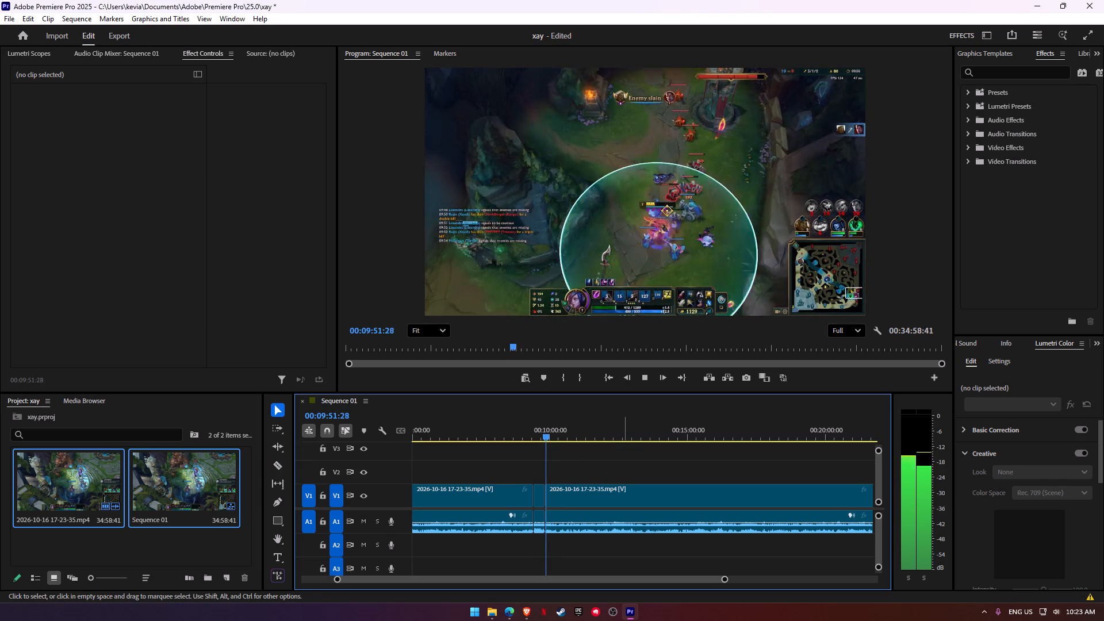
Delete the footage before the isolated team-fight segment.
left_click(497, 499)
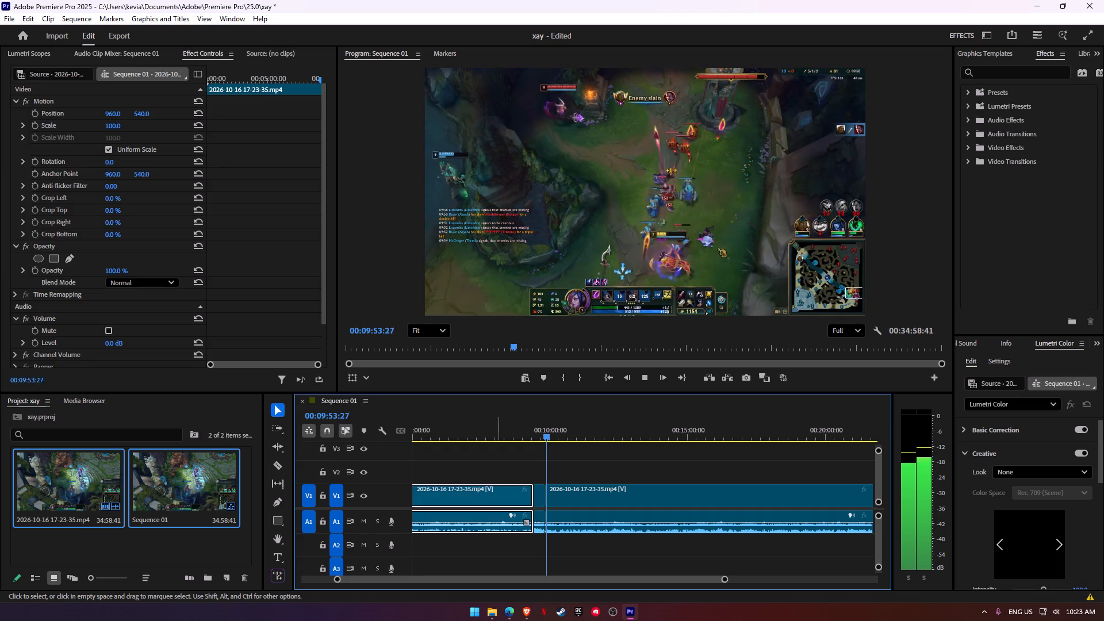
key("BackSpace")
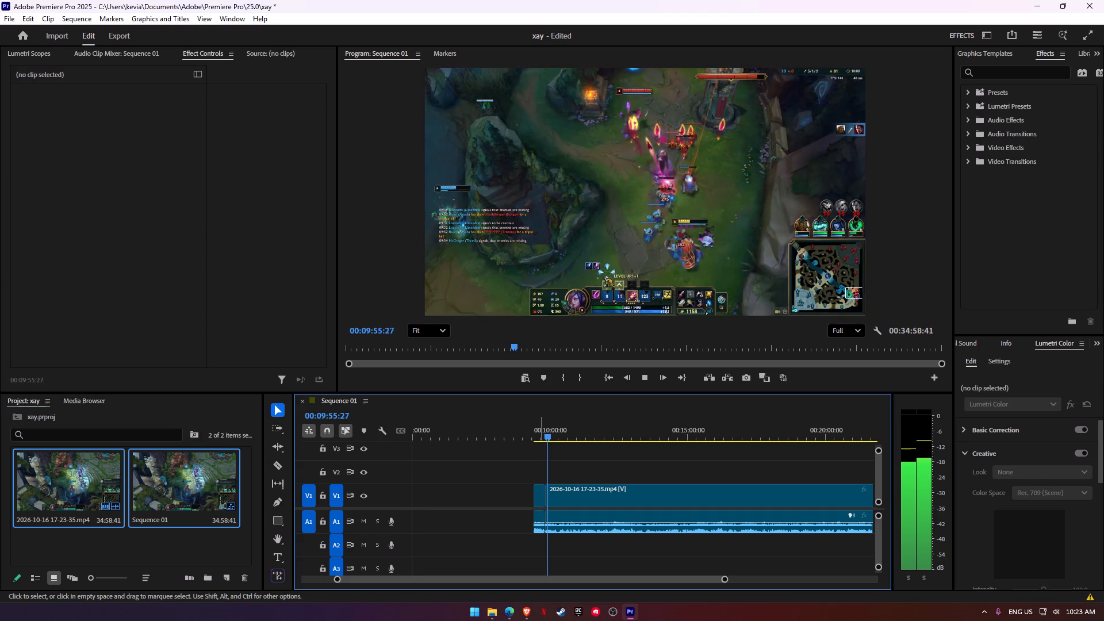
Move the isolated team-fight segment to the start of the sequence and stop playback.
left_click_drag(539, 501, 414, 501)
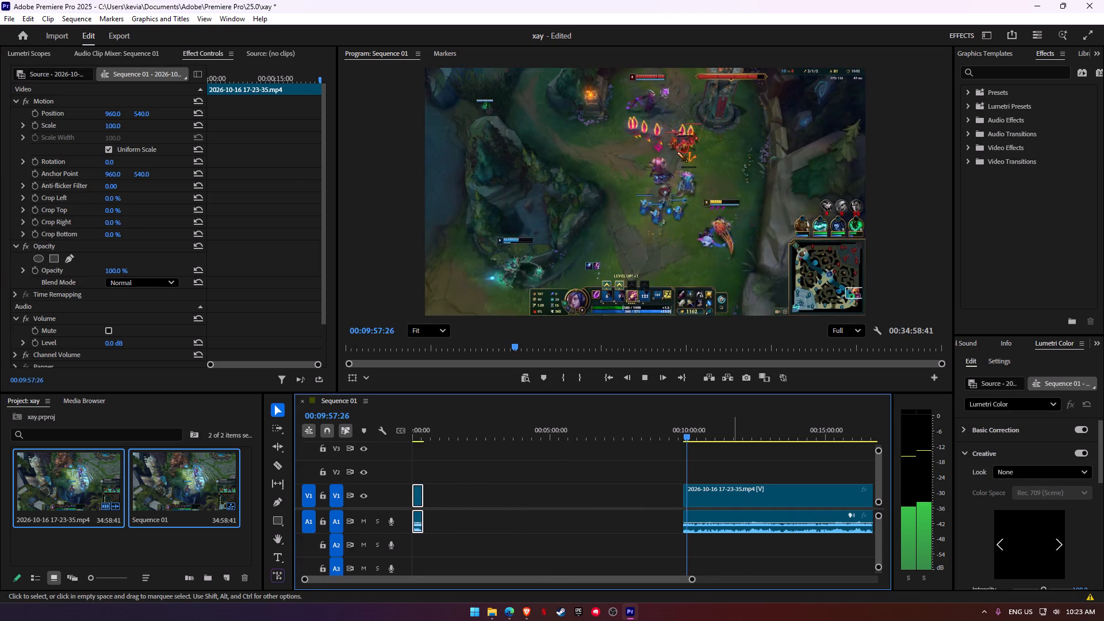
left_click(473, 576)
key("space")
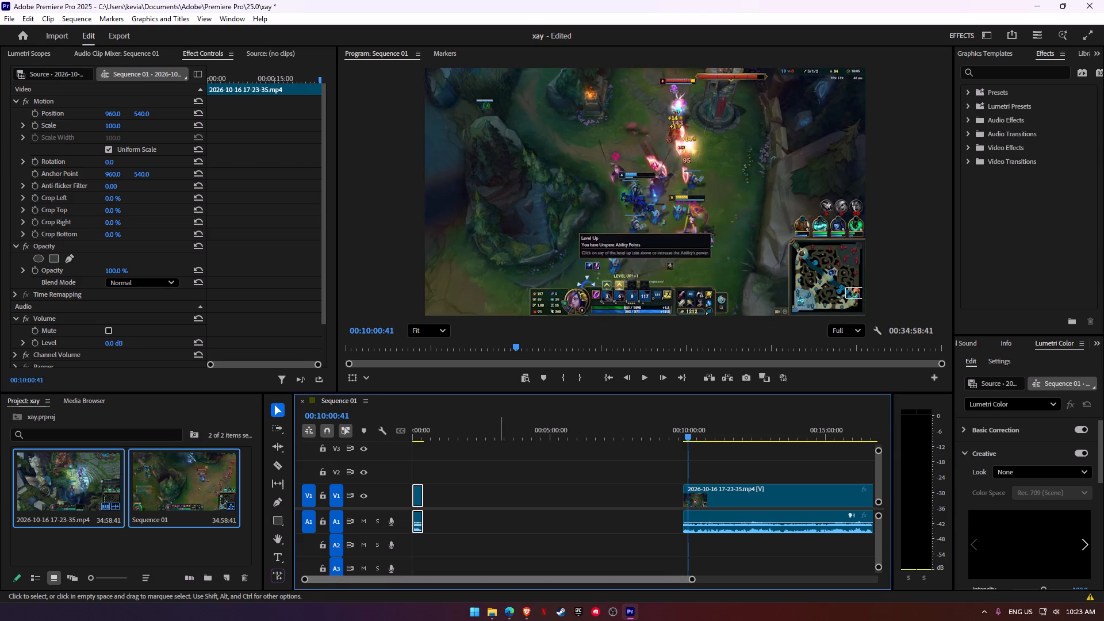
left_click_drag(498, 580, 462, 580)
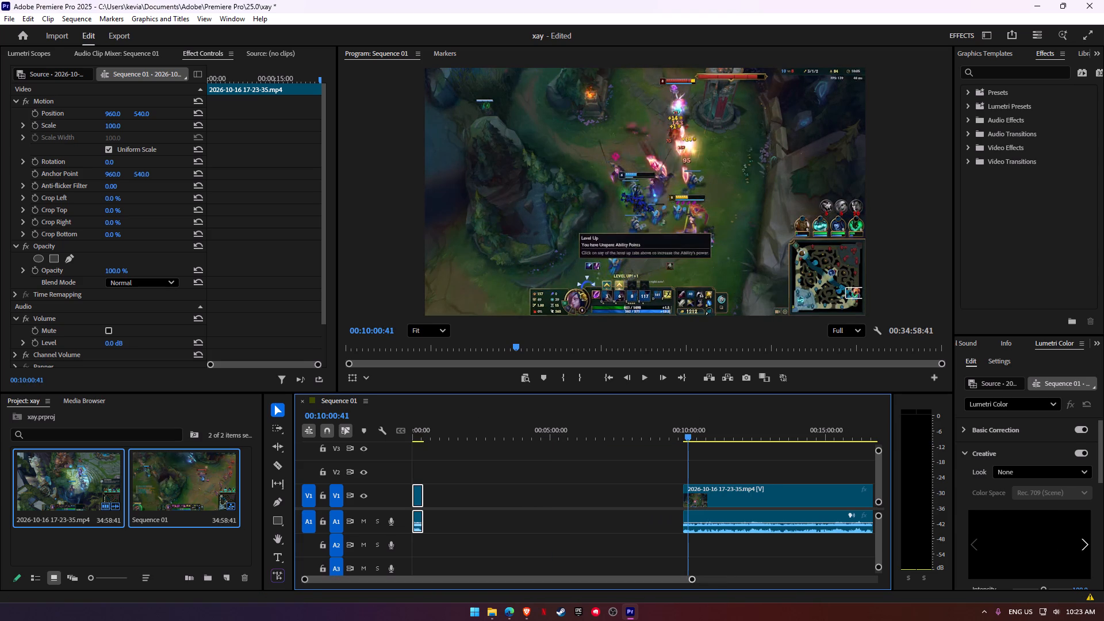
left_click_drag(692, 578, 553, 582)
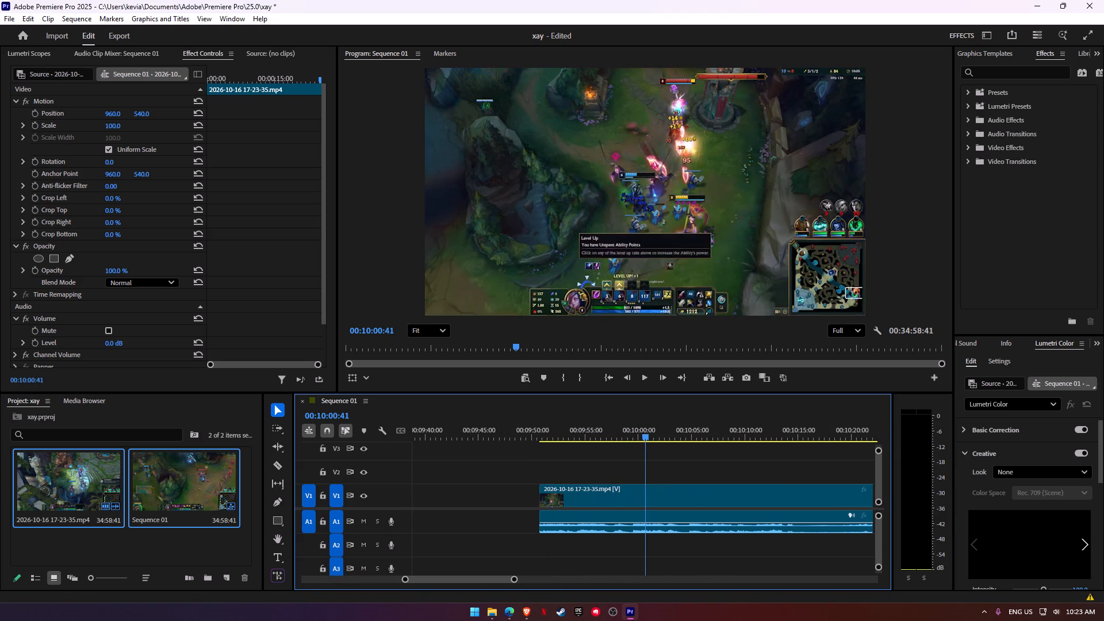
left_click_drag(484, 580, 342, 580)
Import the 2026 Viral, DBZ Strong Punch, Meme sounds, Top 20 Viral Meme and Top 60 Editing #2 sound-effect files from the RYSCU STARTER PACK folder.
double_click(168, 550)
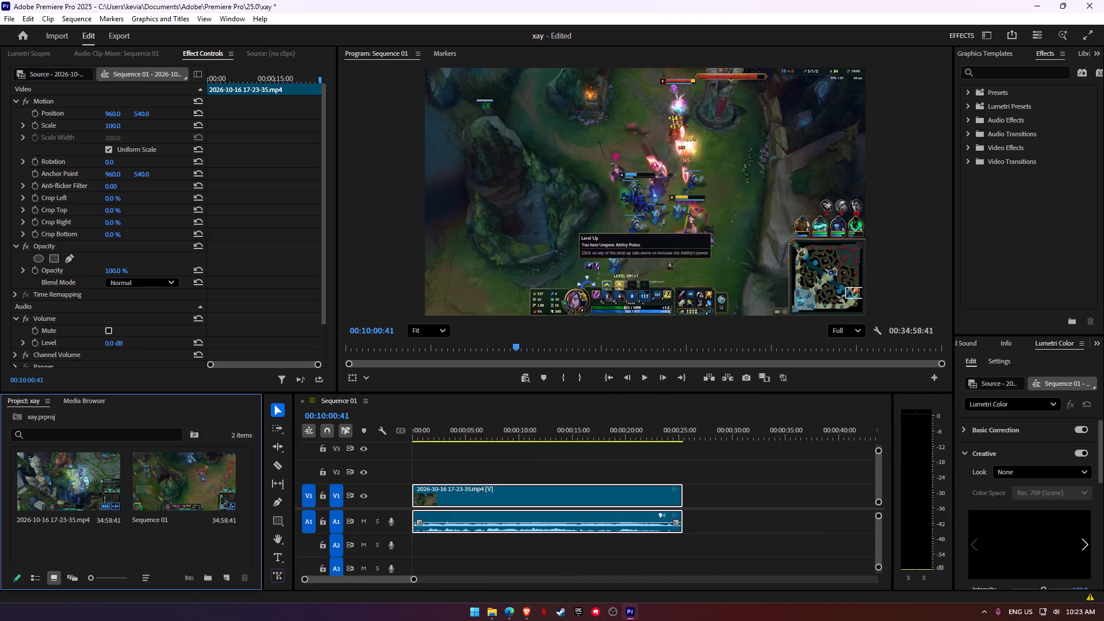
scroll(191, 194, "down", 1)
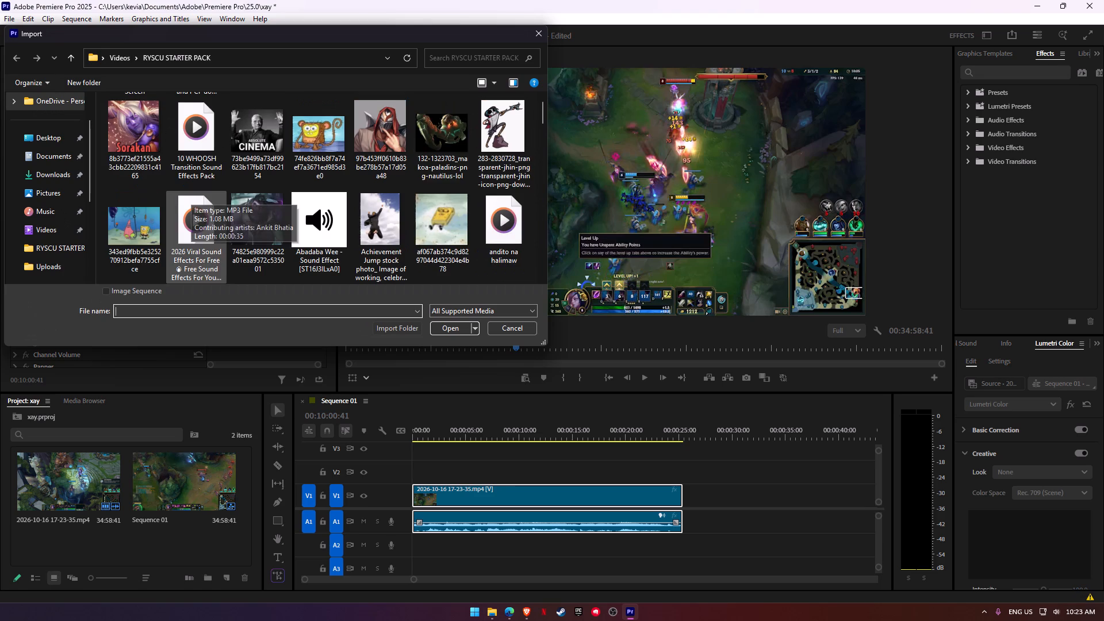
left_click(197, 202)
scroll(351, 184, "down", 1)
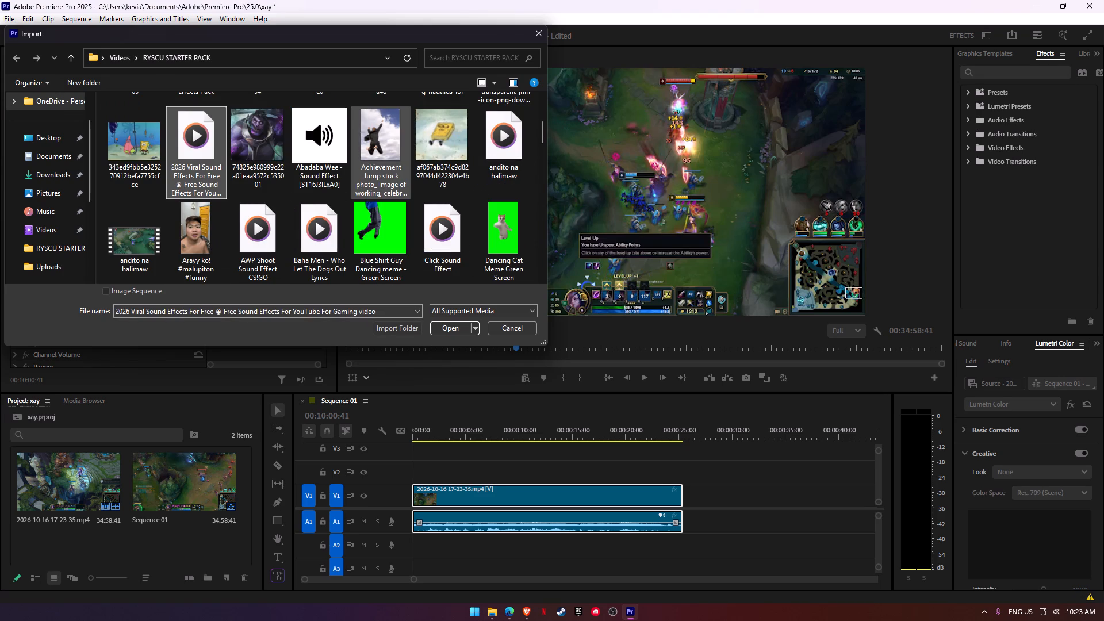
scroll(350, 184, "down", 1)
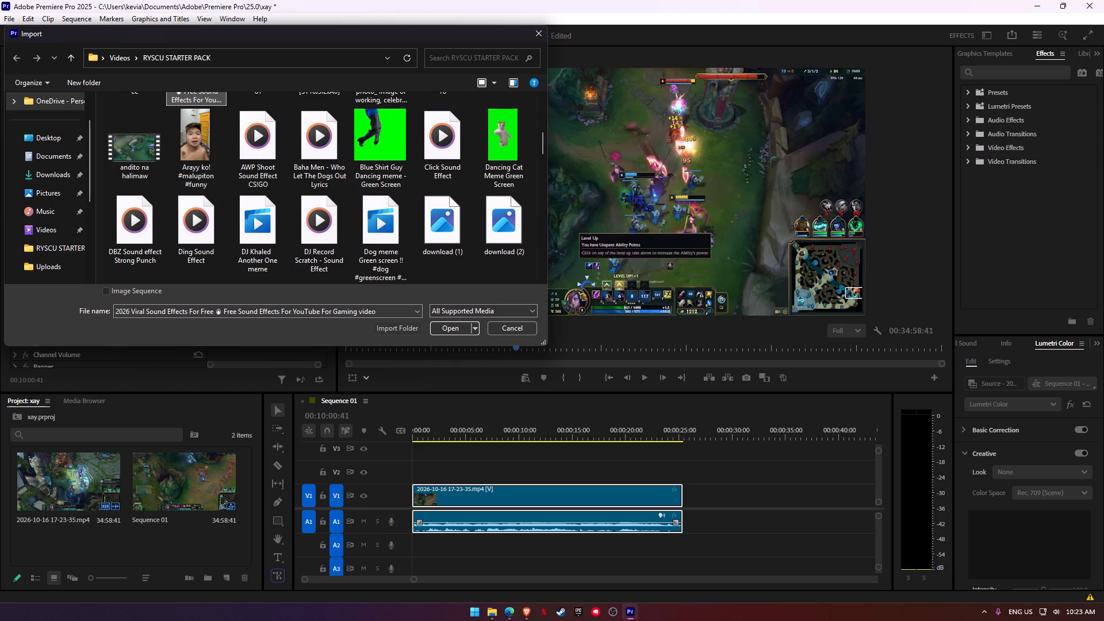
left_click(123, 216, "ctrl")
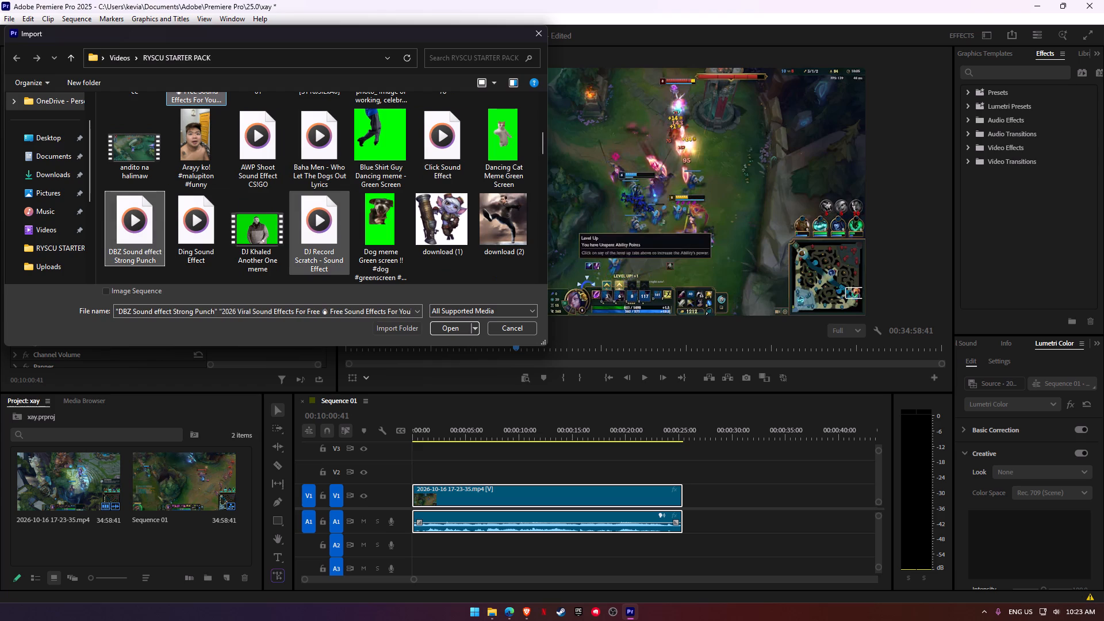
scroll(340, 208, "down", 1)
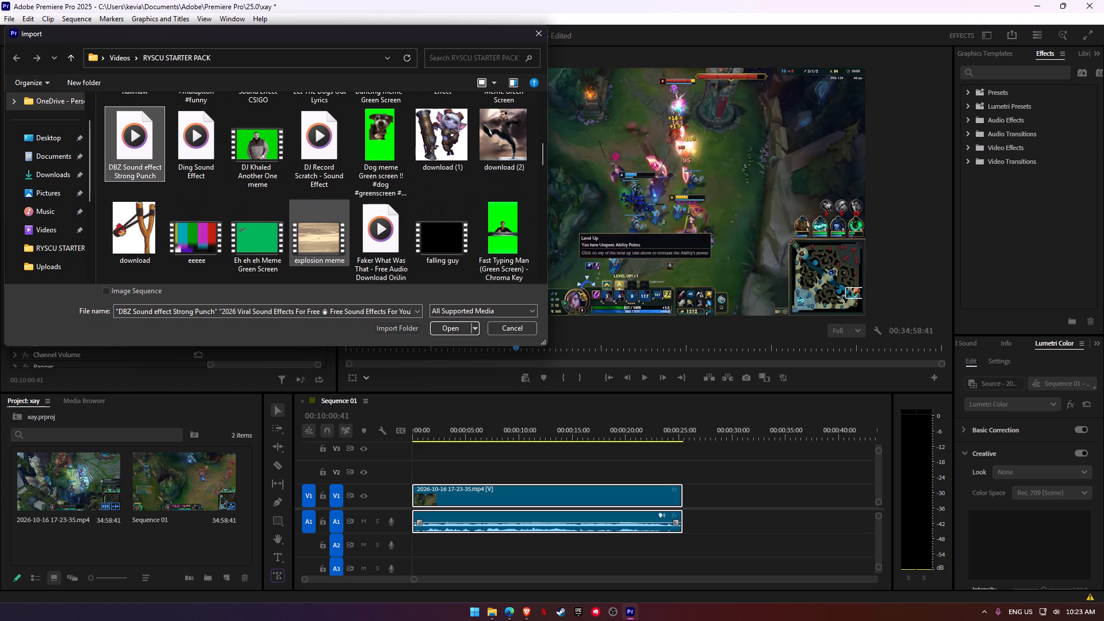
scroll(340, 208, "down", 1)
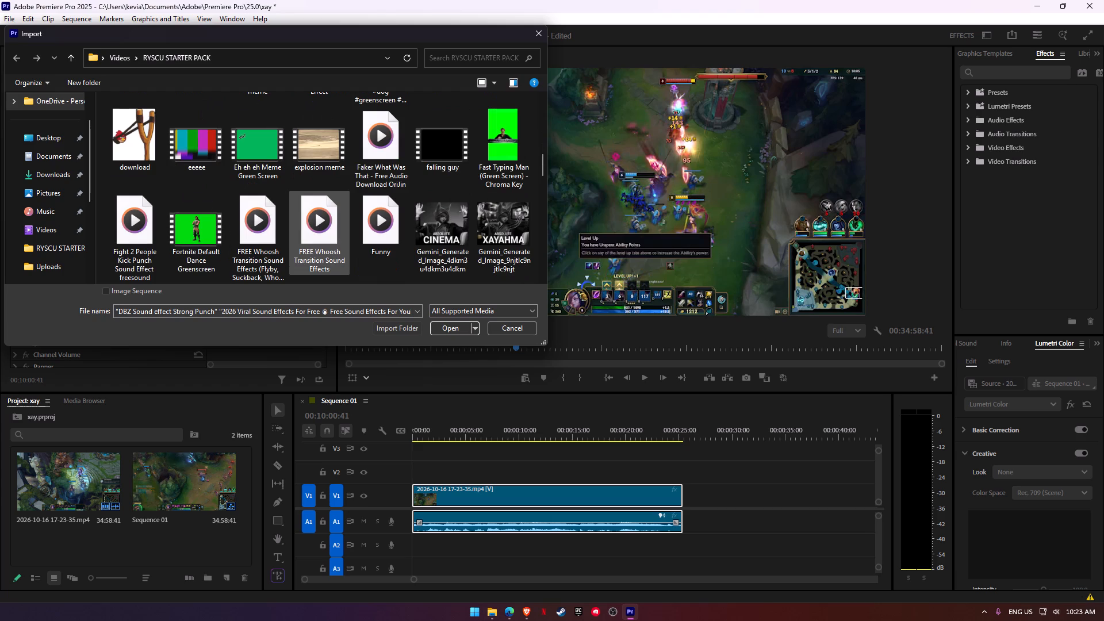
scroll(340, 208, "down", 1)
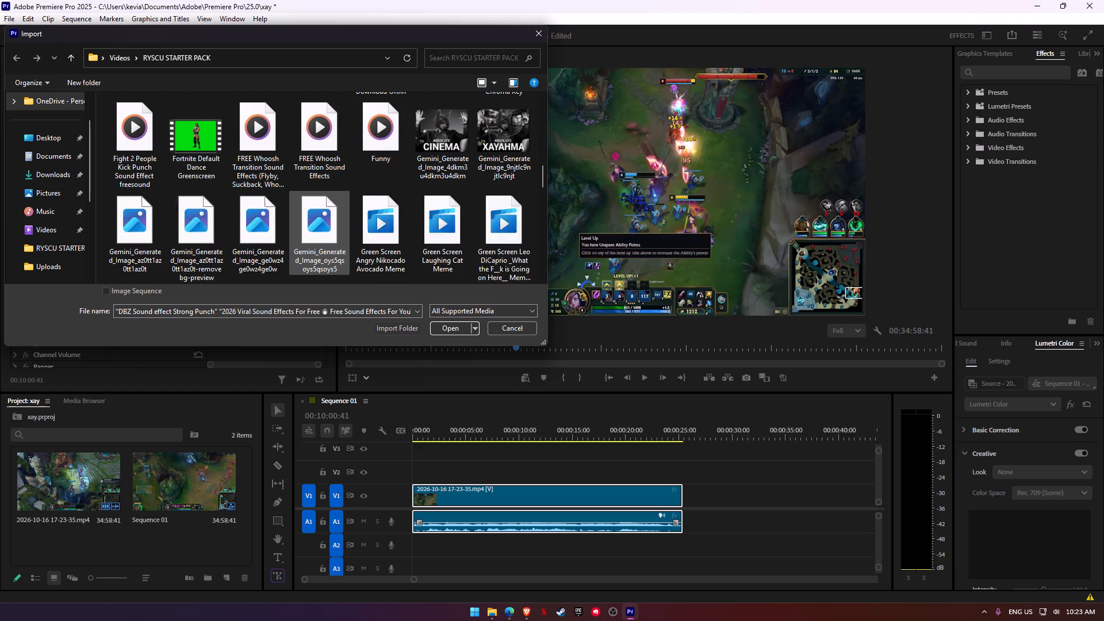
scroll(340, 208, "down", 1)
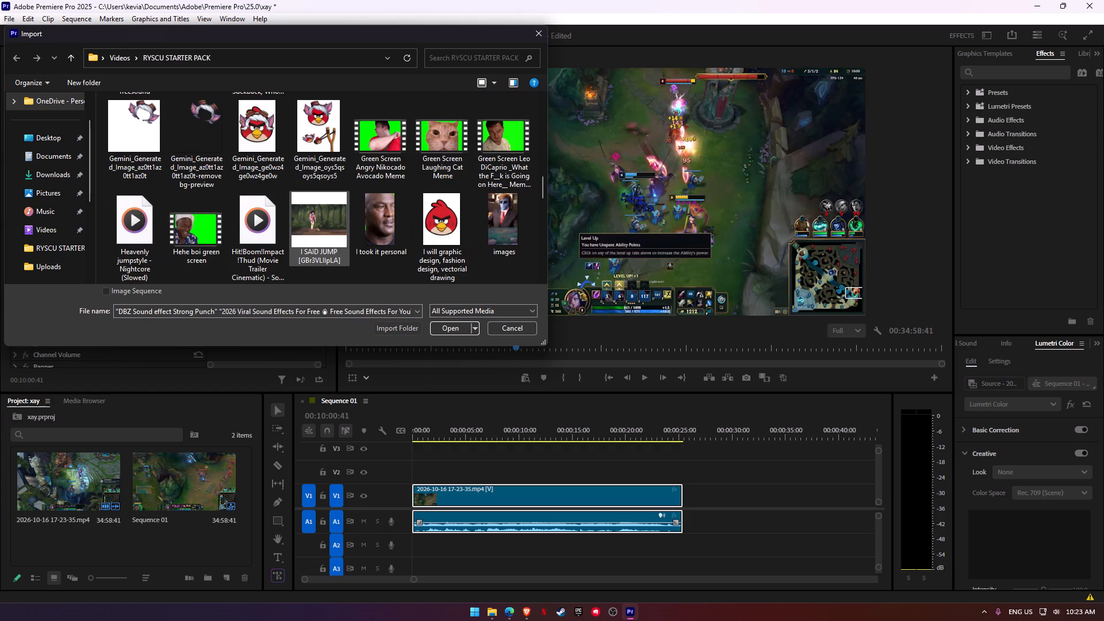
scroll(340, 208, "down", 1)
scroll(274, 221, "down", 1)
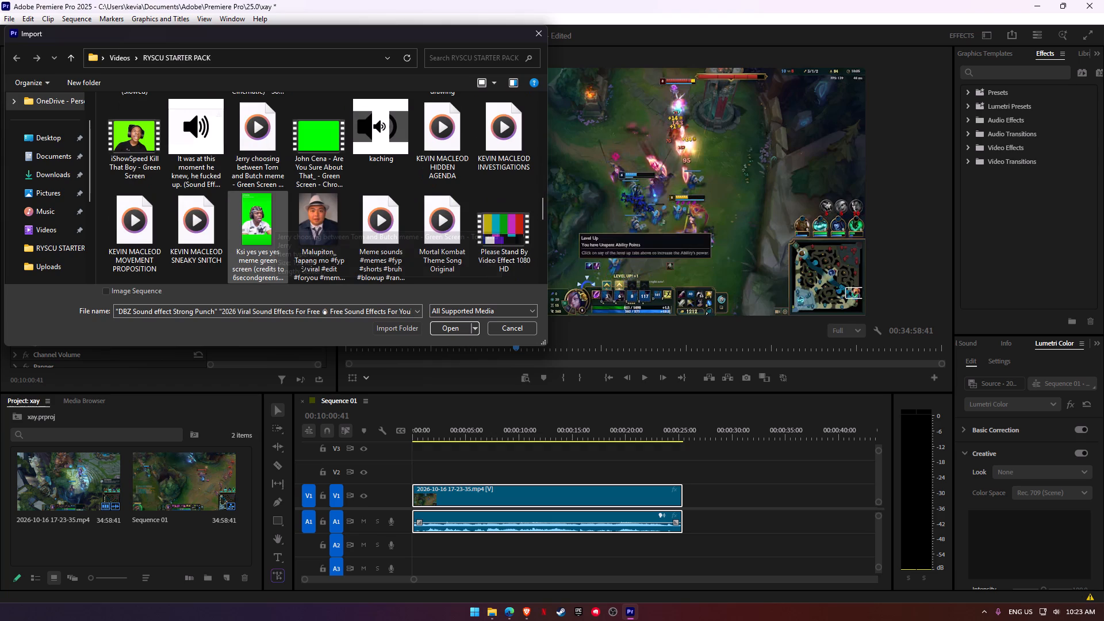
left_click(402, 250, "ctrl")
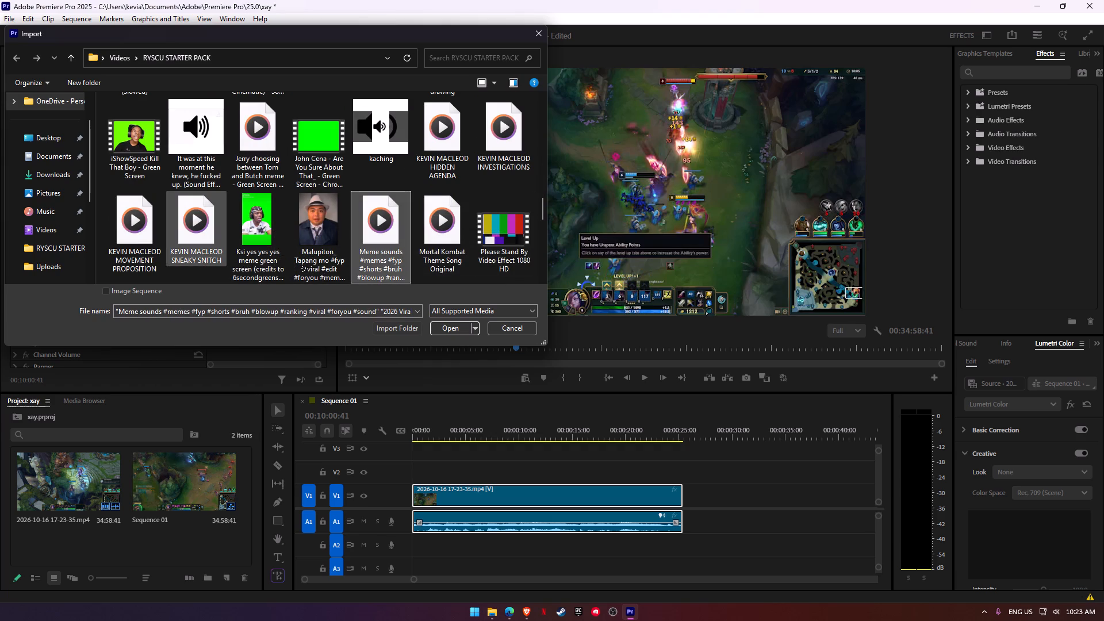
scroll(131, 207, "down", 1)
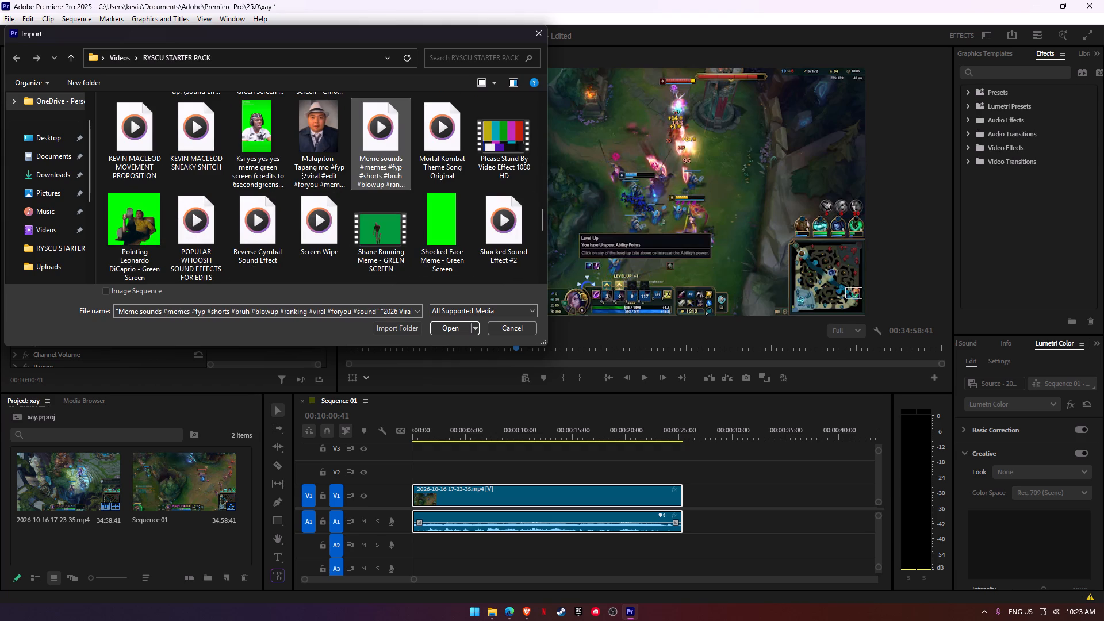
scroll(309, 269, "down", 1)
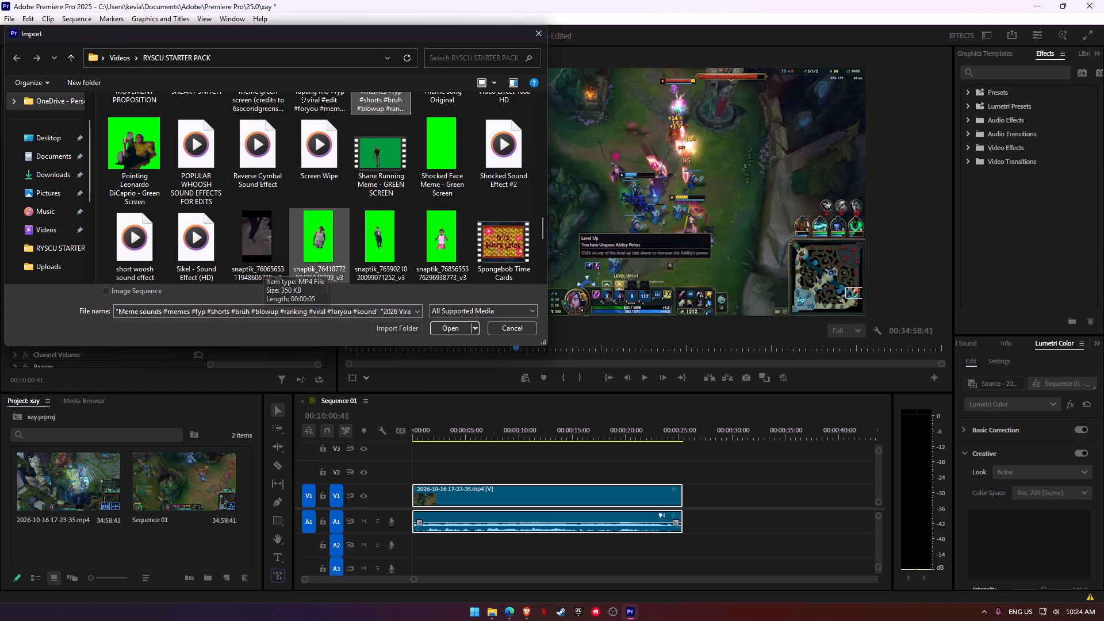
scroll(335, 256, "down", 1)
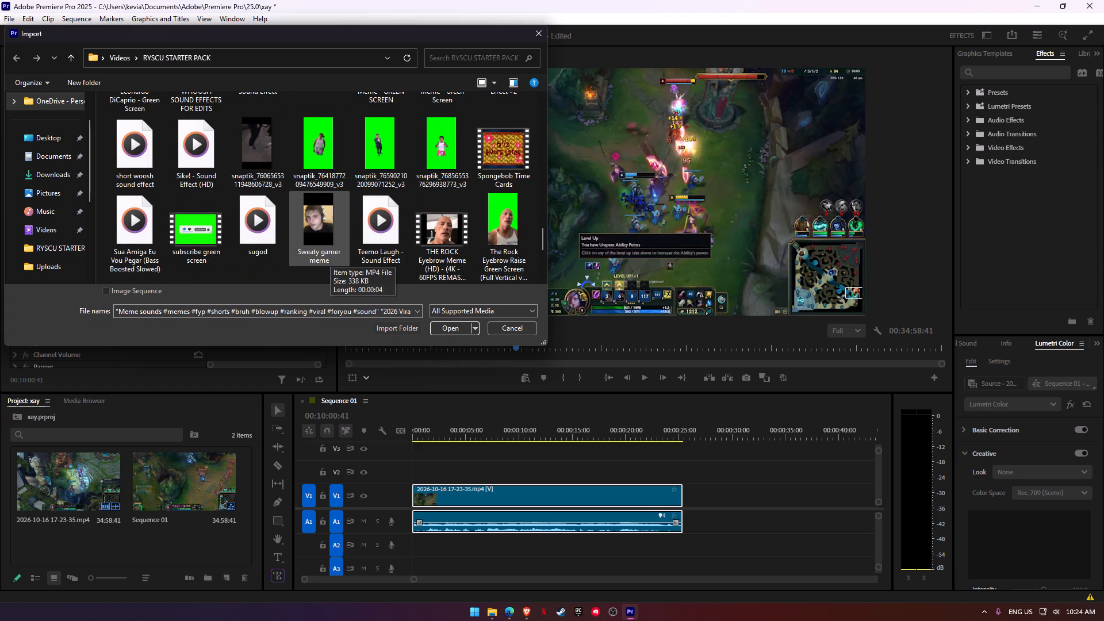
scroll(300, 256, "down", 1)
left_click(215, 251, "ctrl")
scroll(365, 238, "down", 1)
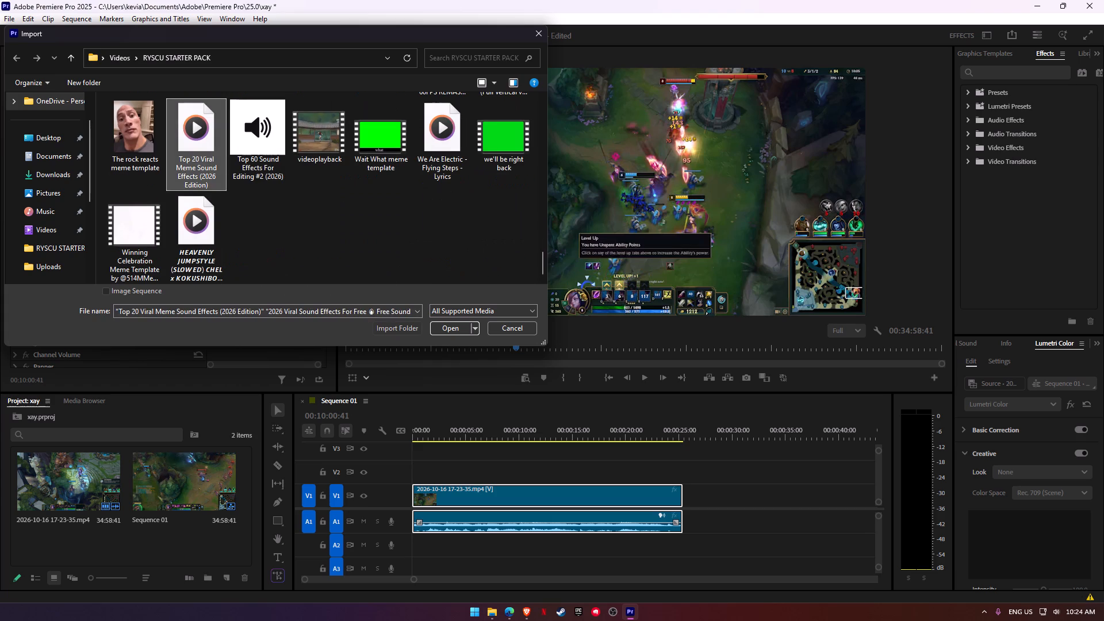
scroll(365, 238, "up", 1)
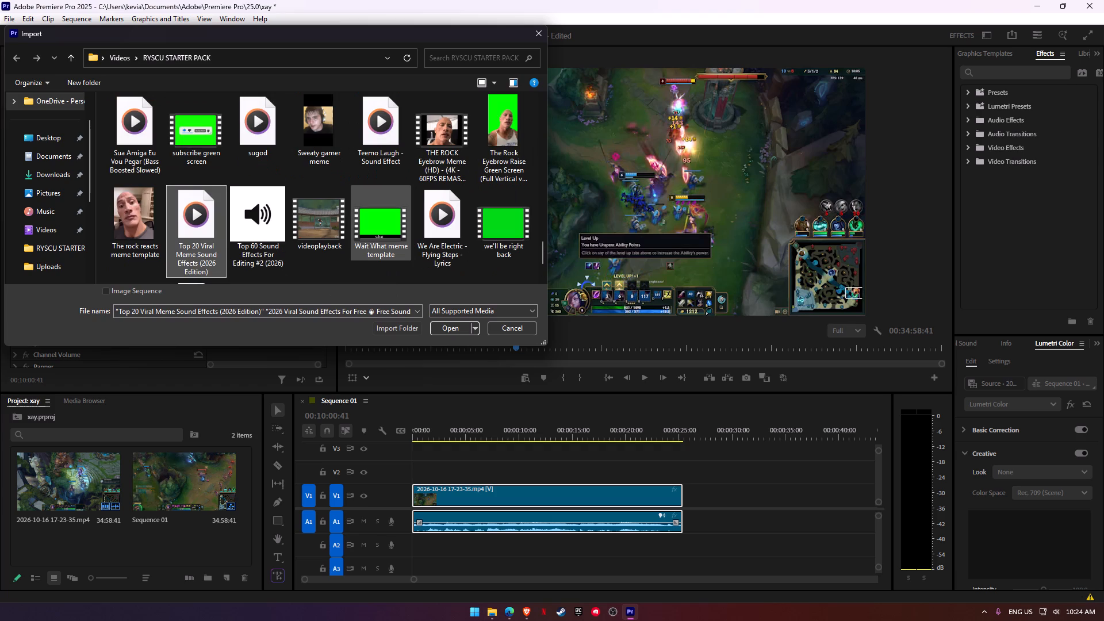
left_click(230, 242, "ctrl")
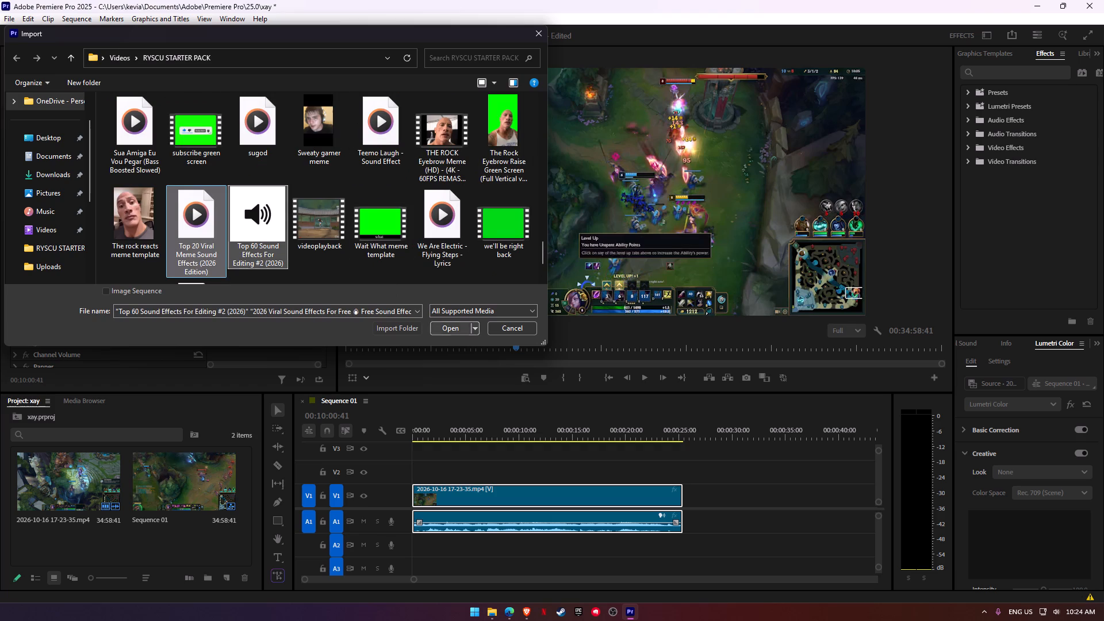
left_click(447, 332)
Open the imported 2026 Viral Sound Effects audio in the source monitor.
double_click(71, 459)
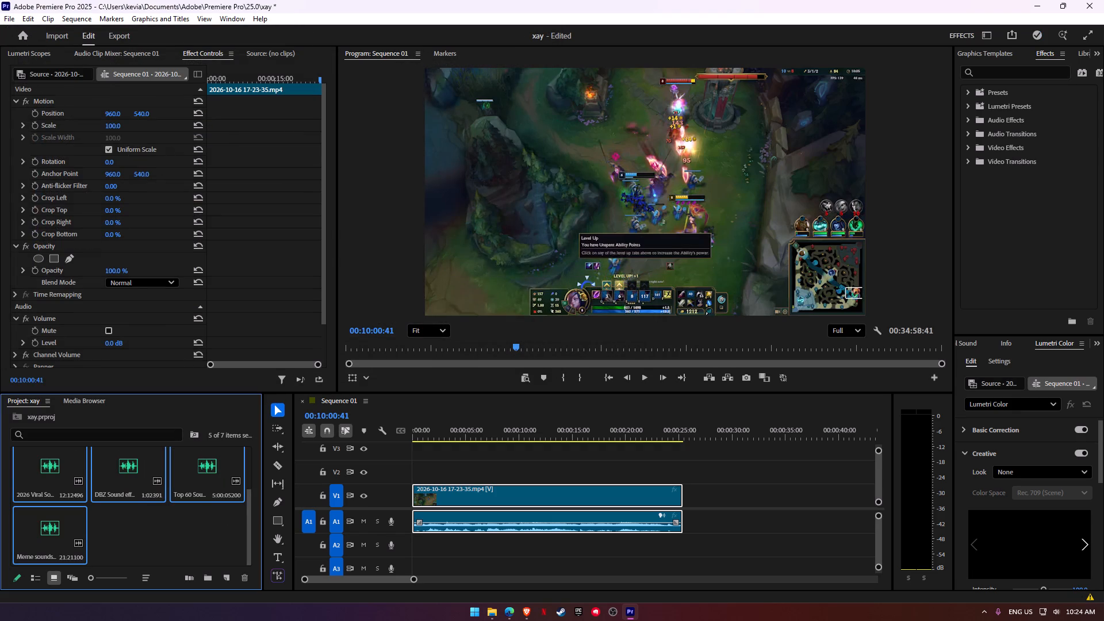
Play the team-fight clip from the start of the sequence to about 00:00:06.
left_click(423, 430)
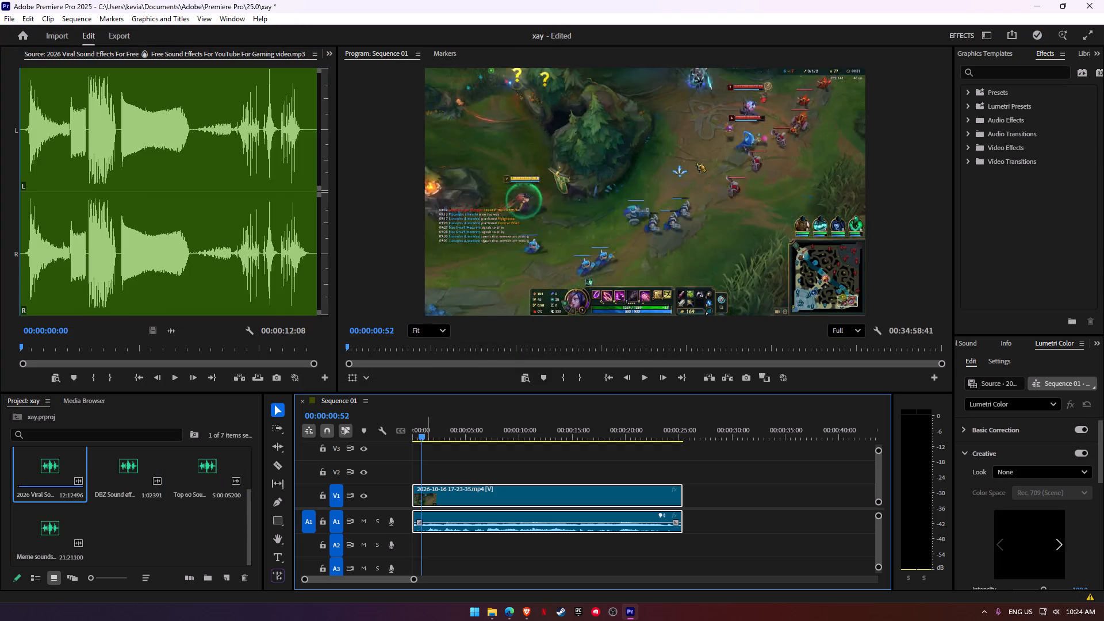
left_click_drag(428, 430, 396, 430)
key("space")
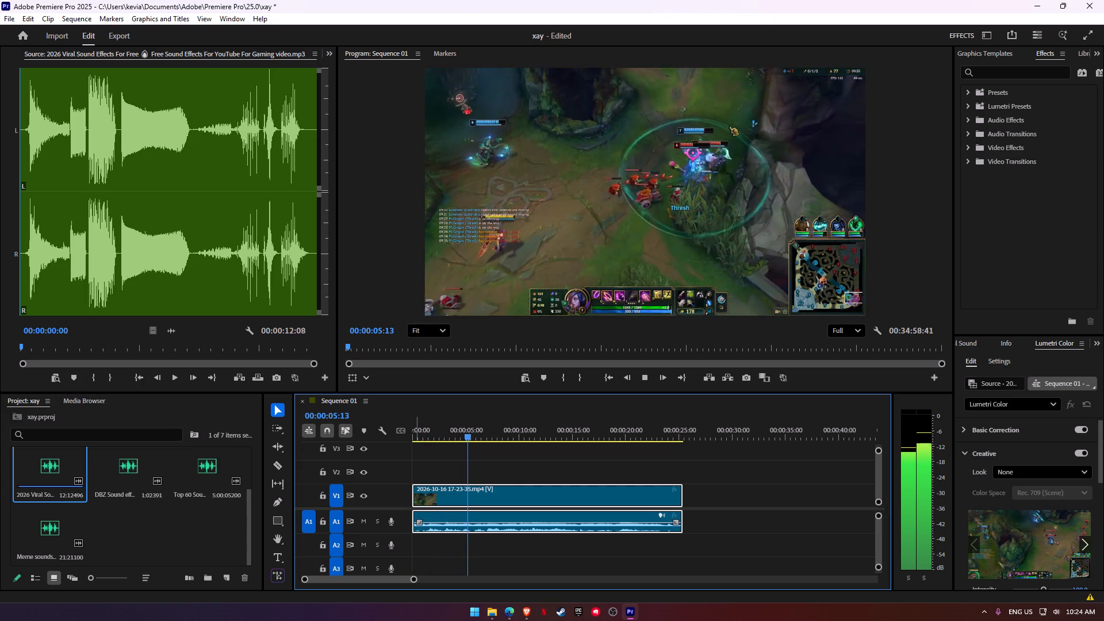
key("space")
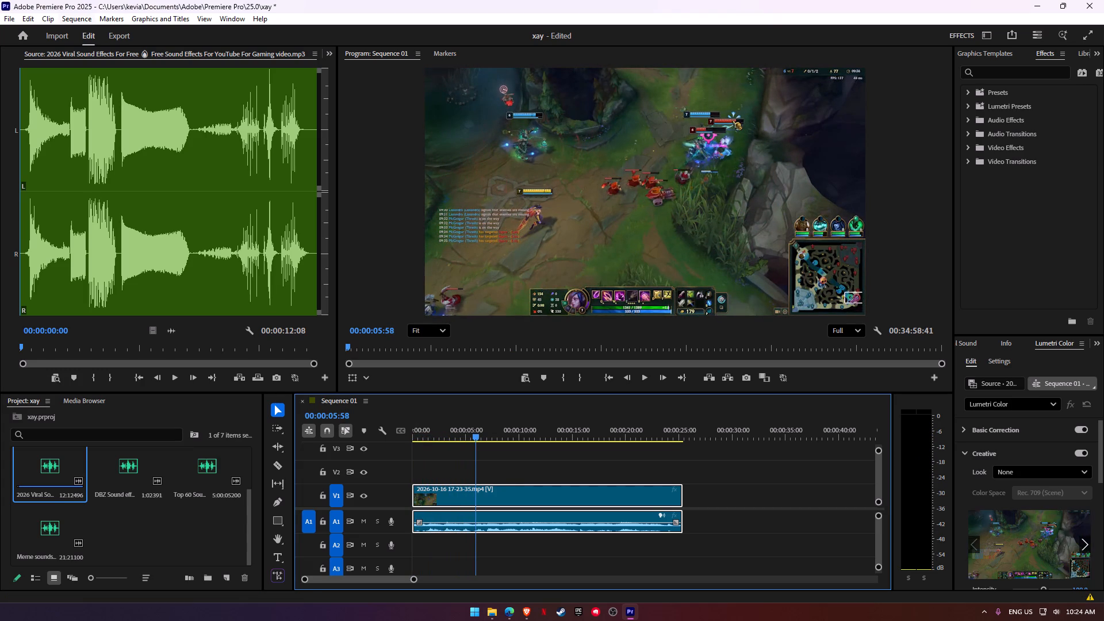
Change the sequence frame size to 1080 horizontal by 1920 vertical and accept deleting all its previews.
left_click(84, 16)
left_click(78, 27)
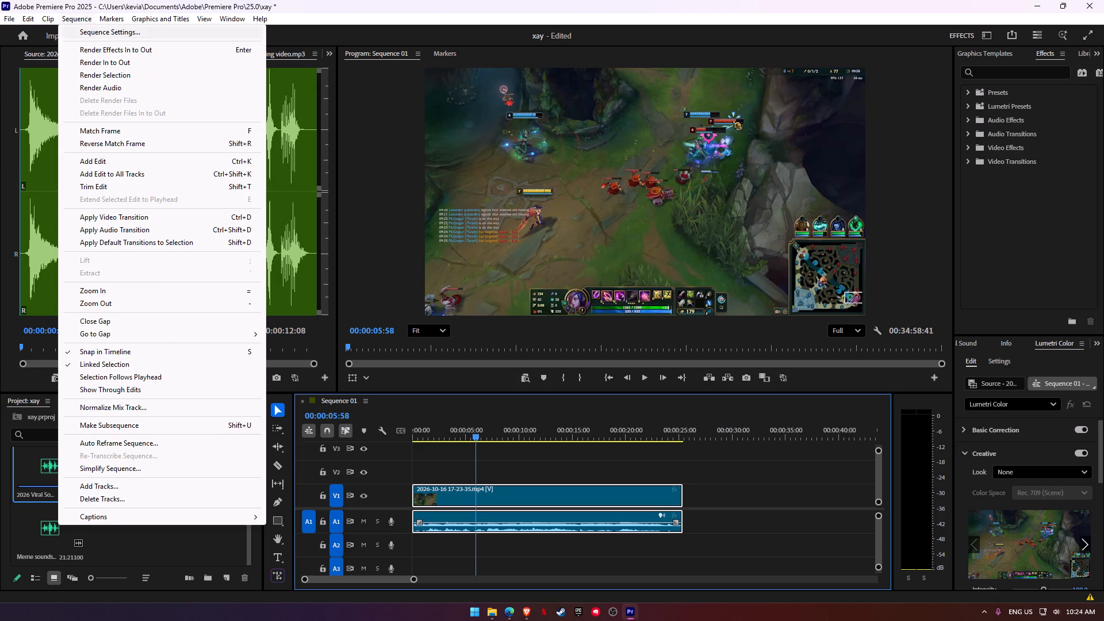
double_click(469, 181)
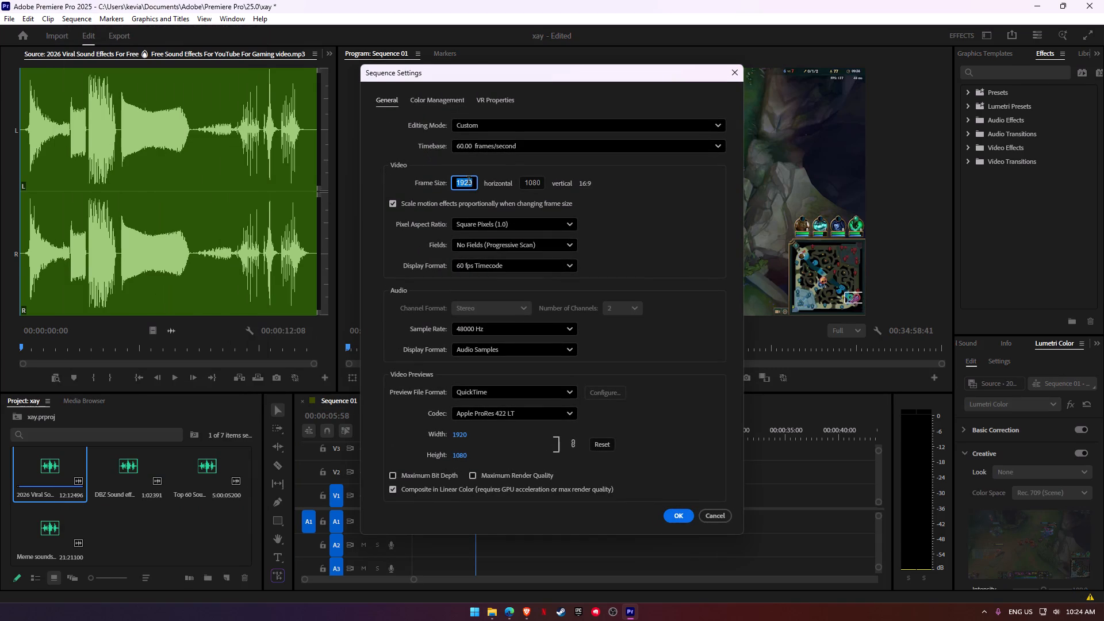
type("40800")
key("BackSpace")
key("BackSpace")
key("BackSpace")
key("BackSpace")
key("BackSpace")
key("BackSpace")
key("BackSpace")
key("BackSpace")
key("BackSpace")
type("1080")
key("Tab")
type("1920")
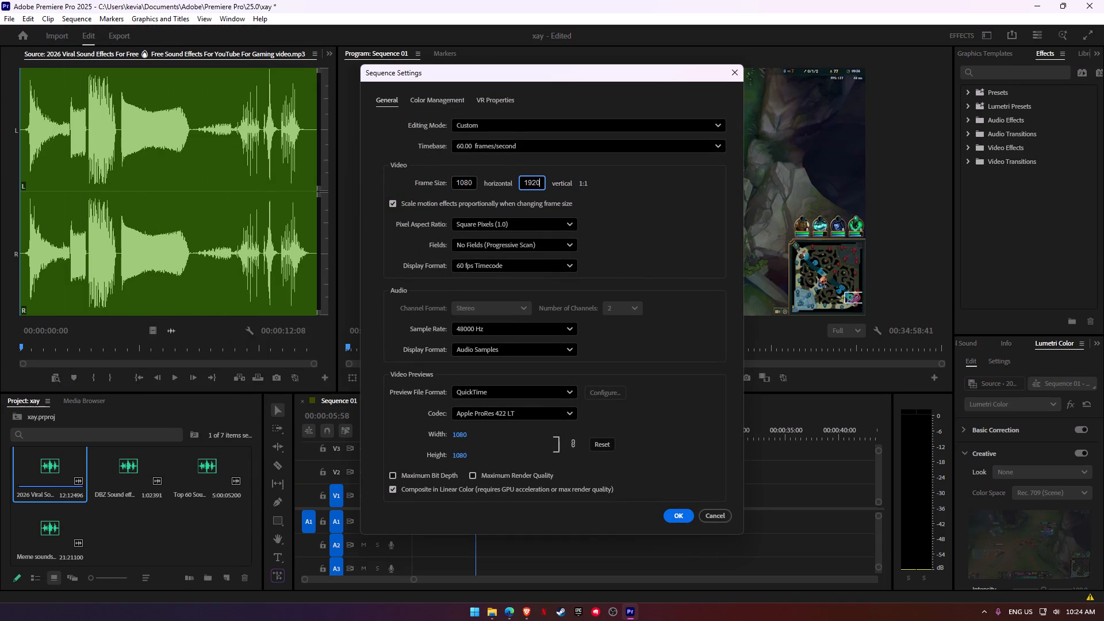
left_click(691, 231)
left_click(679, 510)
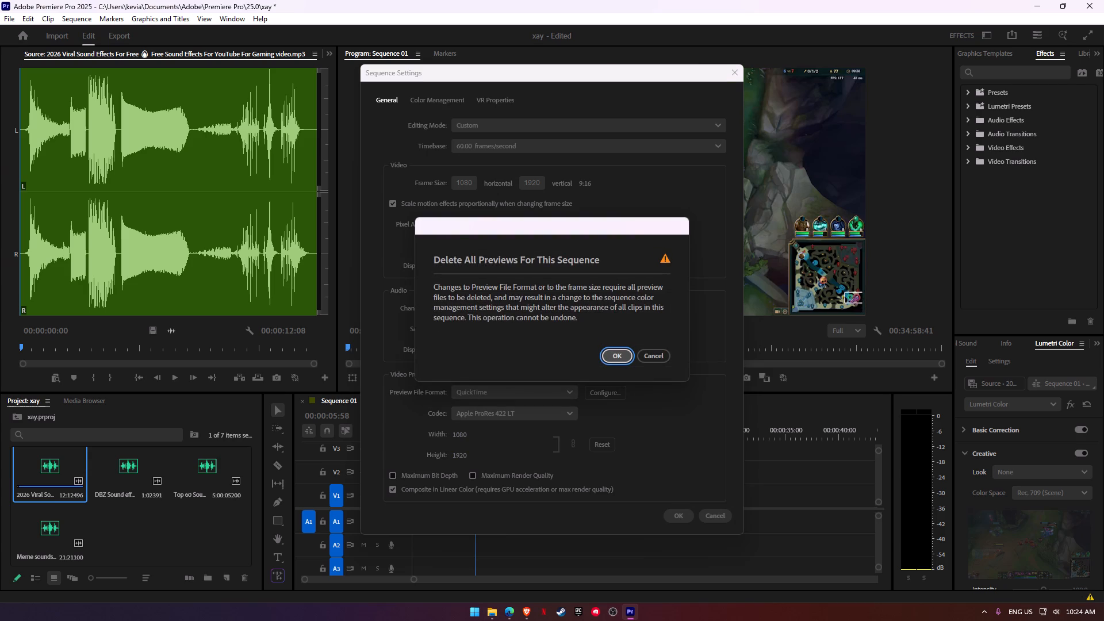
left_click(617, 355)
Play the team-fight clip through, split it at about 00:00:24:51 and delete the short leftover piece after the cut.
left_click(536, 492)
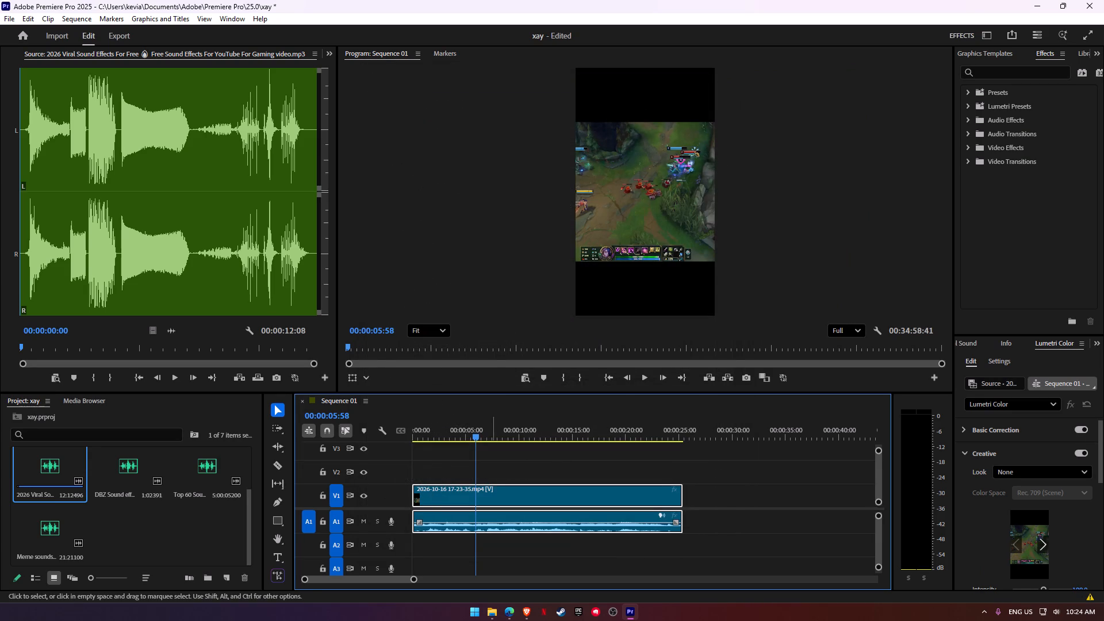
left_click_drag(477, 432, 400, 431)
key("space")
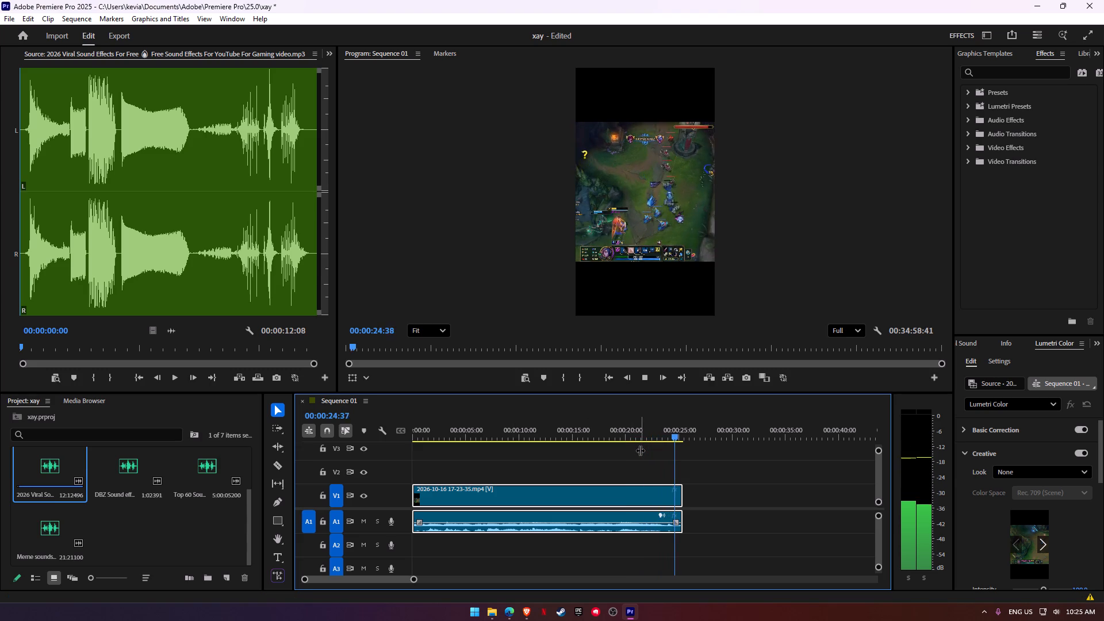
key("space")
key("c")
left_click(674, 494)
key("v")
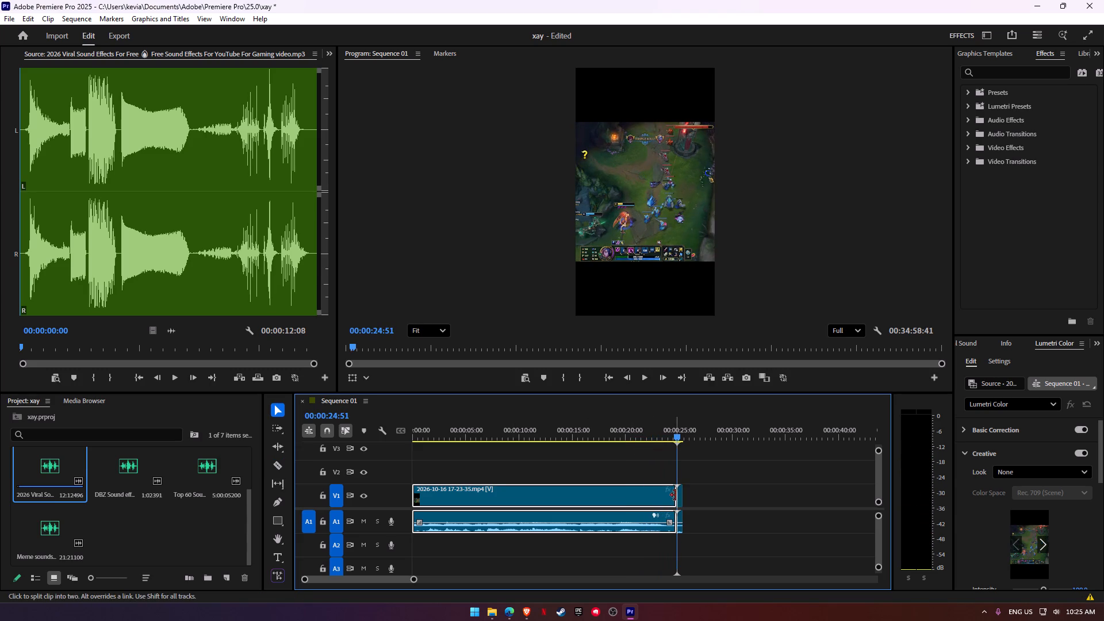
left_click(682, 502)
key("BackSpace")
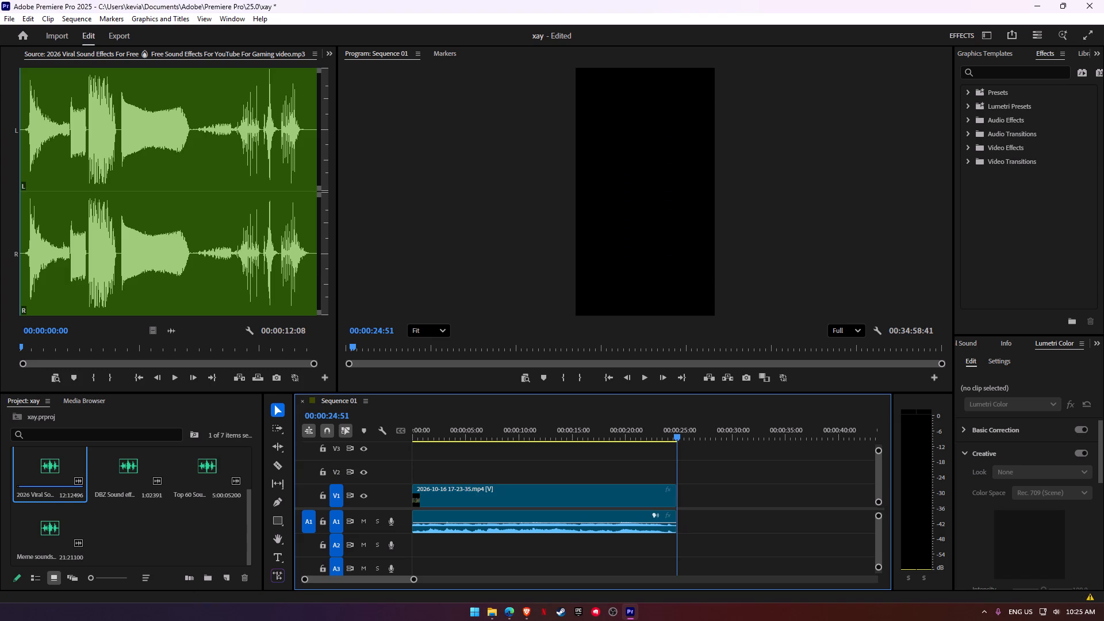
Return the playhead to the sequence start and browse the RYSCU STARTER PACK folder for more media to import.
left_click(153, 519)
left_click_drag(415, 430, 408, 430)
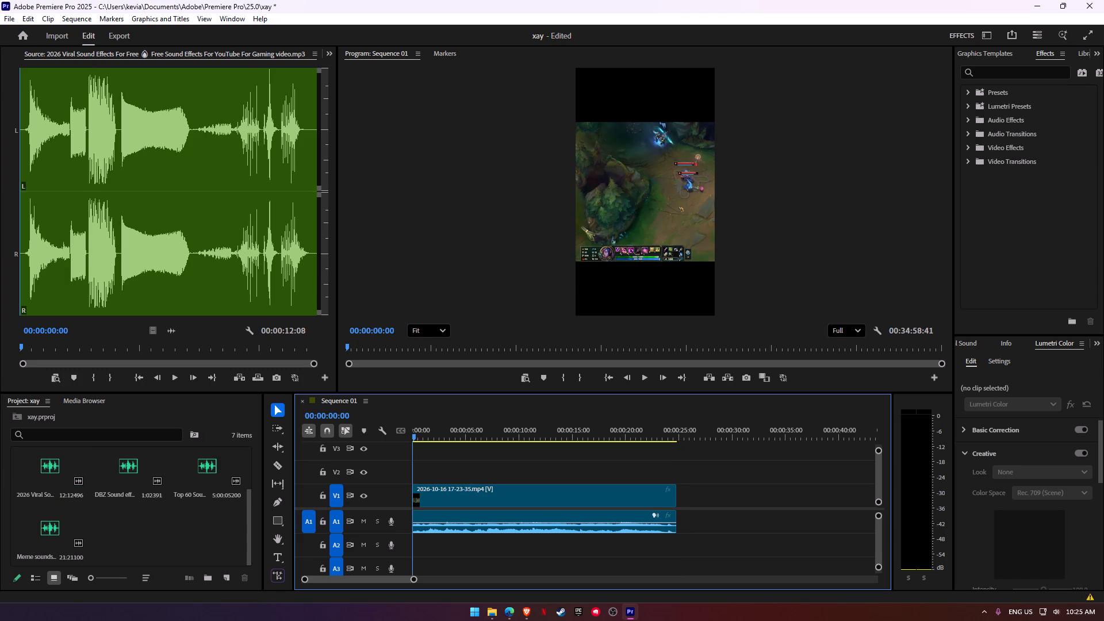
double_click(201, 520)
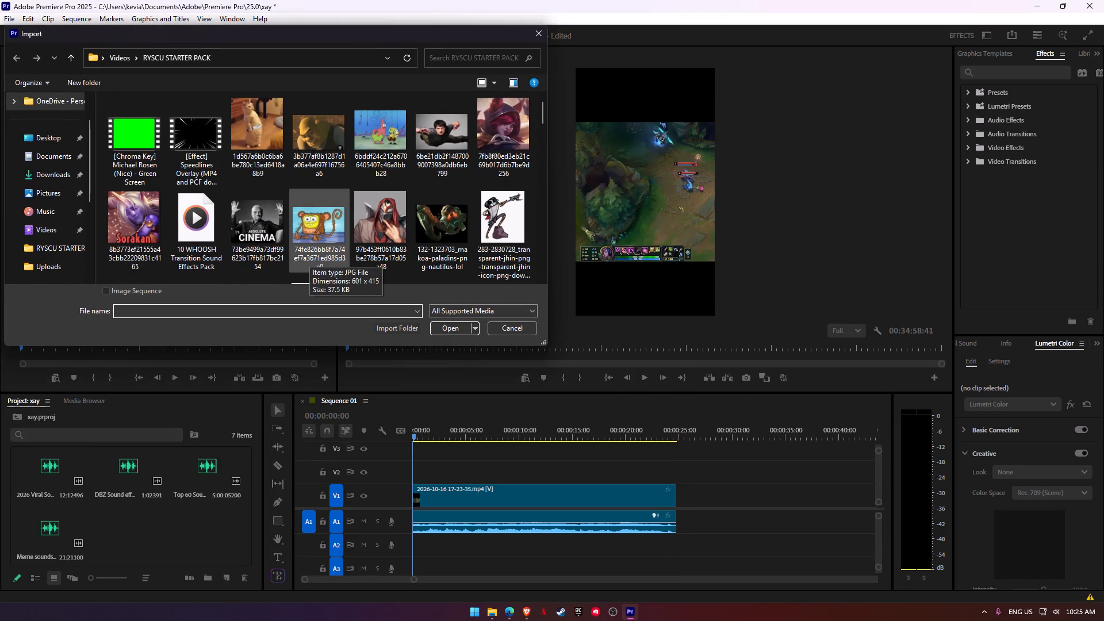
scroll(309, 256, "down", 1)
scroll(309, 256, "up", 1)
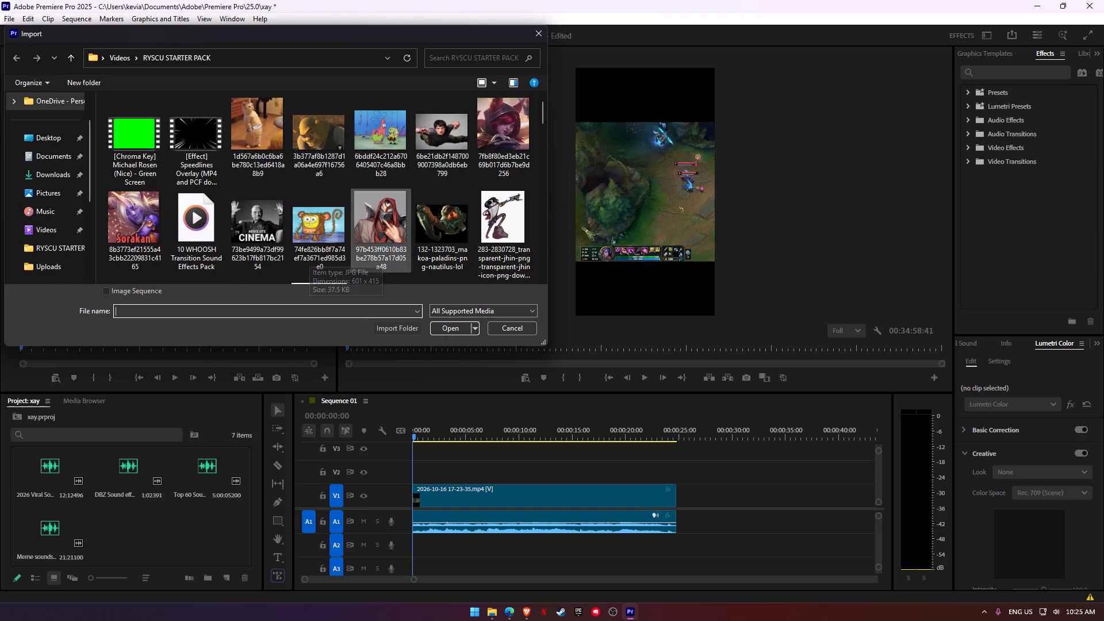
scroll(359, 217, "down", 1)
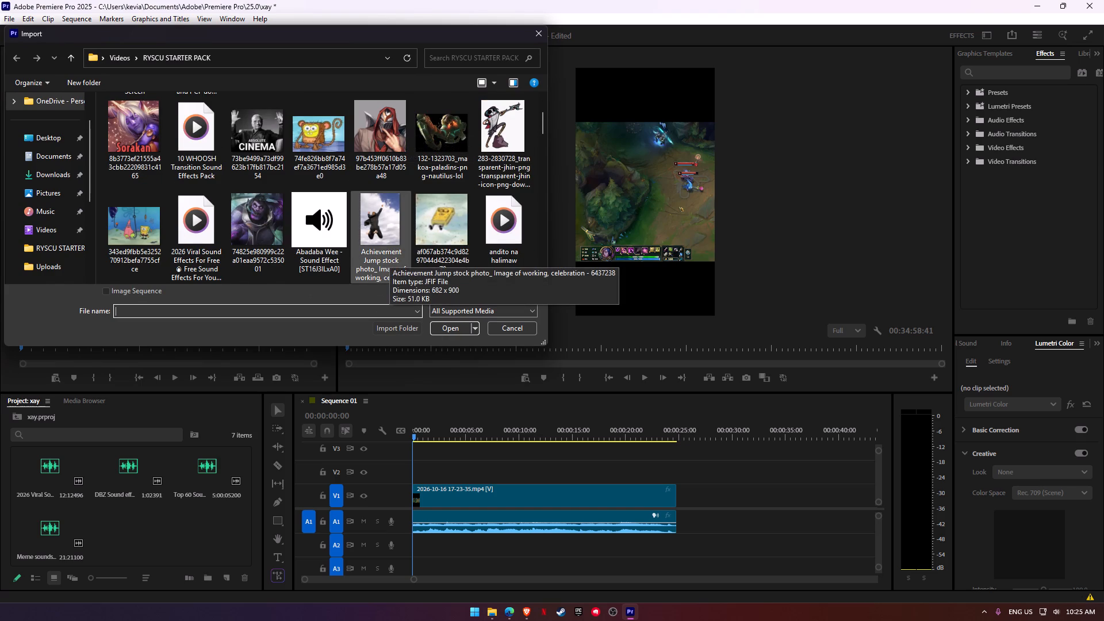
scroll(358, 259, "down", 1)
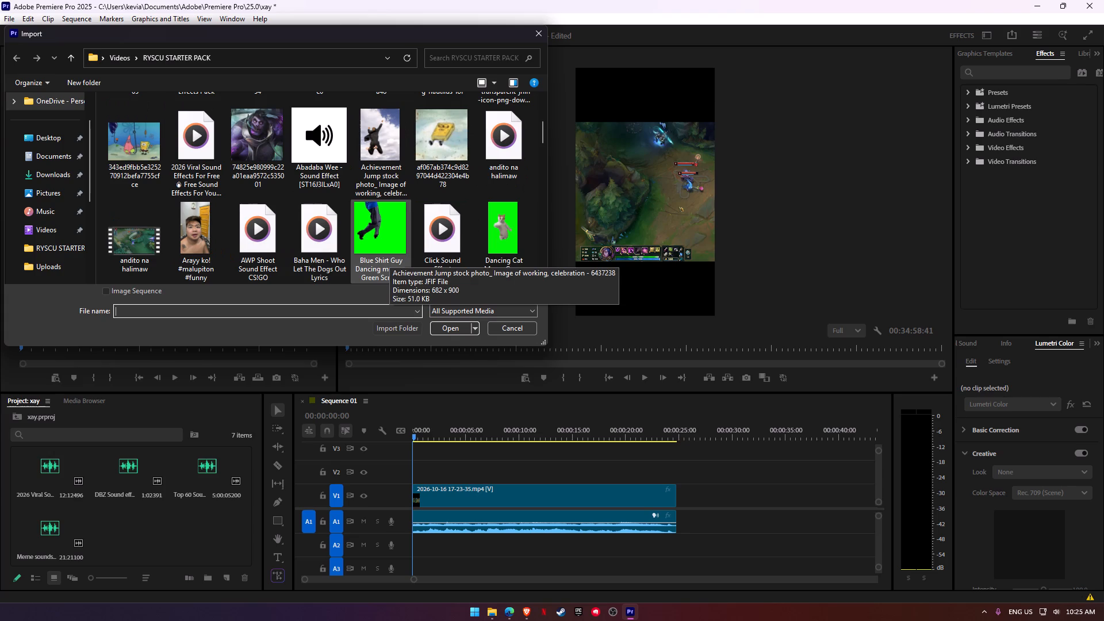
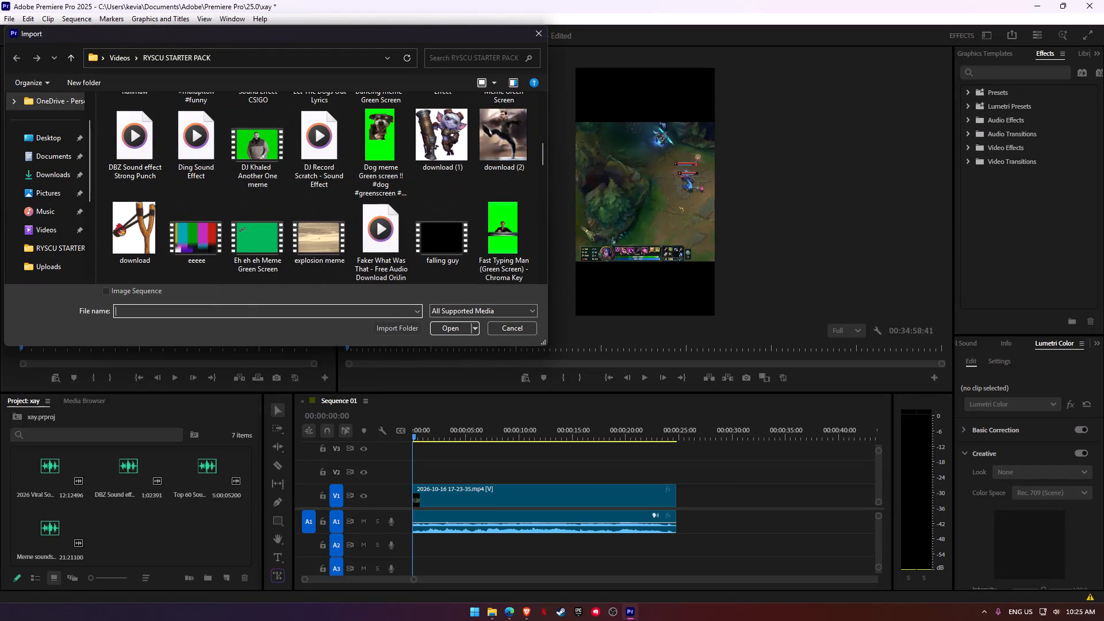
scroll(212, 274, "down", 1)
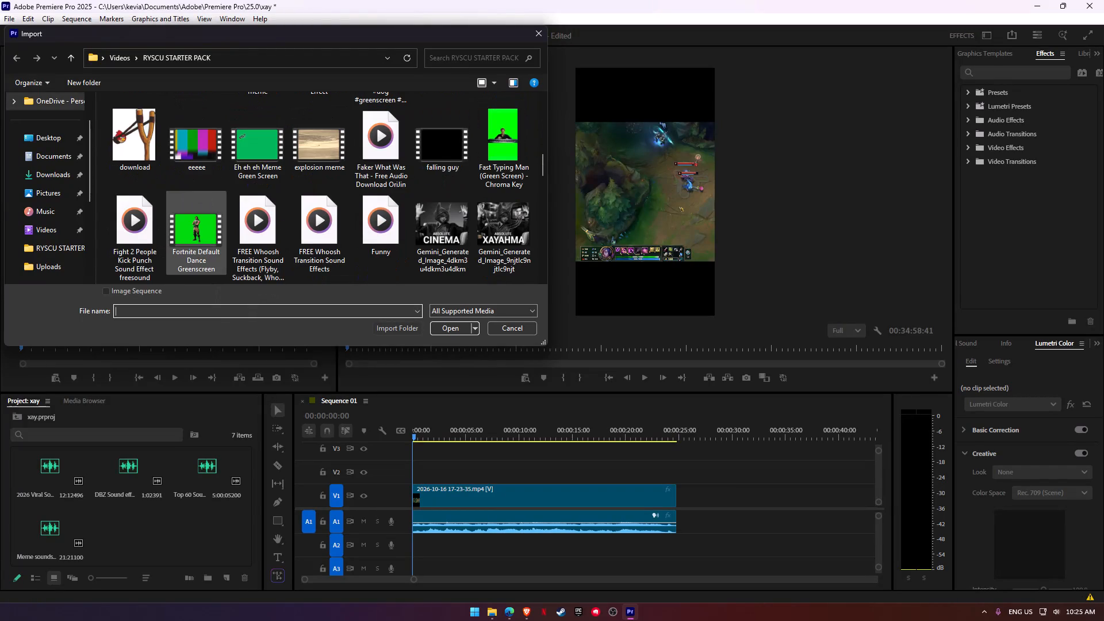
scroll(212, 274, "down", 1)
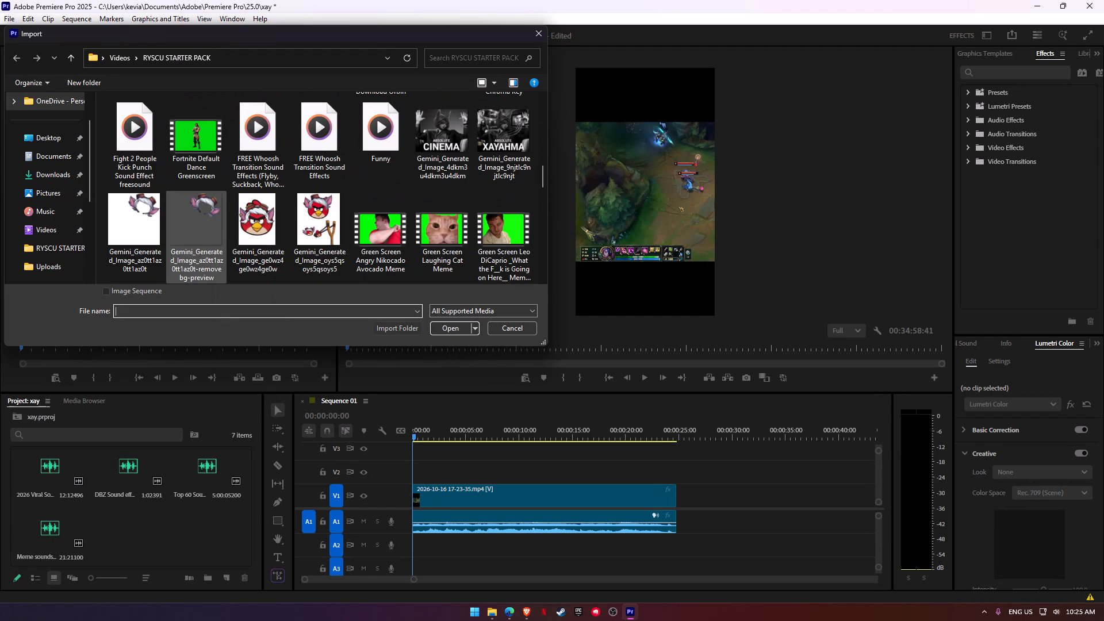
scroll(212, 274, "down", 1)
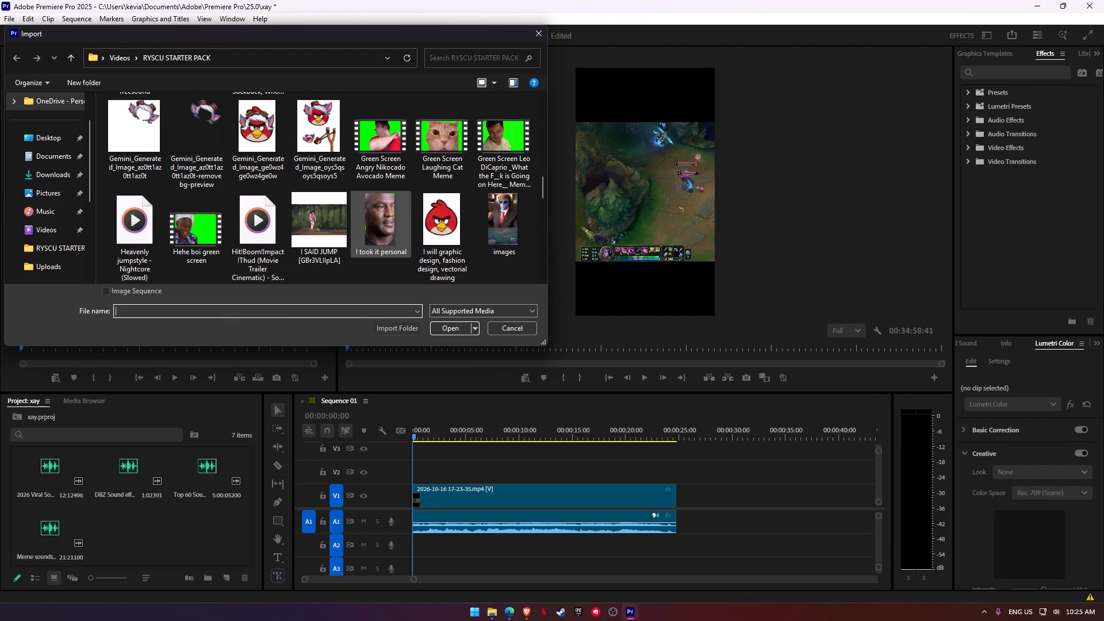
scroll(350, 237, "down", 1)
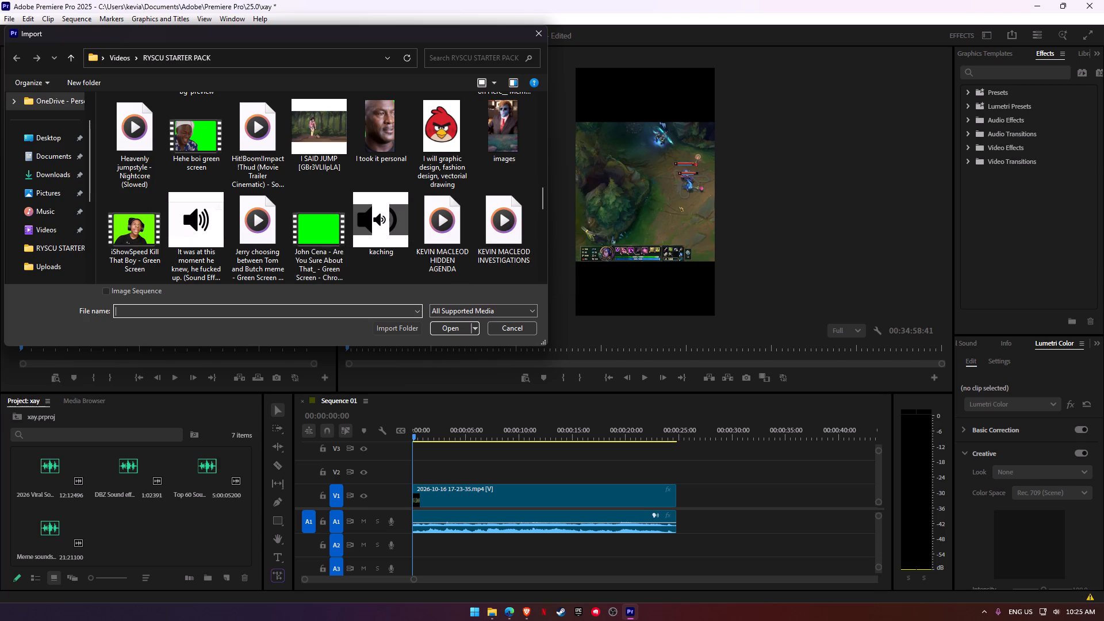
scroll(387, 270, "down", 1)
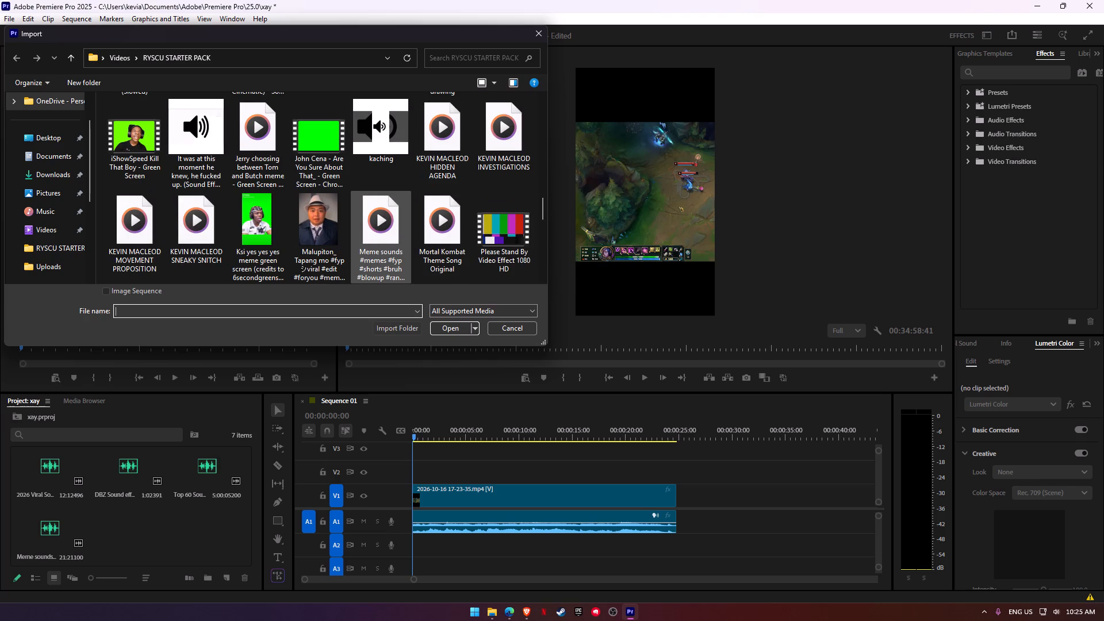
scroll(387, 270, "down", 1)
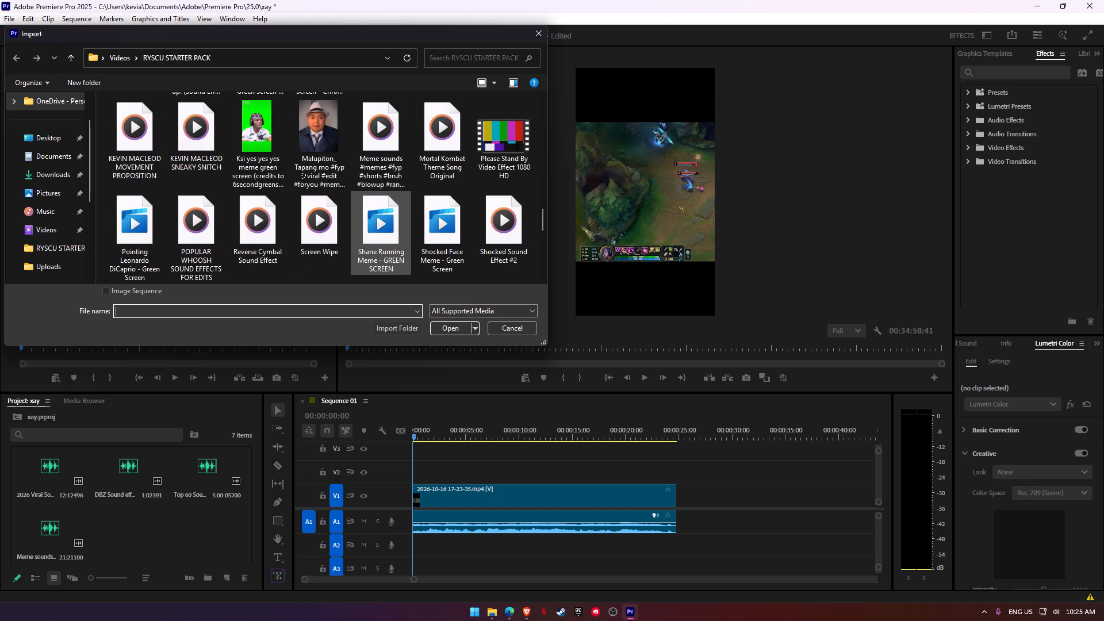
scroll(387, 270, "down", 1)
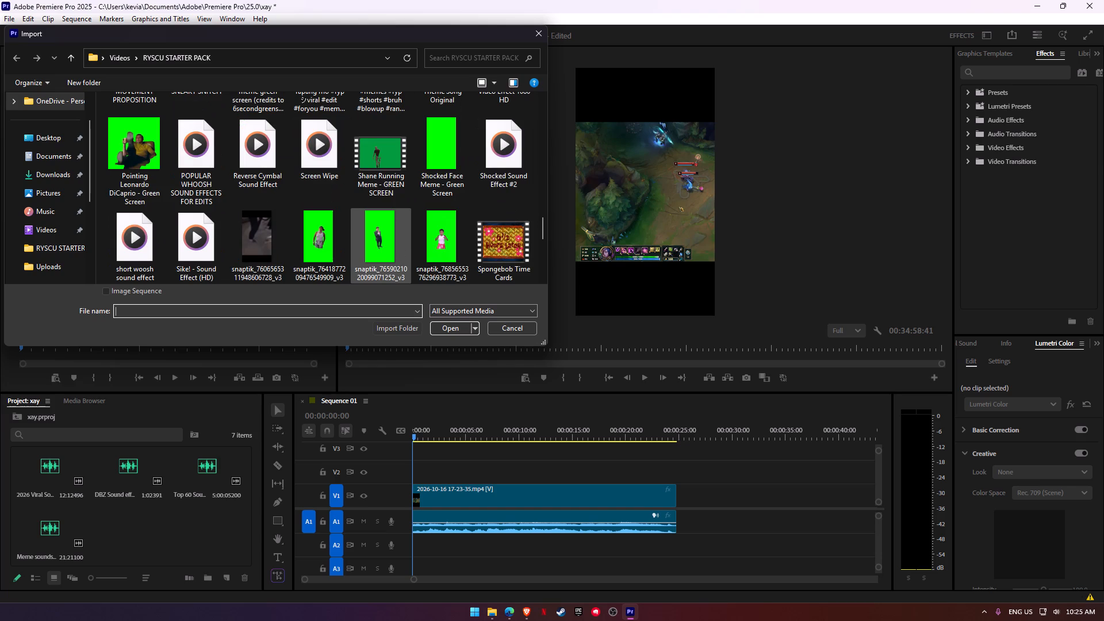
left_click(319, 248)
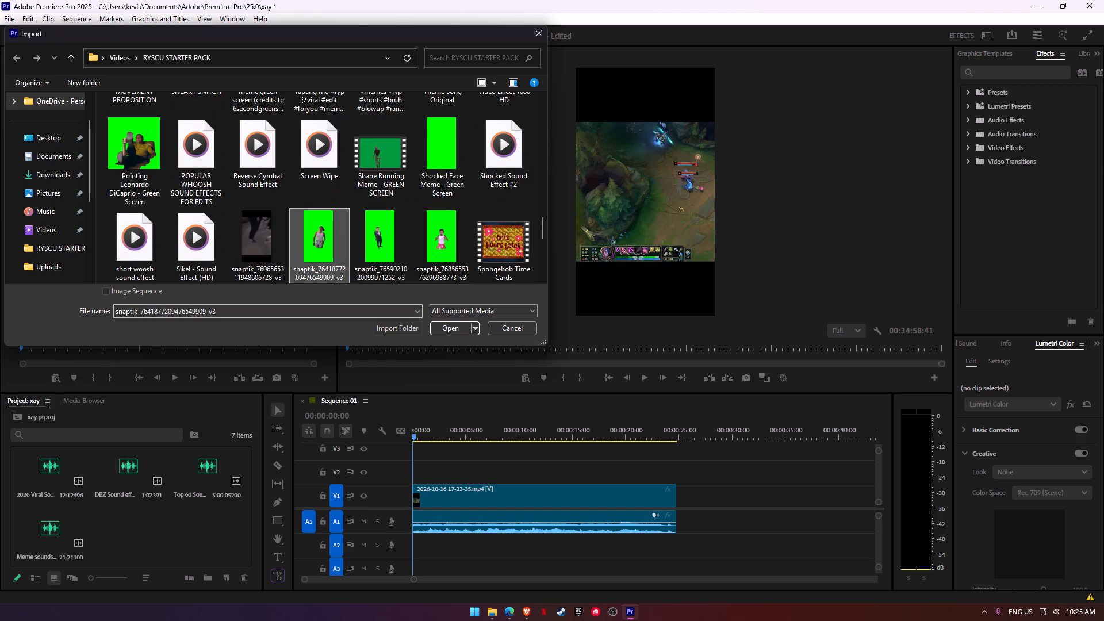
left_click(455, 330)
Preview the imported green-screen clip of the man in the white tank top in the source monitor.
double_click(123, 531)
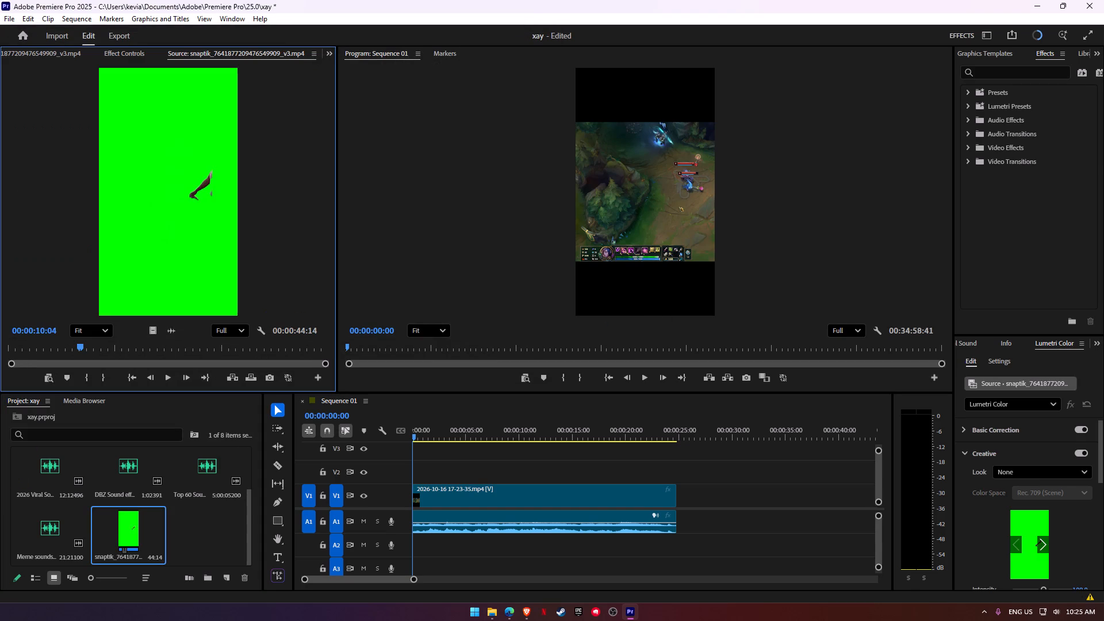
left_click(169, 375)
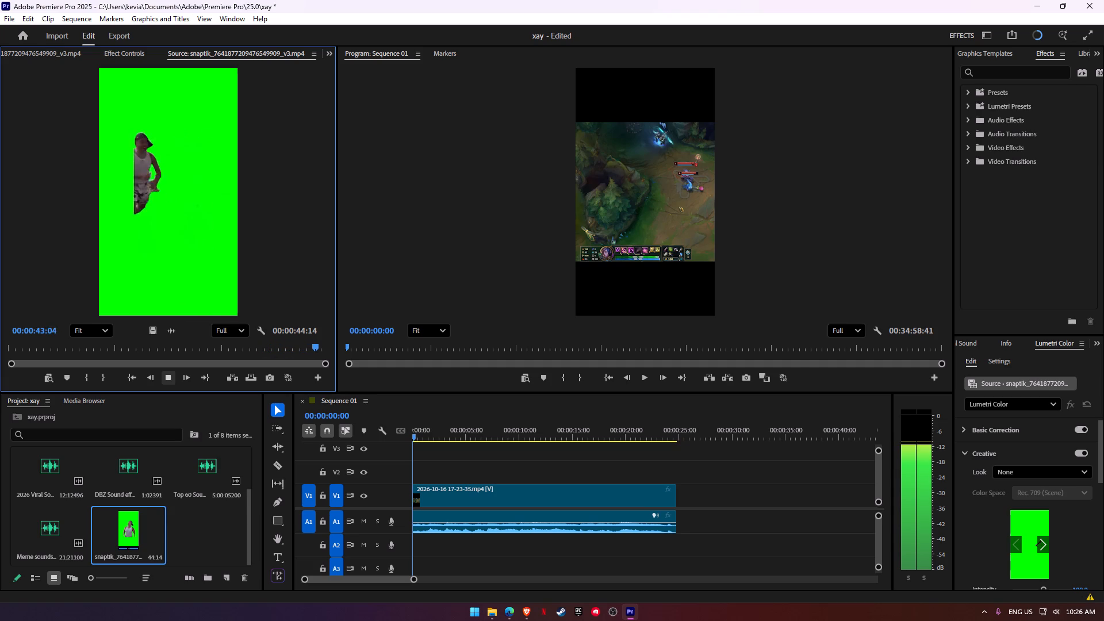
left_click(164, 379)
double_click(196, 549)
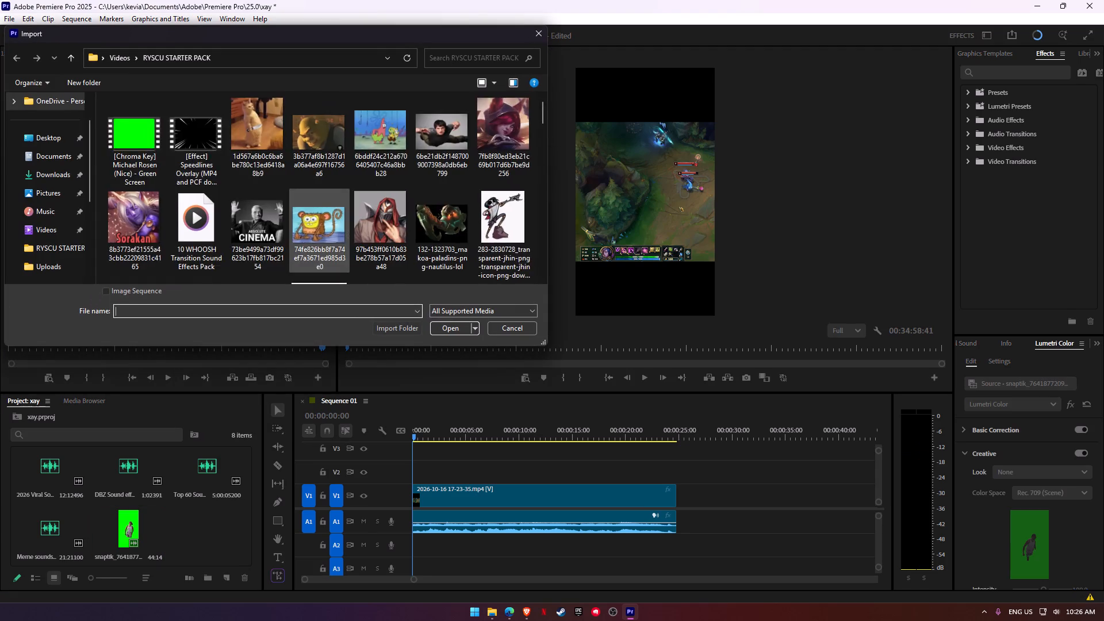
scroll(331, 232, "down", 7)
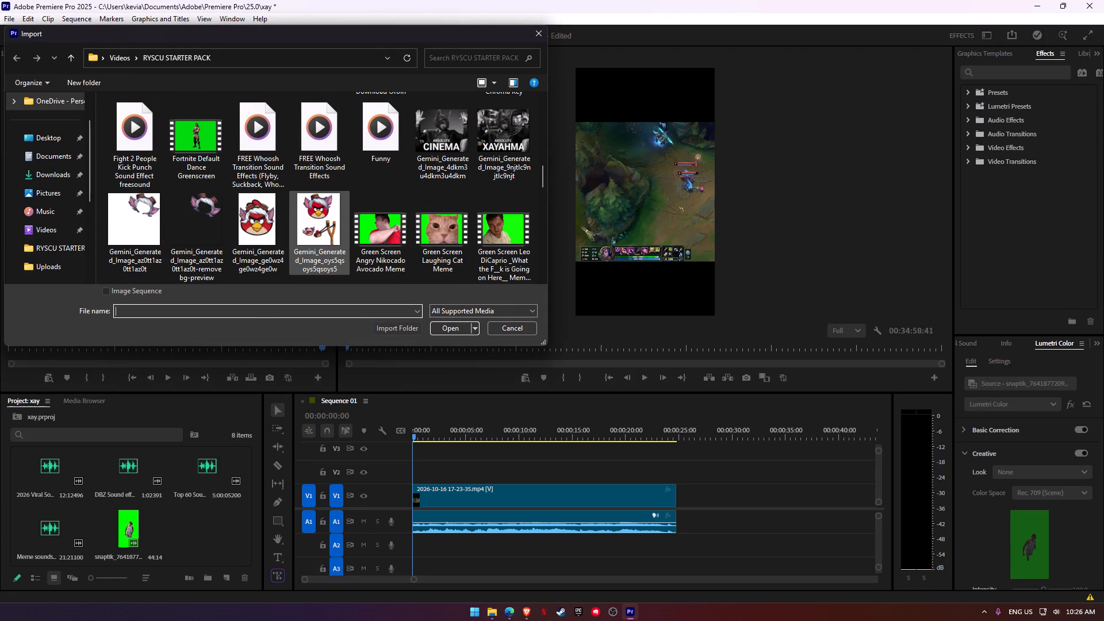
scroll(330, 231, "down", 1)
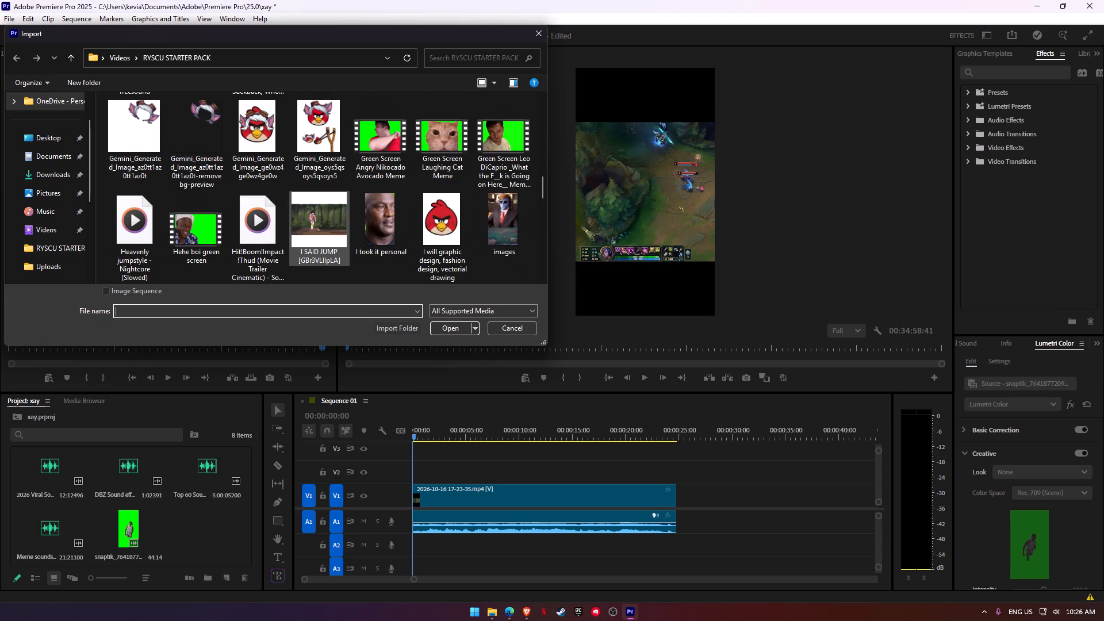
scroll(330, 231, "down", 1)
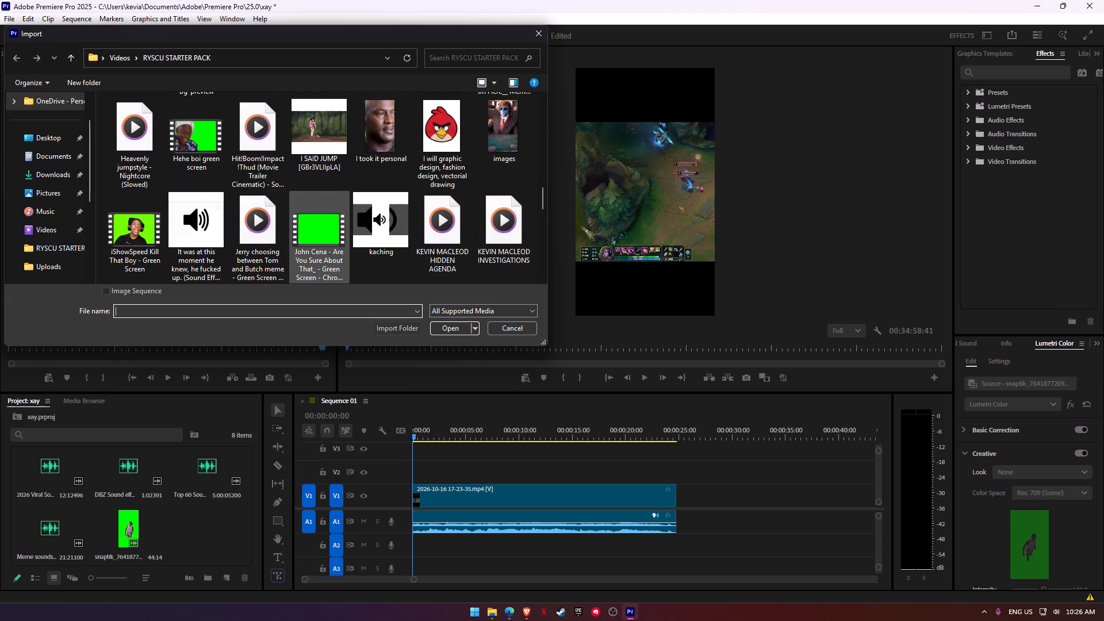
scroll(330, 231, "down", 2)
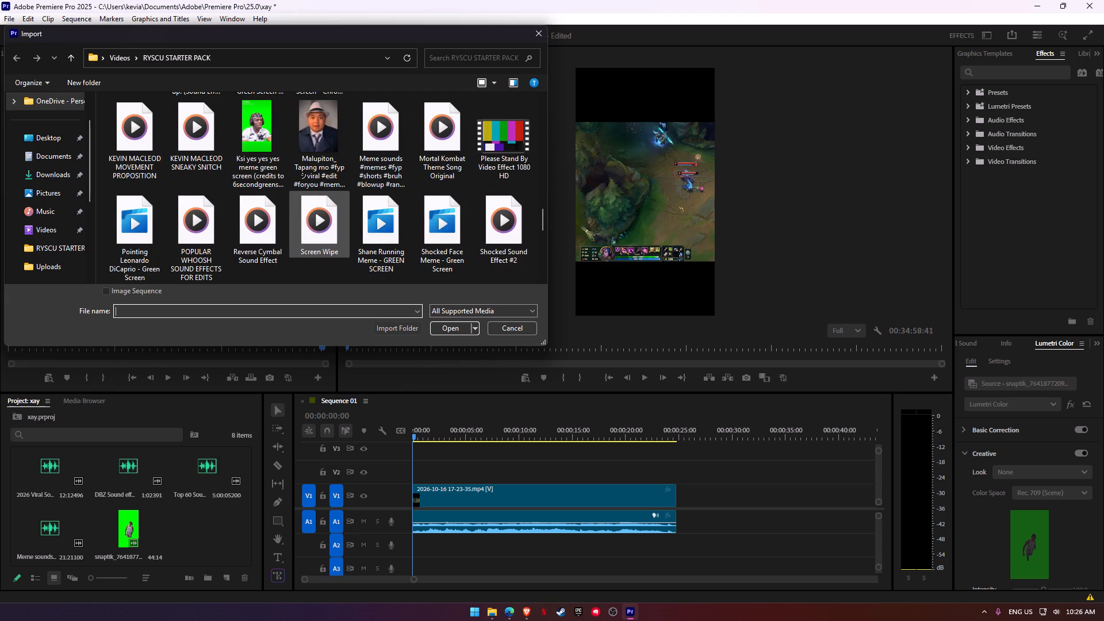
scroll(330, 231, "down", 1)
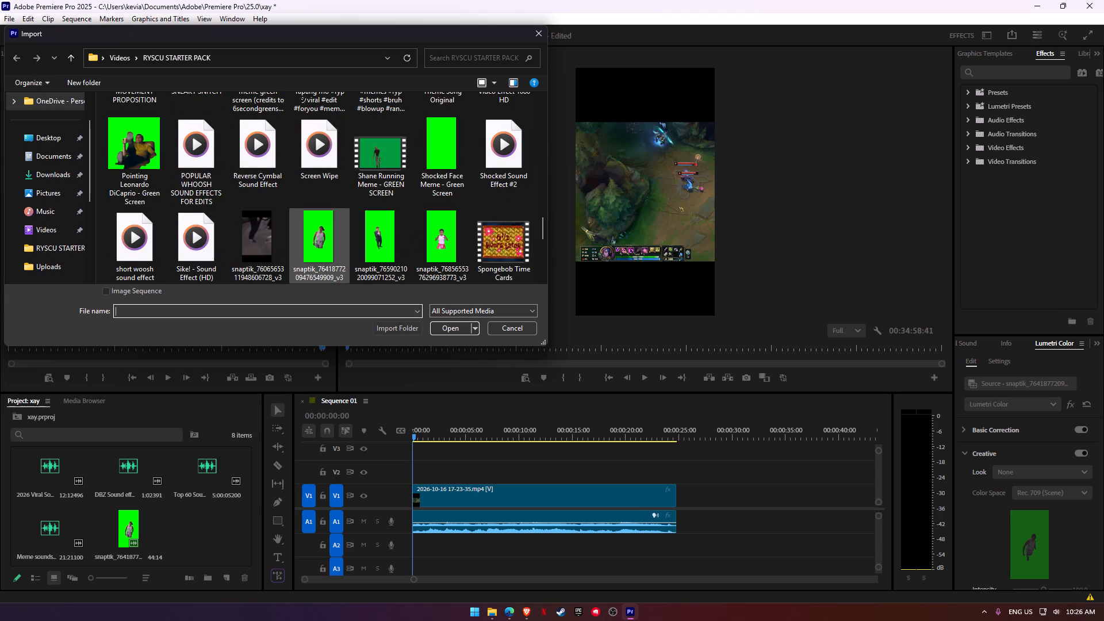
left_click(402, 259)
left_click(453, 329)
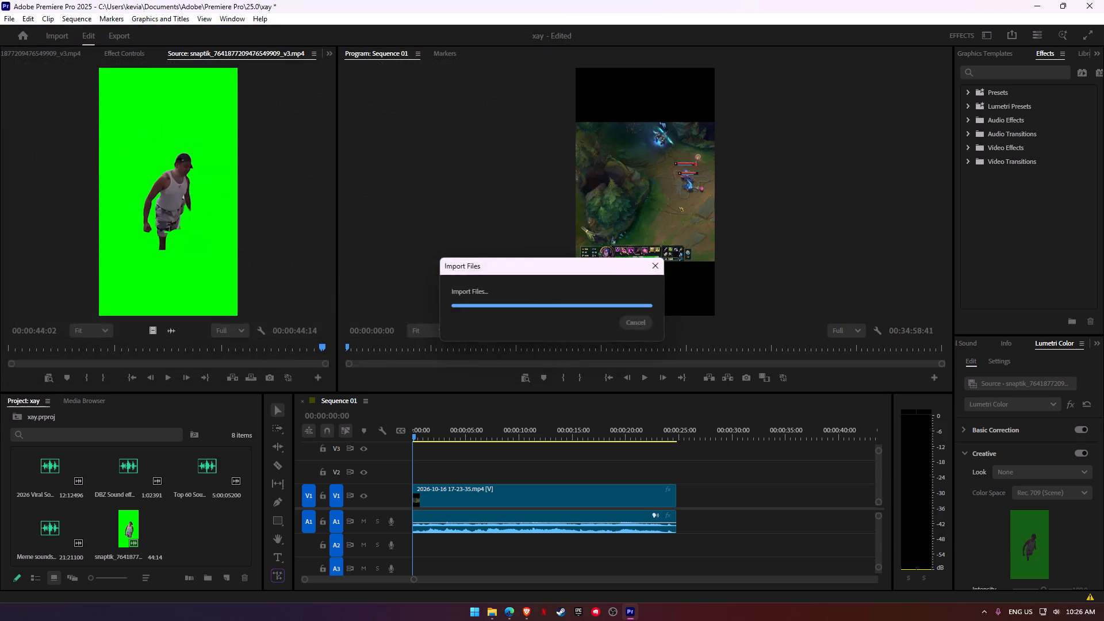
Preview the green-screen clip of the man in the black suit up to about 00:00:19.
double_click(217, 519)
left_click(170, 374)
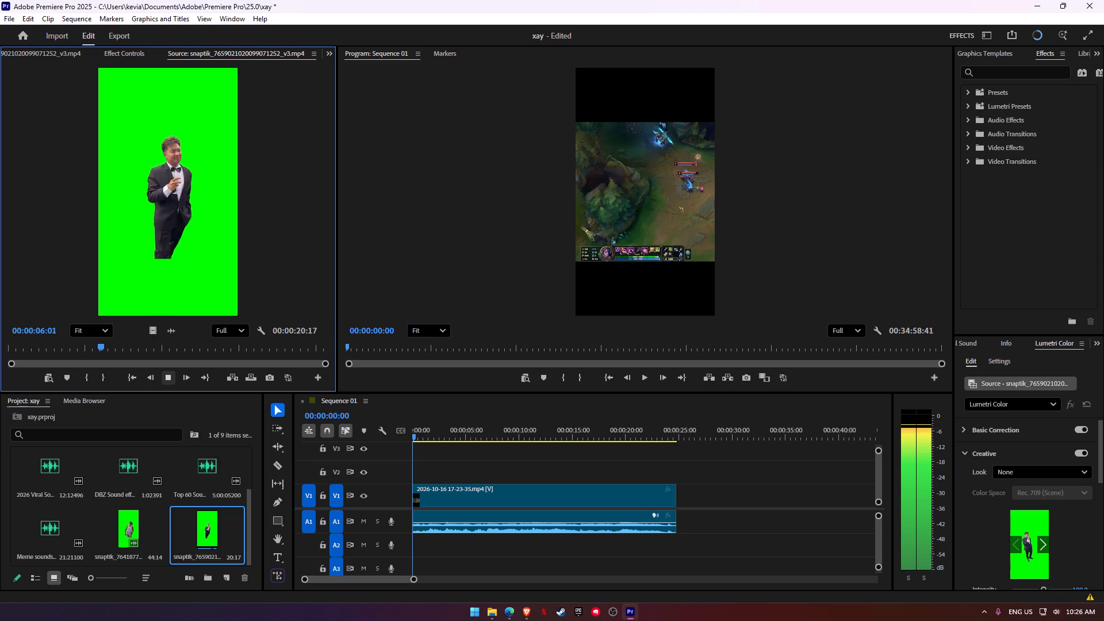
left_click(170, 374)
left_click(167, 376)
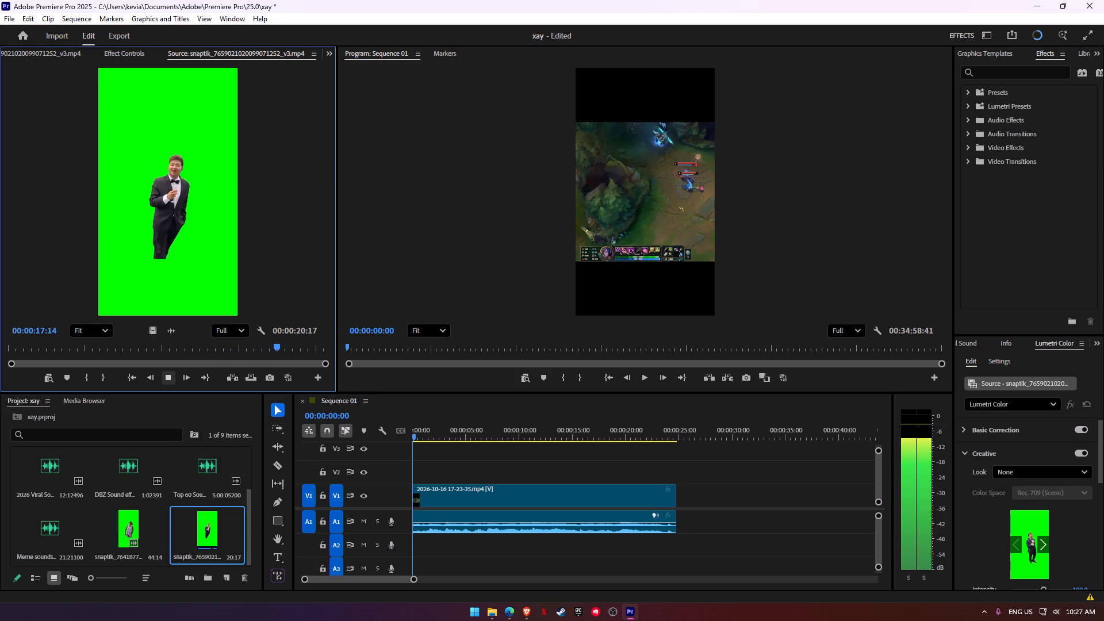
left_click(167, 376)
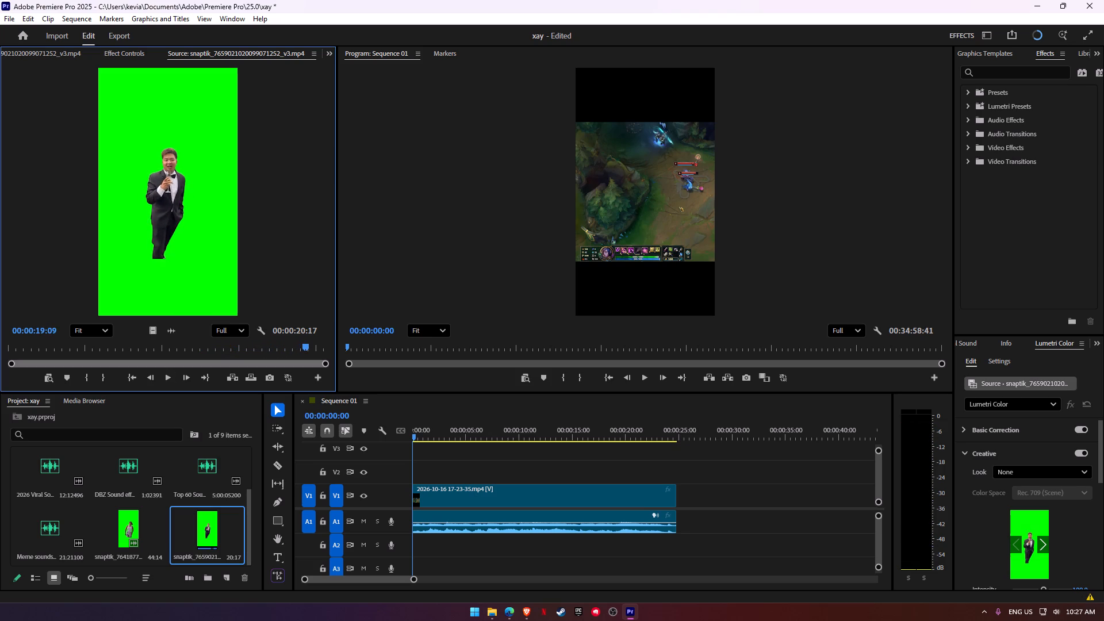
Mark an excerpt of the suited man's source clip from about 00:00:02 to 00:00:05:06.
left_click(39, 346)
left_click(92, 374)
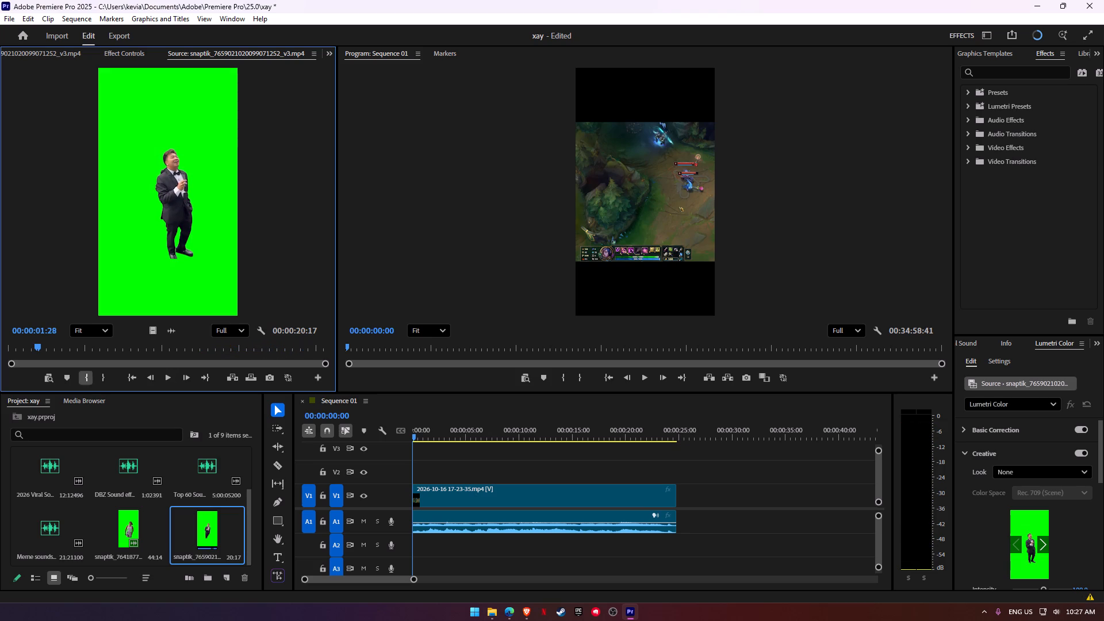
left_click(176, 375)
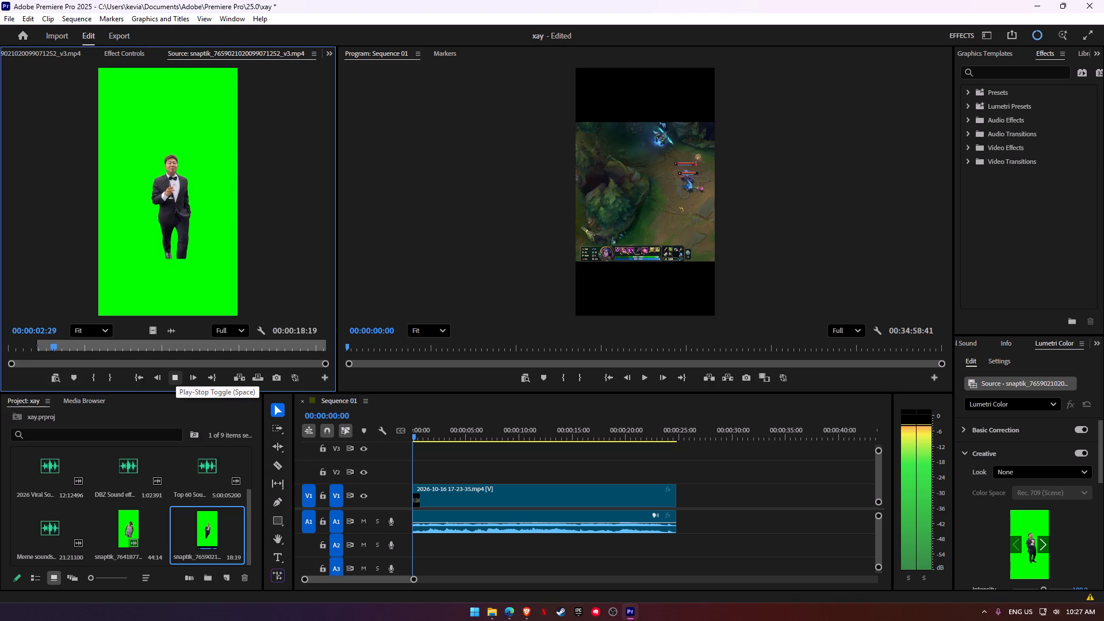
left_click(176, 375)
left_click_drag(58, 348, 51, 346)
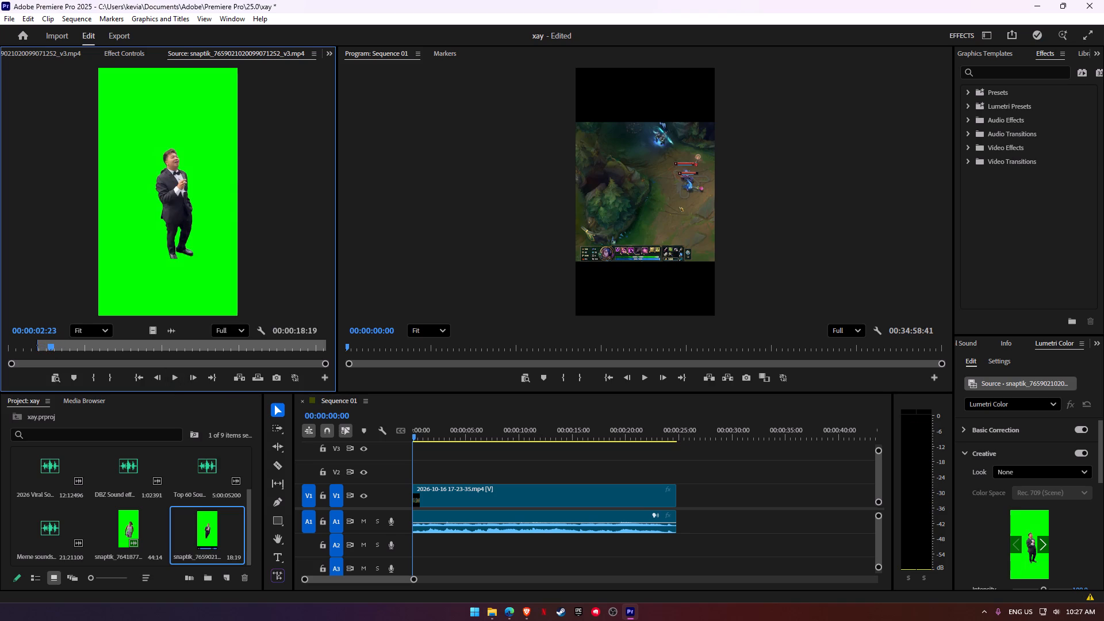
left_click_drag(51, 346, 47, 342)
left_click(91, 378)
left_click(177, 380)
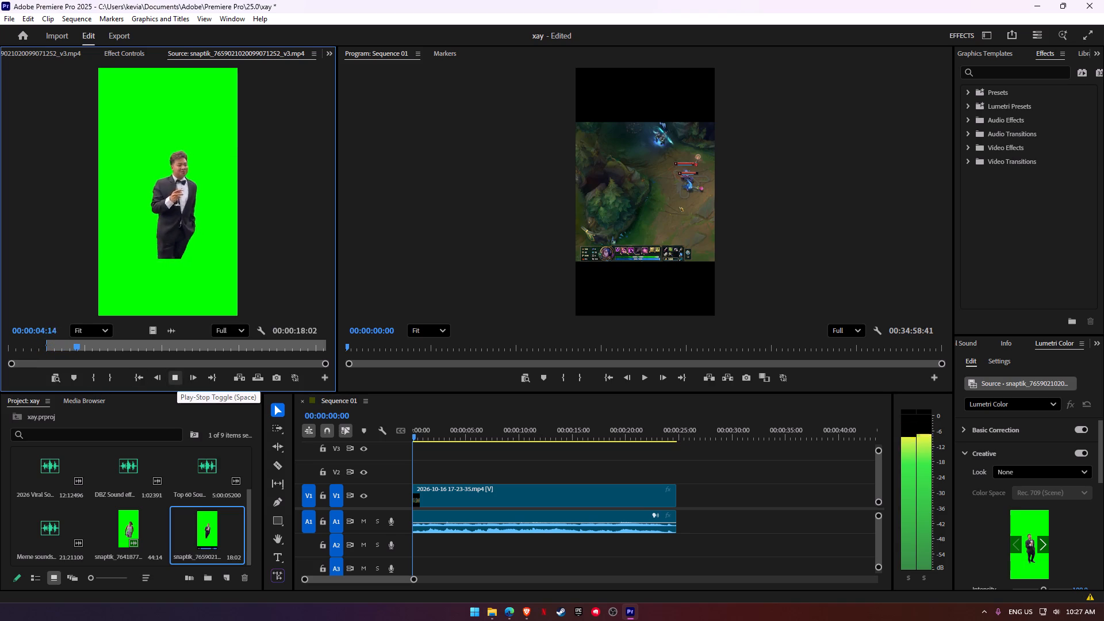
left_click(177, 380)
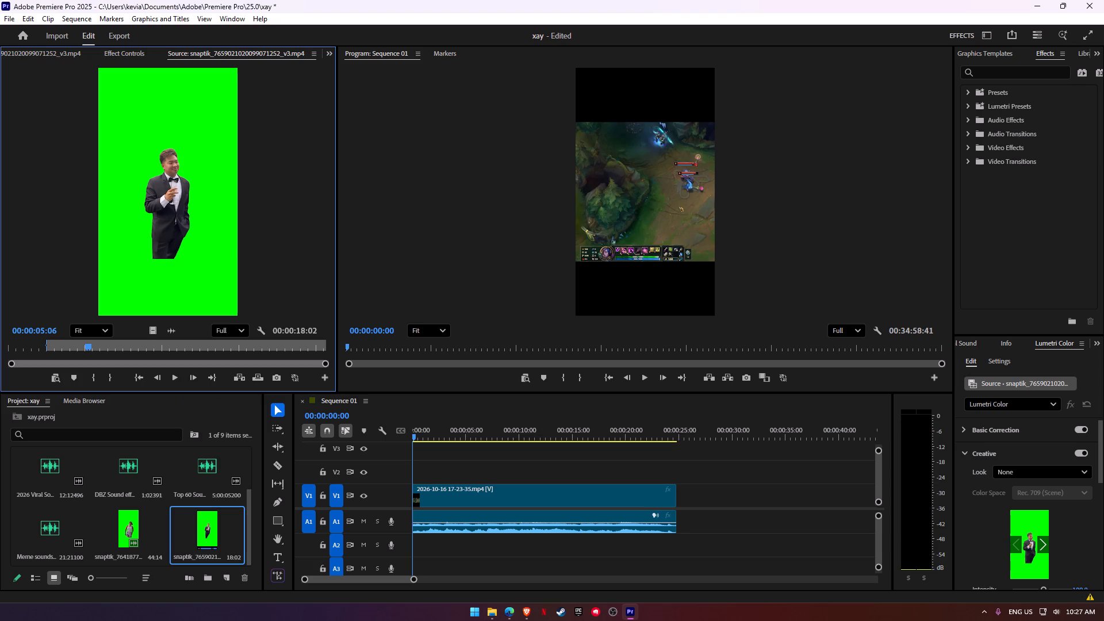
left_click(113, 381)
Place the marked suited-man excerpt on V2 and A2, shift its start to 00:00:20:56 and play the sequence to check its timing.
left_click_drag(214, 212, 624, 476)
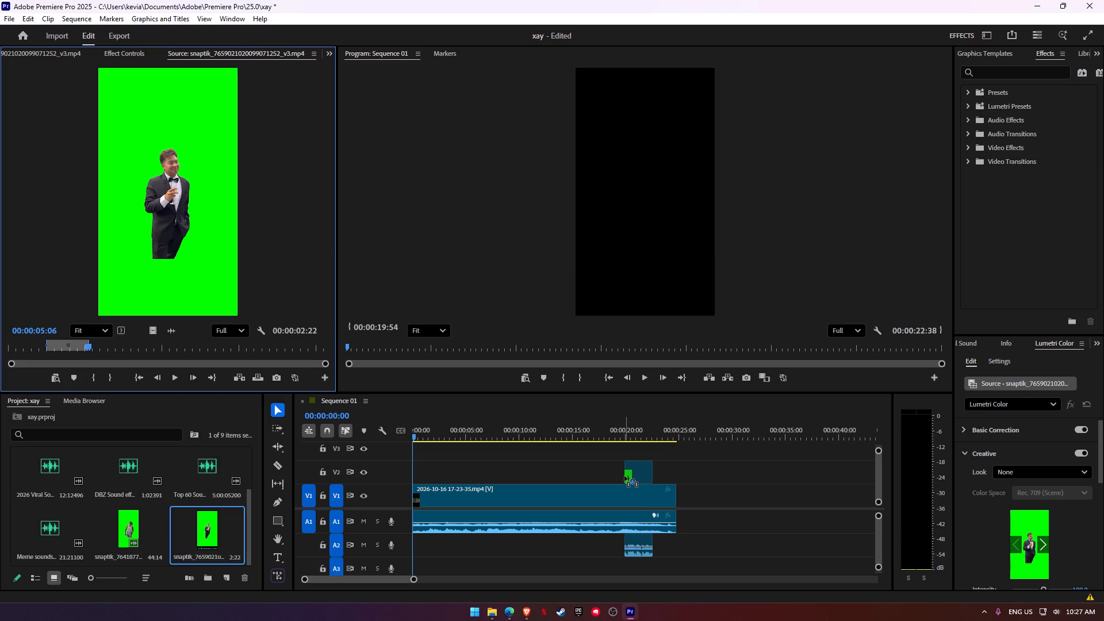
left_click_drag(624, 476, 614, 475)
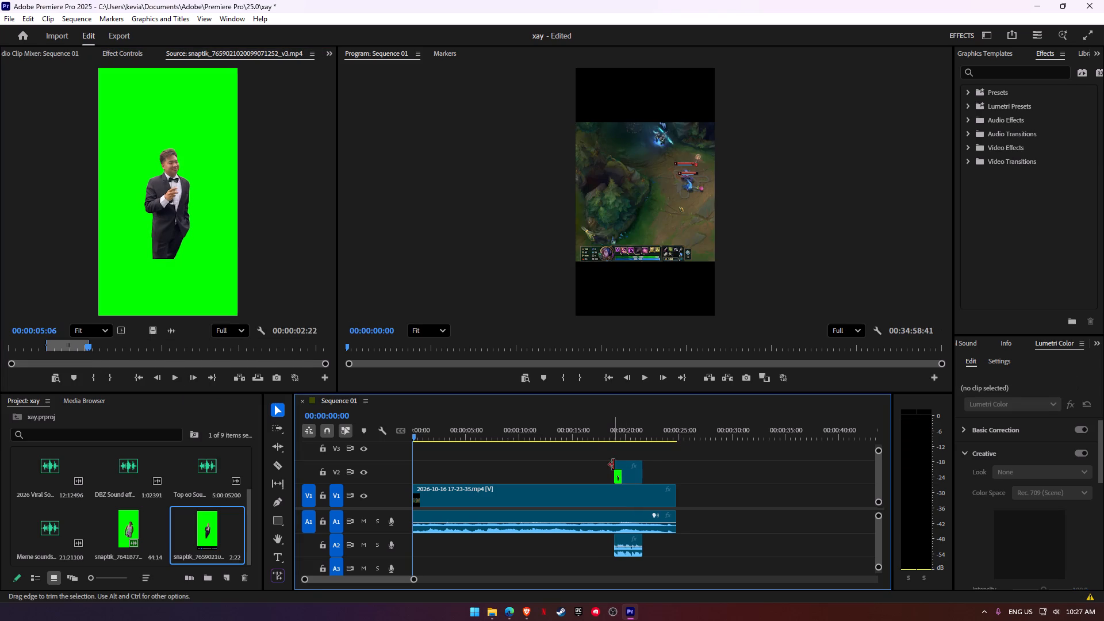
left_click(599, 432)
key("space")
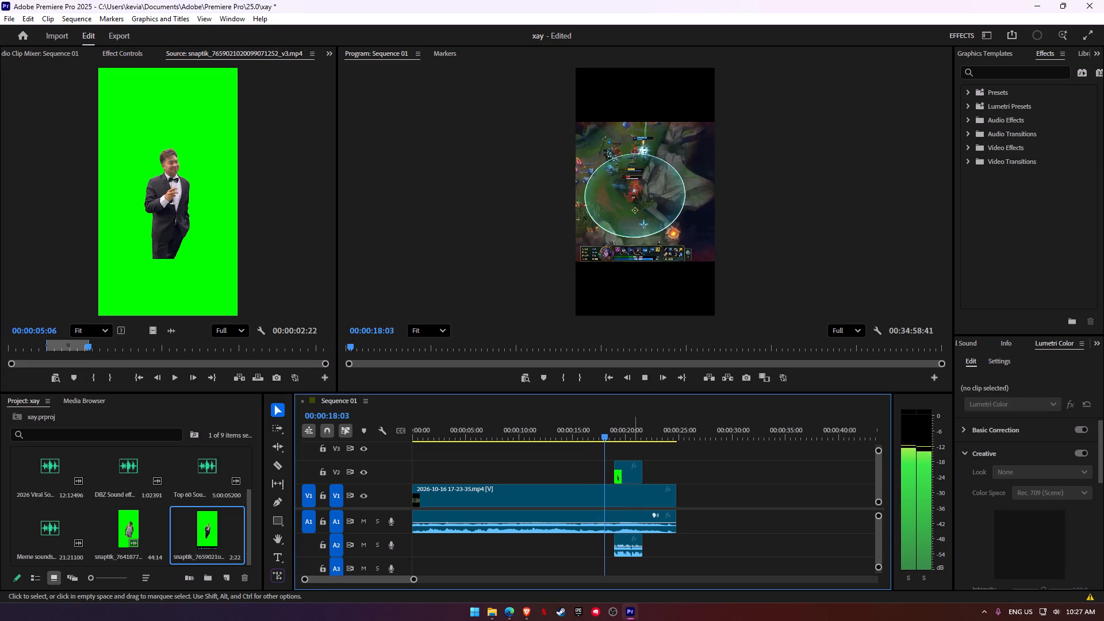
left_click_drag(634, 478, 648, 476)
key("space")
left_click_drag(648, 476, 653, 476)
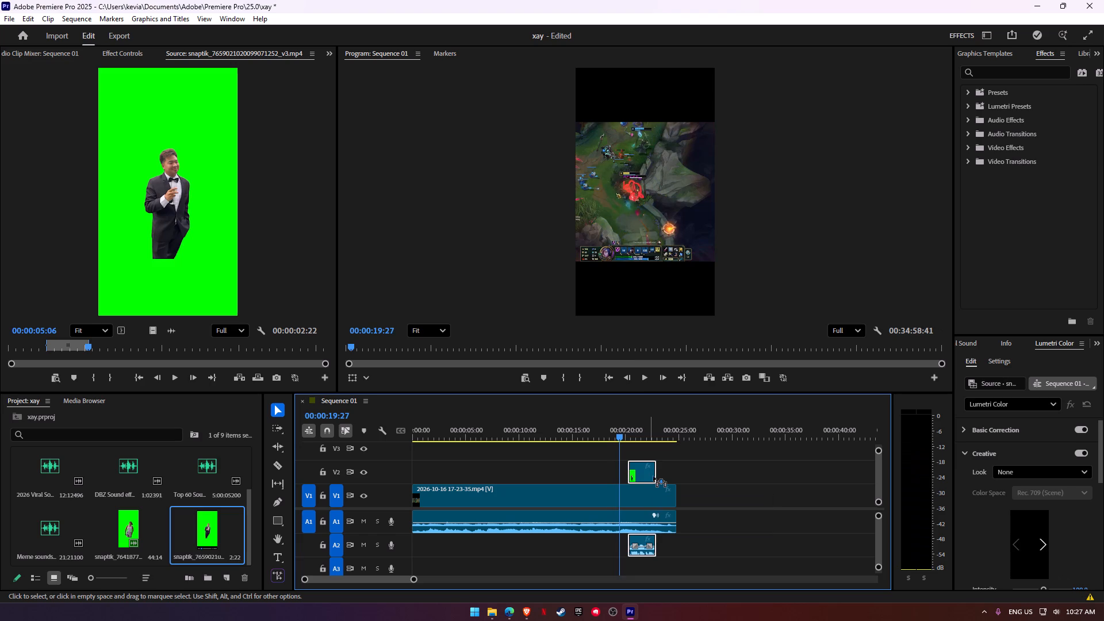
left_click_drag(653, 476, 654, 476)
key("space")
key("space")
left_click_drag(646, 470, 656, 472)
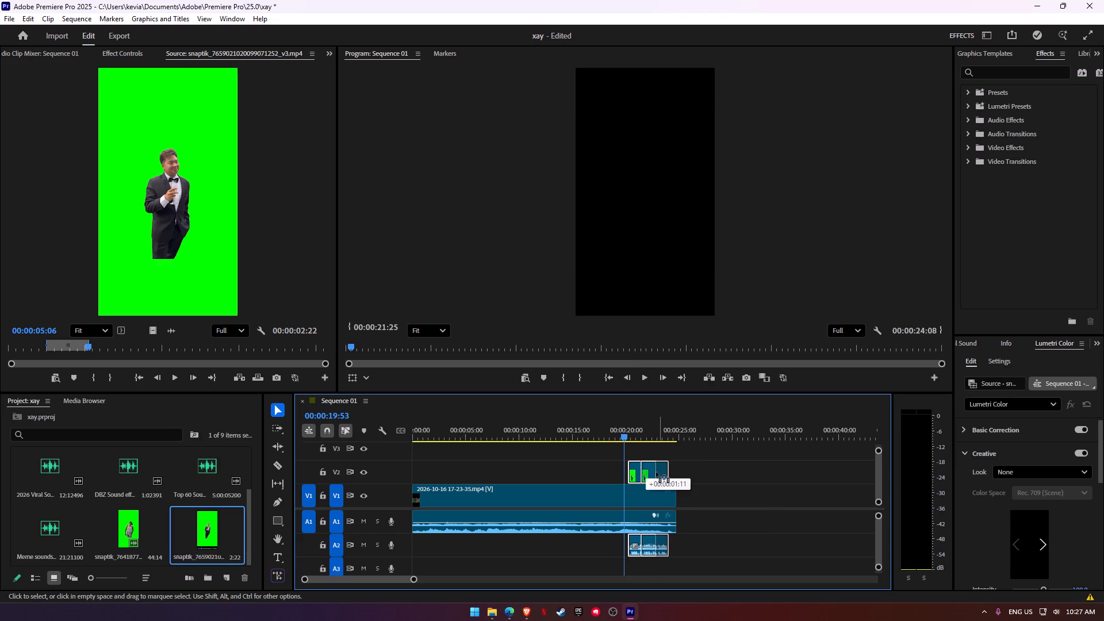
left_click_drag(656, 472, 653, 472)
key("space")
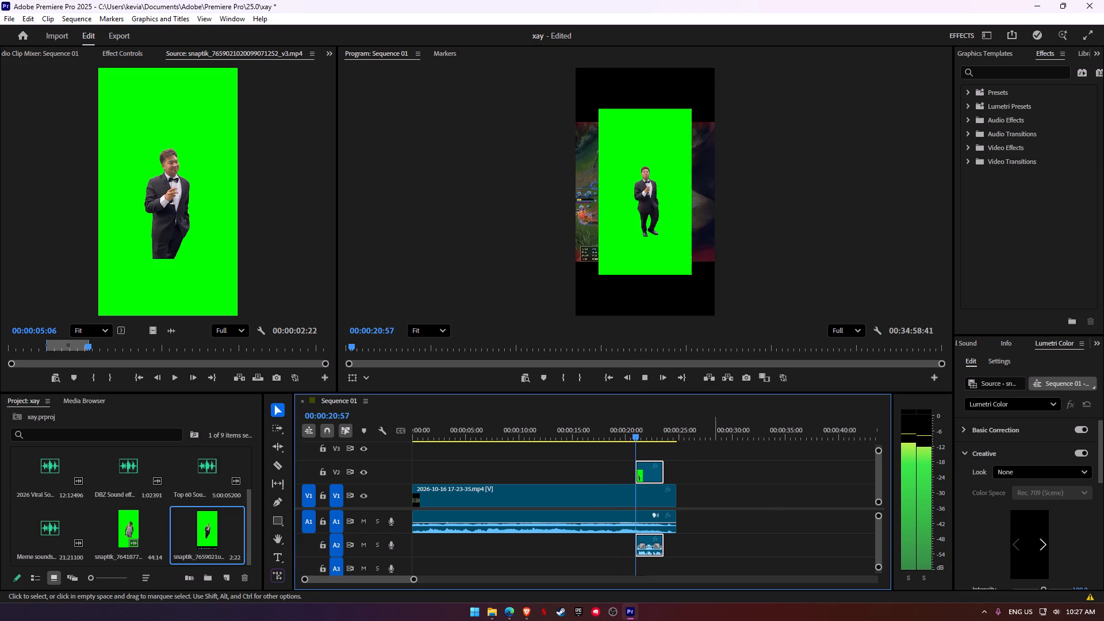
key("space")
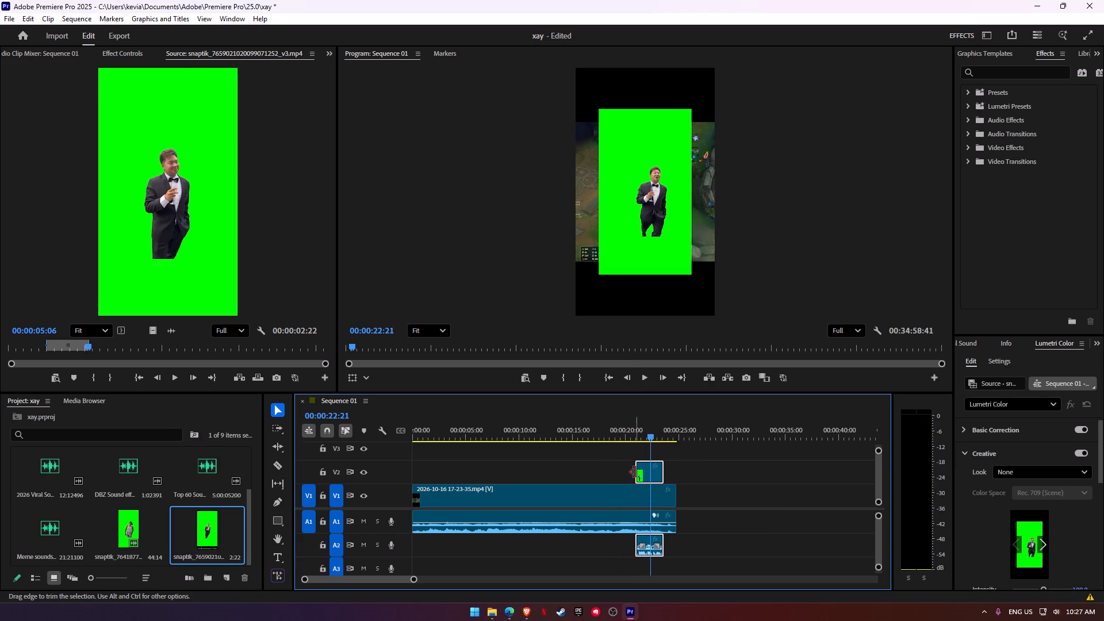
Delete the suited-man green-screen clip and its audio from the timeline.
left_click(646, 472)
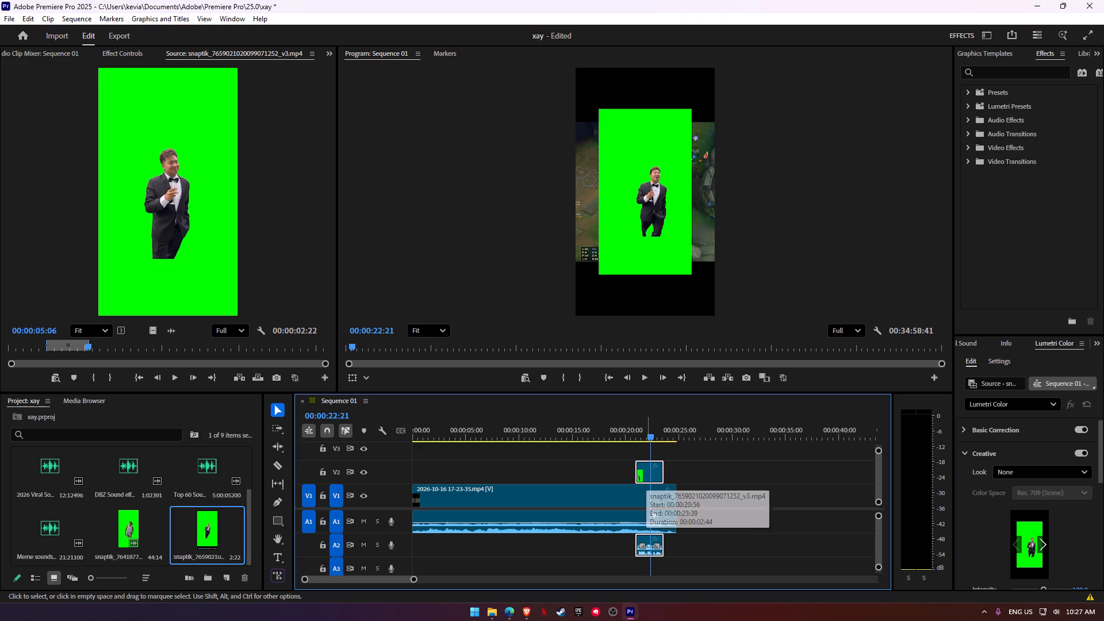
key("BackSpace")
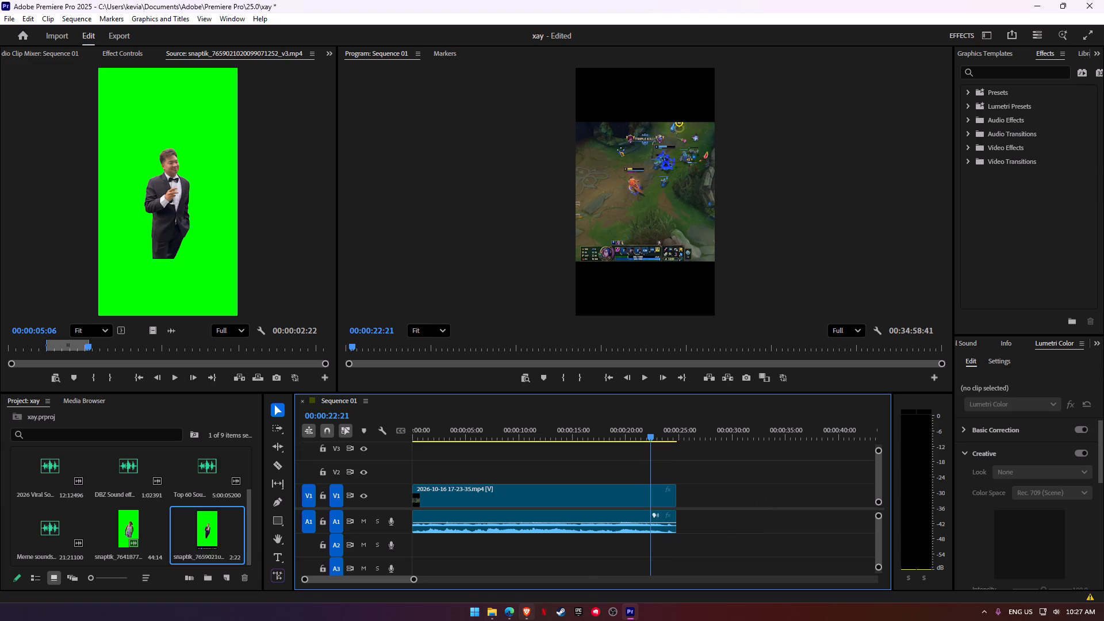
Switch to the Brave browser, open TikTok in a new tab and close the Whop Content Rewards tab.
left_click(529, 619)
left_click(589, 17)
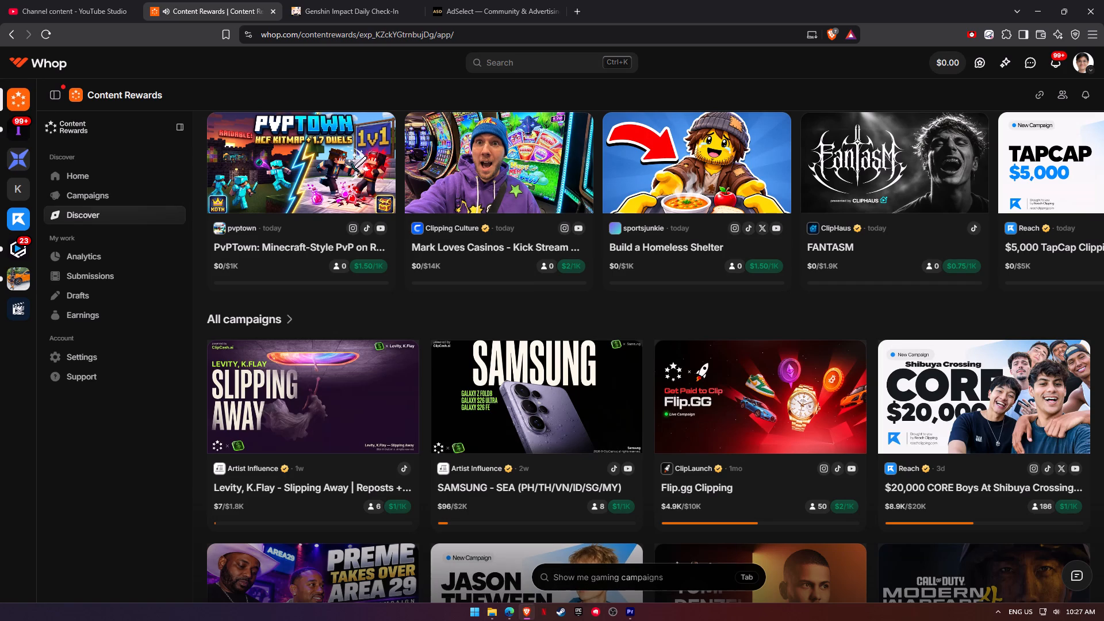
left_click(581, 10)
key("t")
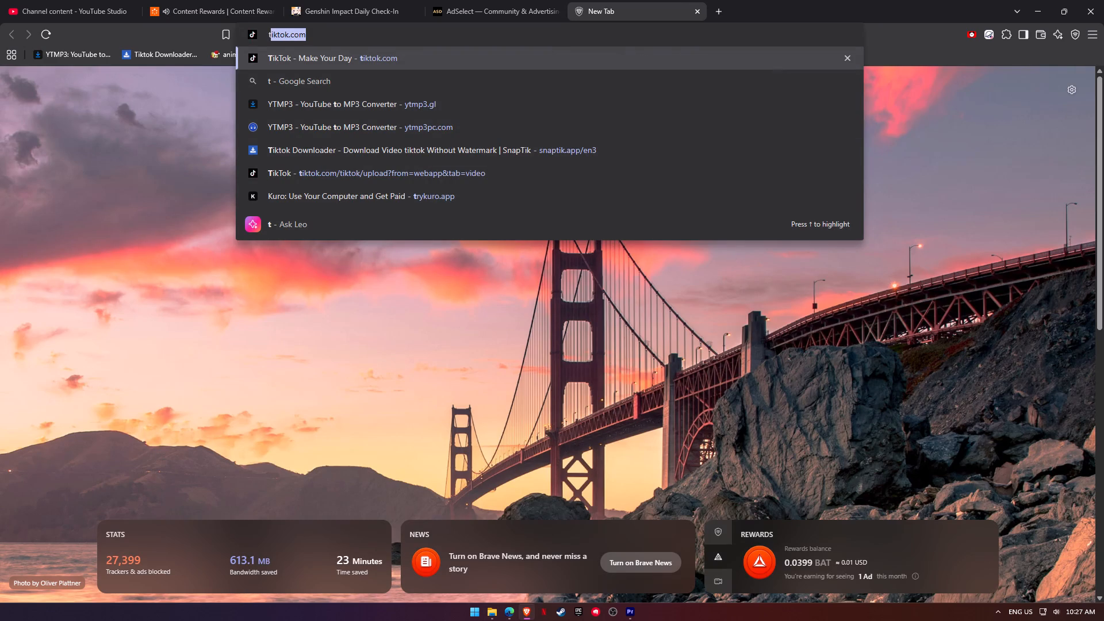
key("Return")
left_click(201, 0)
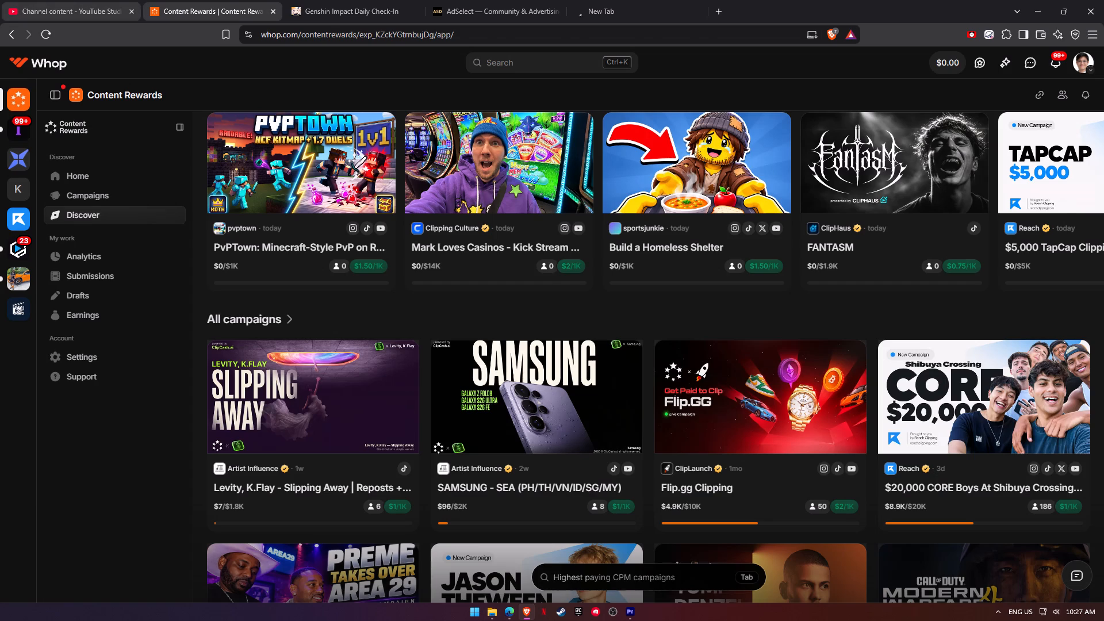
key("ctrl+w")
Search TikTok for "malupiton" using the suggestion "malupiton meme clip".
left_click(474, 0)
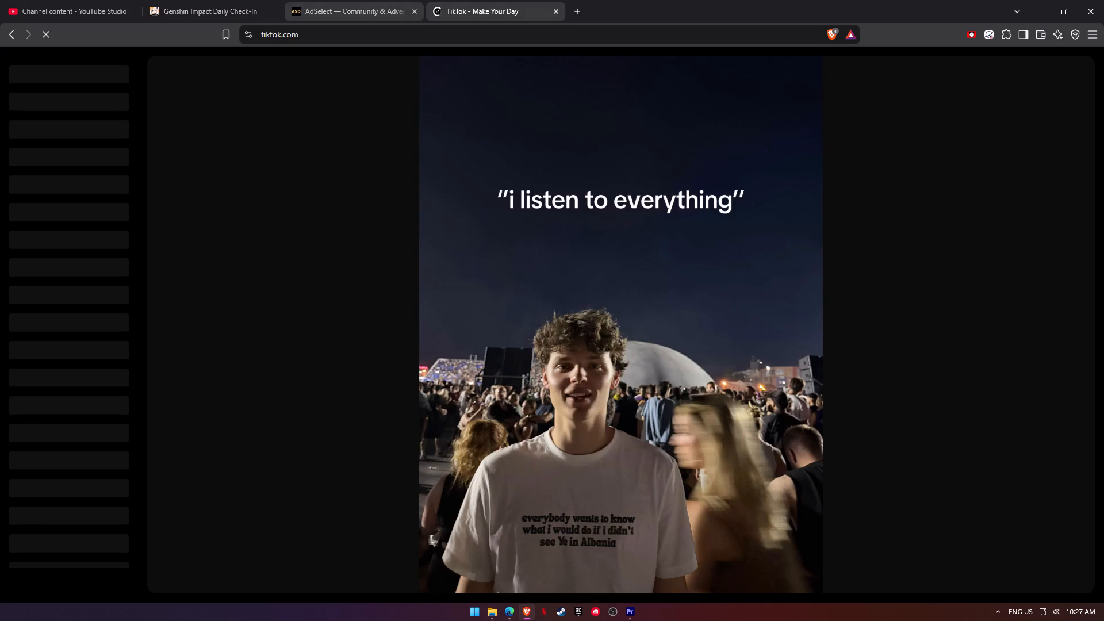
left_click(59, 99)
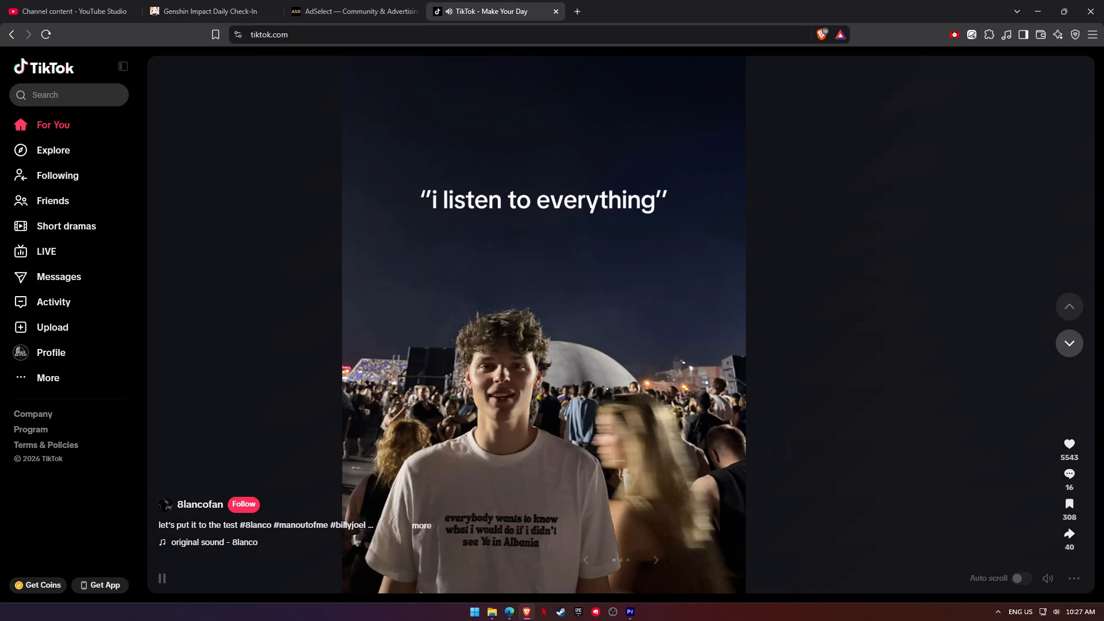
left_click(89, 101)
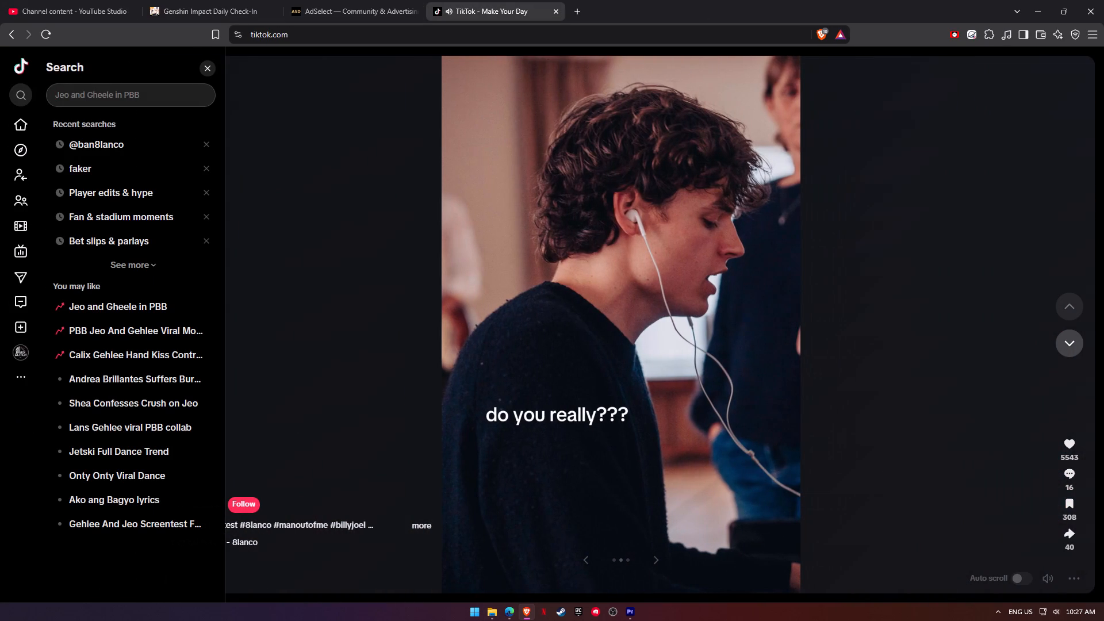
type("malupiton")
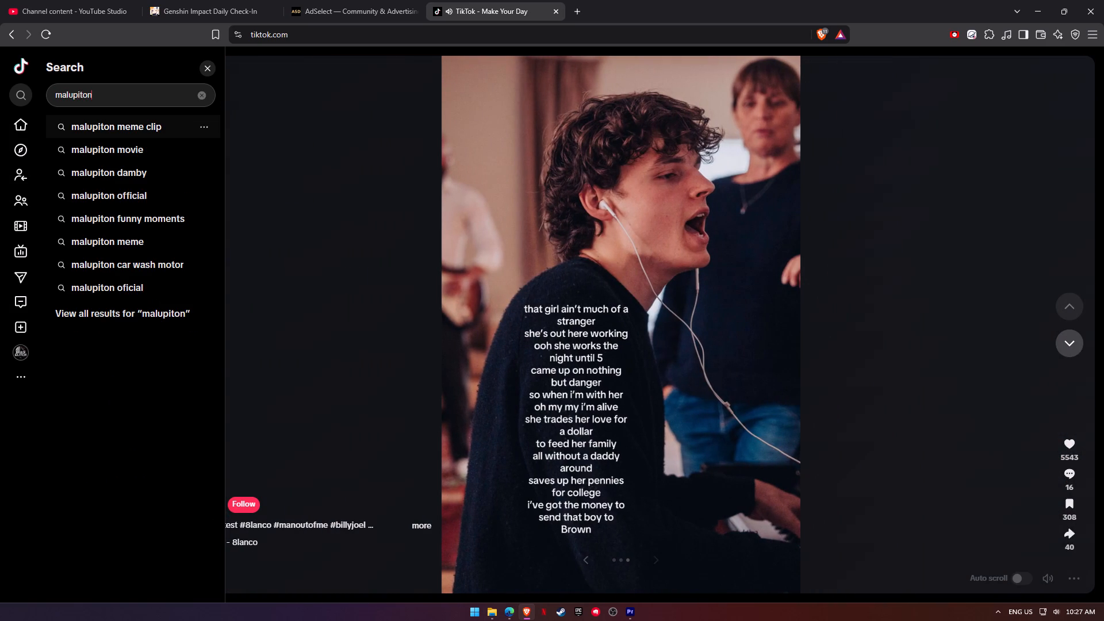
left_click(126, 123)
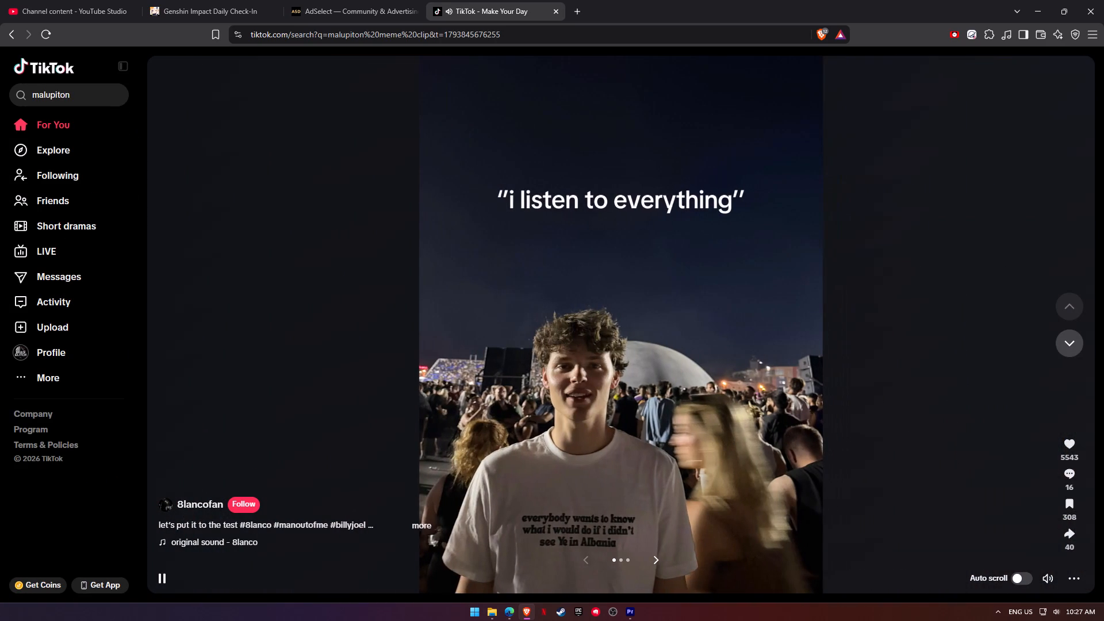
left_click(74, 97)
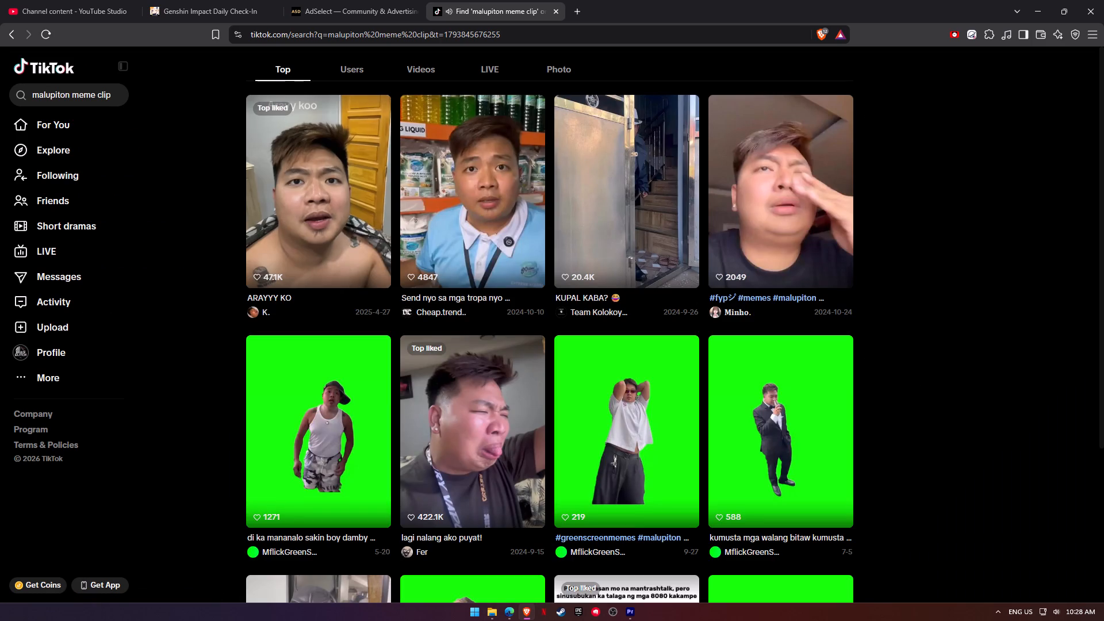
Open the green-screen clip of the man in white shirt and sunglasses, copy its link and submit it to the SnapTik downloader.
left_click(617, 421)
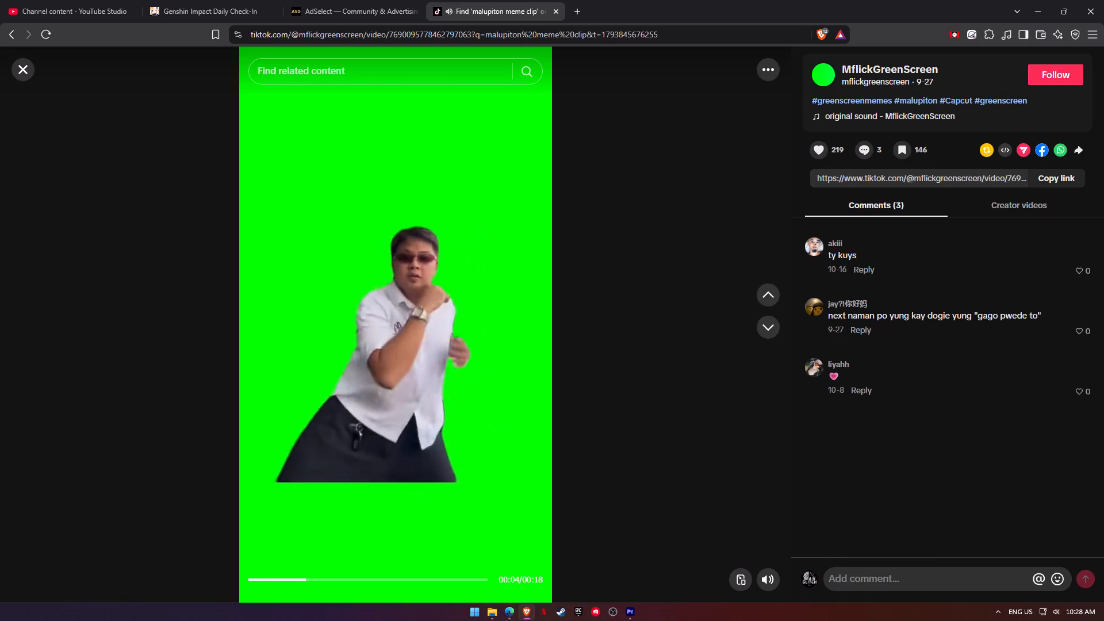
left_click(424, 45)
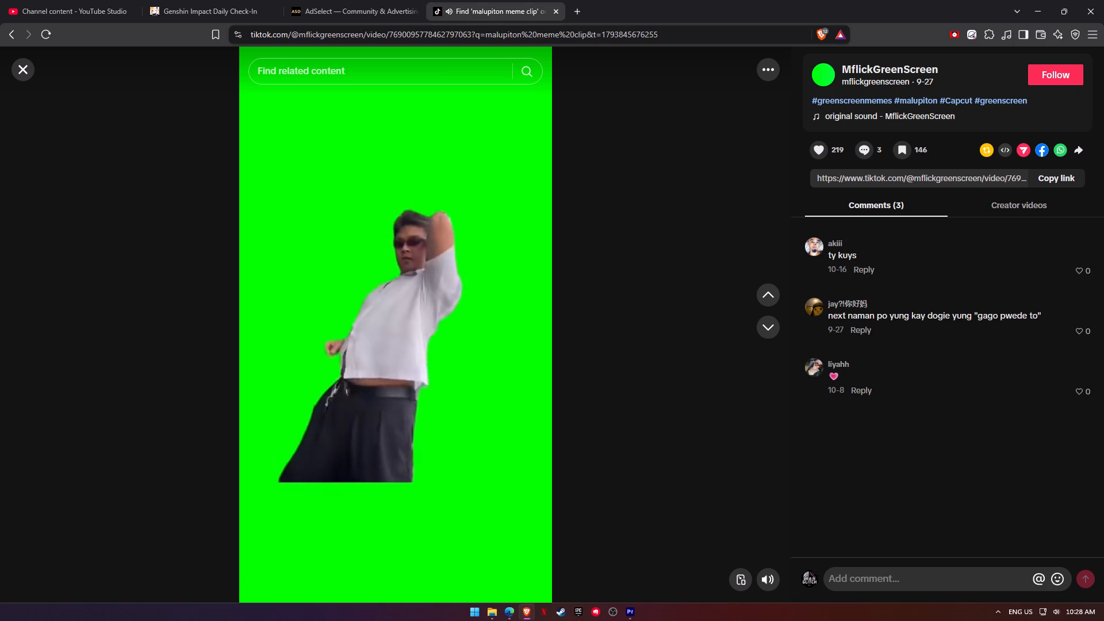
left_click(437, 40)
key("ctrl+c")
left_click(576, 12)
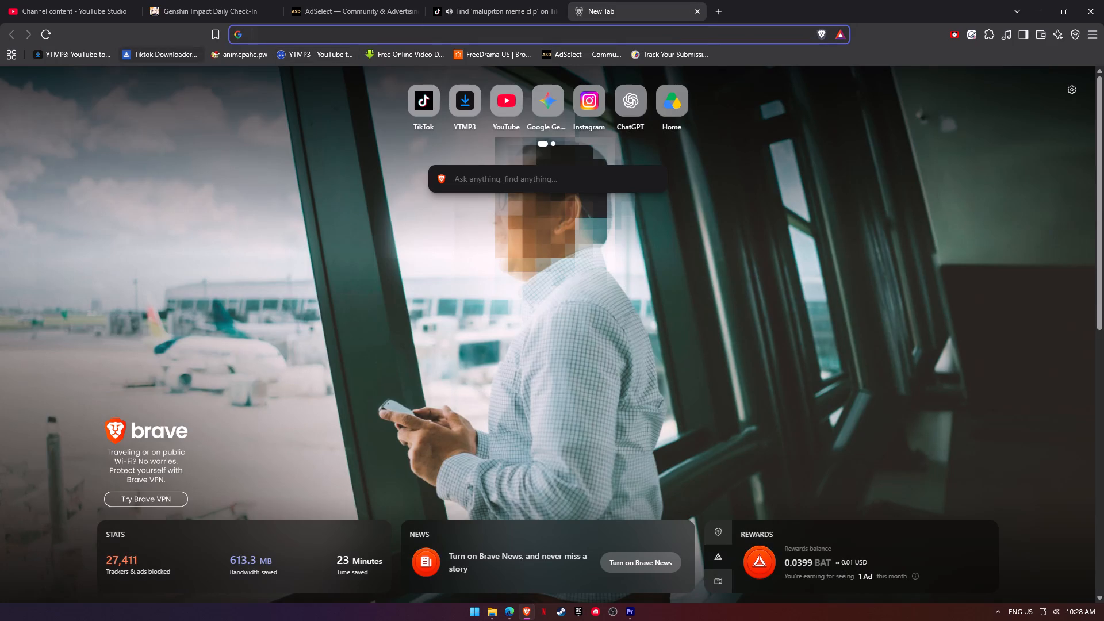
left_click(155, 57)
left_click(517, 0)
left_click(434, 304)
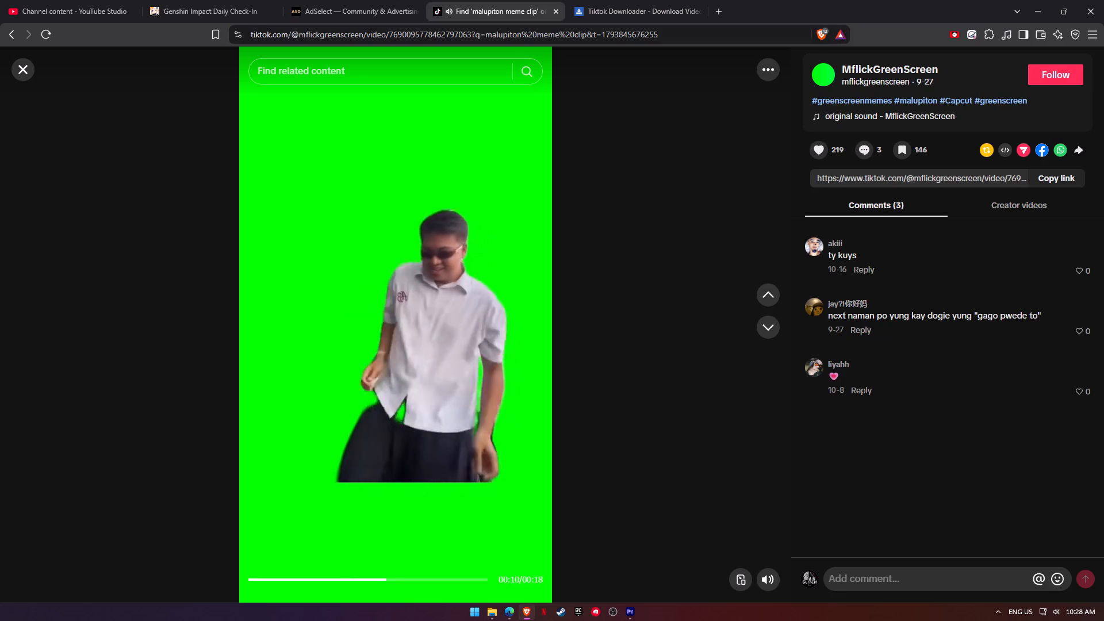
left_click(634, 0)
left_click(510, 232)
left_click(510, 245)
key("ctrl+v")
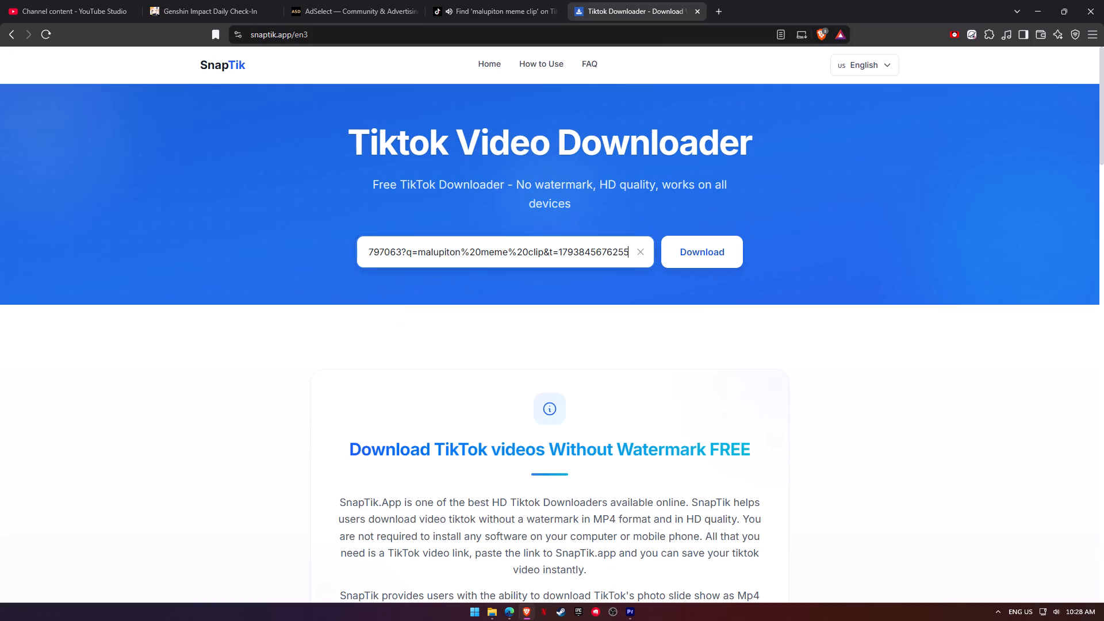
left_click(657, 249)
left_click(680, 249)
Open the TikTok green-screen clip of the man in a white tank top and cap and copy its link.
left_click(497, 0)
left_click(20, 70)
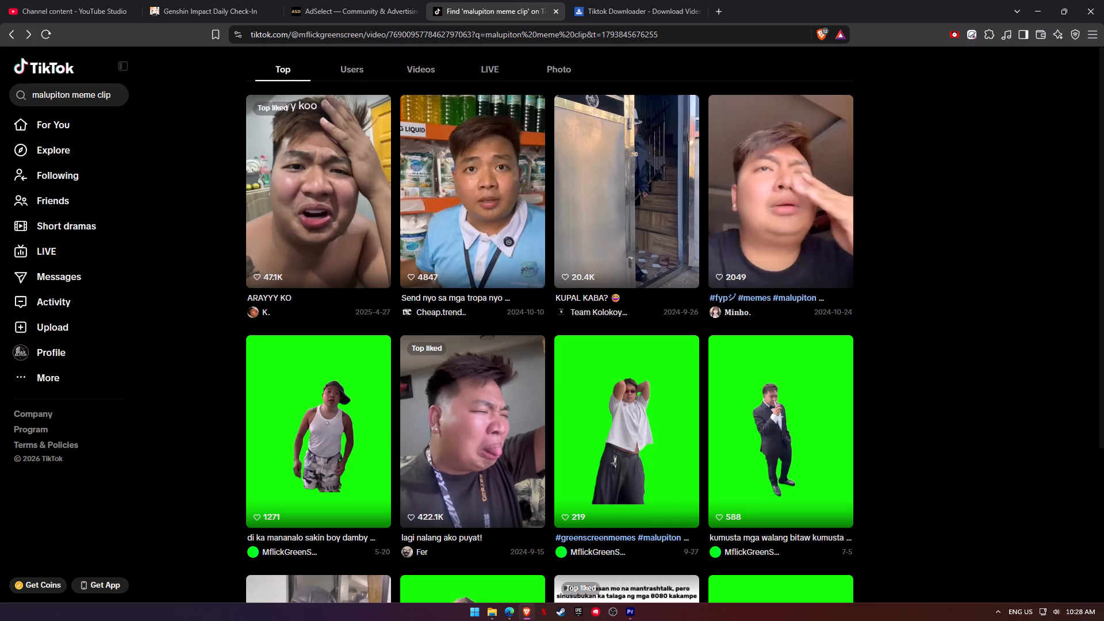
left_click(339, 436)
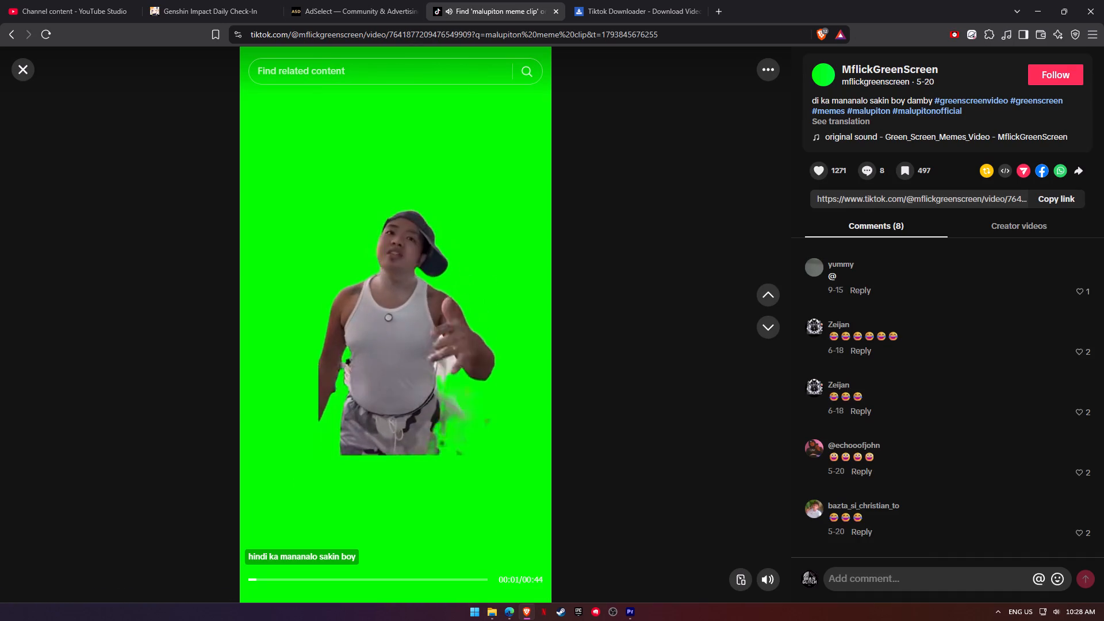
left_click(367, 39)
key("ctrl+c")
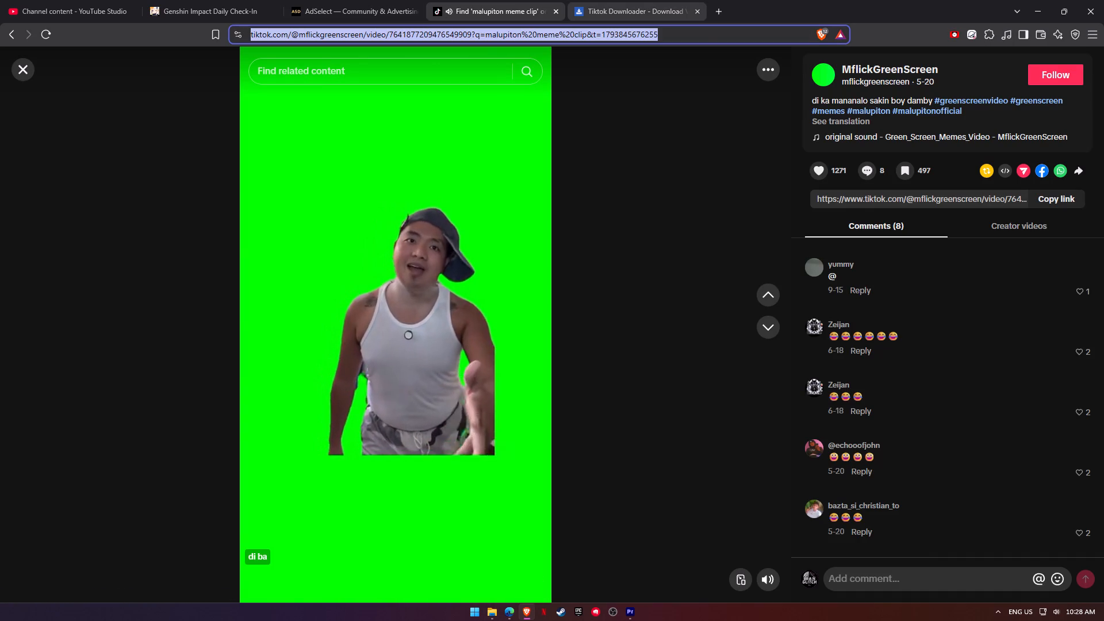
Download the white-shirt green-screen clip from SnapTik without watermark into the RYSCU STARTER PACK folder.
left_click(653, 0)
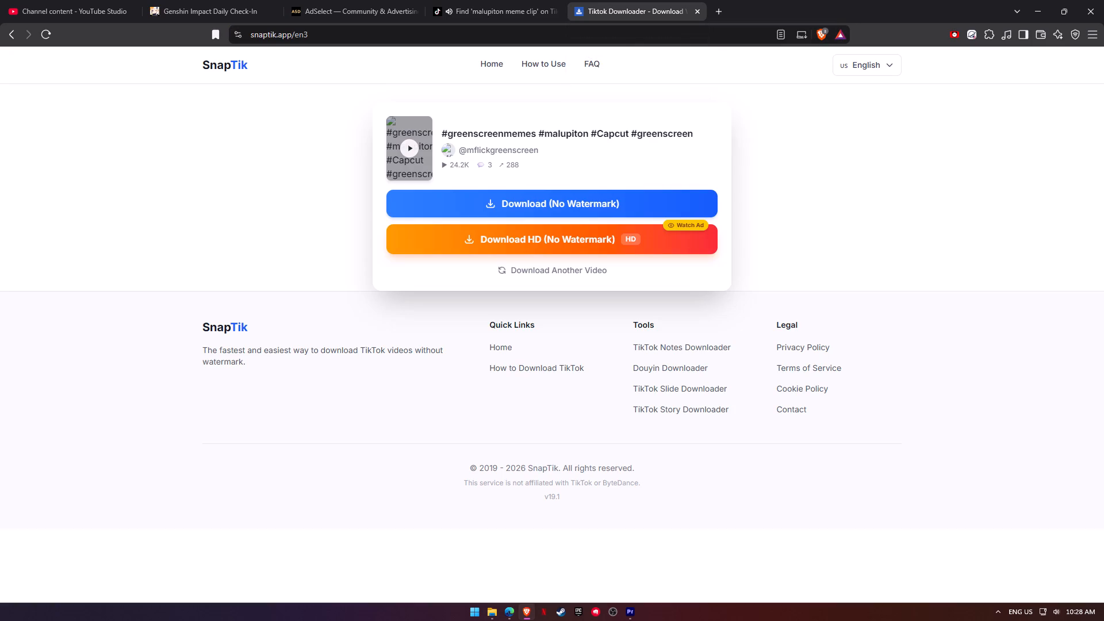
left_click(554, 205)
left_click(502, 0)
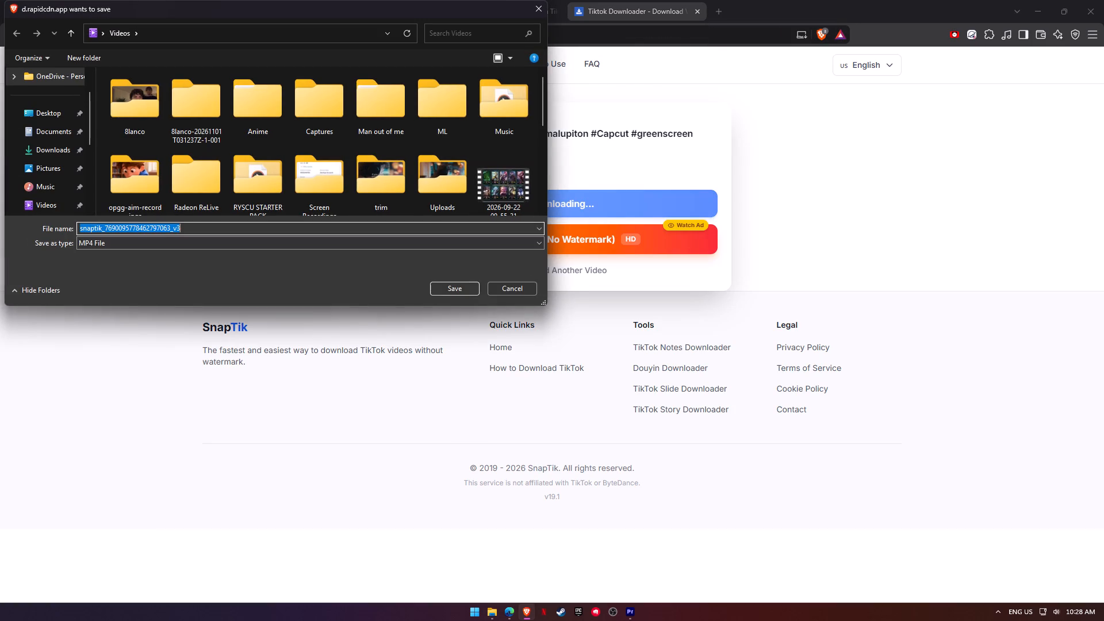
double_click(242, 175)
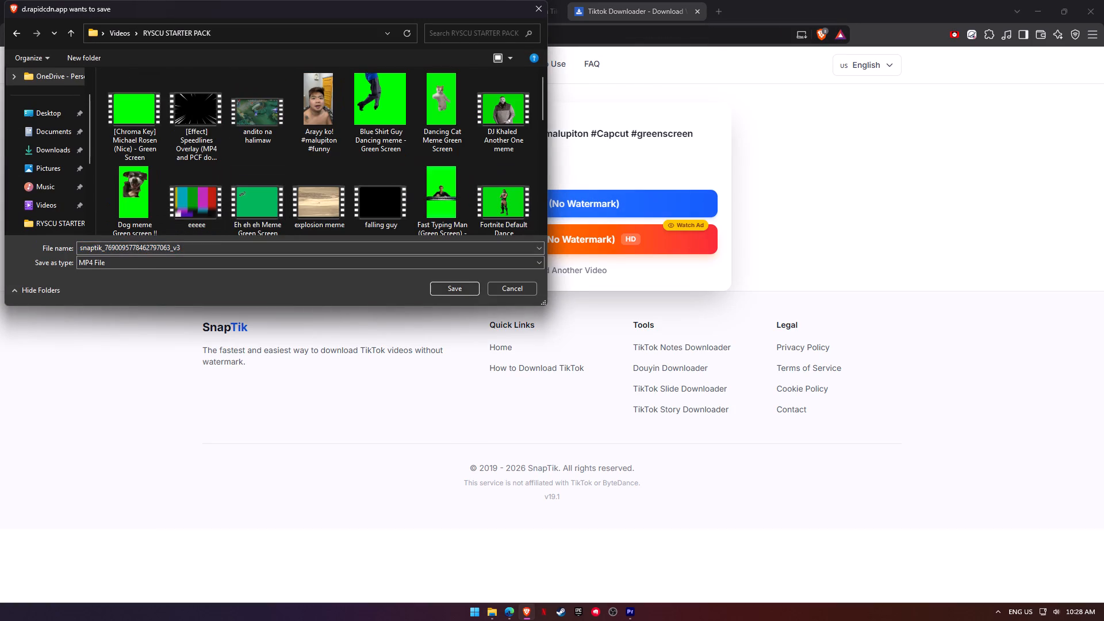
left_click(457, 285)
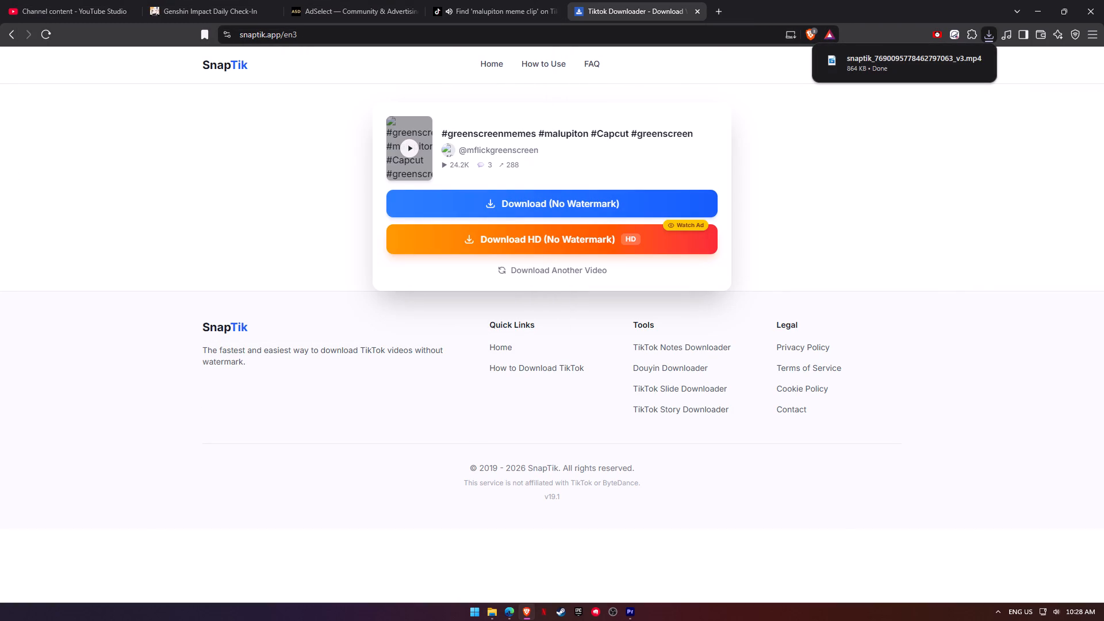
Submit the tank-top clip's link to a fresh SnapTik page and save the video without watermark.
left_click(13, 32)
left_click(494, 0)
left_click(477, 282)
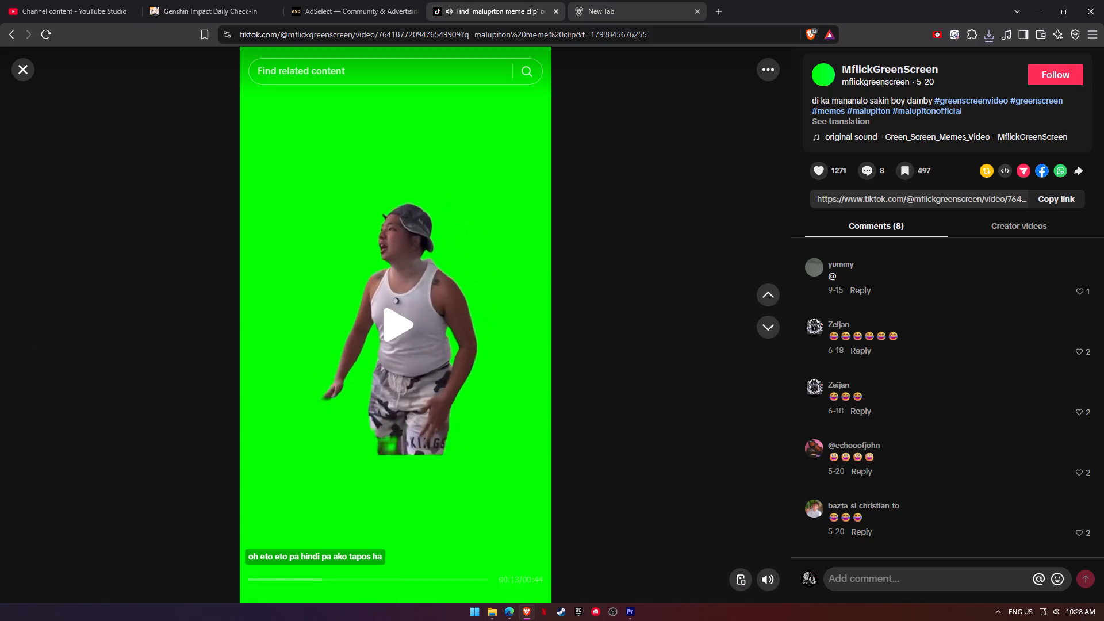
left_click(582, 0)
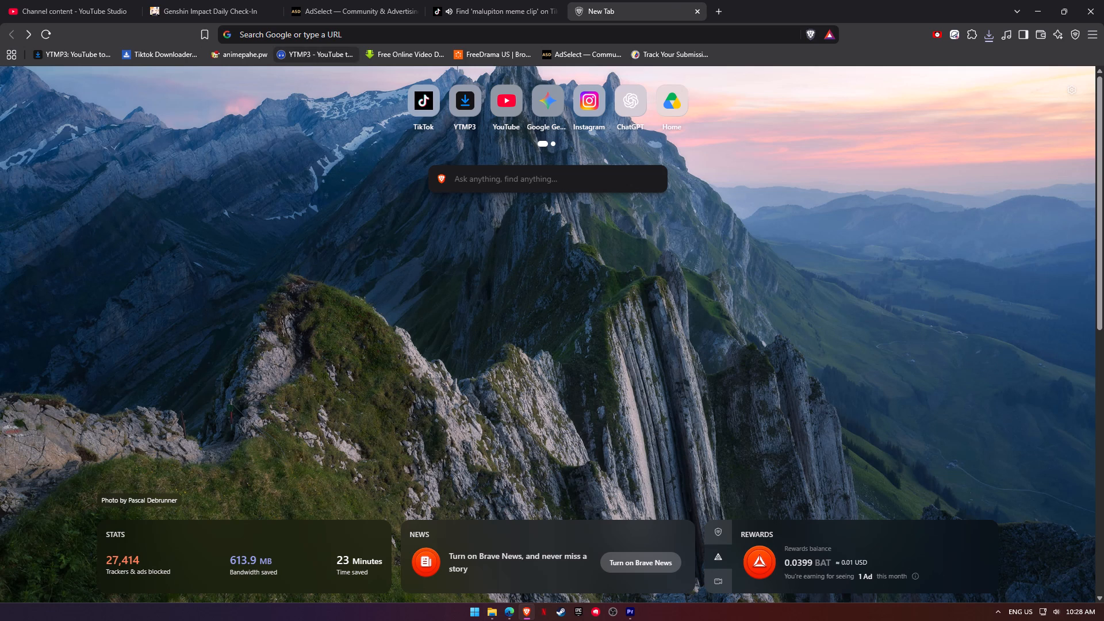
left_click(144, 60)
left_click(545, 241)
key("ctrl+v")
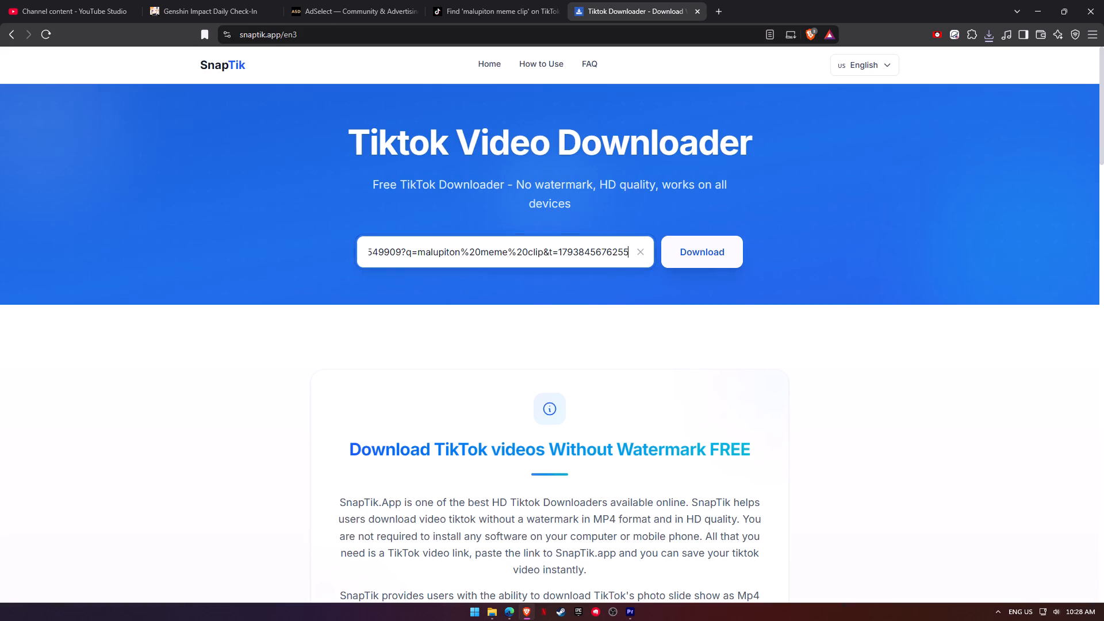
left_click(691, 247)
left_click(556, 208)
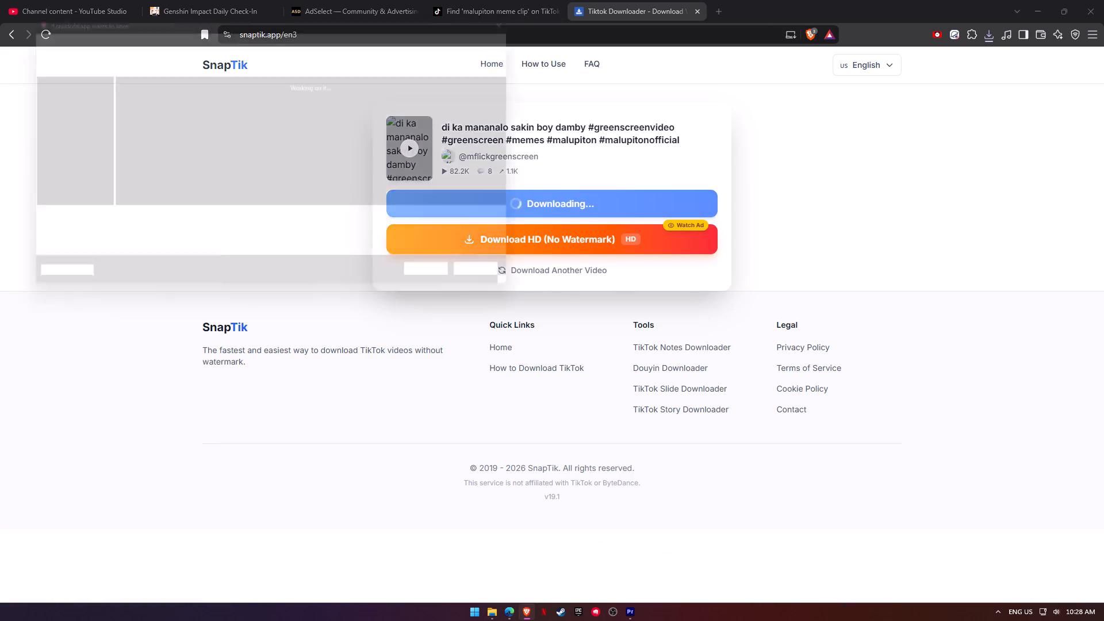
left_click(515, 0)
left_click(454, 292)
left_click(502, 0)
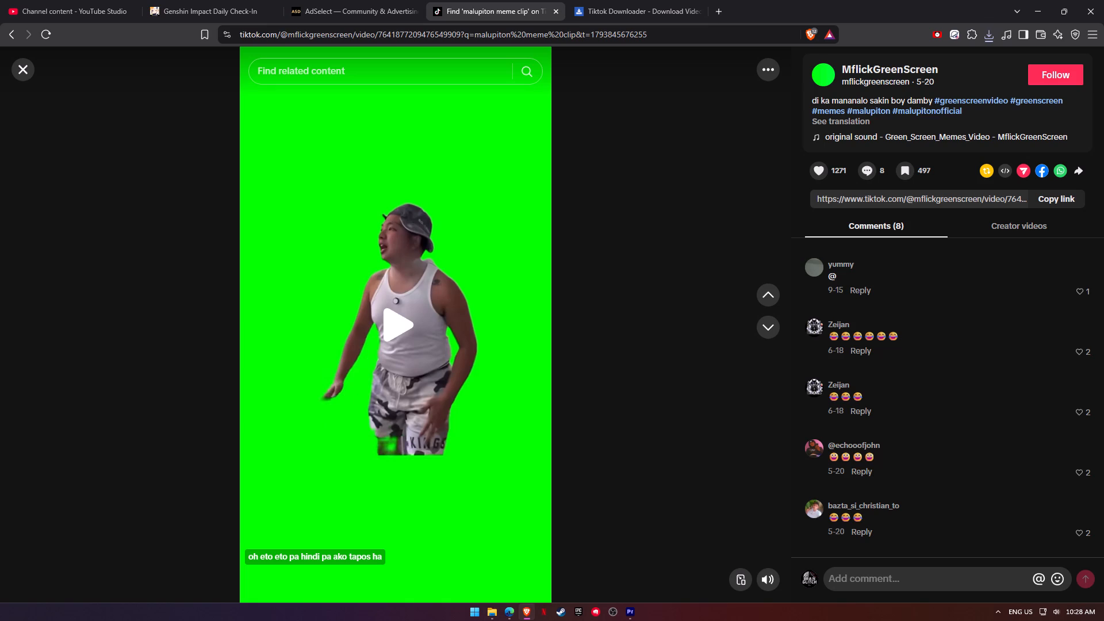
Preview the "Malupiton nagbibilang ng pera" green-screen clip from the TikTok search results.
left_click(25, 70)
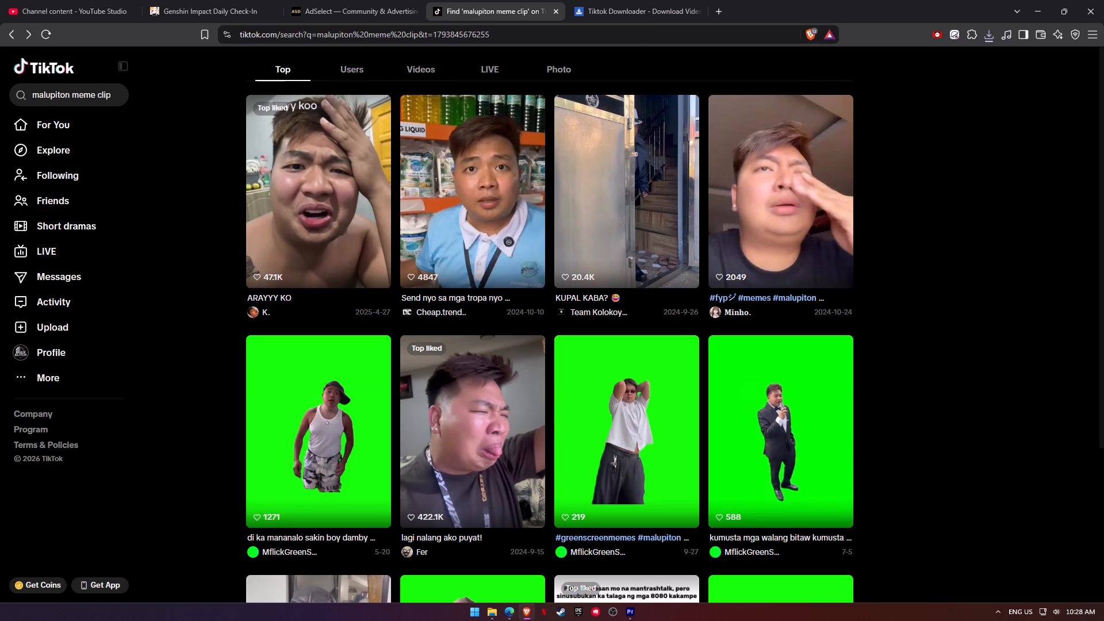
scroll(946, 328, "down", 2)
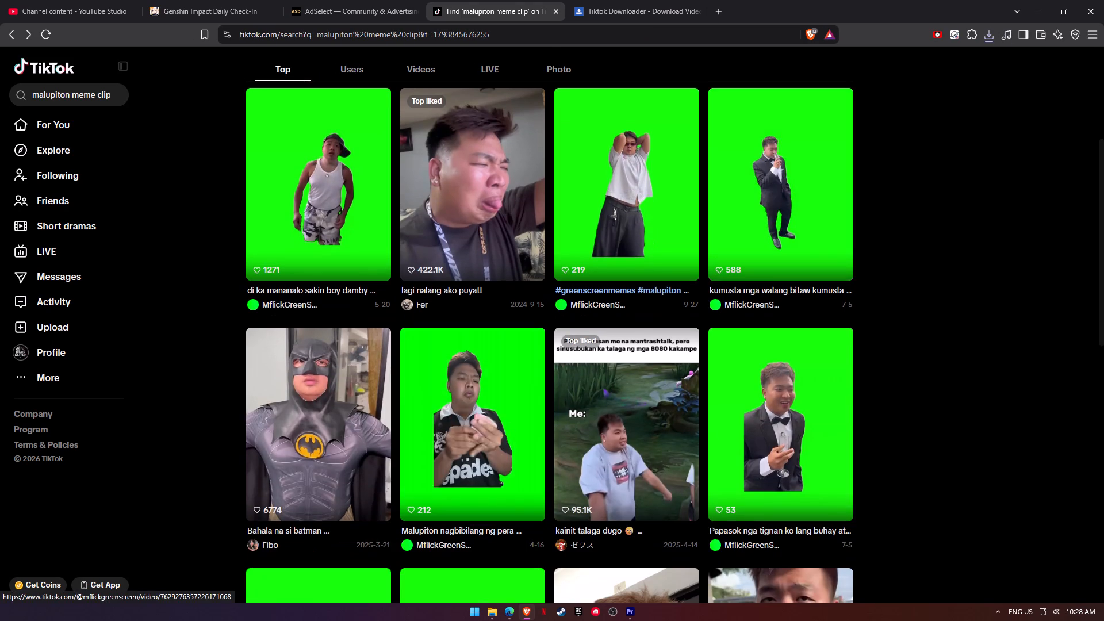
left_click(466, 406)
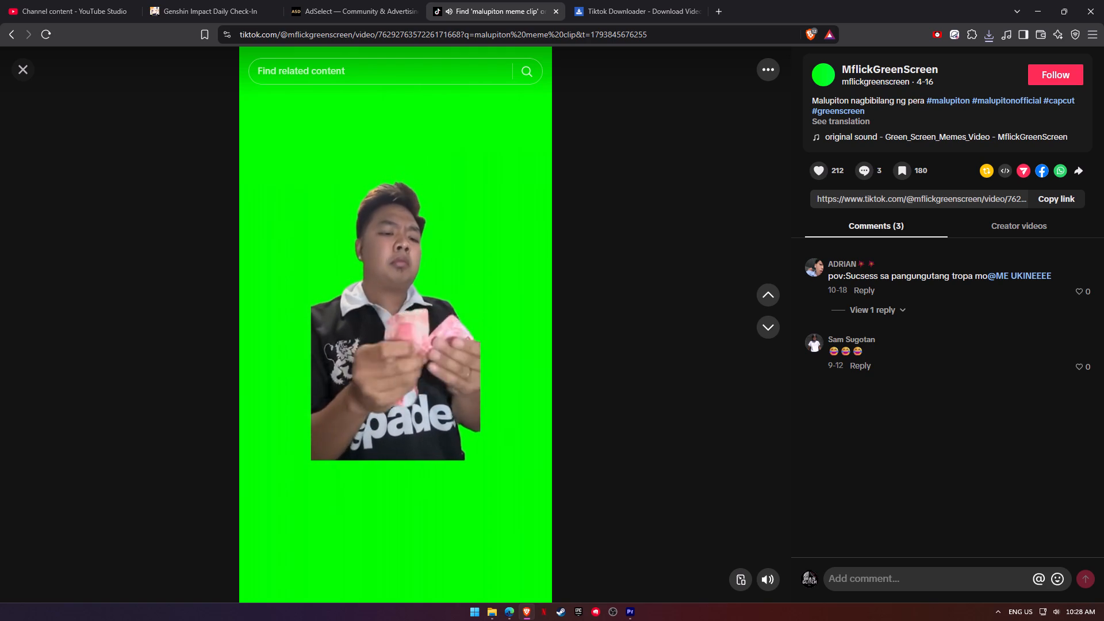
left_click(26, 72)
Open the green-screen clip of the man in police uniform, copy its link and submit it to SnapTik for download.
scroll(969, 333, "down", 1)
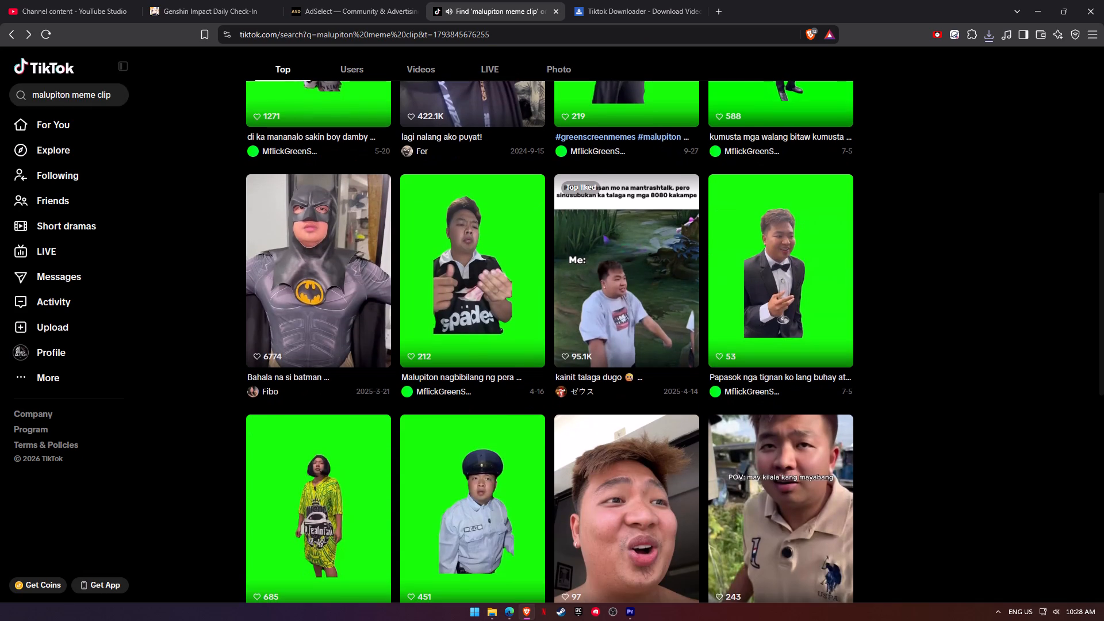
left_click(465, 478)
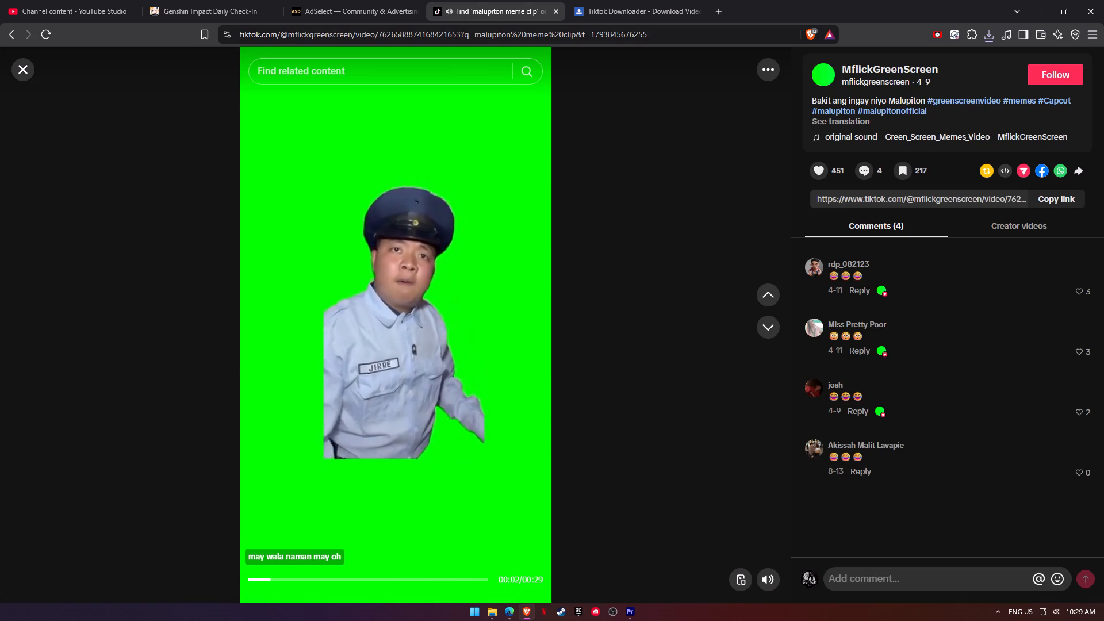
left_click(480, 31)
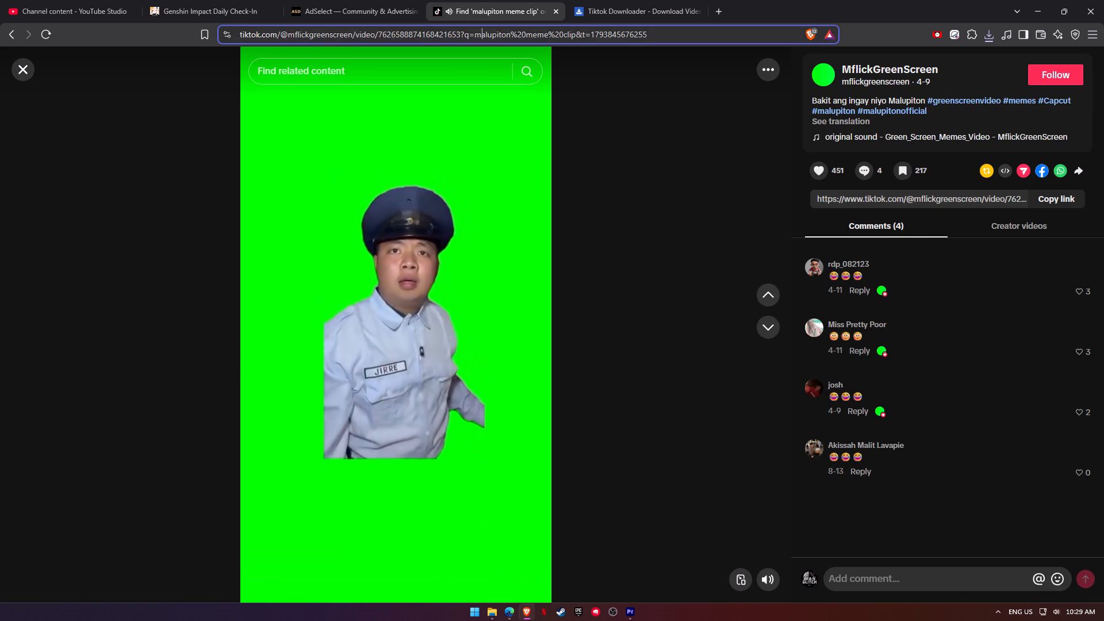
key("ctrl+c")
left_click(626, 0)
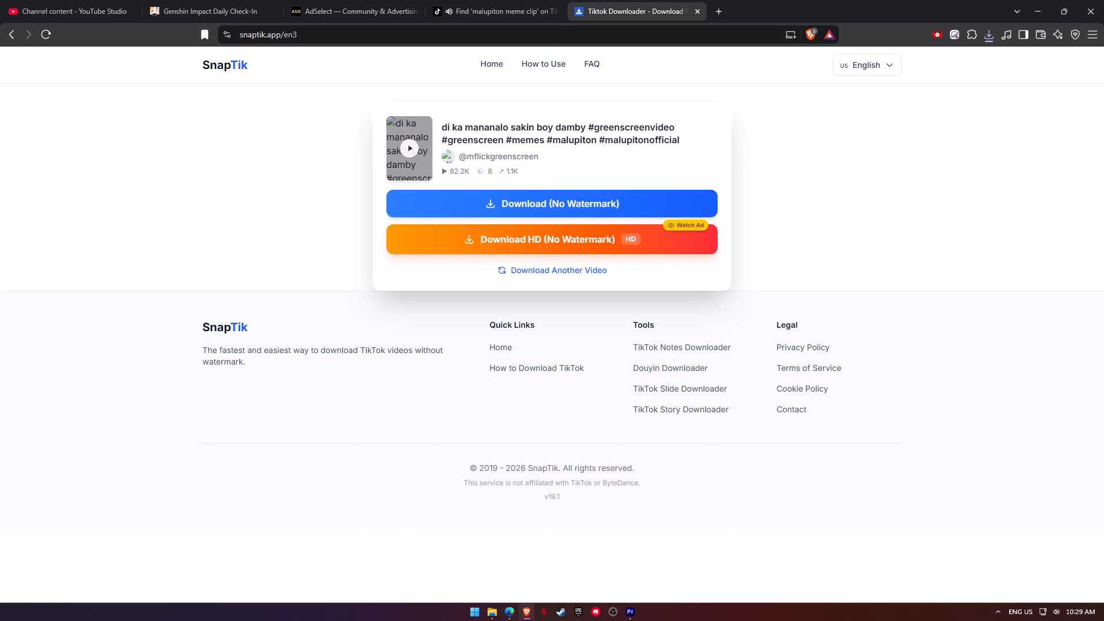
left_click(529, 270)
left_click(530, 238)
left_click(538, 254)
key("ctrl+v")
left_click(703, 244)
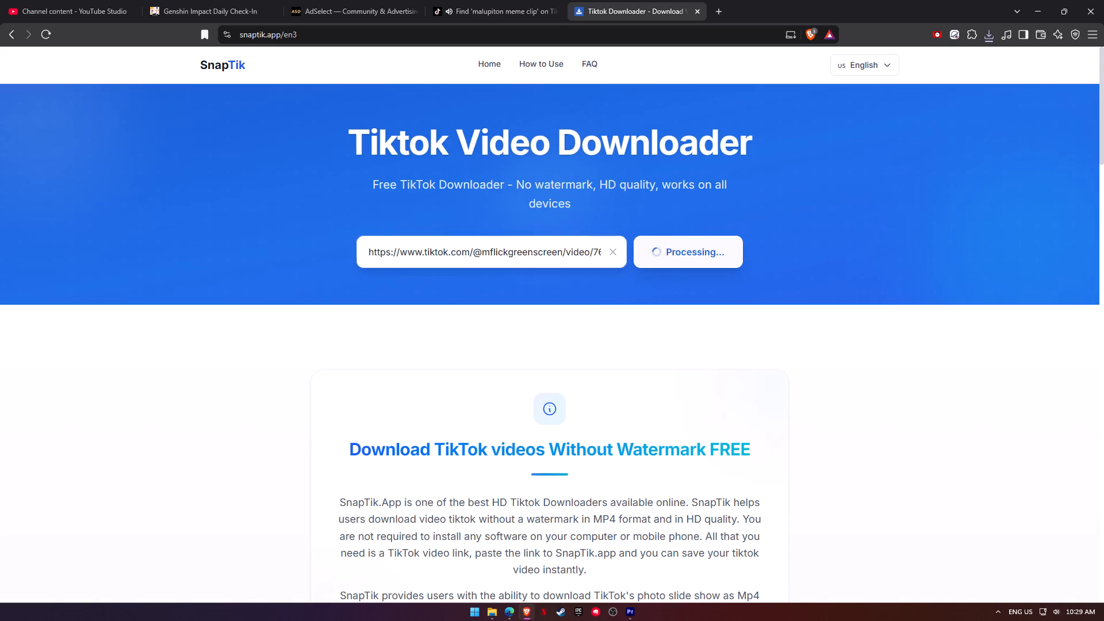
left_click(498, 0)
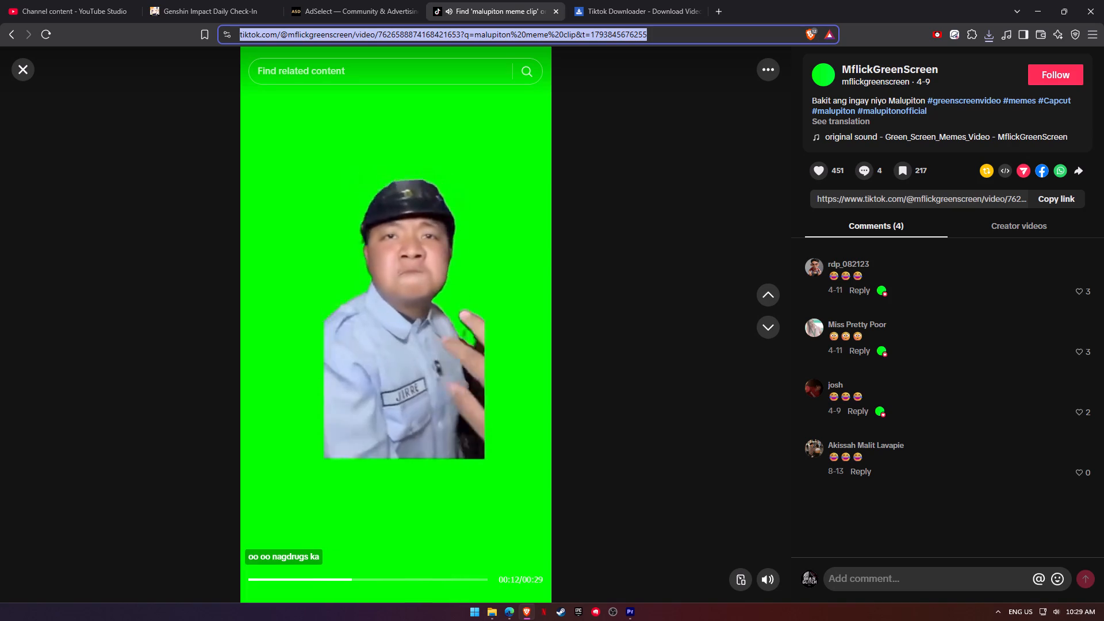
Download the police-uniform green-screen clip from SnapTik without watermark into the RYSCU STARTER PACK folder.
left_click(28, 67)
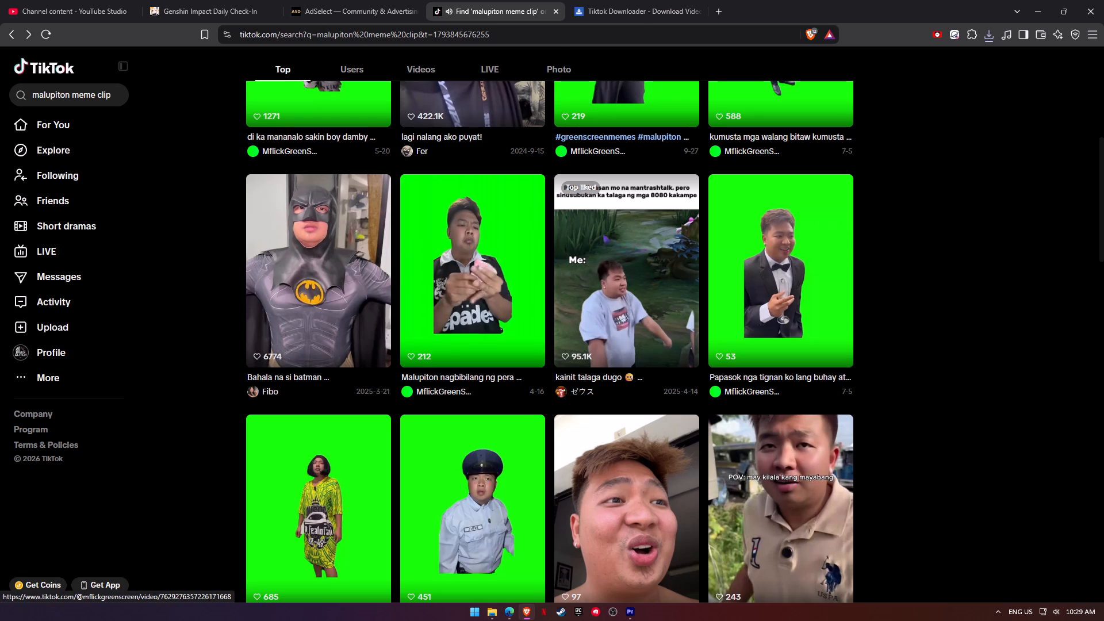
left_click(455, 504)
left_click(675, 0)
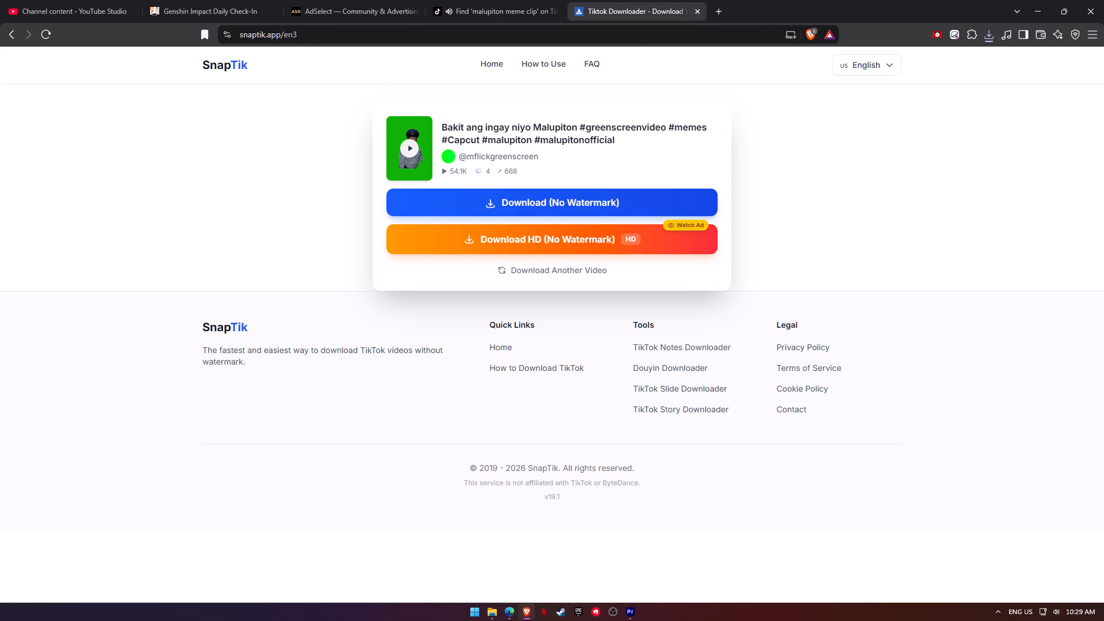
left_click(543, 203)
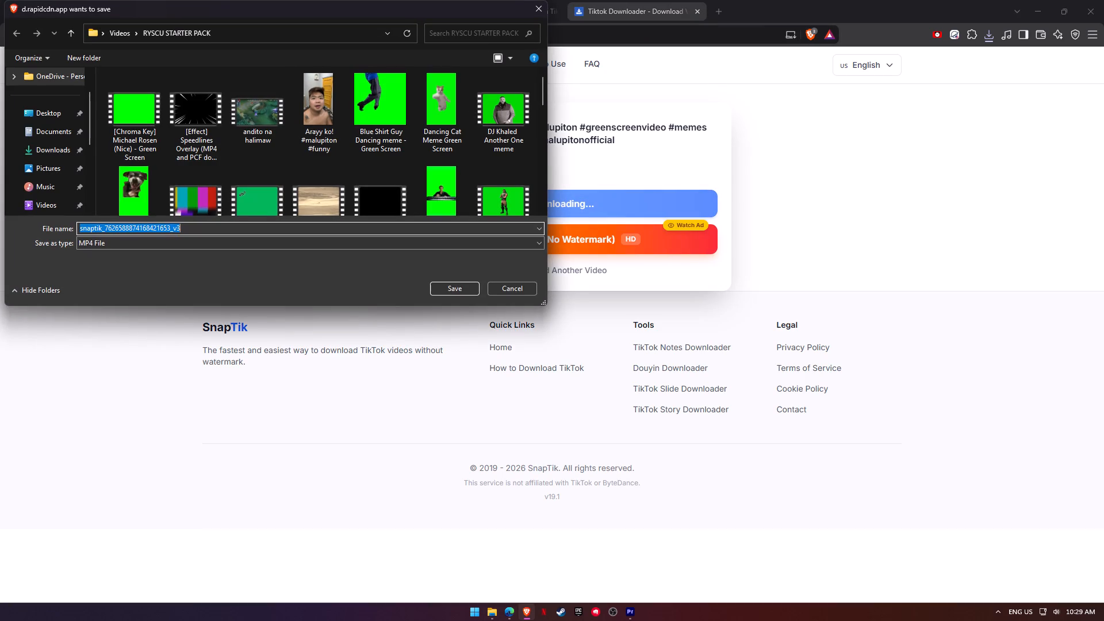
left_click(990, 41)
left_click(513, 293)
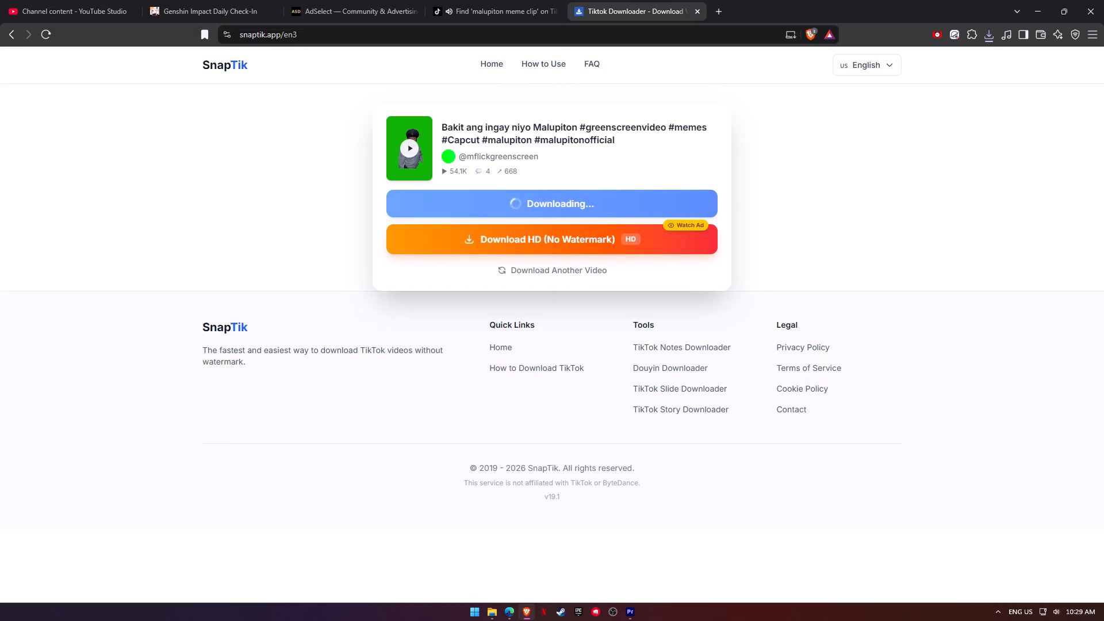
left_click(991, 31)
left_click(578, 209)
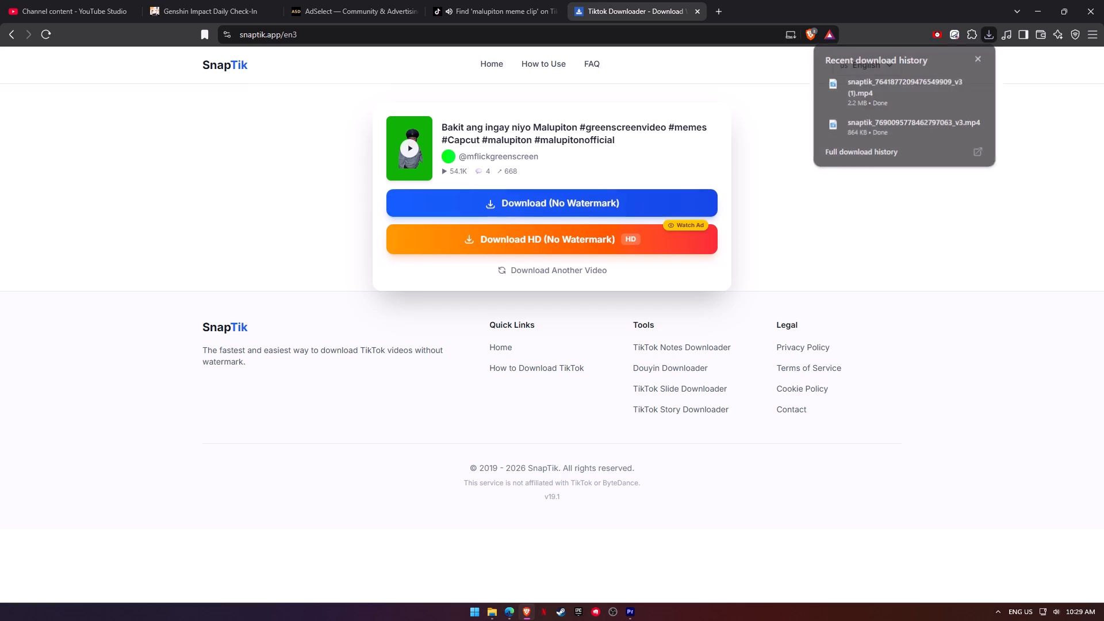
left_click(455, 281)
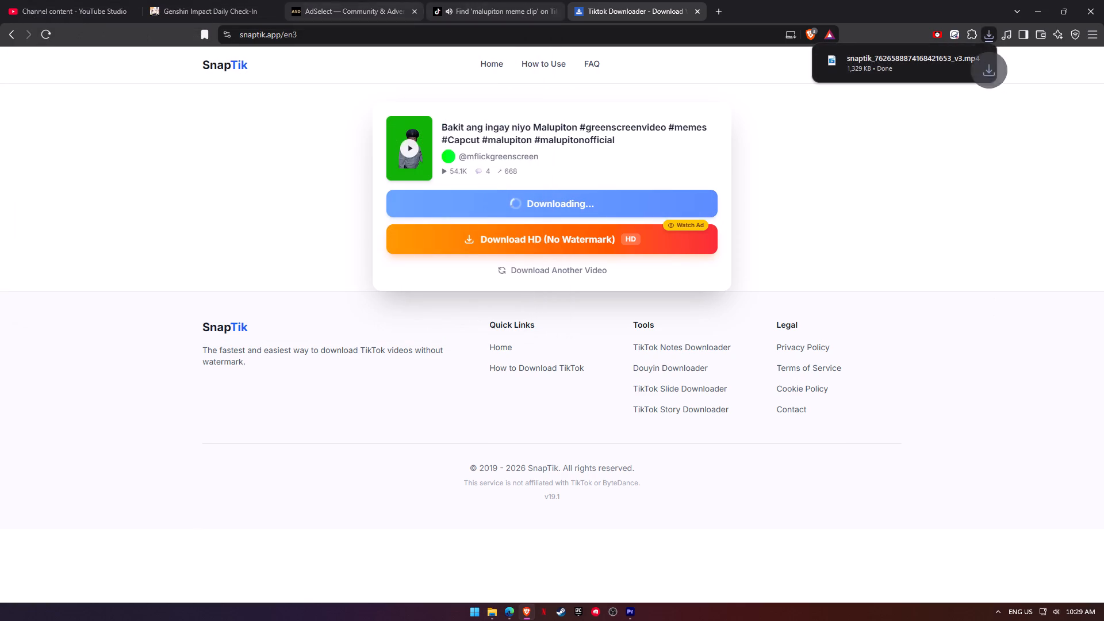
Preview the yellow-dress and "alam ko nayang palusot" green-screen clips from the TikTok search results.
left_click(519, 0)
left_click(21, 63)
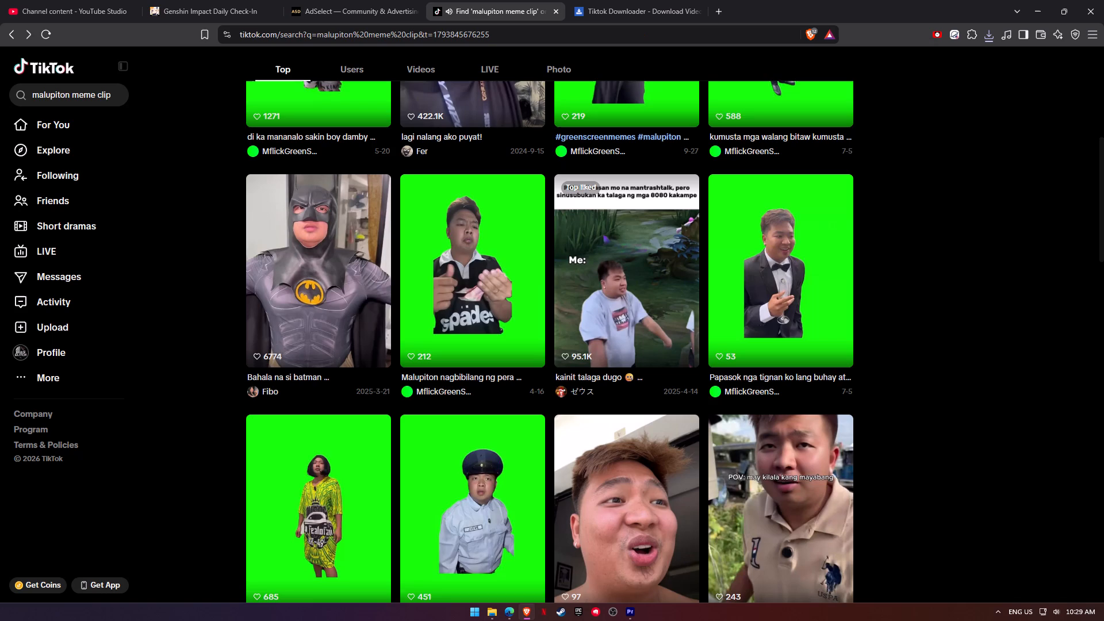
scroll(706, 400, "down", 2)
left_click(321, 252)
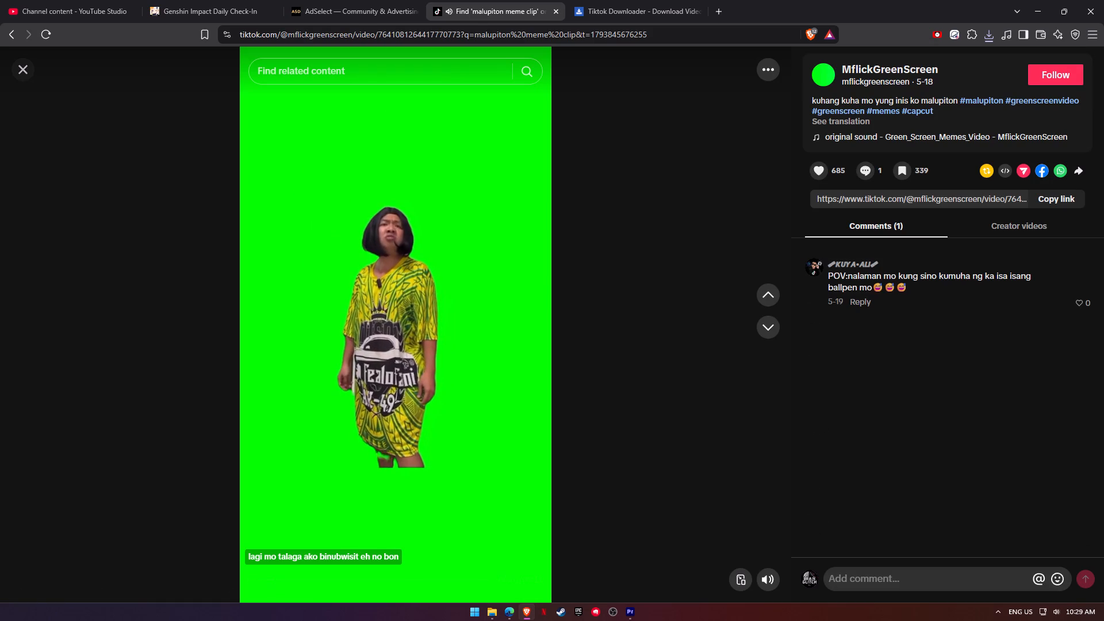
left_click(21, 71)
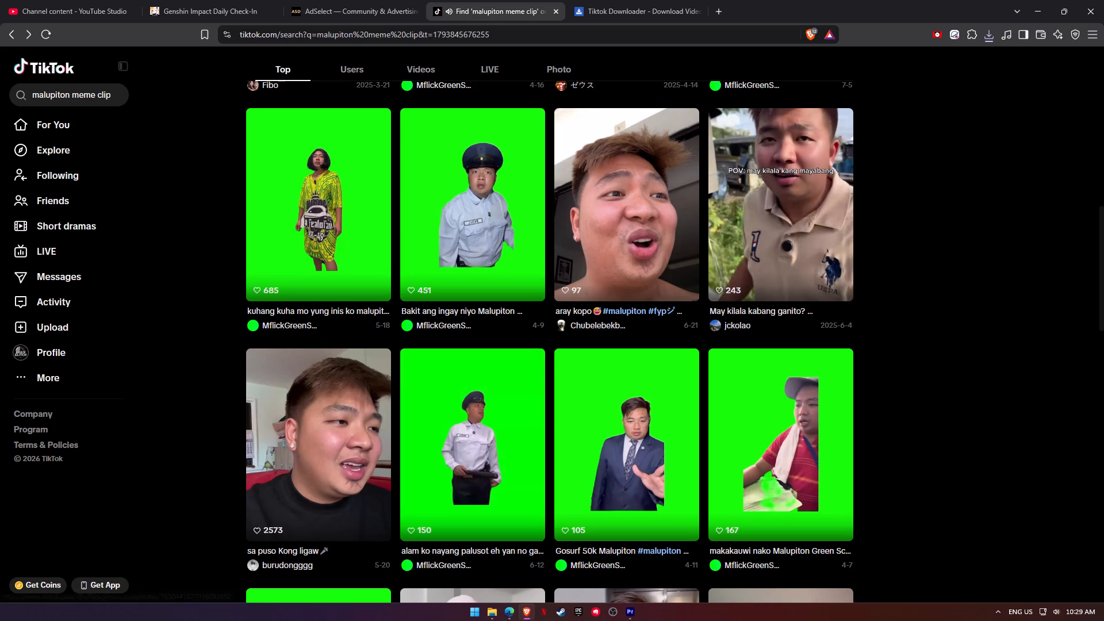
left_click(490, 429)
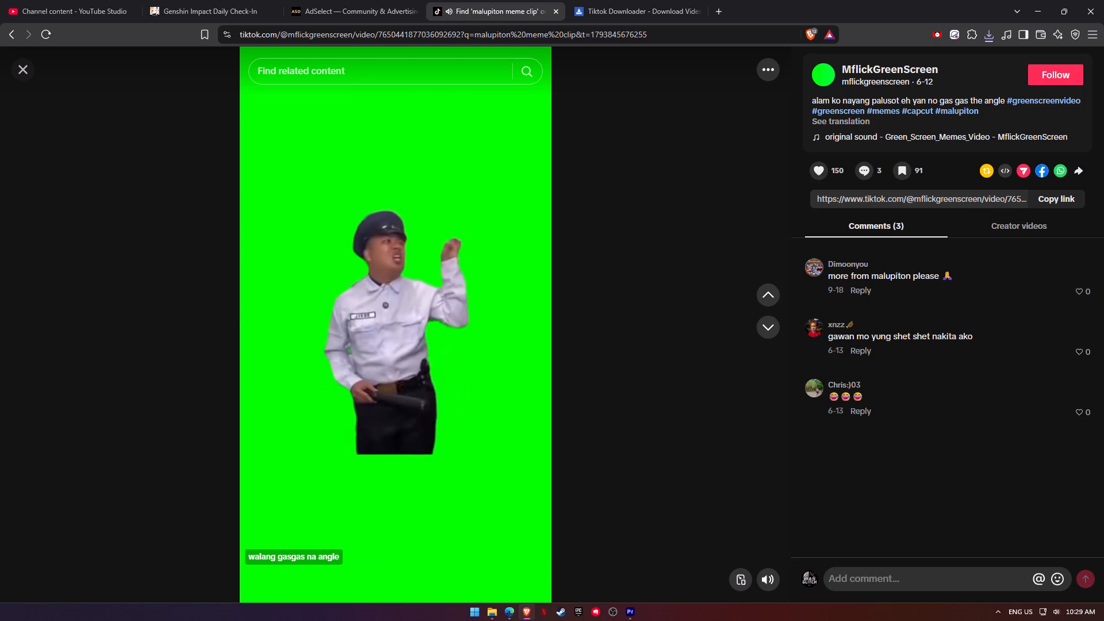
left_click(24, 66)
Open the "Gosurf 50k Malupiton" green-screen clip, copy its link and submit it to SnapTik for download.
scroll(975, 351, "down", 1)
left_click(599, 255)
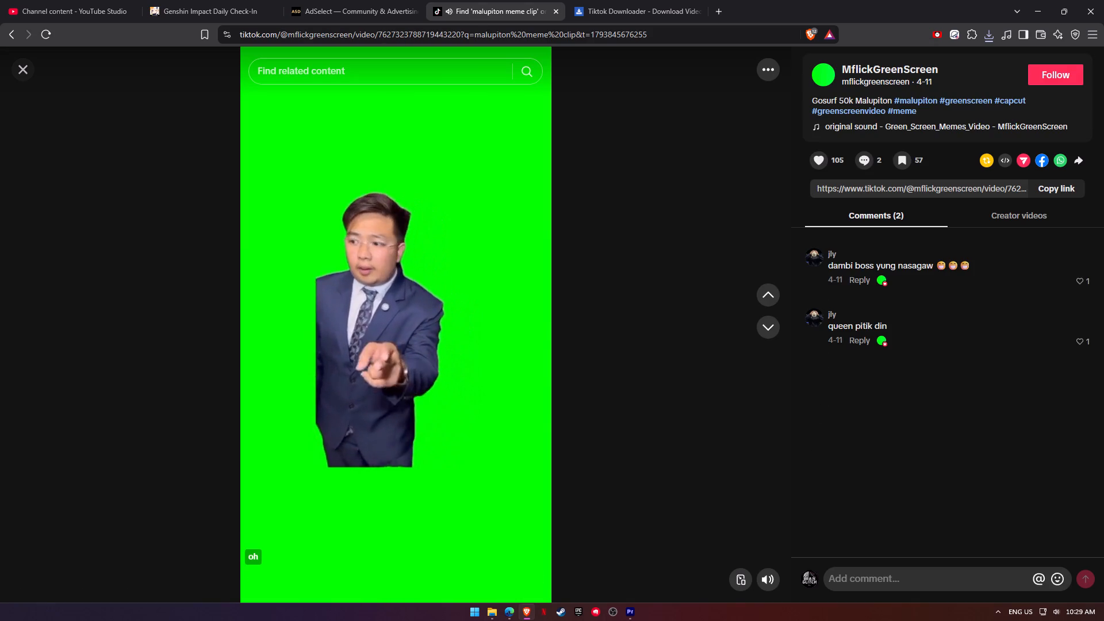
left_click(455, 36)
key("ctrl+c")
left_click(646, 0)
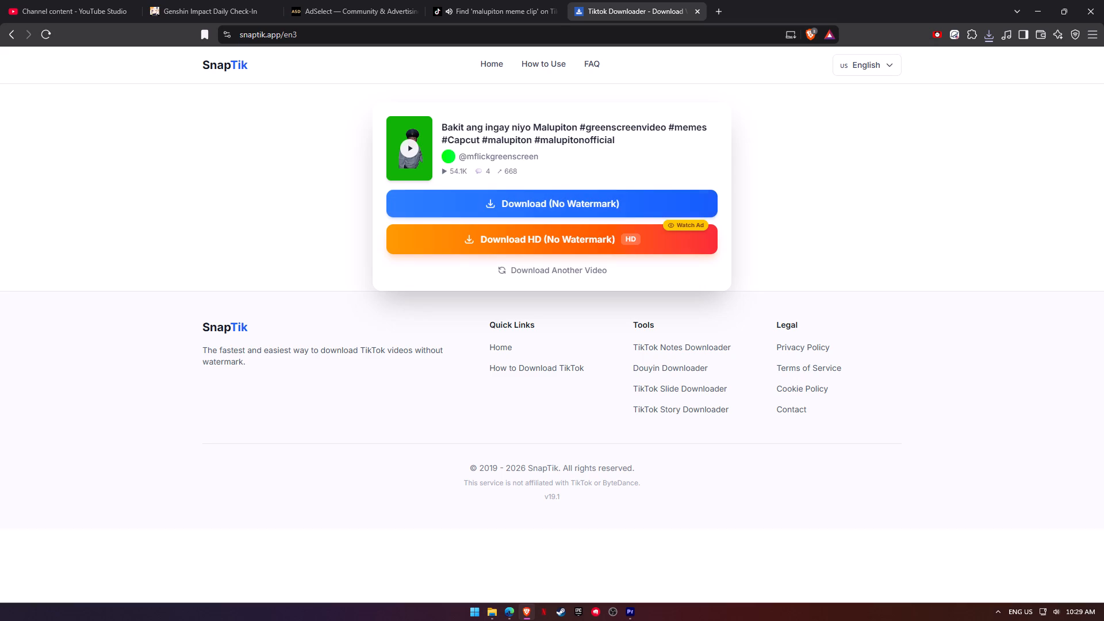
left_click(534, 265)
left_click(527, 247)
key("ctrl+v")
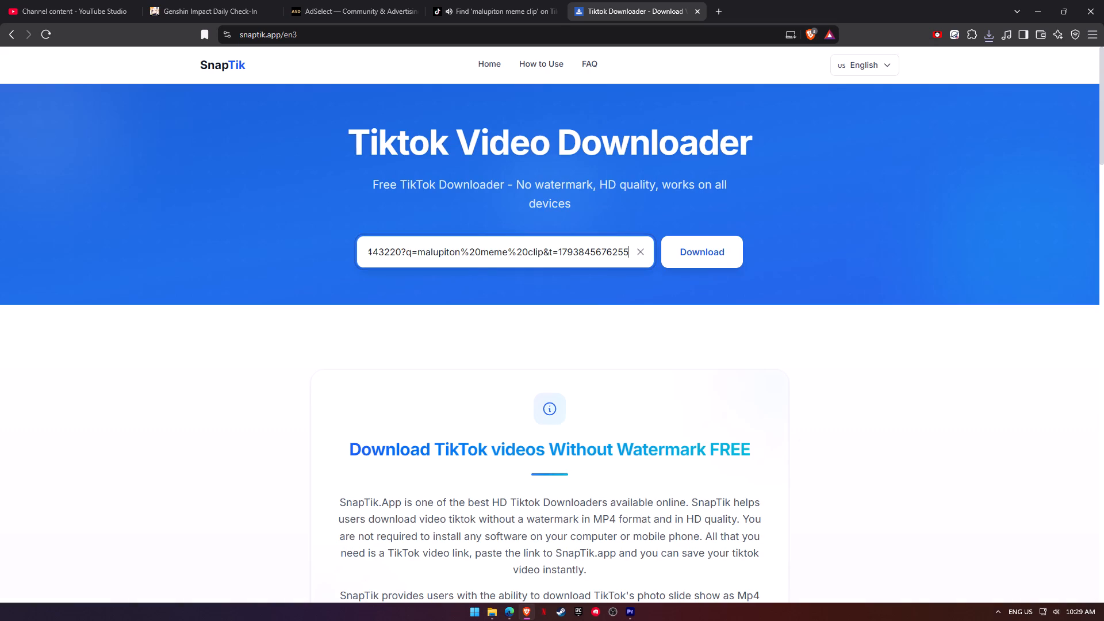
left_click(700, 253)
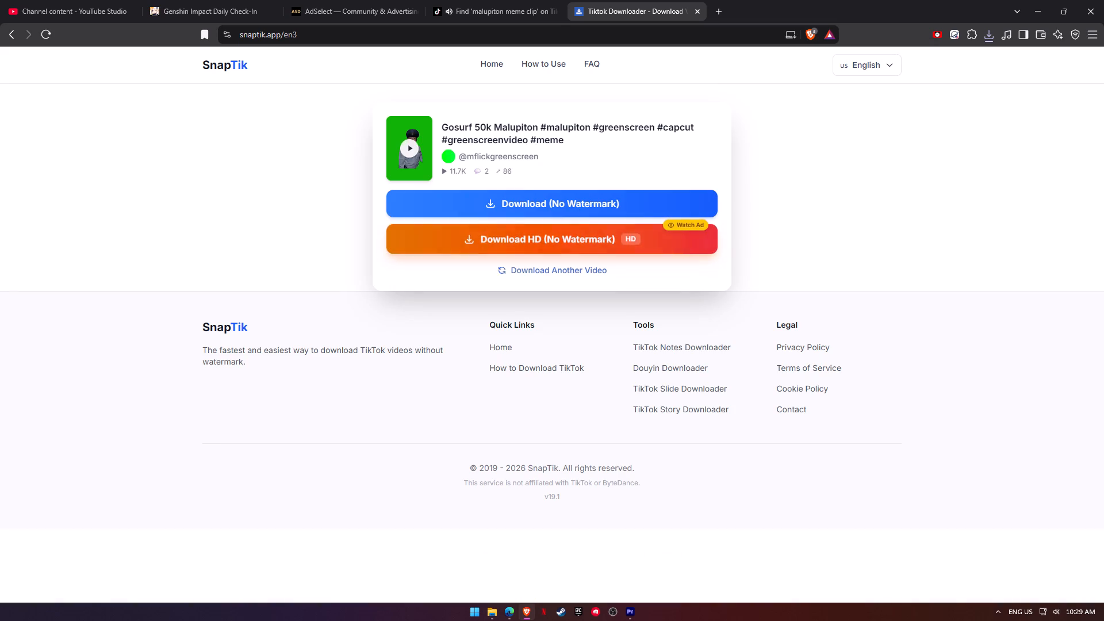
Save the clip without watermark as "Gosurf 50k Malupiton" in the RYSCU STARTER PACK folder, and reset SnapTik for another video.
left_click_drag(440, 124, 543, 122)
key("ctrl+c")
left_click(581, 210)
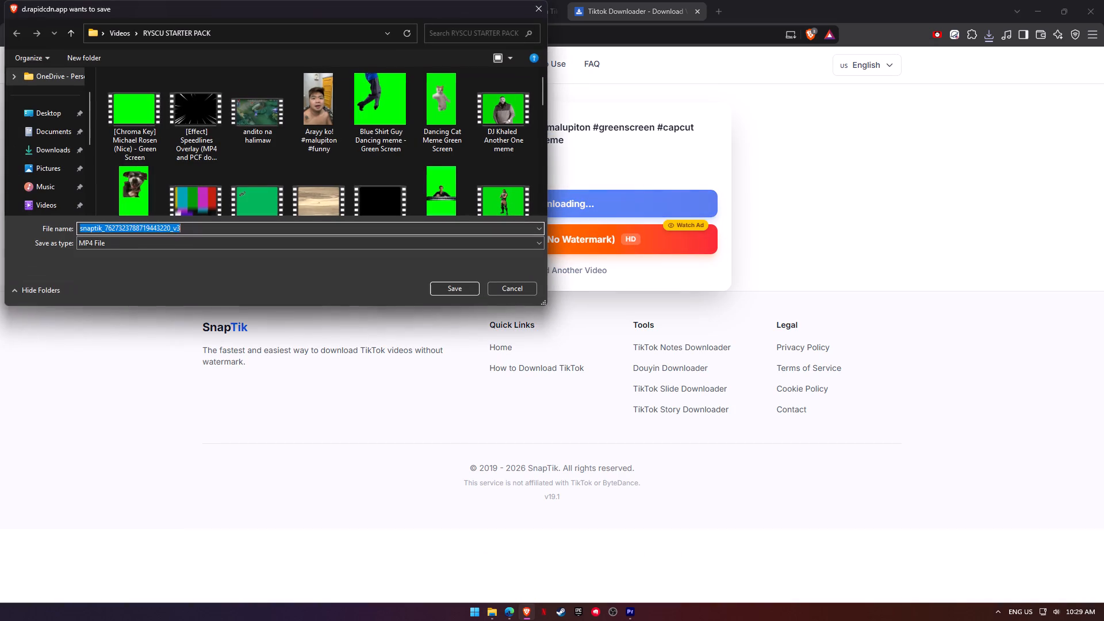
key("ctrl+v")
left_click(450, 285)
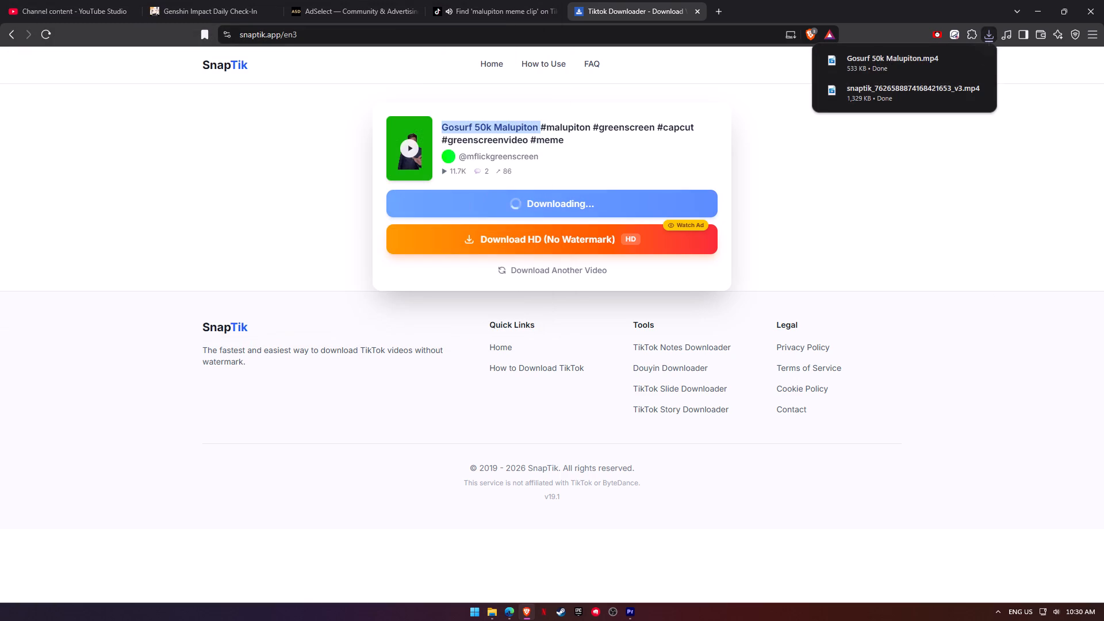
left_click(522, 271)
Preview the "natatakot ako malupiton" green-screen clip further down the TikTok search results.
left_click(475, 0)
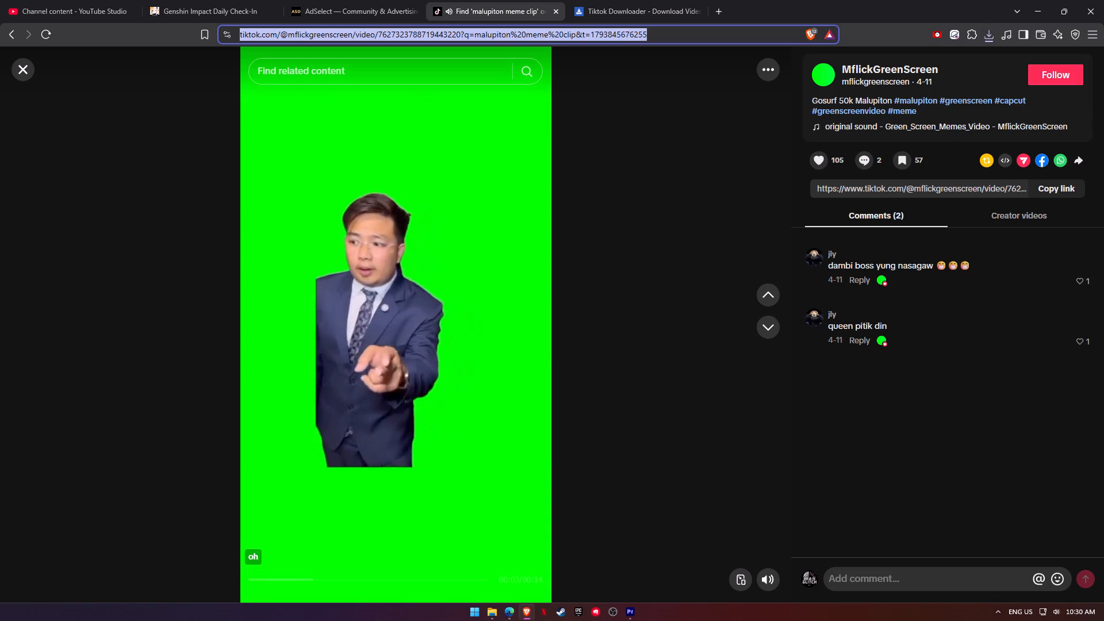
left_click(21, 64)
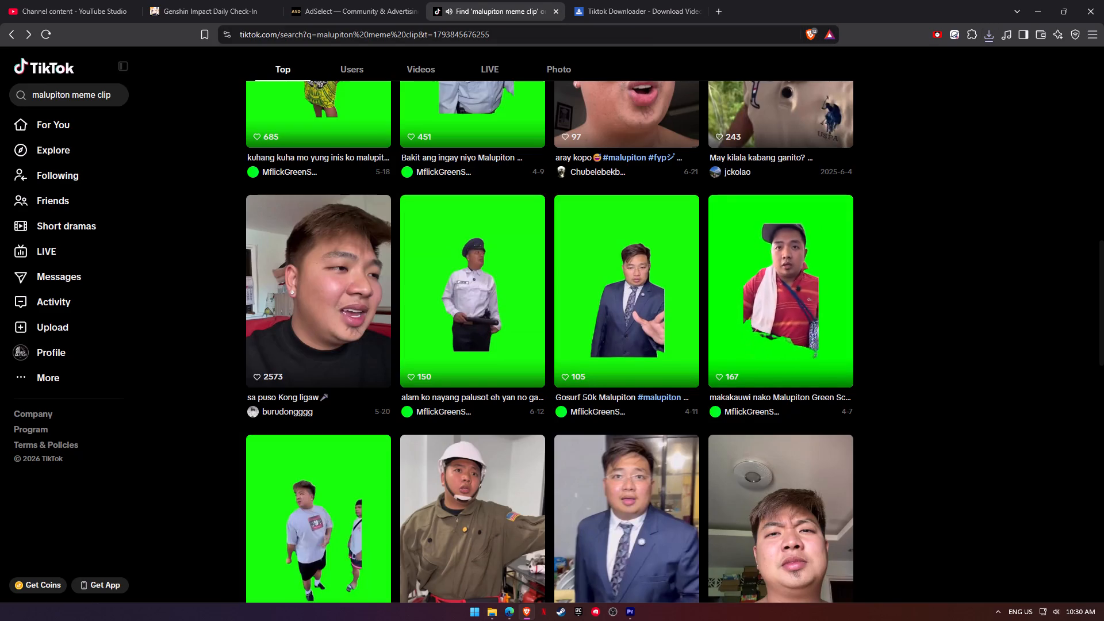
scroll(946, 358, "down", 4)
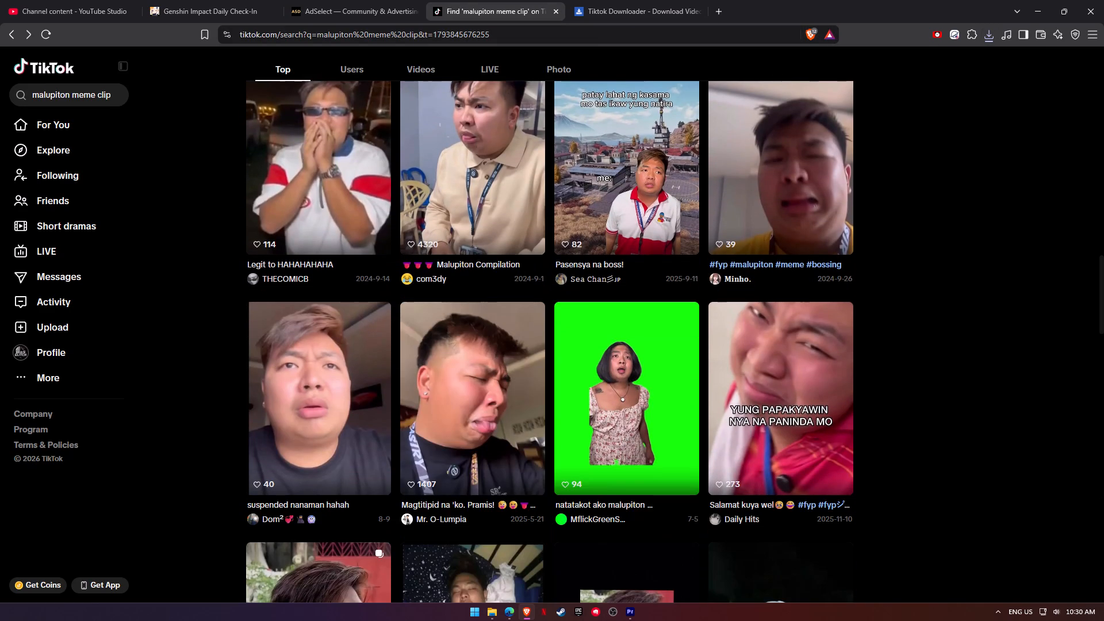
left_click(610, 388)
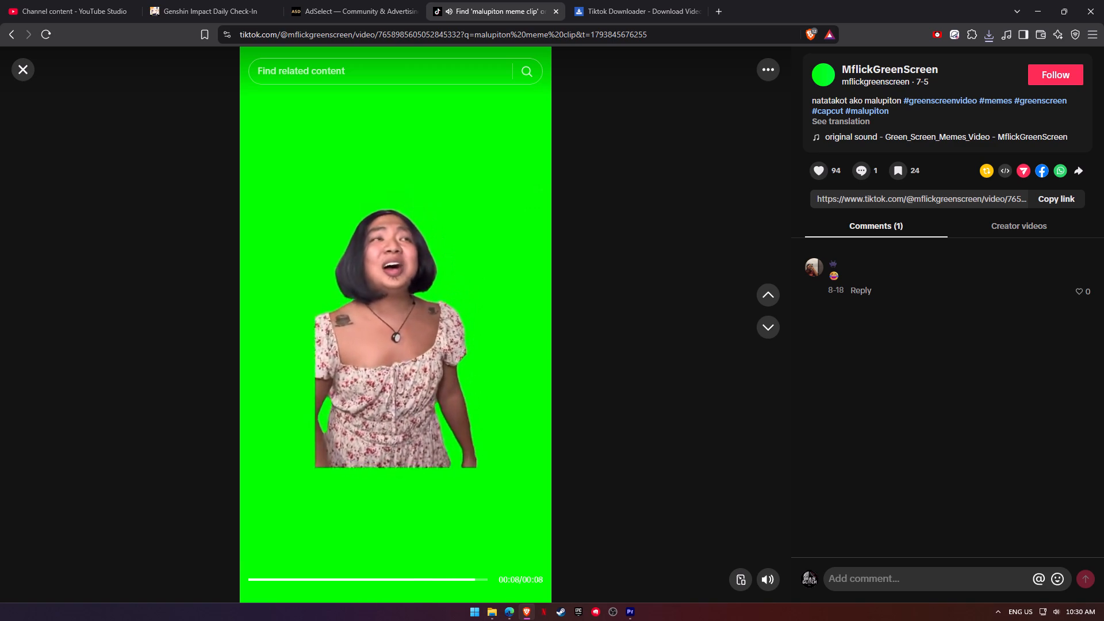
left_click(18, 66)
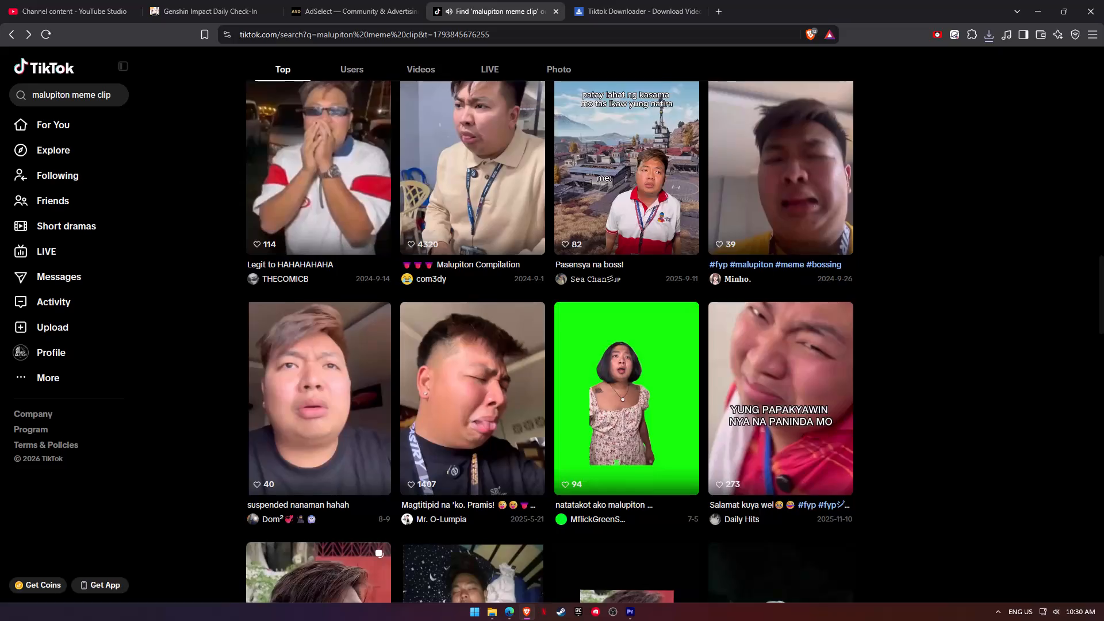
Open the "ginawa ko naman lahat ah" green-screen clip, copy its link and submit it to SnapTik for download.
scroll(614, 270, "down", 5)
left_click(641, 300)
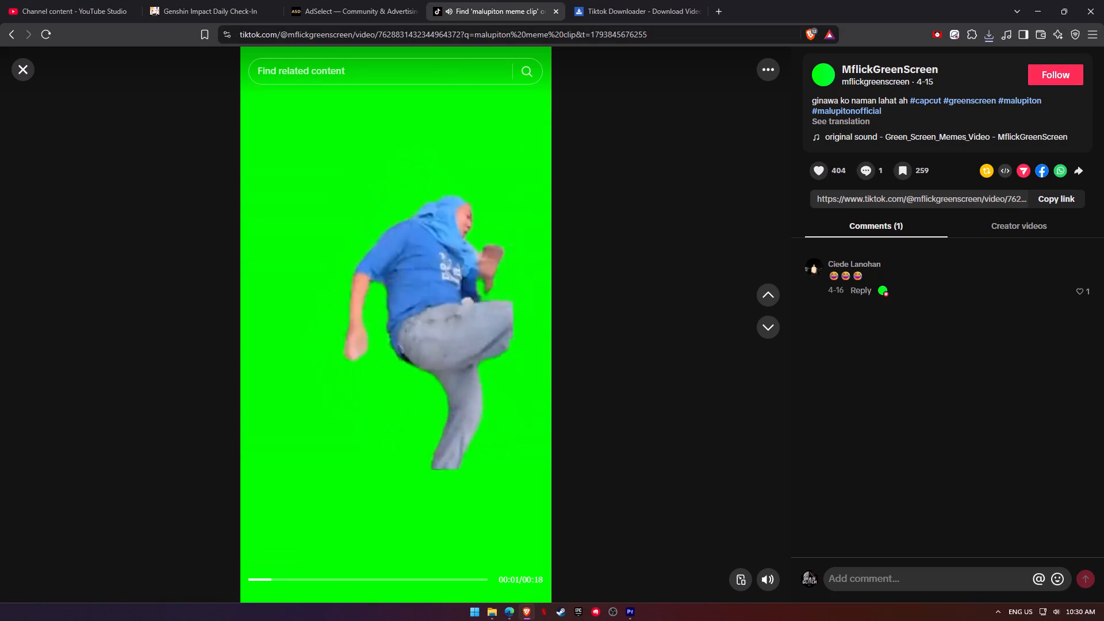
left_click(341, 34)
key("ctrl+c")
left_click(628, 0)
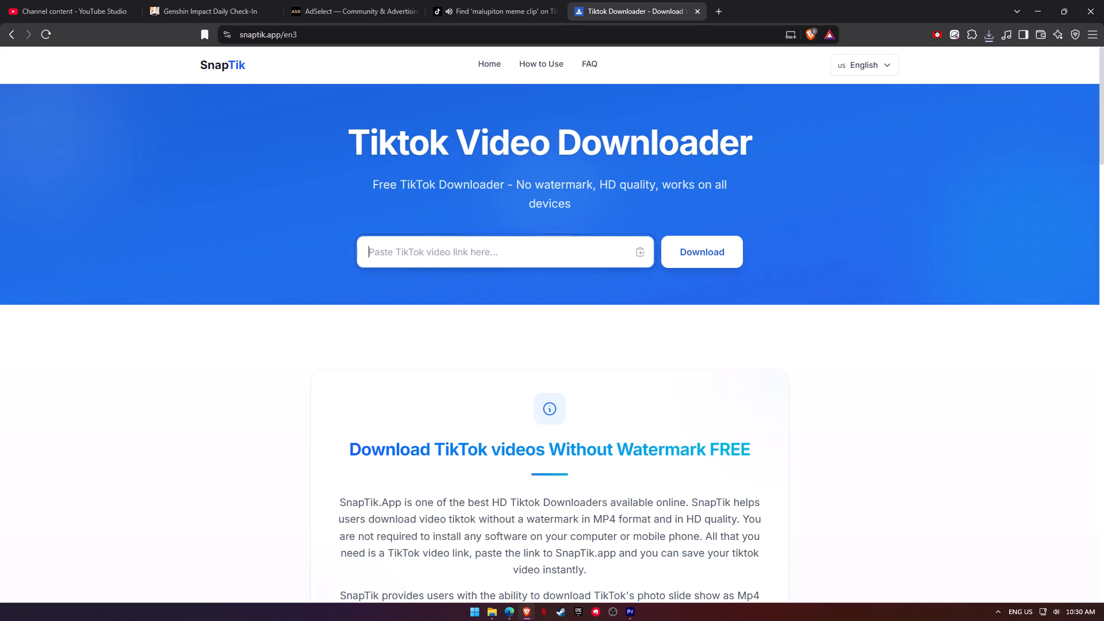
left_click(520, 247)
key("ctrl+v")
left_click(719, 244)
left_click(488, 2)
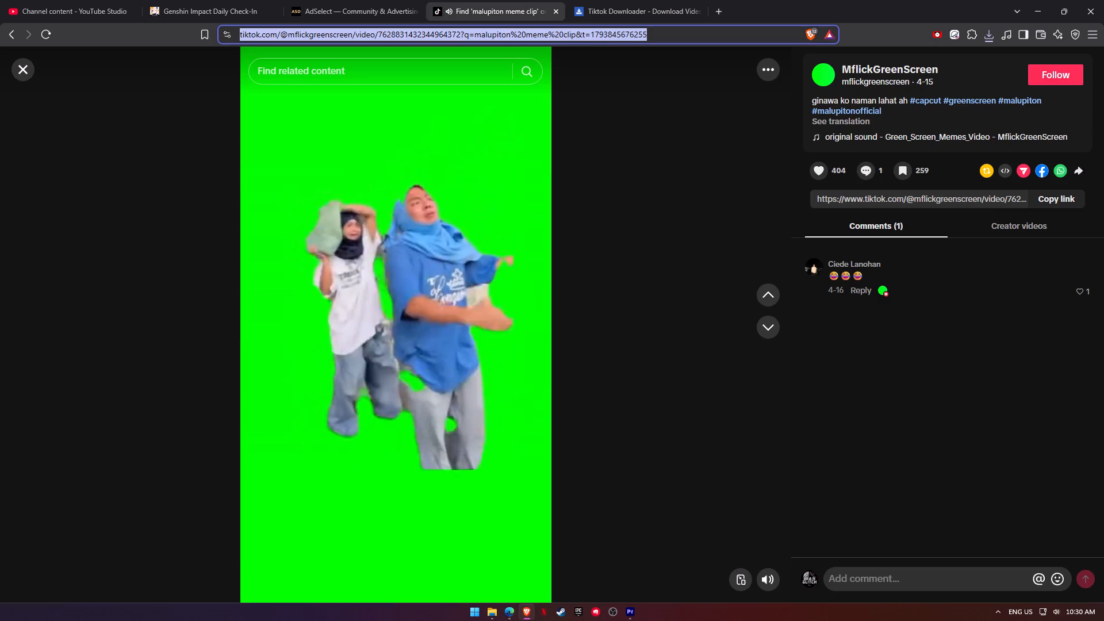
left_click(624, 0)
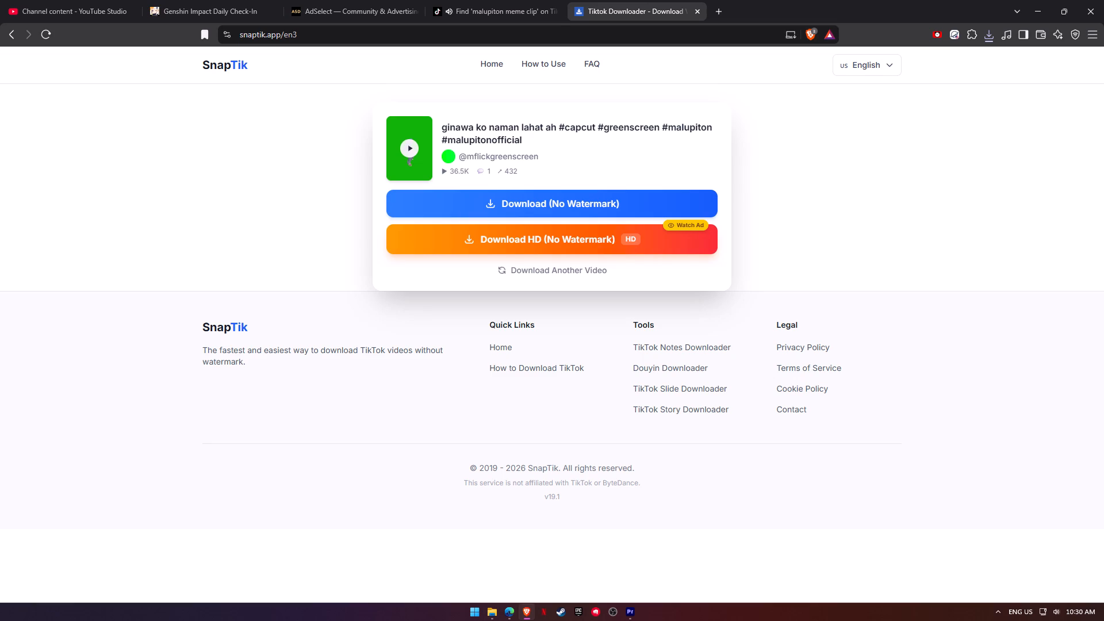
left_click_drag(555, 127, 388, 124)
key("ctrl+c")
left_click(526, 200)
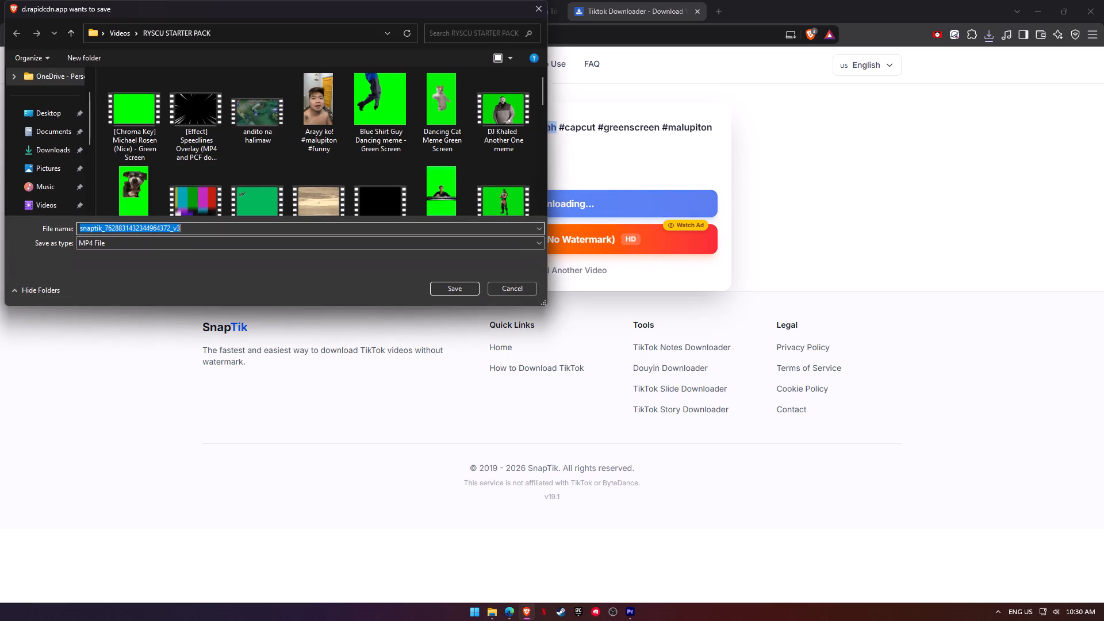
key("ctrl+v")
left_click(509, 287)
Download the clip without watermark as "ginawa ko naman lahat" in the RYSCU STARTER PACK folder.
key("ctrl+c")
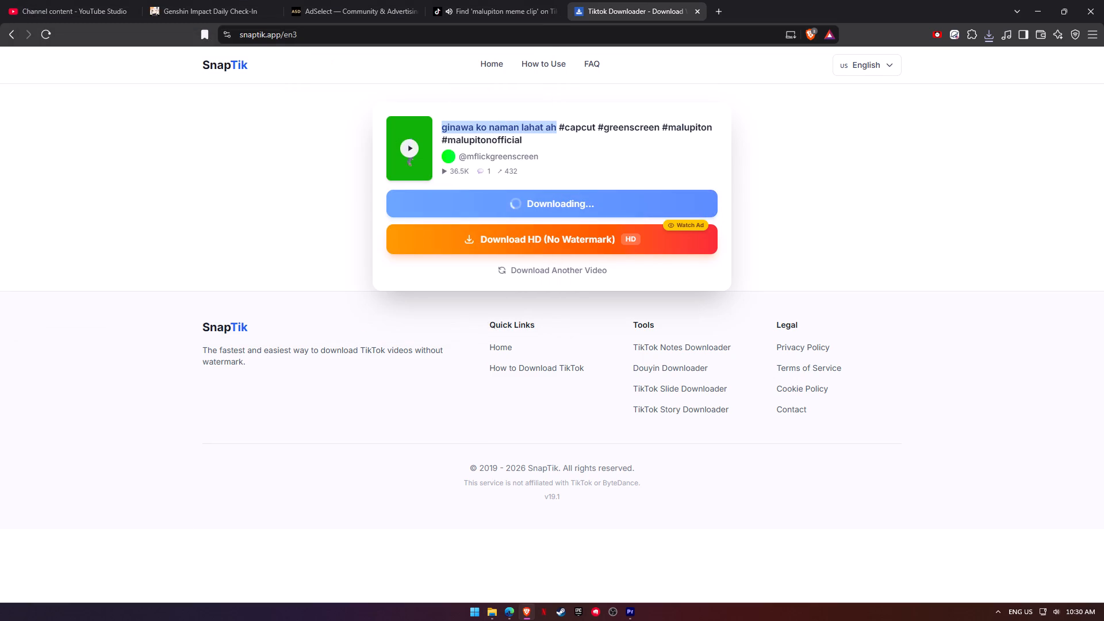
left_click(524, 198)
key("ctrl+v")
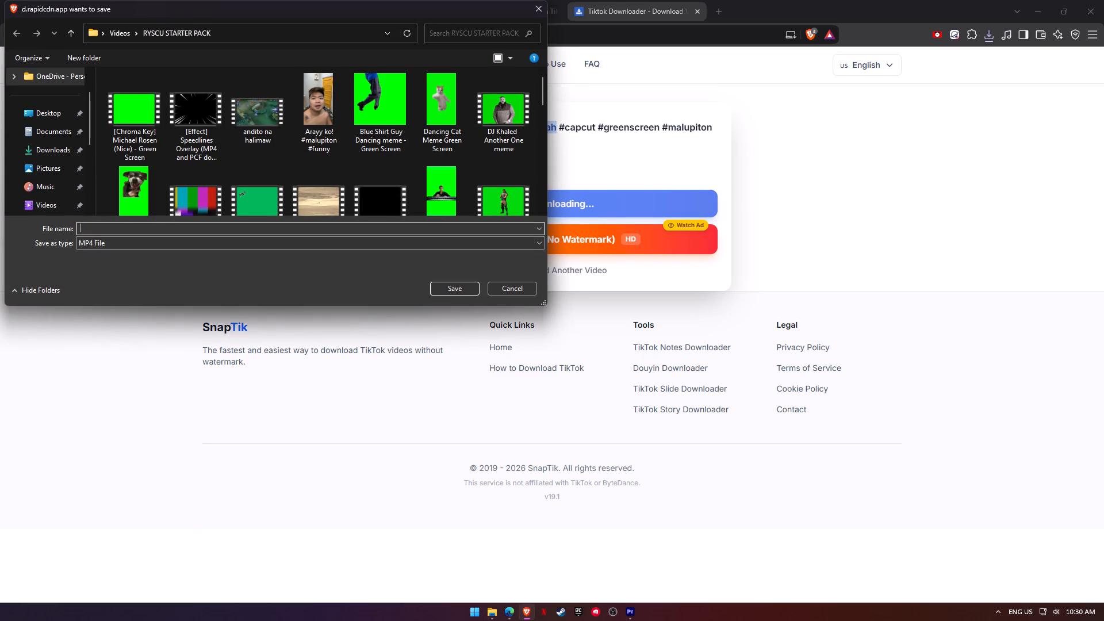
type("ginawa ko naman lahat")
key("Return")
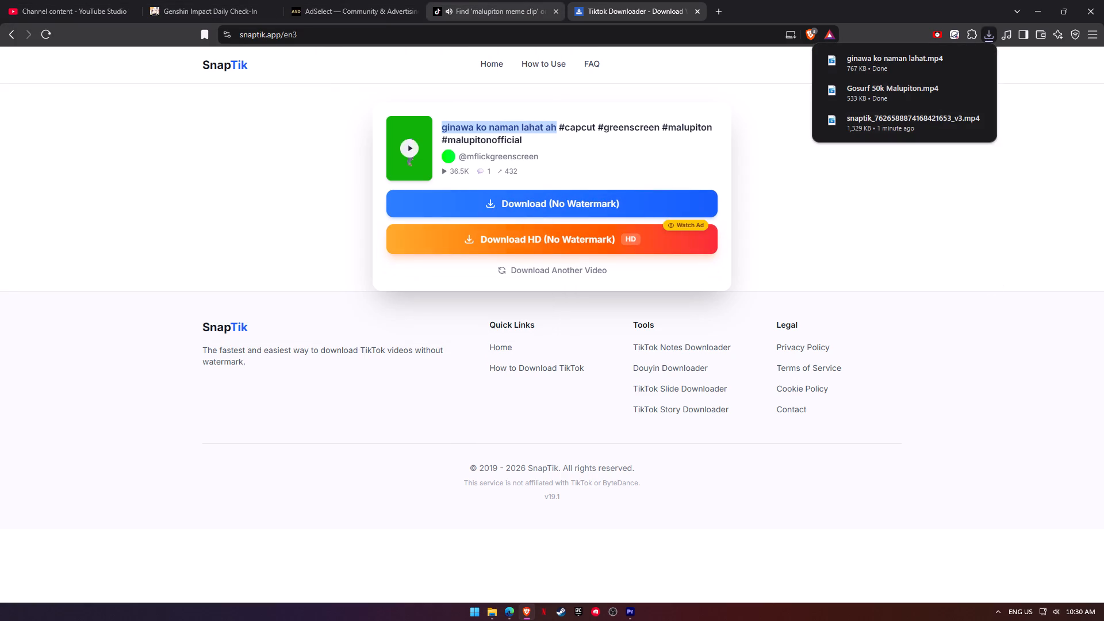
Close the SnapTik and TikTok pages and switch back to the Premiere Pro project.
key("ctrl+w")
key("ctrl+w")
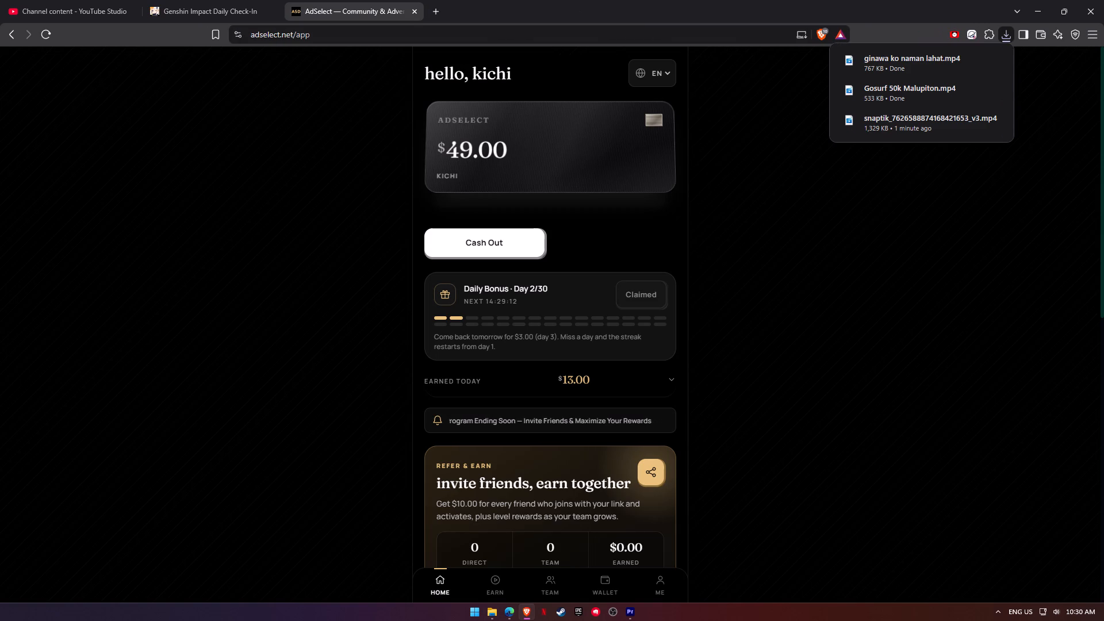
left_click(1042, 7)
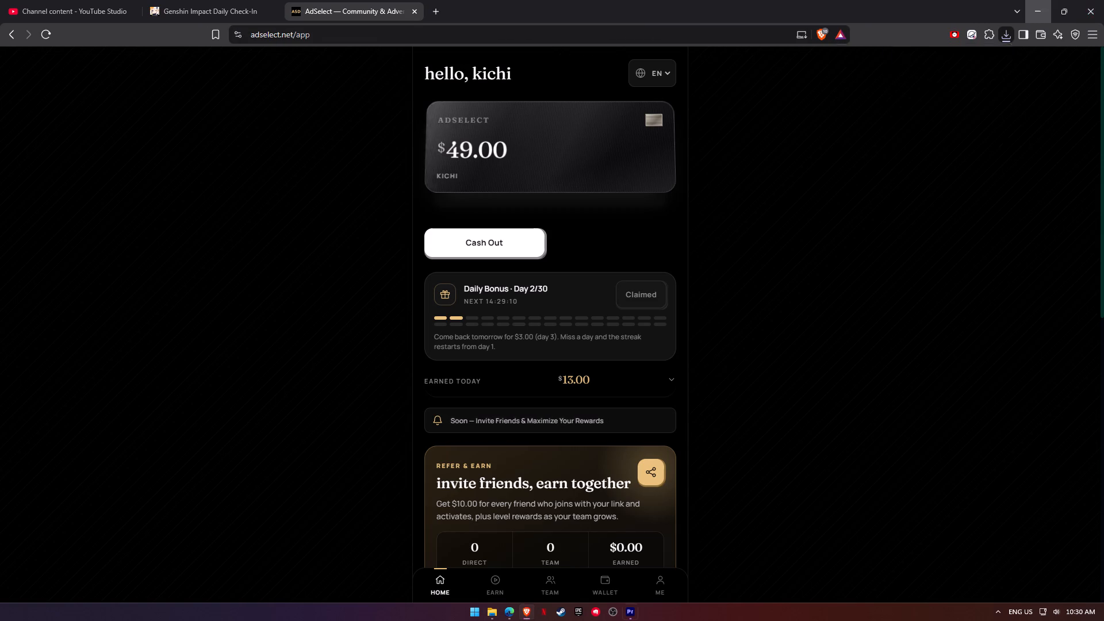
double_click(162, 517)
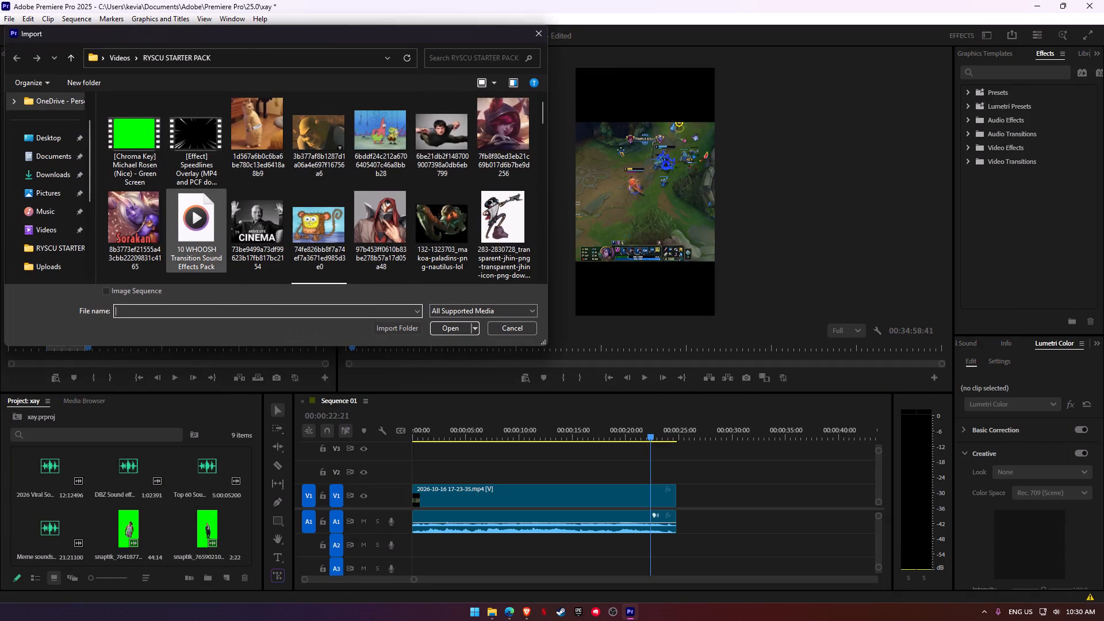
scroll(194, 251, "down", 2)
scroll(374, 217, "down", 1)
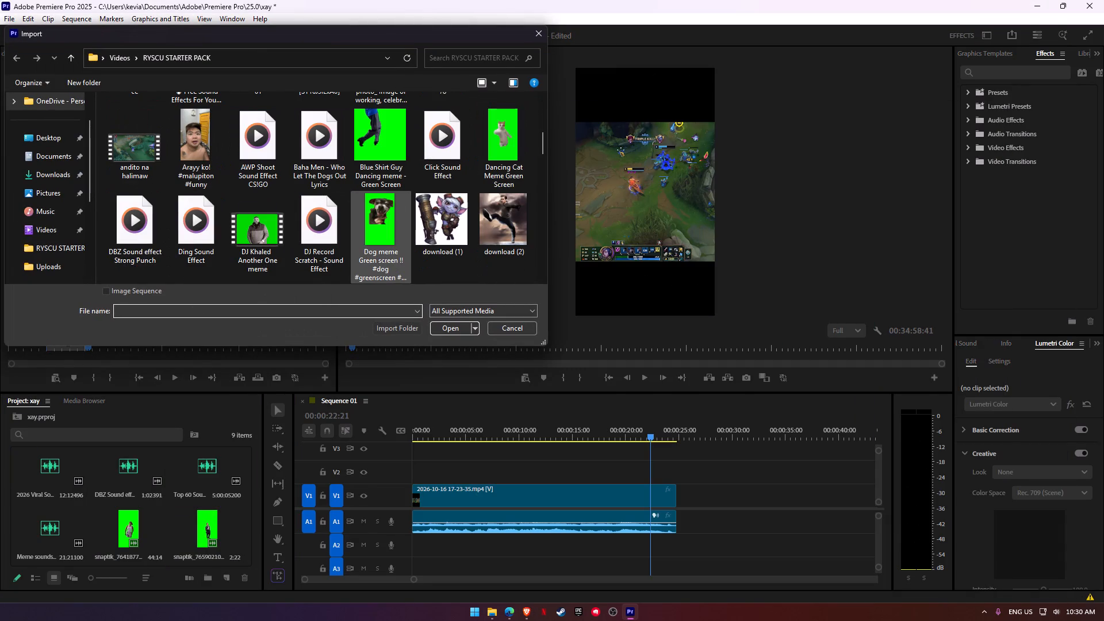
scroll(374, 217, "down", 2)
scroll(374, 217, "up", 2)
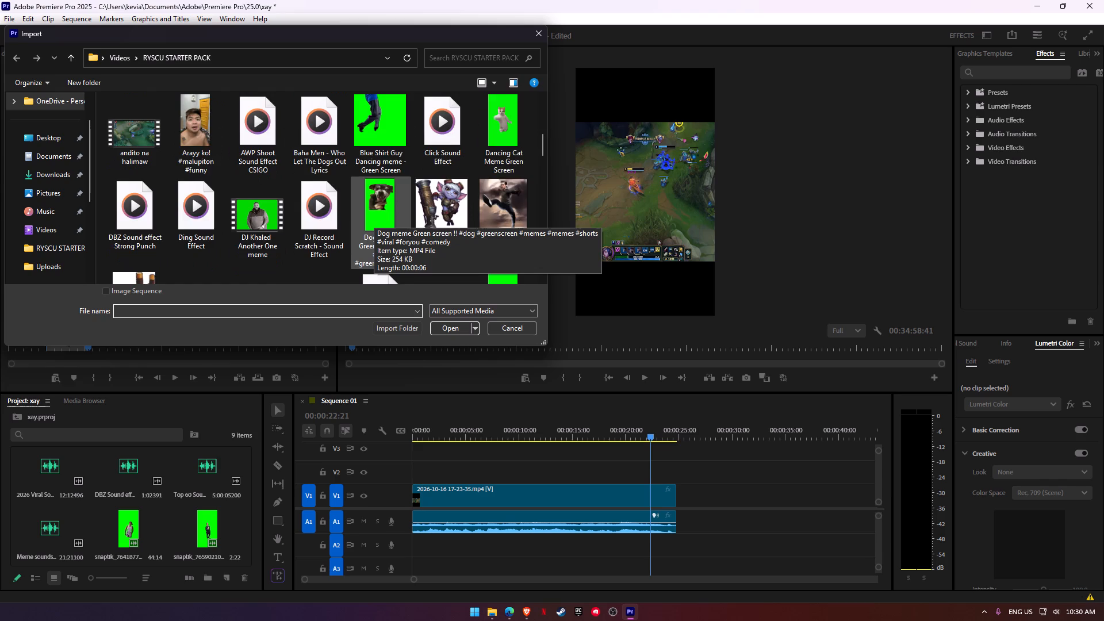
scroll(374, 217, "down", 2)
scroll(298, 246, "down", 1)
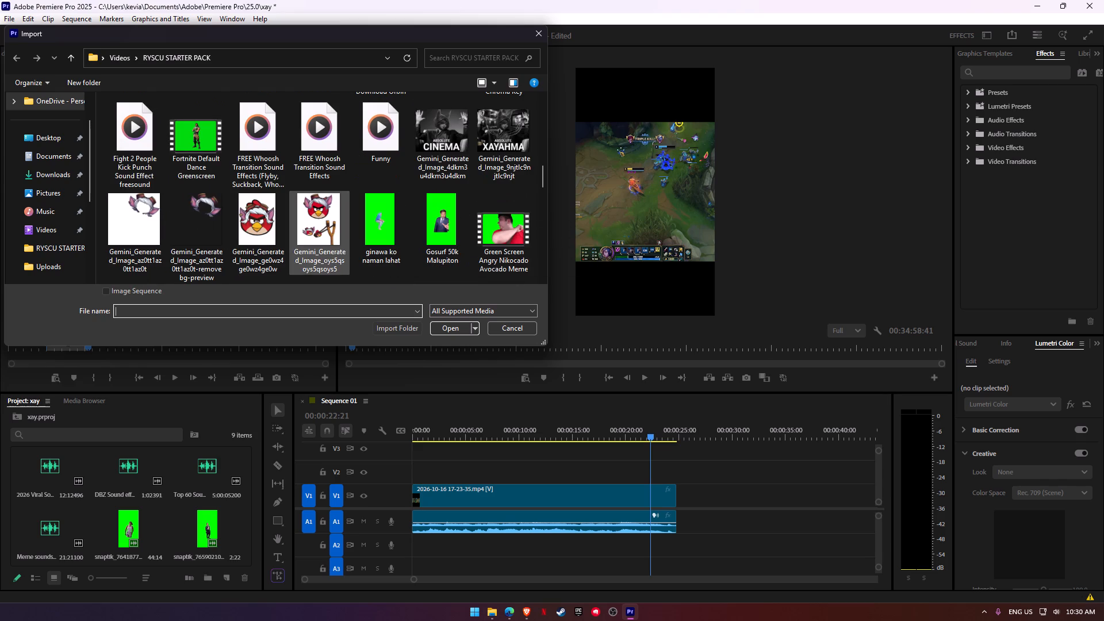
scroll(380, 242, "down", 2)
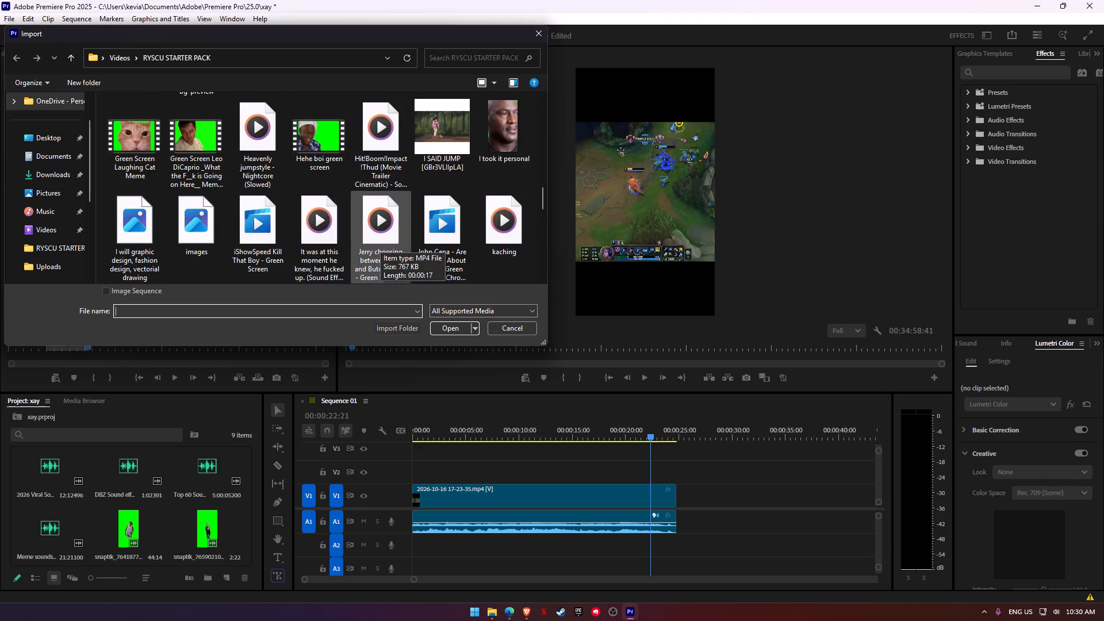
scroll(381, 238, "down", 1)
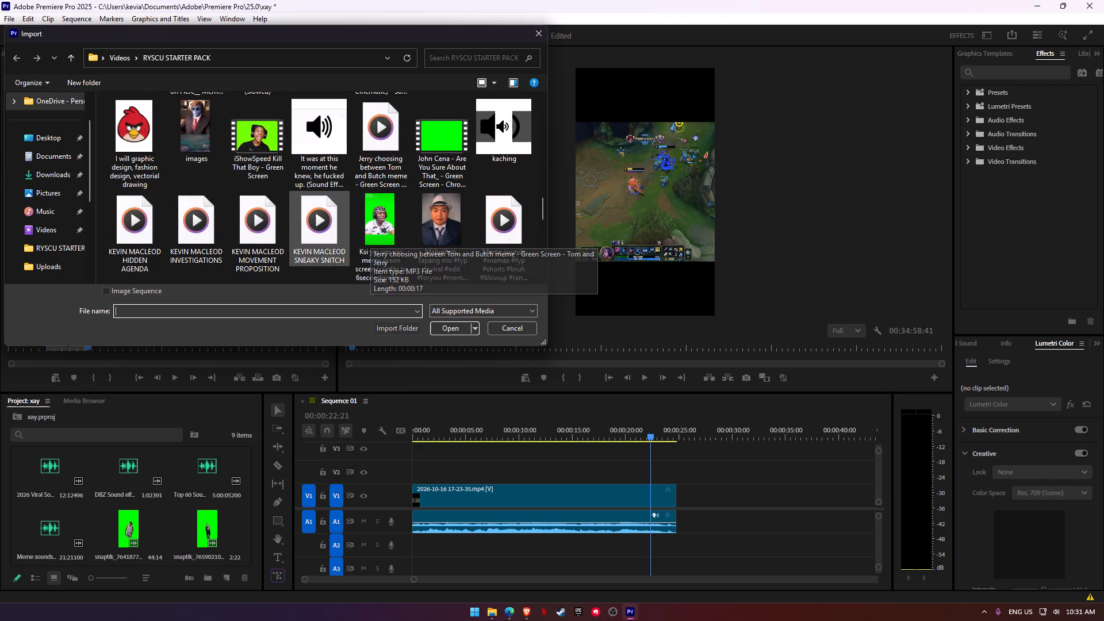
scroll(286, 241, "down", 1)
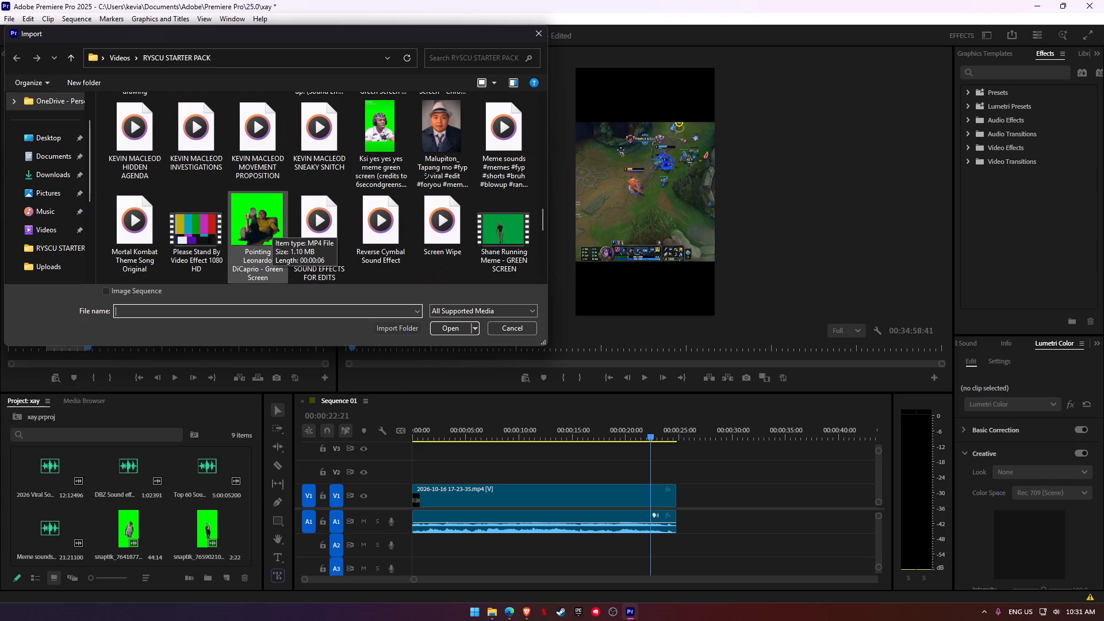
scroll(272, 230, "down", 1)
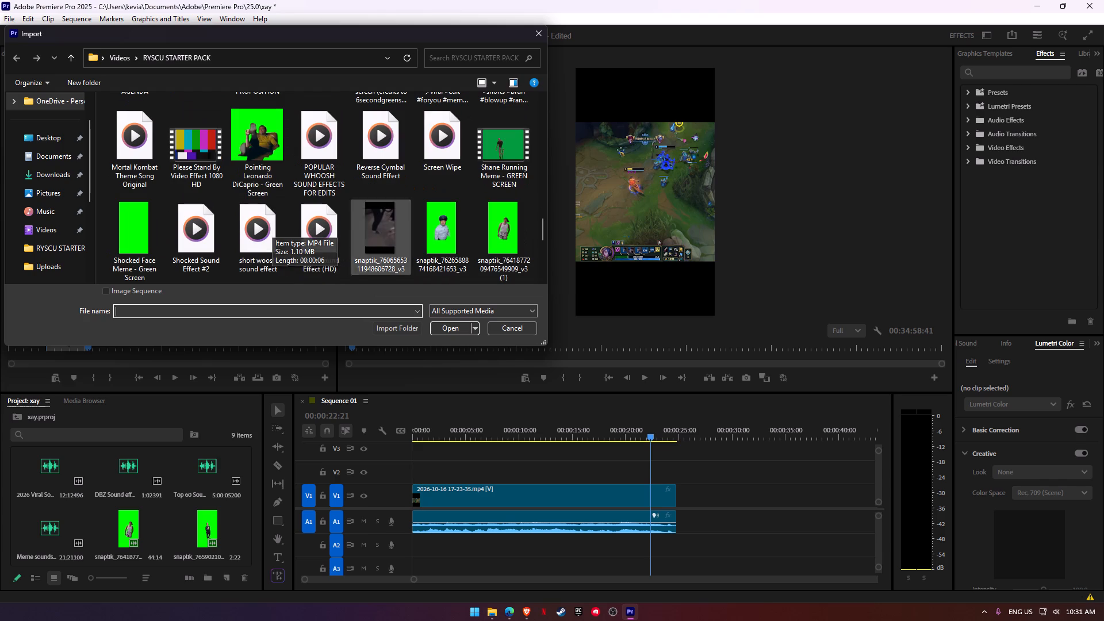
scroll(515, 248, "down", 1)
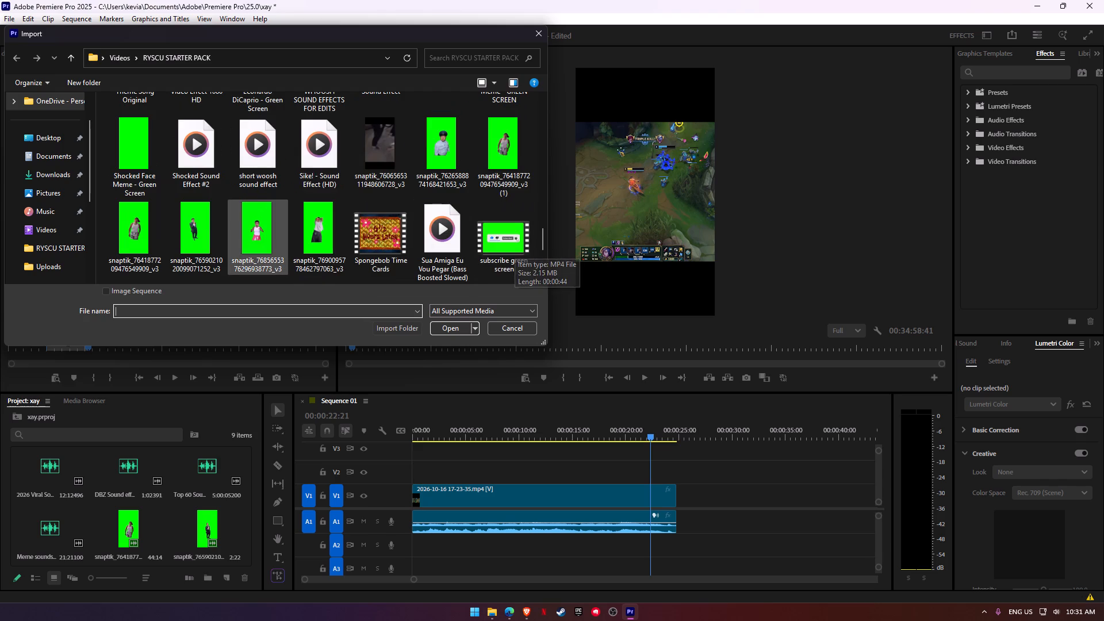
left_click(149, 229)
left_click(447, 334)
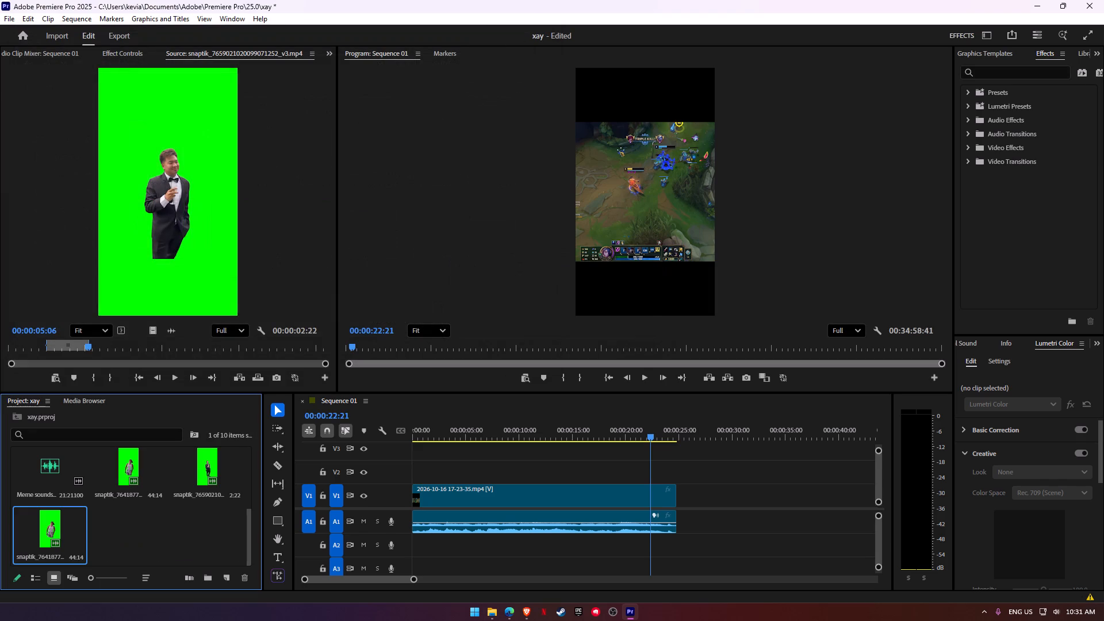
Preview the newly imported green-screen clip in the source monitor and mark its out point at about 10 seconds.
double_click(65, 519)
key("space")
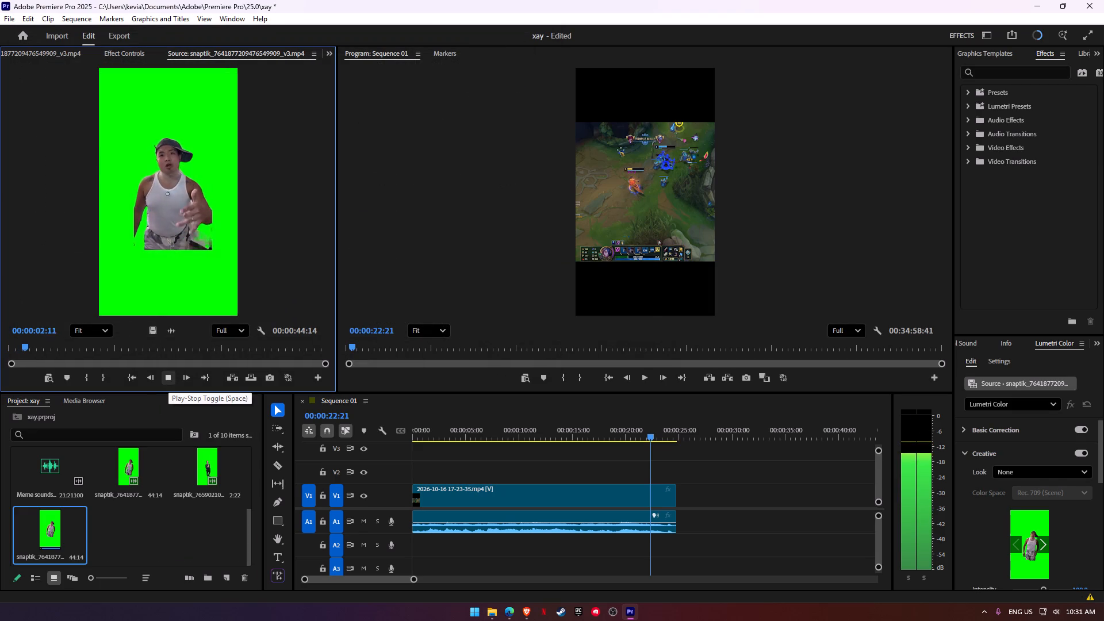
left_click(102, 379)
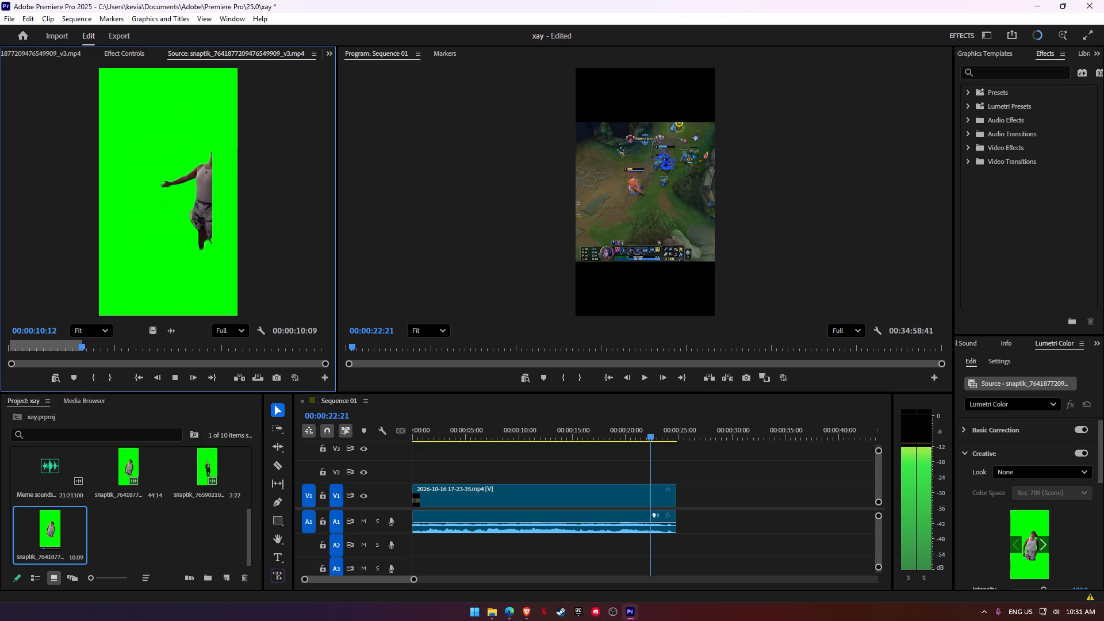
key("space")
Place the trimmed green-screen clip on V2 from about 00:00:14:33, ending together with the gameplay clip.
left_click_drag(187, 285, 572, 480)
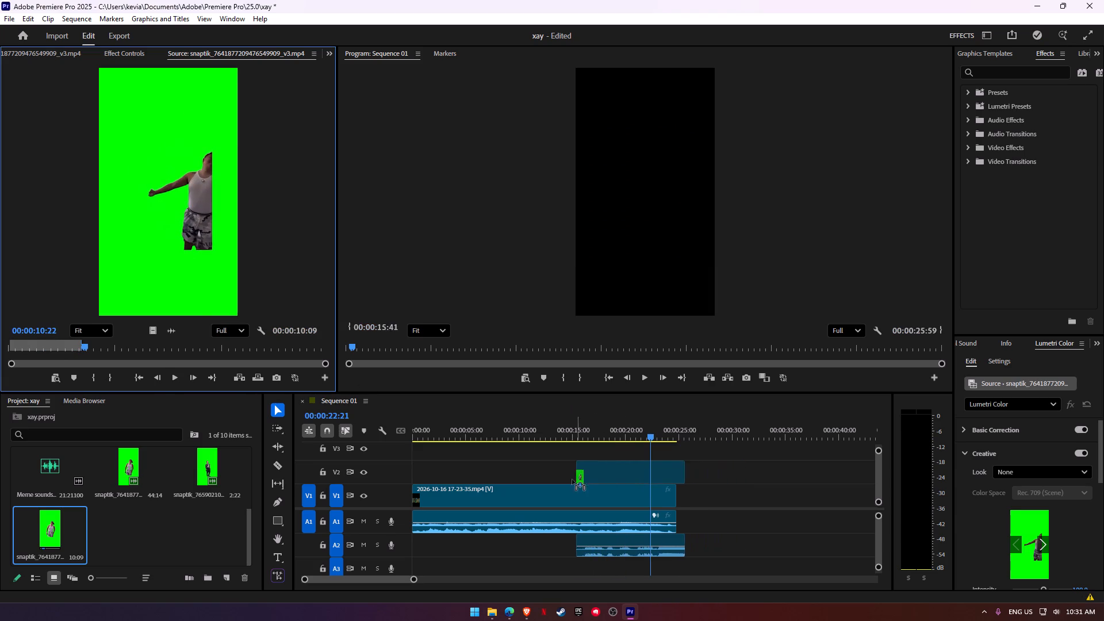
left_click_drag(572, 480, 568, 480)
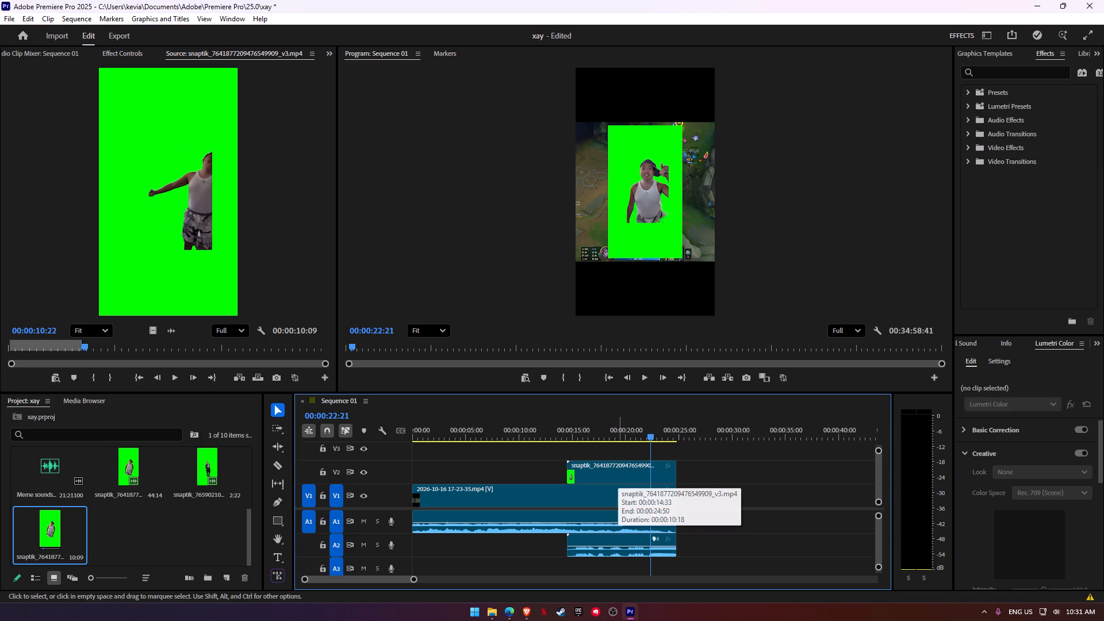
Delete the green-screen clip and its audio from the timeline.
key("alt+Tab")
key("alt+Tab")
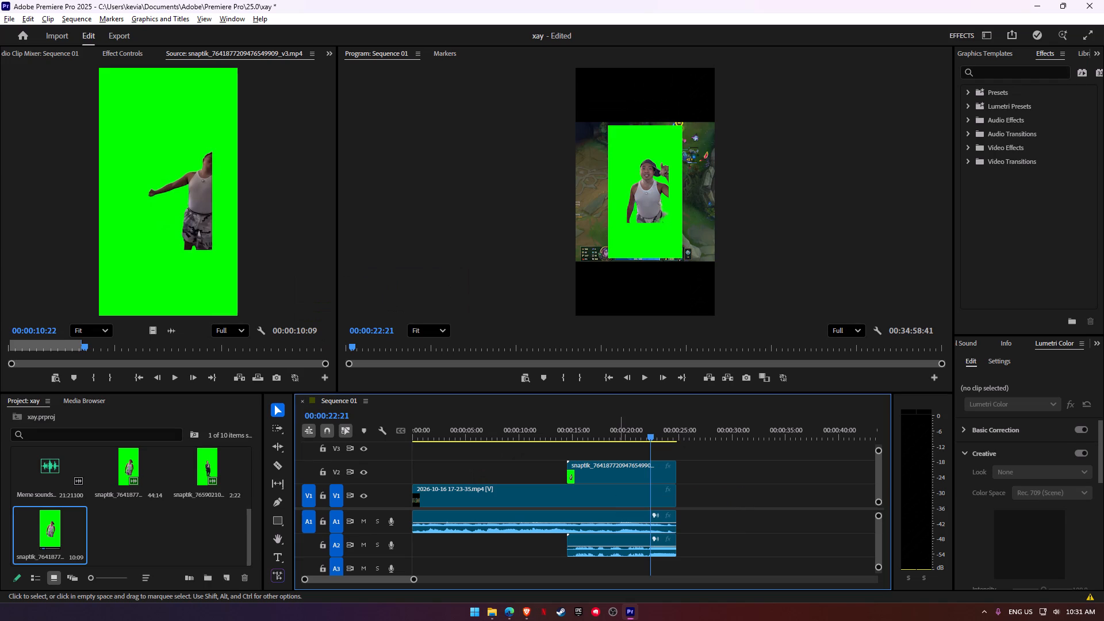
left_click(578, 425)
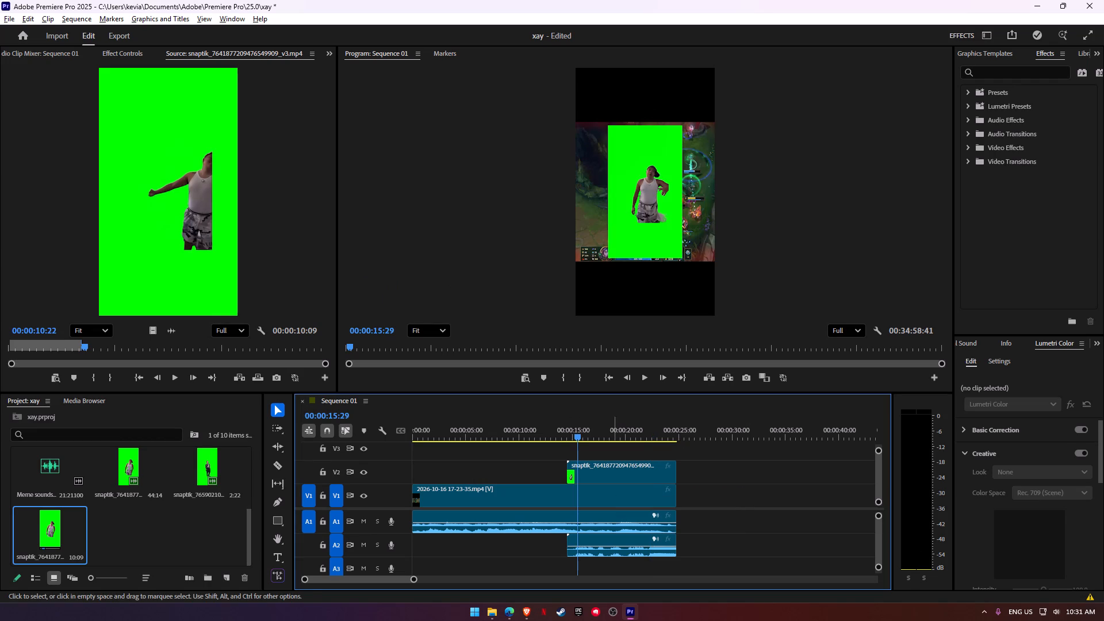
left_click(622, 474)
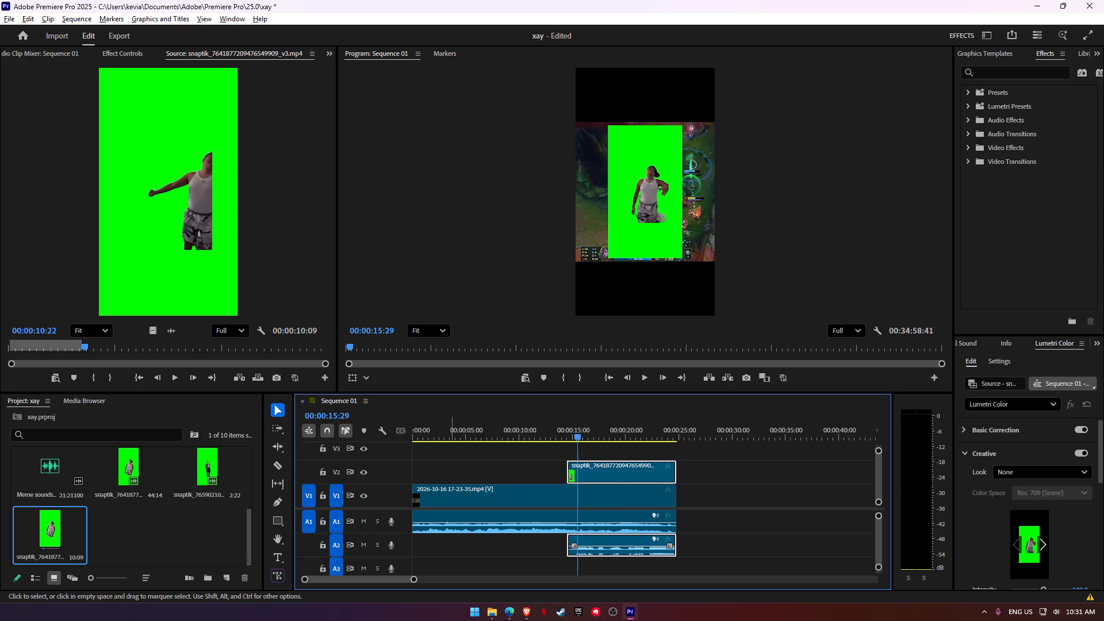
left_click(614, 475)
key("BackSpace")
Play the gameplay from about 6 seconds and split its clip with the Razor tool at about 00:00:07:30.
left_click(477, 434)
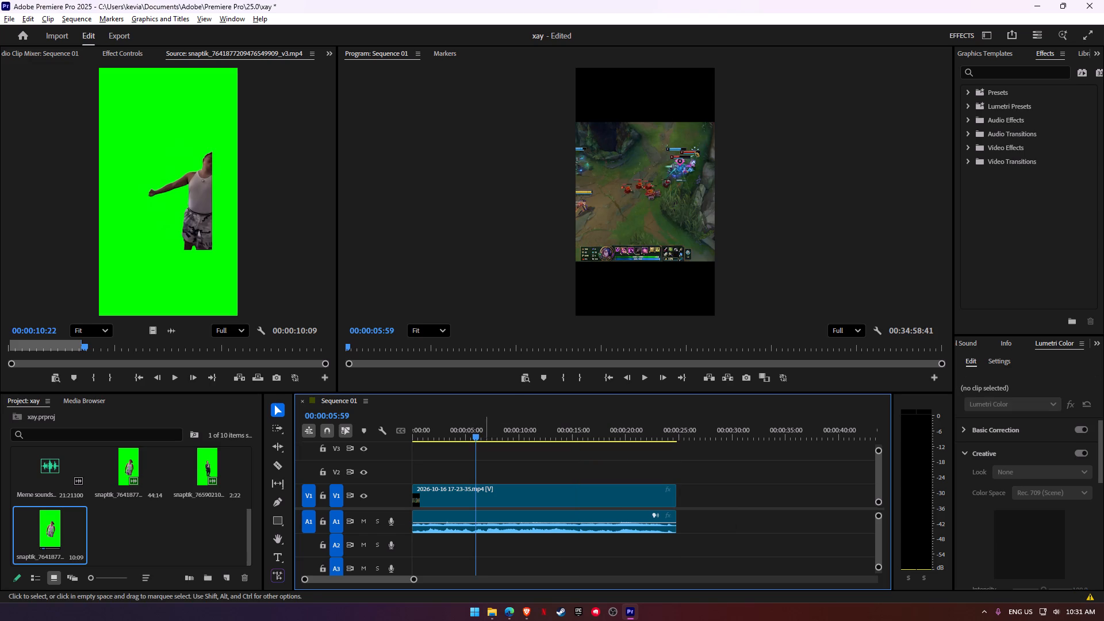
key("space")
key("c")
left_click(495, 496)
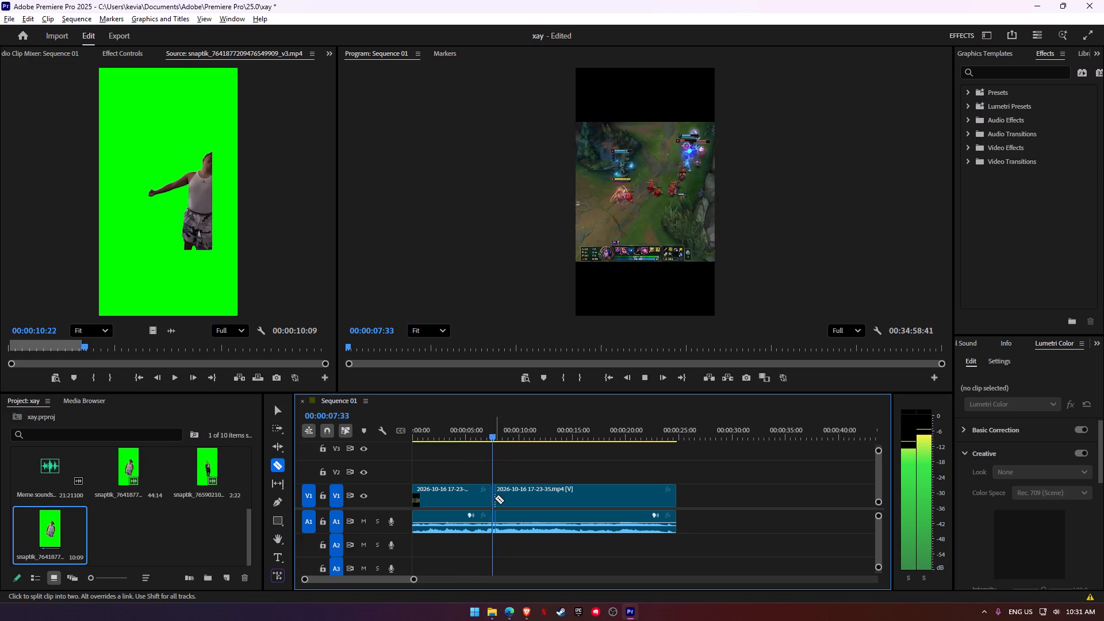
type("v")
key("space")
Scale the first gameplay segment to 197 and shift its horizontal position to 227.
left_click(528, 496)
left_click(110, 57)
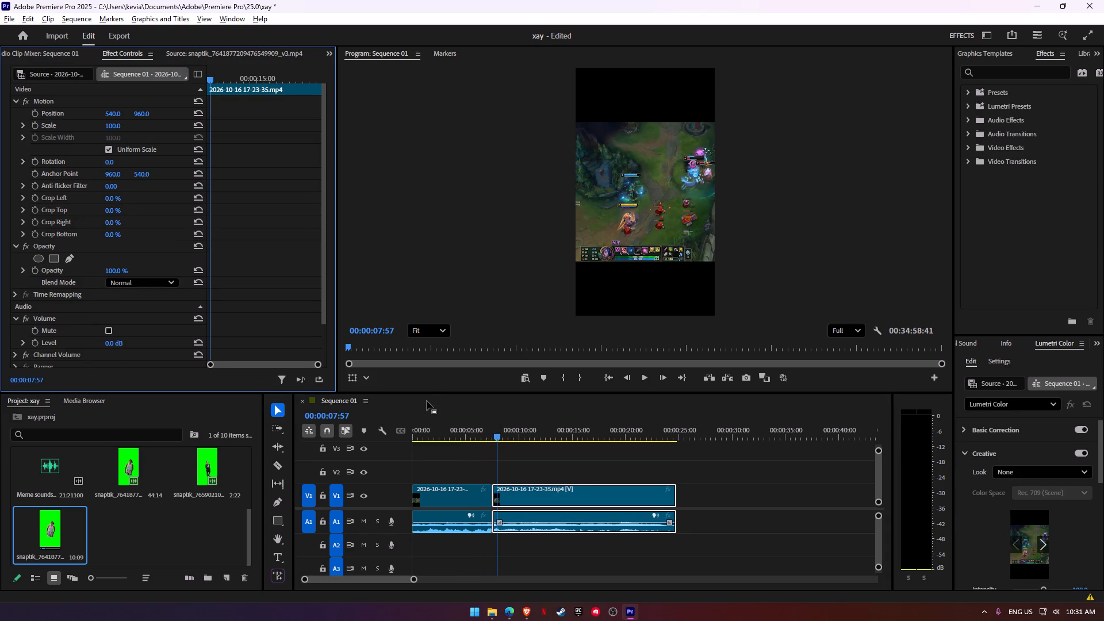
left_click(436, 424)
left_click(441, 490)
left_click_drag(121, 124, 122, 79)
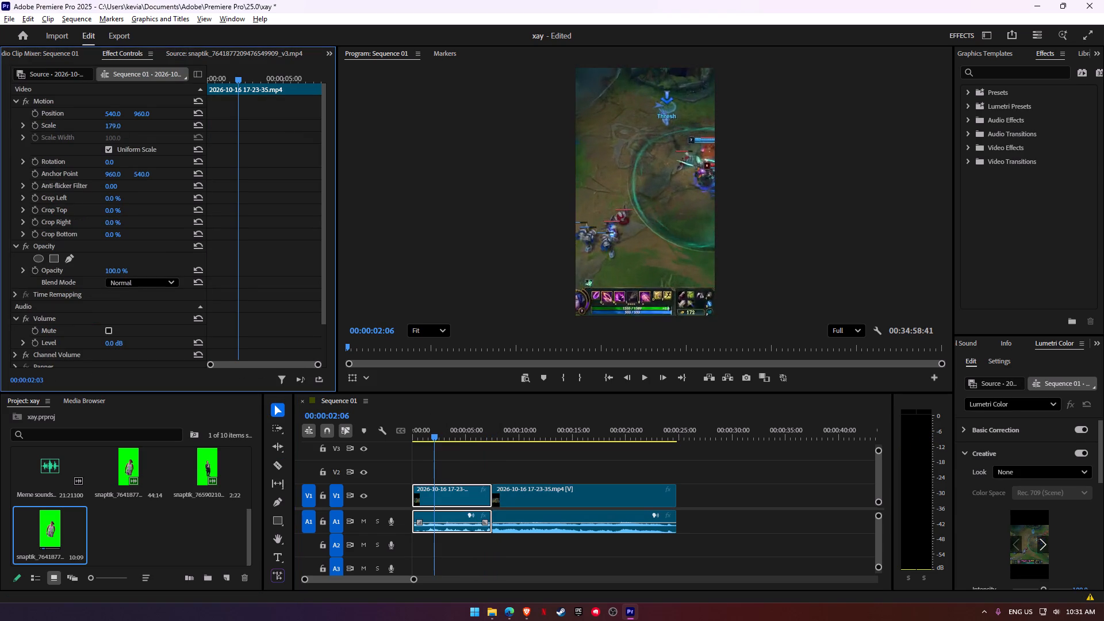
left_click_drag(122, 79, 126, 68)
left_click_drag(112, 115, 88, 115)
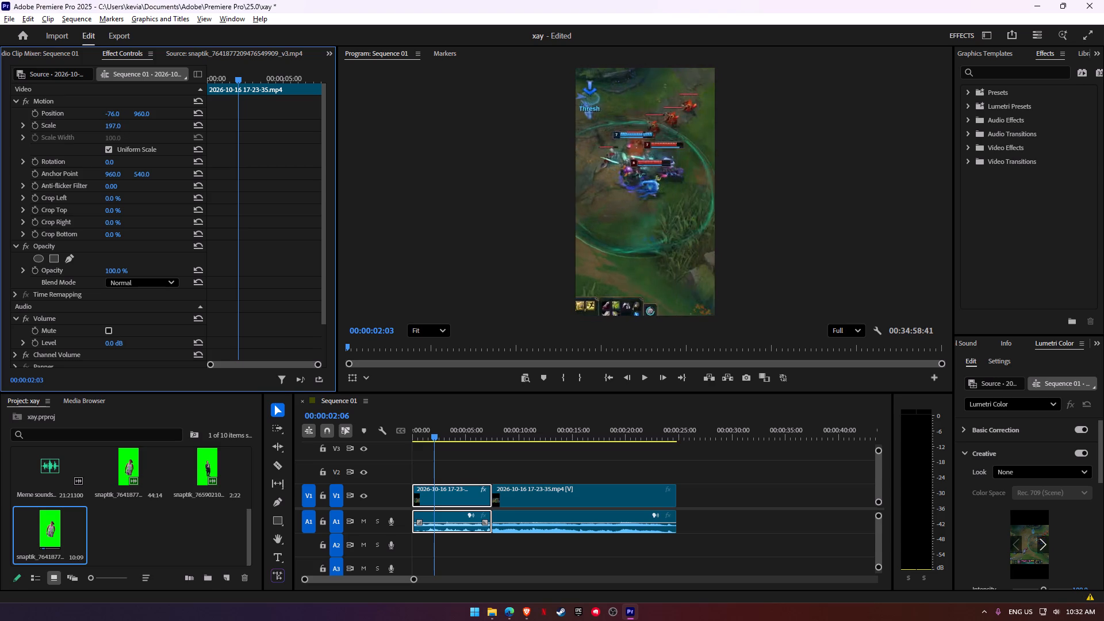
left_click_drag(88, 115, 259, 114)
key("space")
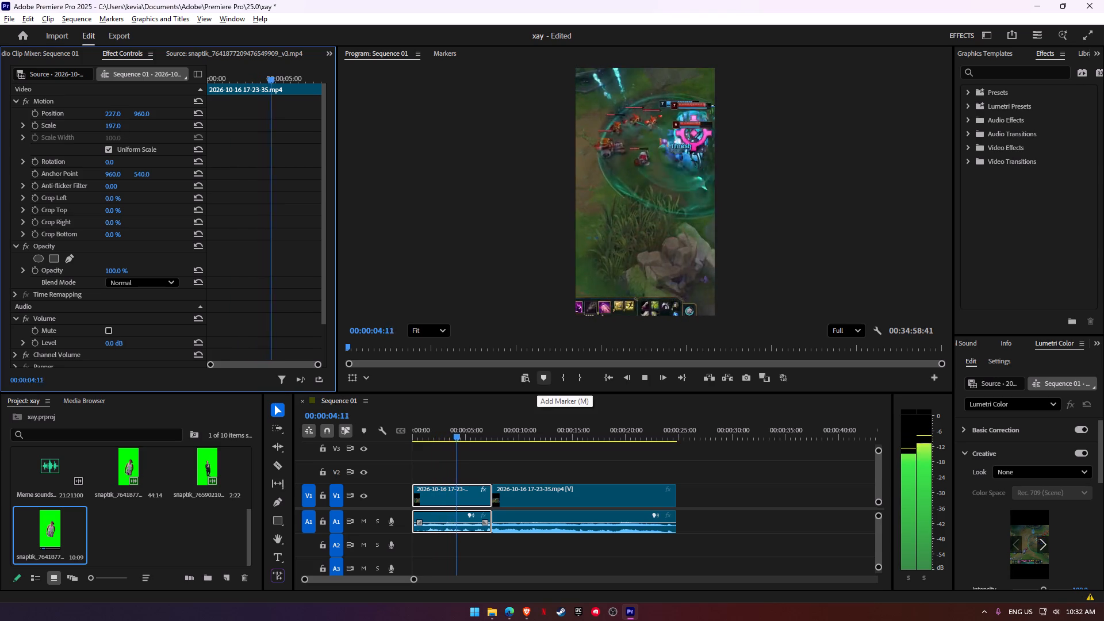
Set the scale of the second gameplay segment to 197 to match the first segment.
left_click(533, 501)
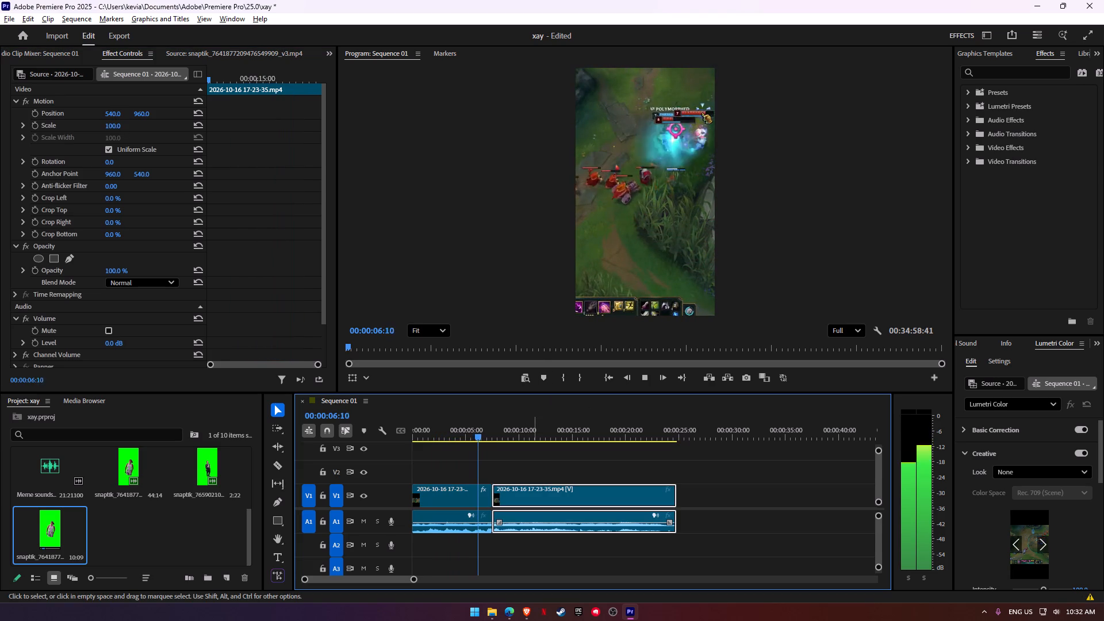
key("space")
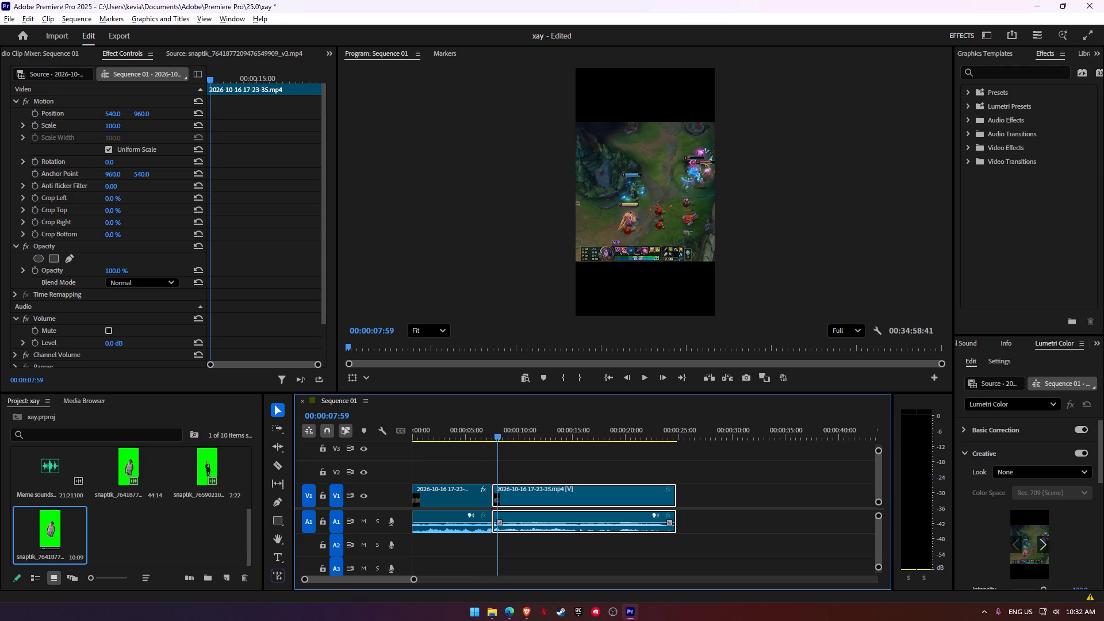
left_click_drag(111, 122, 116, 69)
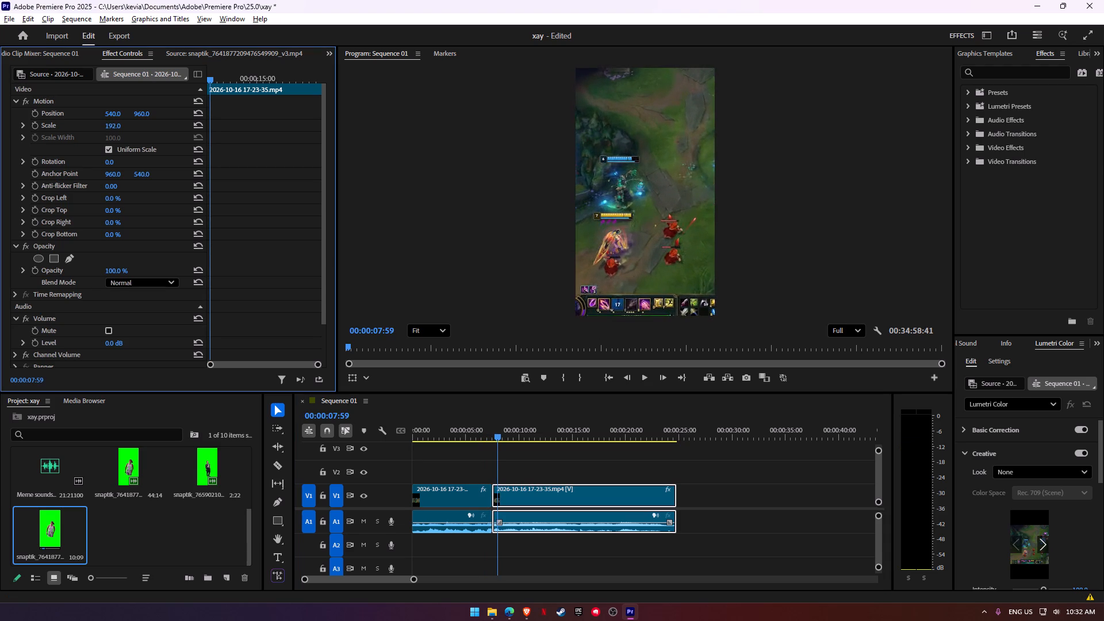
left_click_drag(116, 69, 118, 64)
left_click(120, 124)
type("197")
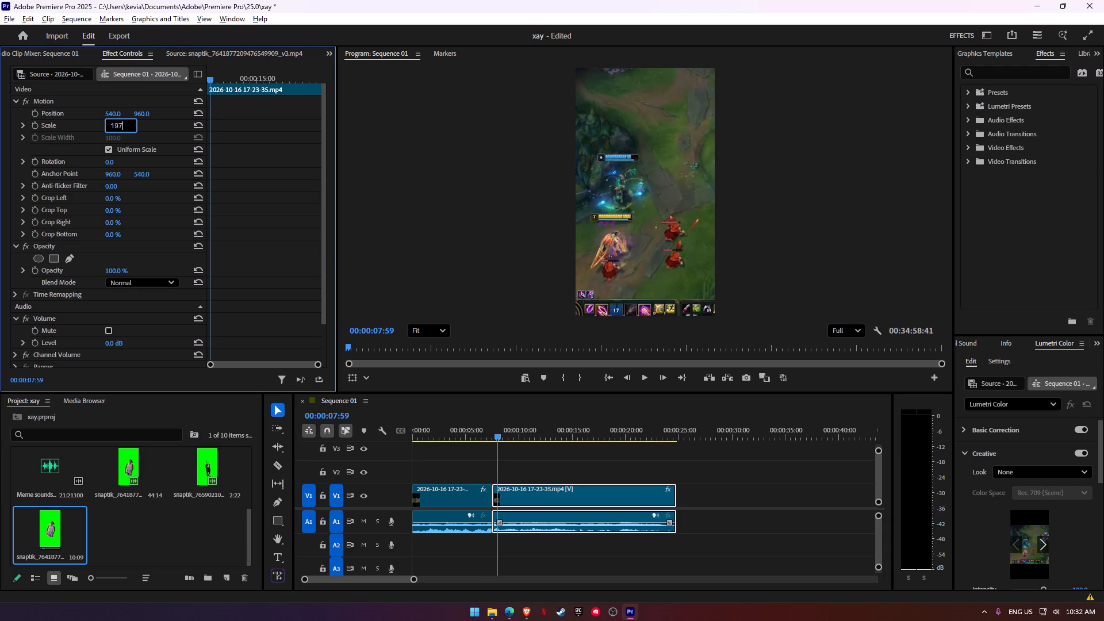
key("Return")
key("space")
key("space")
Shift the second gameplay segment's horizontal position to 268 so the fight is in frame.
left_click(562, 497)
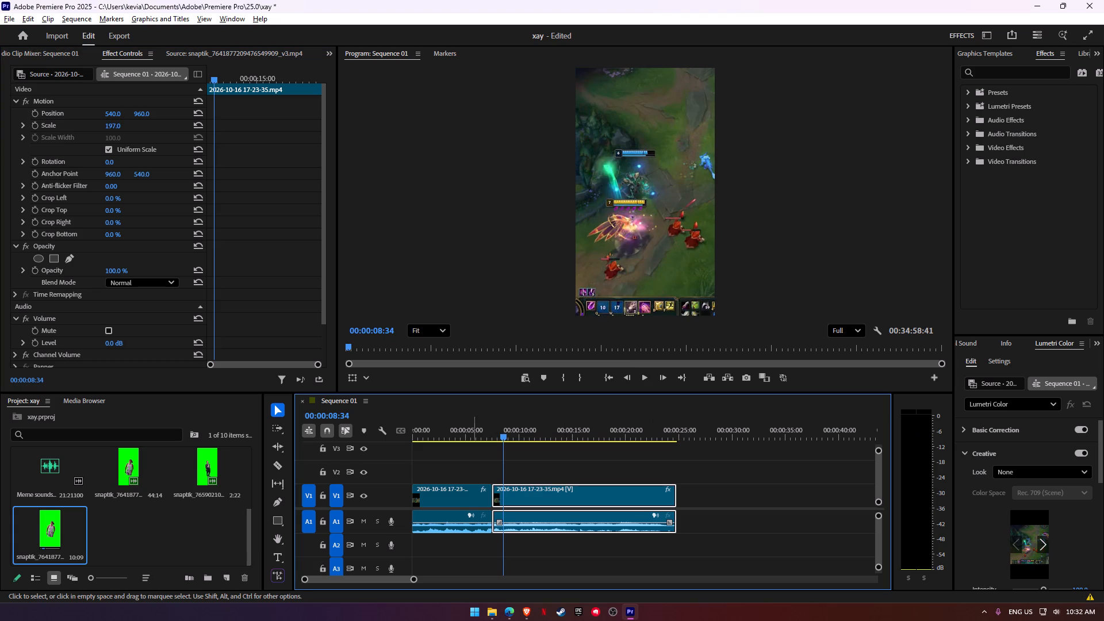
left_click_drag(113, 112, 100, 112)
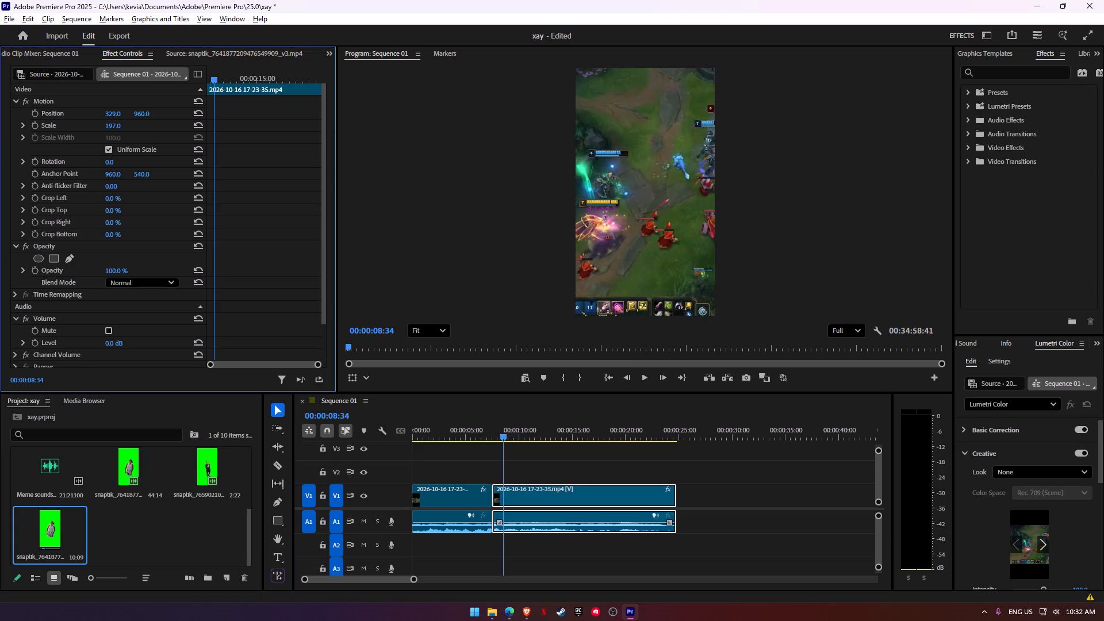
left_click_drag(100, 112, 66, 112)
key("space")
key("space")
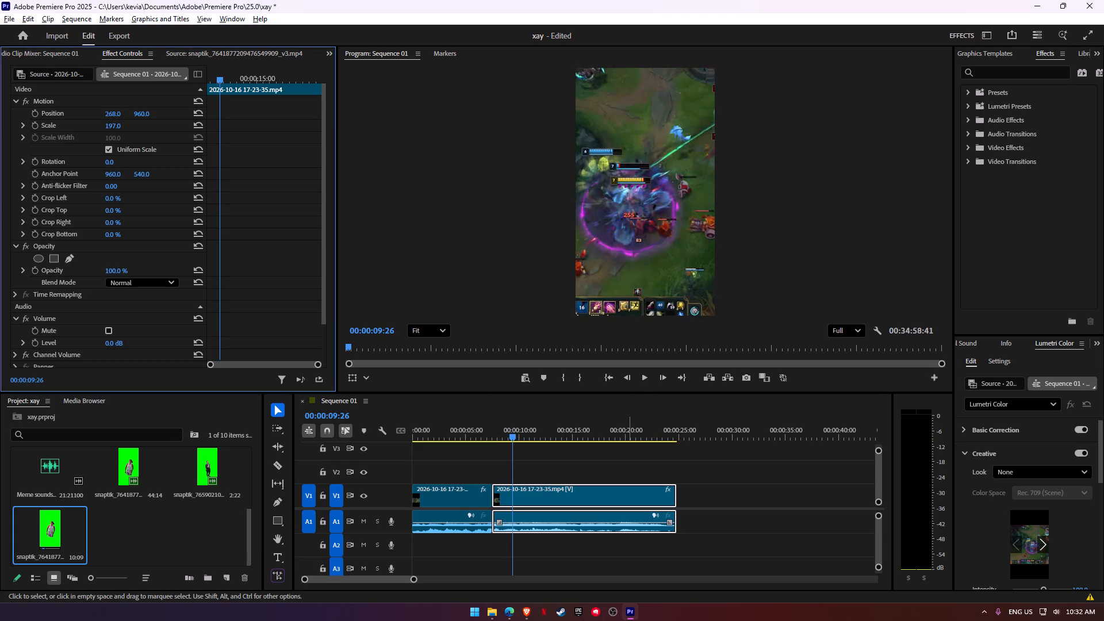
Review the second gameplay segment and turn on Position keyframing at 00:00:13:46.
key("space")
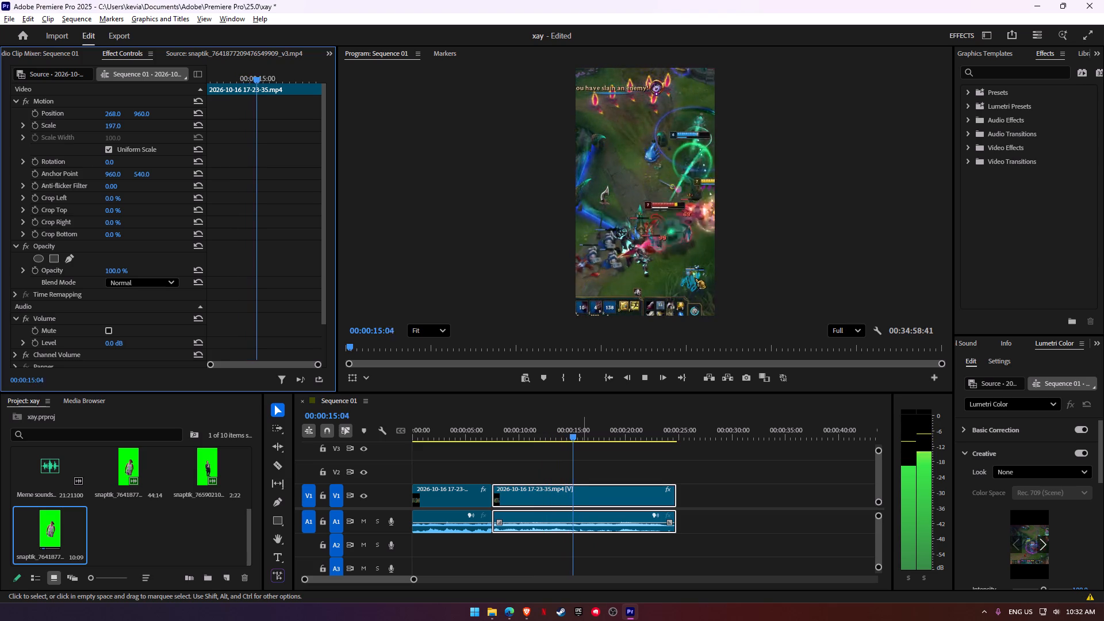
key("space")
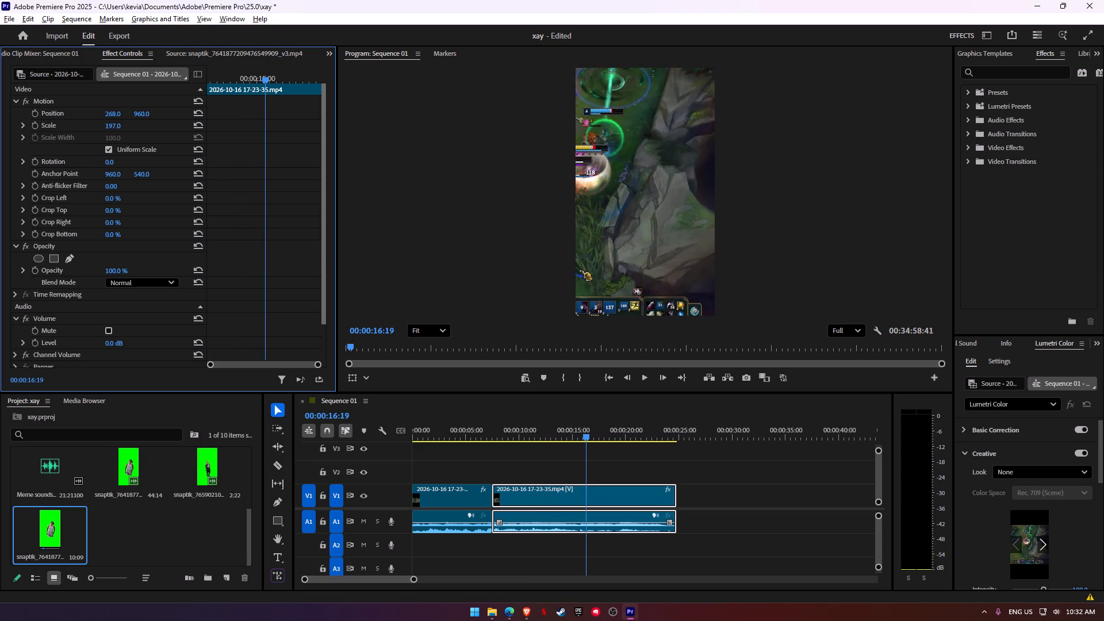
left_click_drag(267, 78, 251, 75)
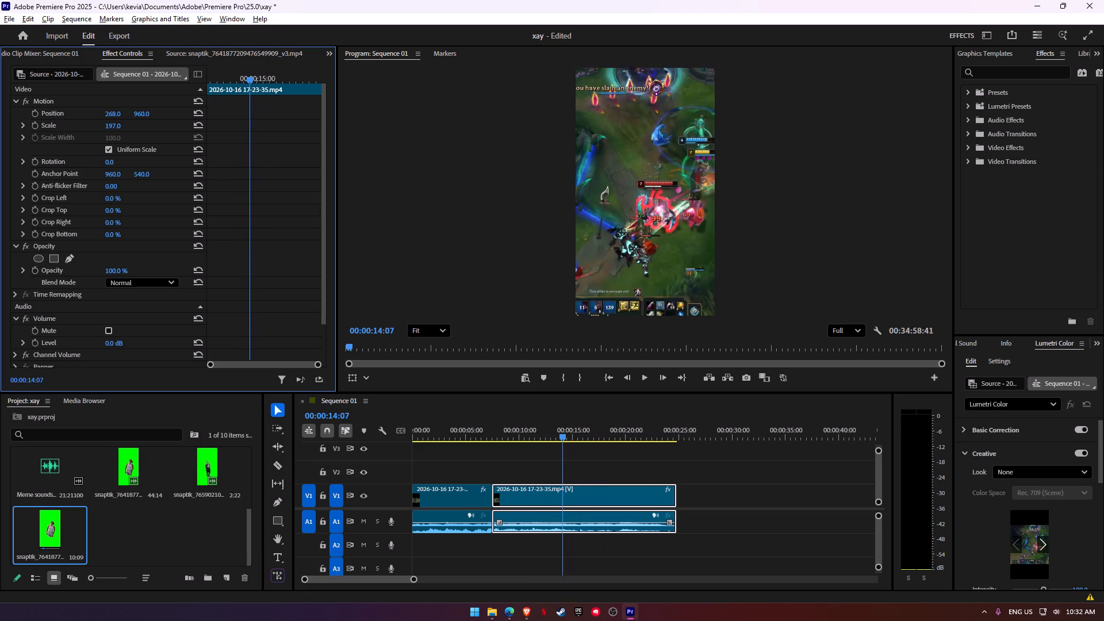
left_click_drag(251, 75, 250, 75)
left_click(34, 115)
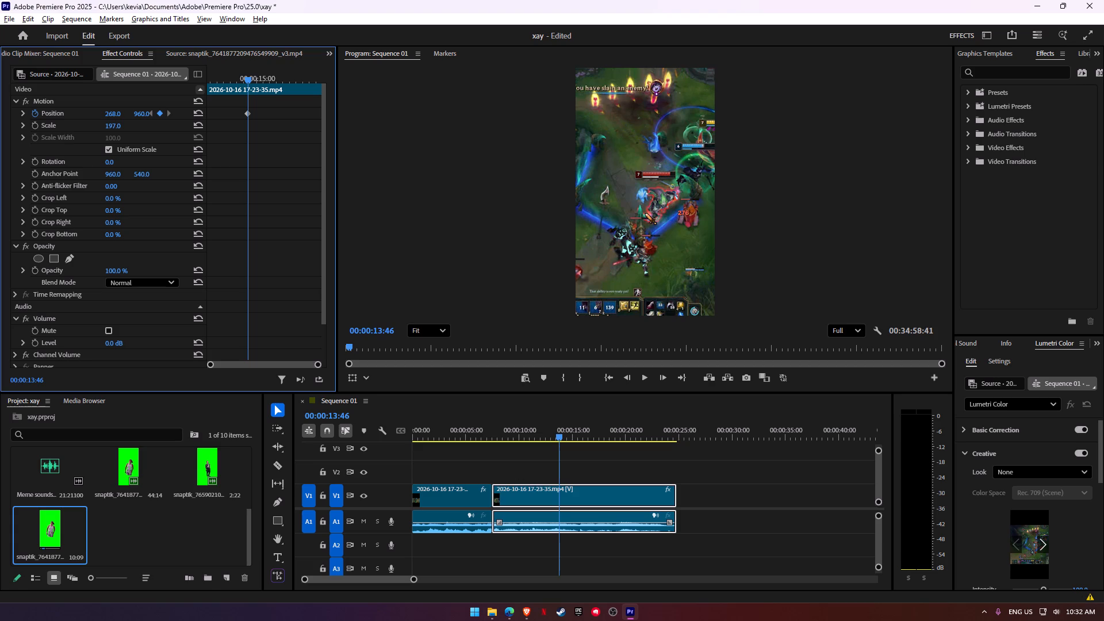
Move the second gameplay segment's first Position keyframe earlier and add another Position keyframe at 00:00:13:46.
left_click_drag(247, 109, 241, 109)
left_click_drag(239, 114, 227, 112)
left_click(158, 114)
left_click(179, 105)
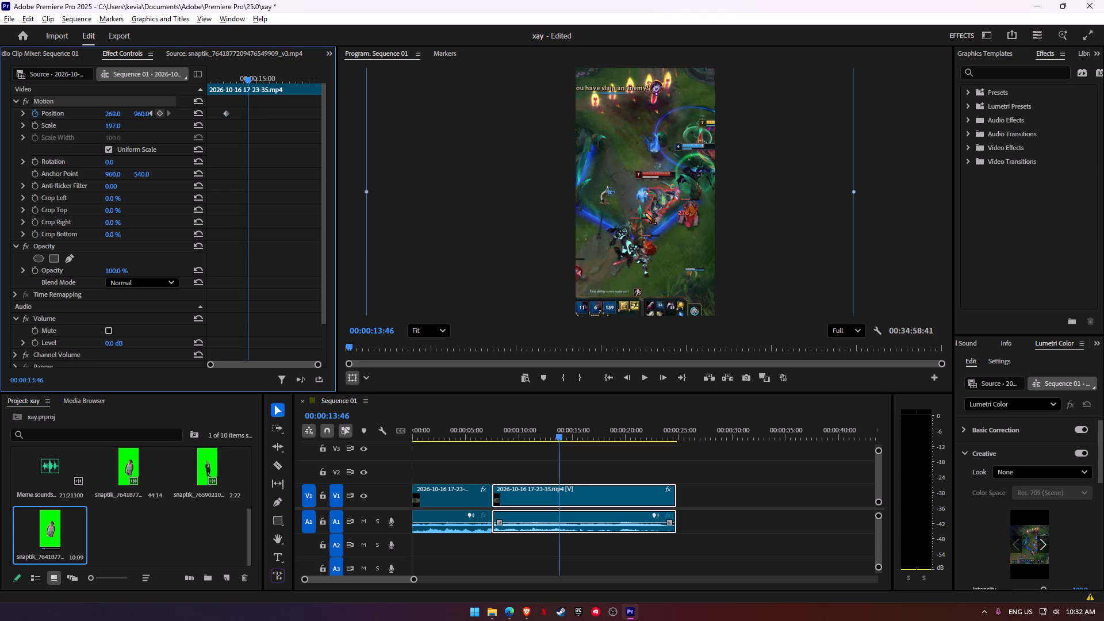
left_click(163, 114)
Keyframe the segment's horizontal position to 739 at about 00:00:16:00 so the frame pans to follow the fight.
left_click_drag(248, 78, 258, 79)
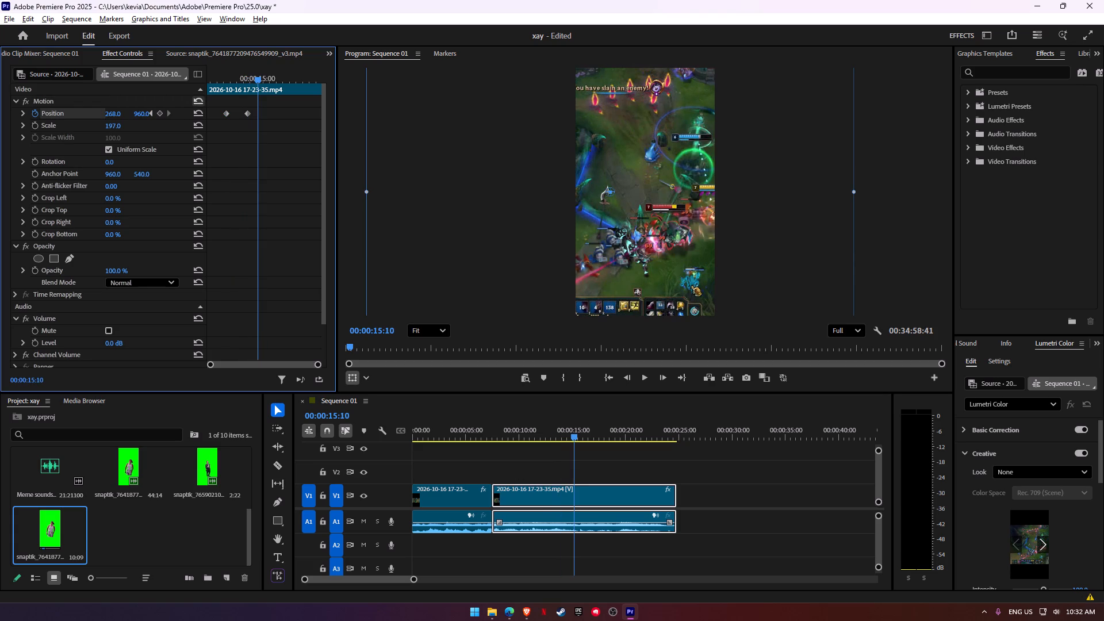
key("space")
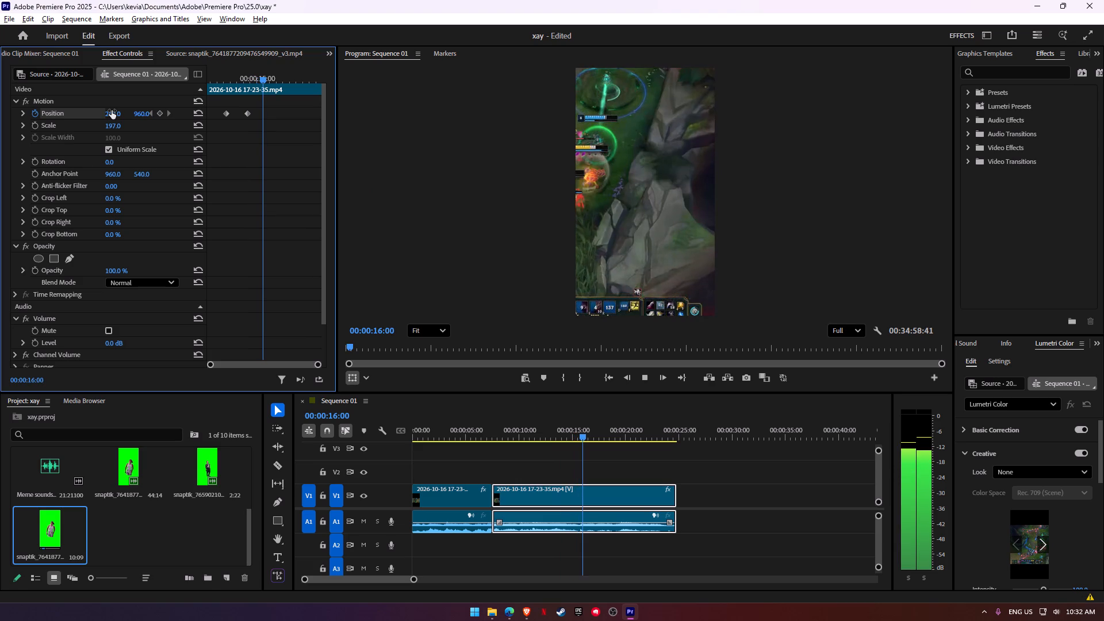
key("space")
left_click_drag(112, 110, 82, 109)
key("ctrl+z")
left_click_drag(118, 112, 389, 96)
Review the pan, split the gameplay clip at 00:00:19:46 and select the piece after the cut.
key("space")
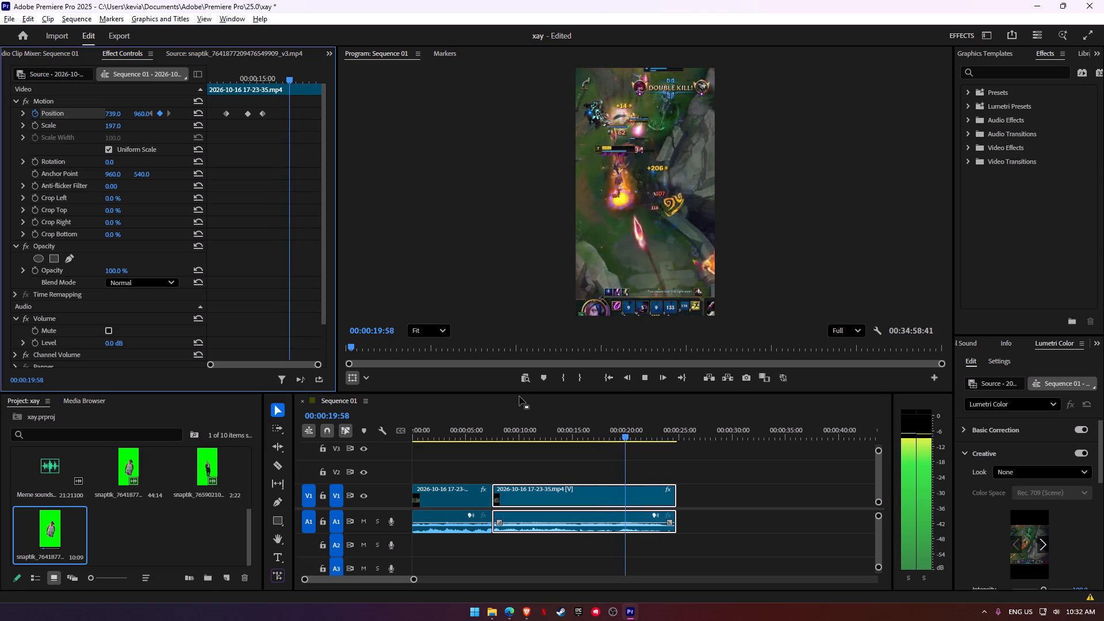
key("space")
key("space")
key("space")
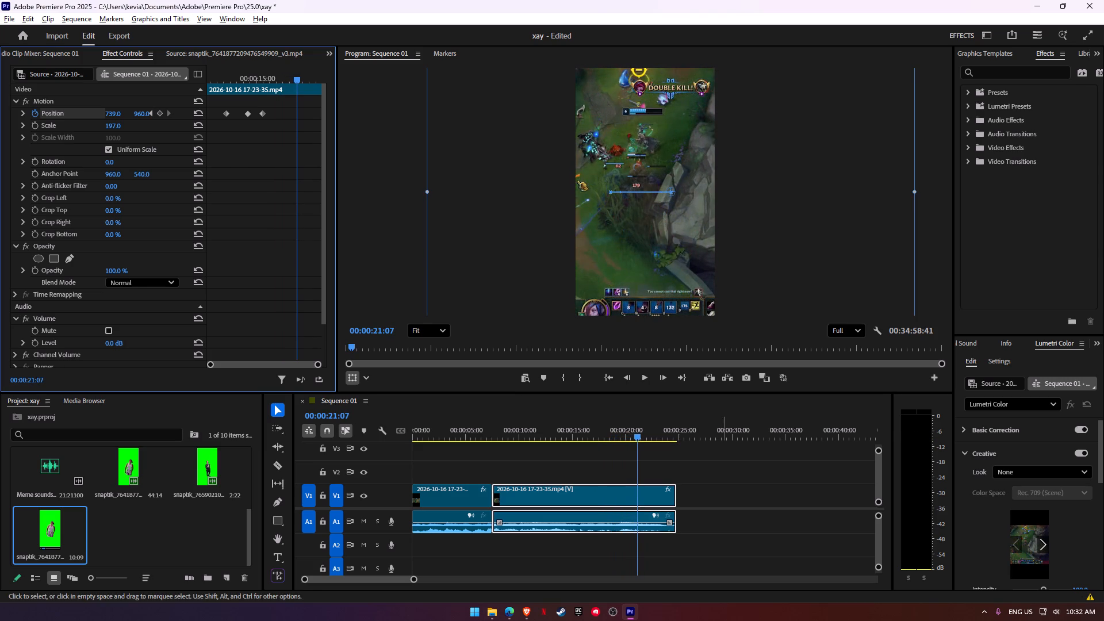
left_click(608, 429)
key("space")
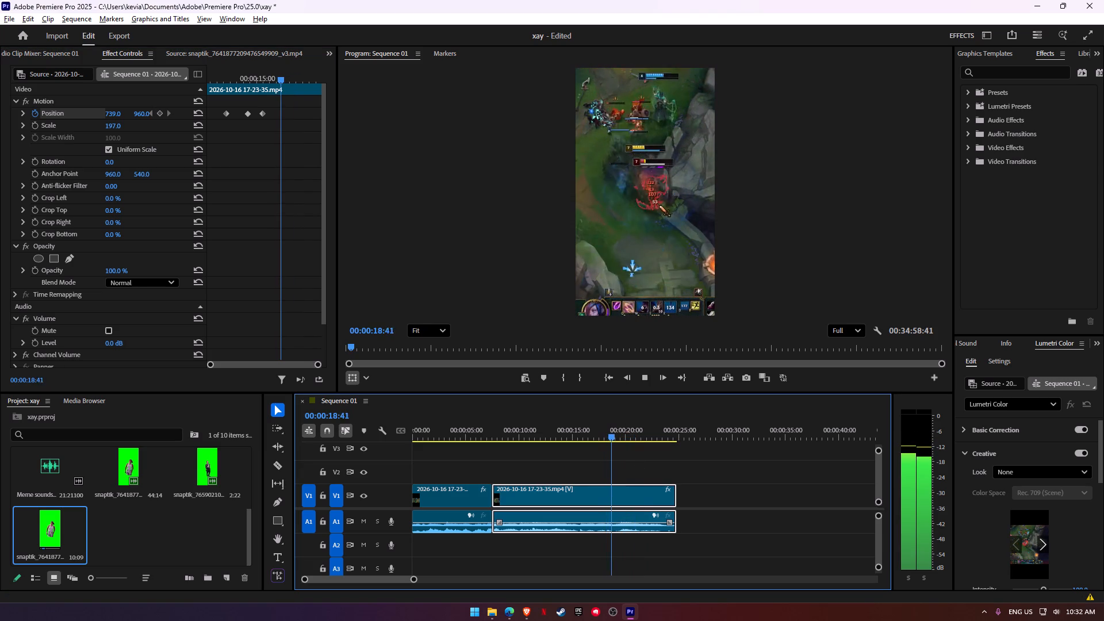
key("space")
key("c")
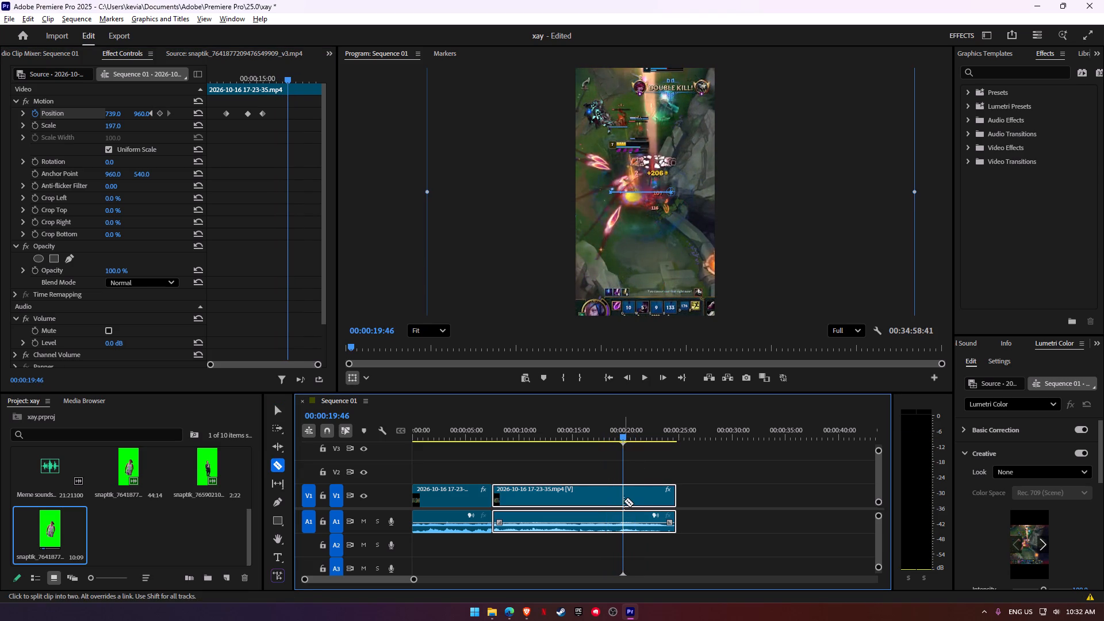
left_click(624, 501)
key("v")
left_click(642, 499)
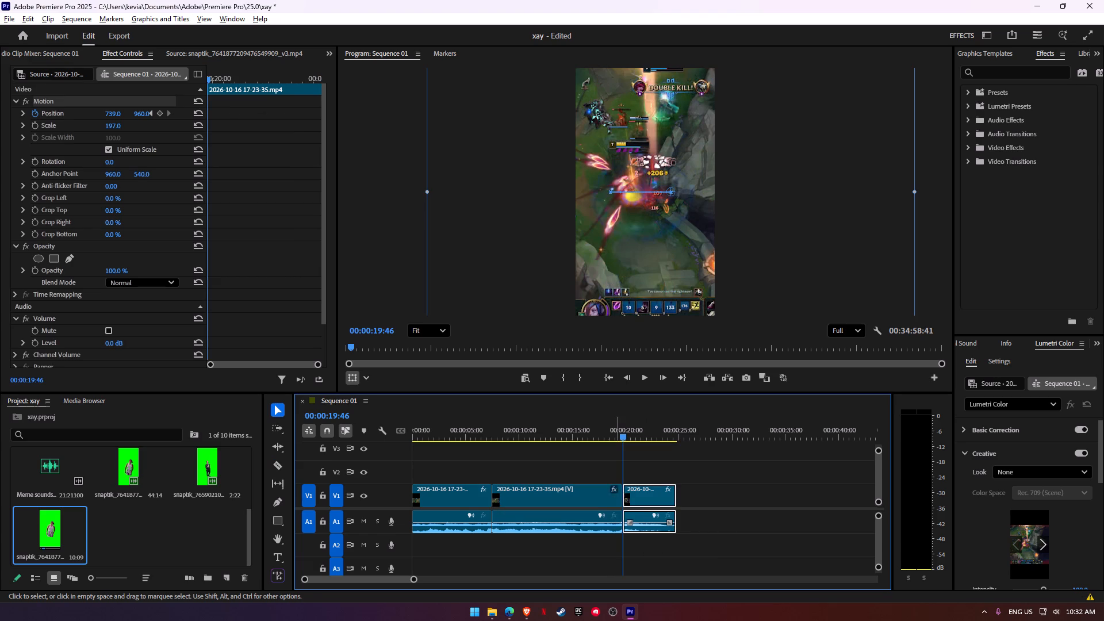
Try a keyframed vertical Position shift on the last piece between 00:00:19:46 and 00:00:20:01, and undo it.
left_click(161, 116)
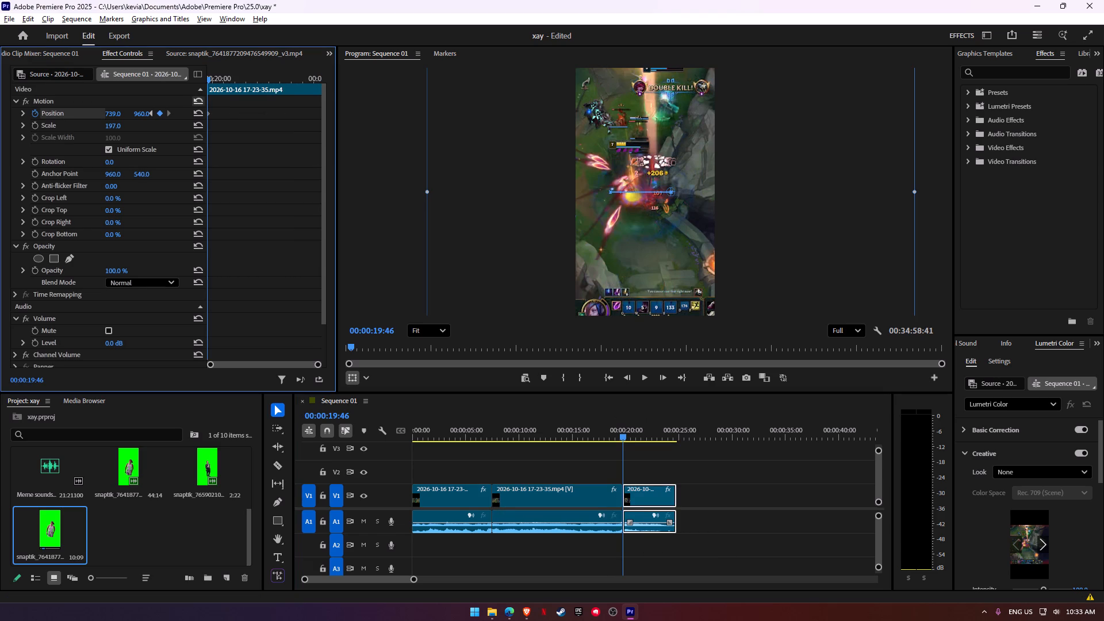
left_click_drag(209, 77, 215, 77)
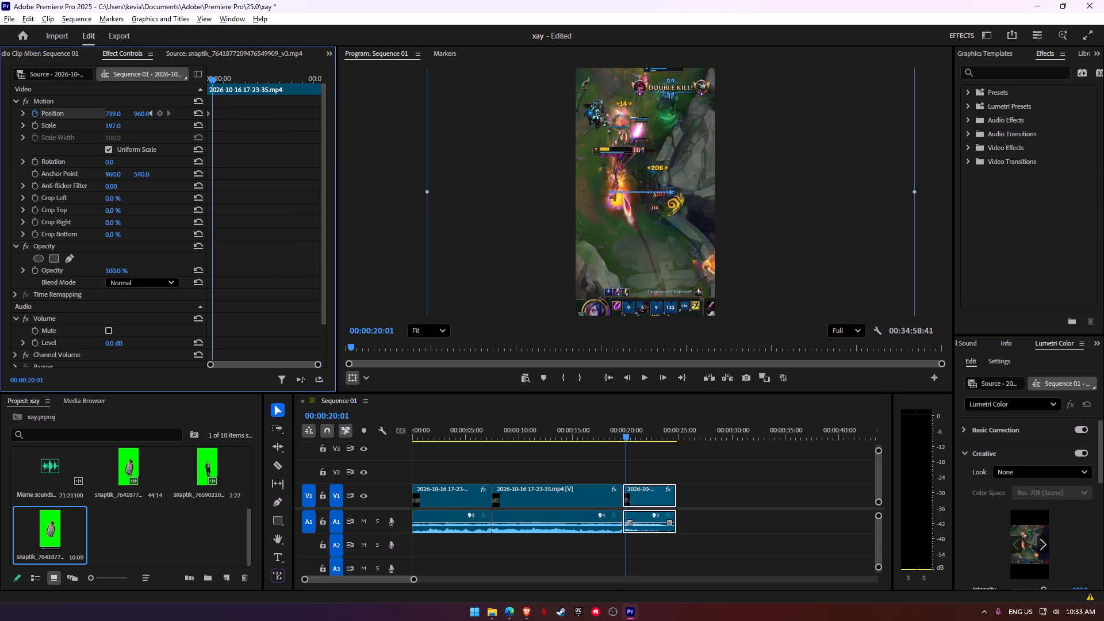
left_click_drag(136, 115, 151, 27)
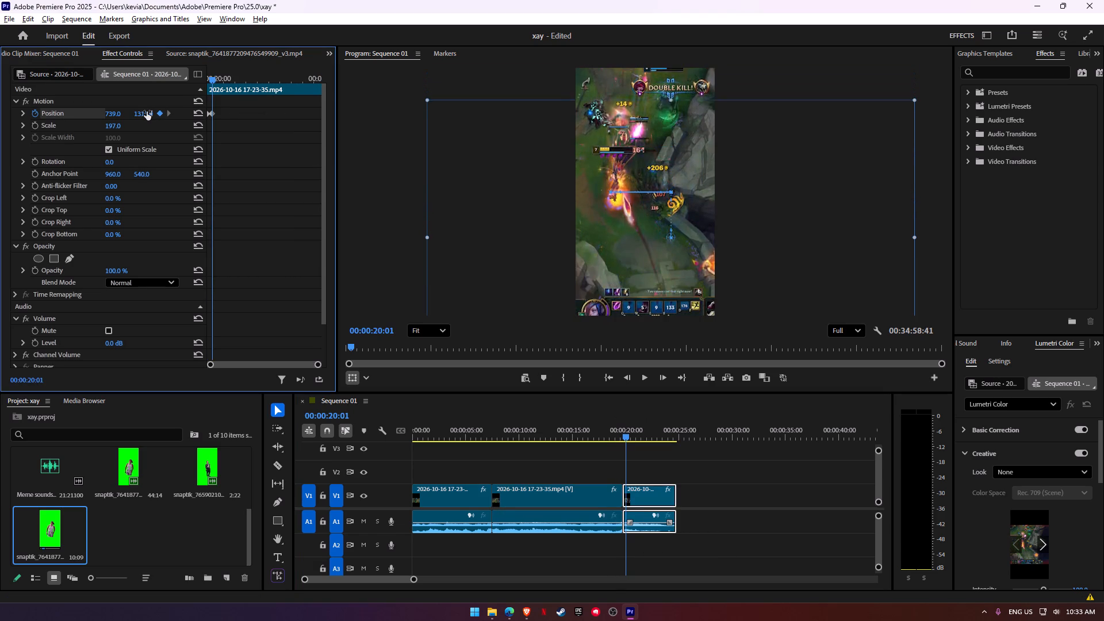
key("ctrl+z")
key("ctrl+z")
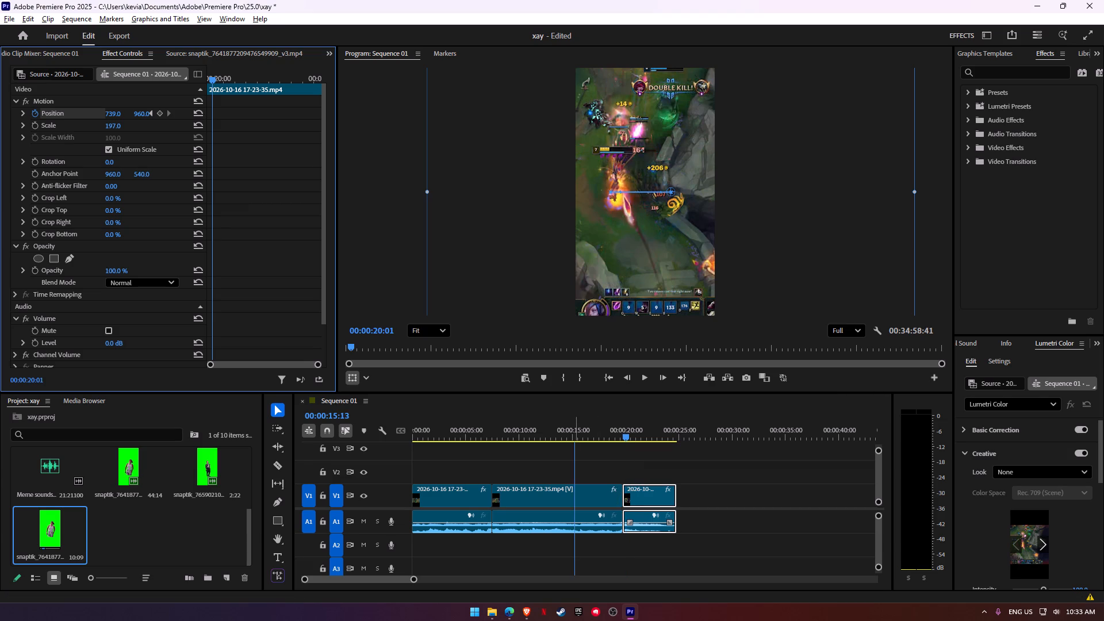
Play back the middle gameplay segment to examine the timing of its horizontal pan.
left_click(576, 426)
key("space")
key("space")
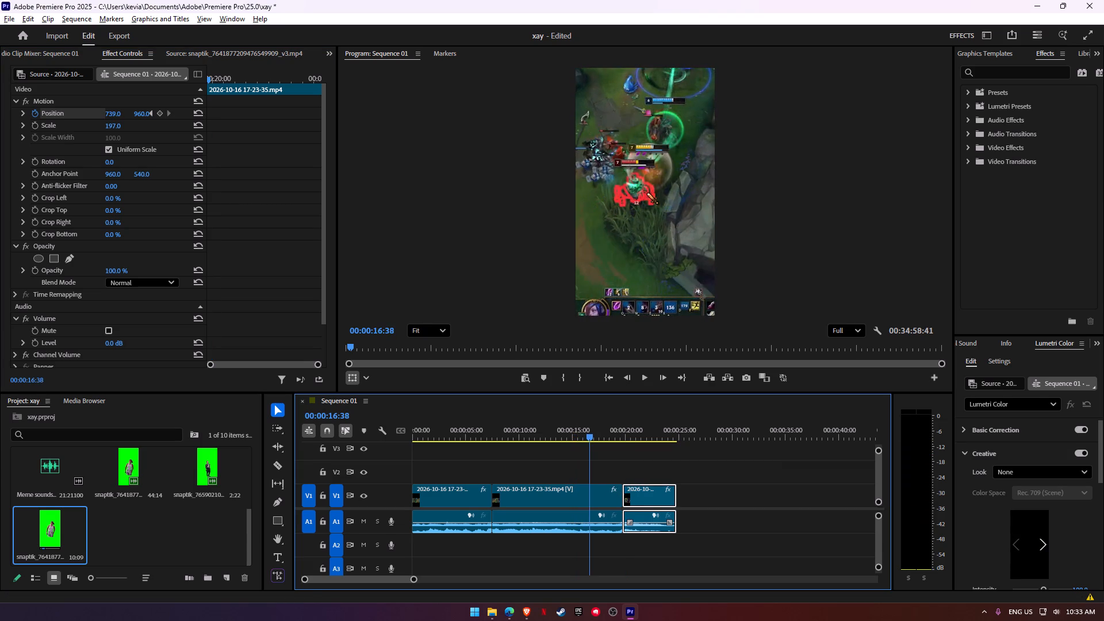
left_click(519, 424)
key("space")
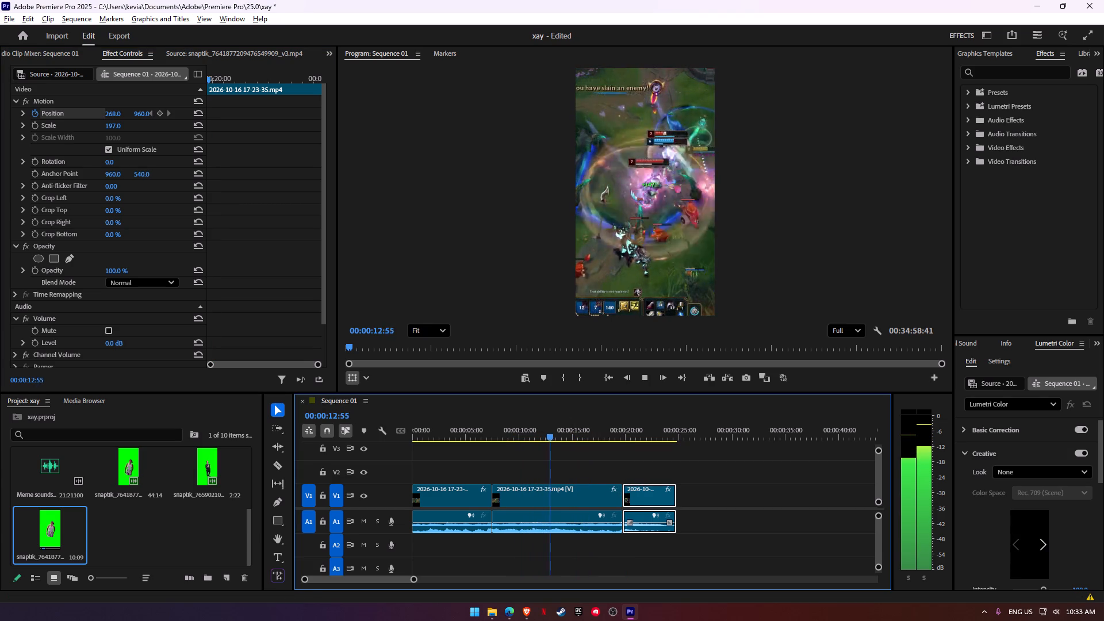
key("space")
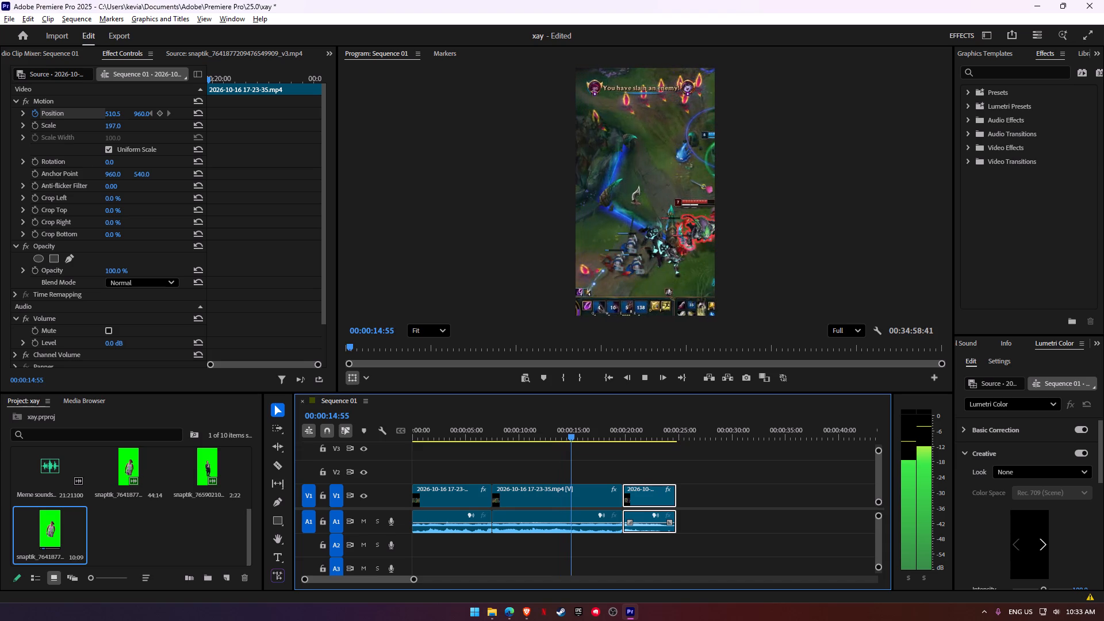
Shift the middle segment's second Position keyframe later to about 00:00:15:15 so the pan starts later, and check playback.
left_click(565, 492)
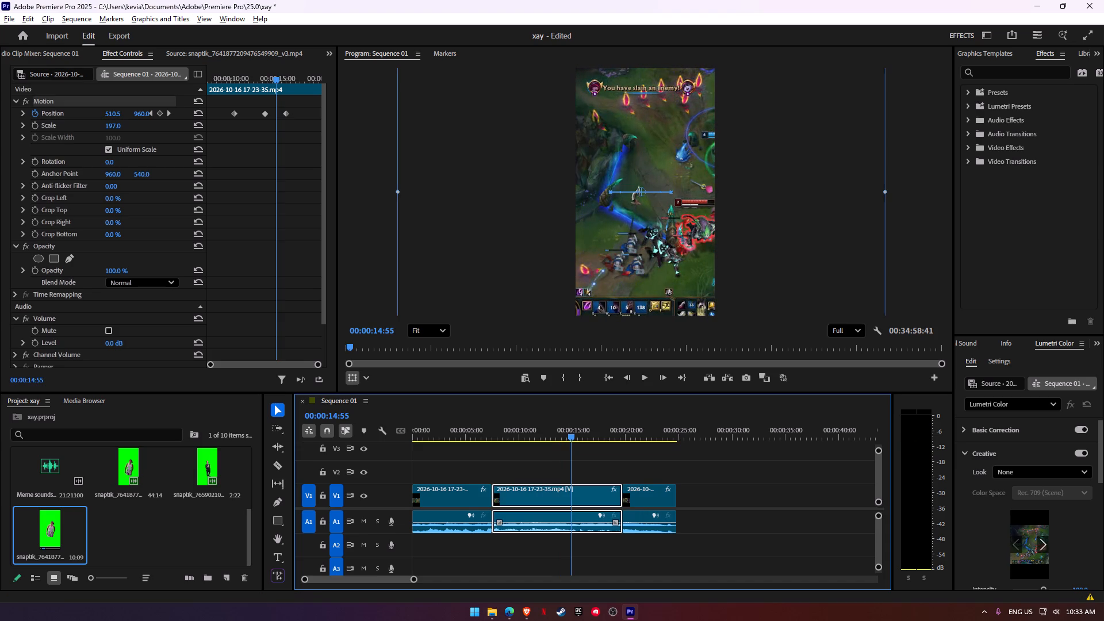
left_click_drag(287, 116, 277, 113)
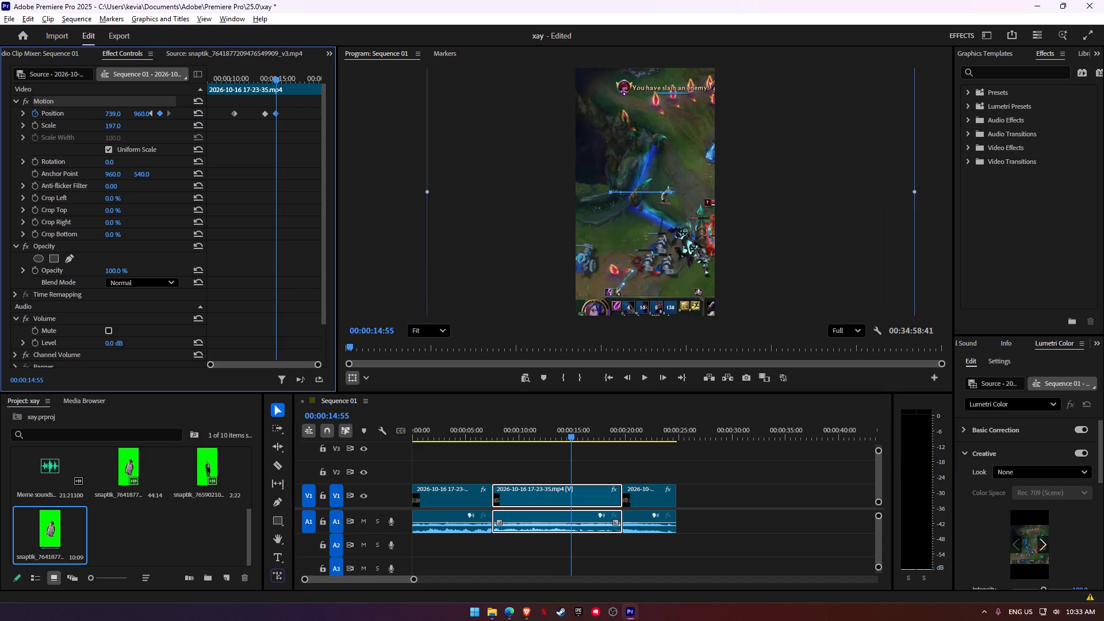
key("ctrl+z")
left_click_drag(262, 115, 274, 115)
left_click_drag(263, 86, 270, 74)
left_click(250, 79)
key("space")
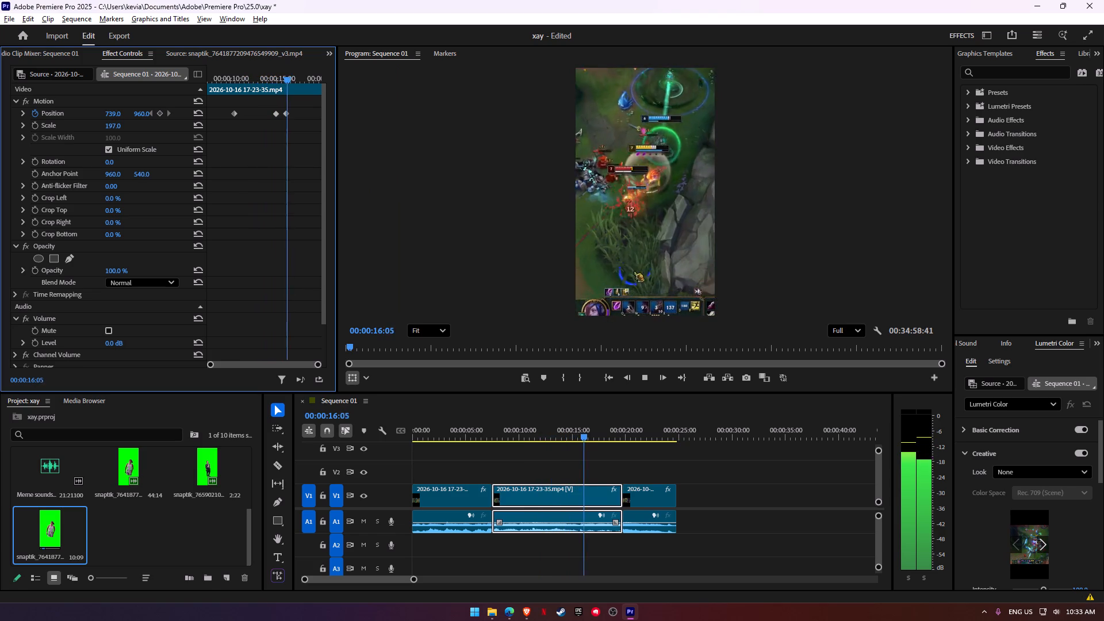
key("space")
left_click_drag(275, 116, 280, 117)
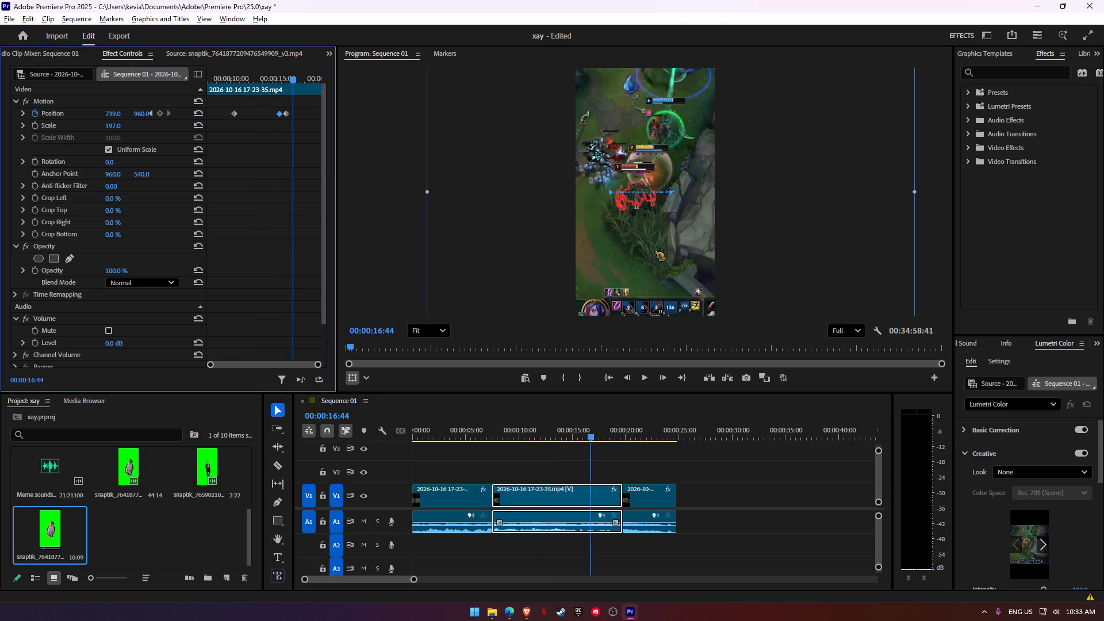
left_click(267, 88)
left_click(269, 74)
key("space")
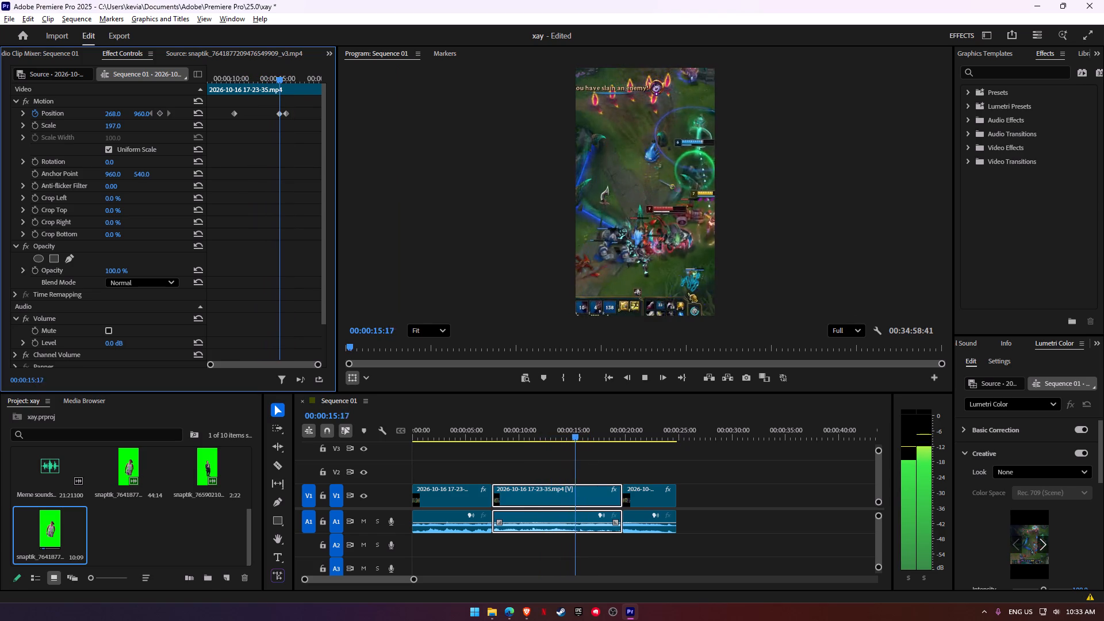
key("space")
Move the middle segment's last Position keyframe earlier to about 00:00:15:45 and play back the faster pan.
left_click(287, 114)
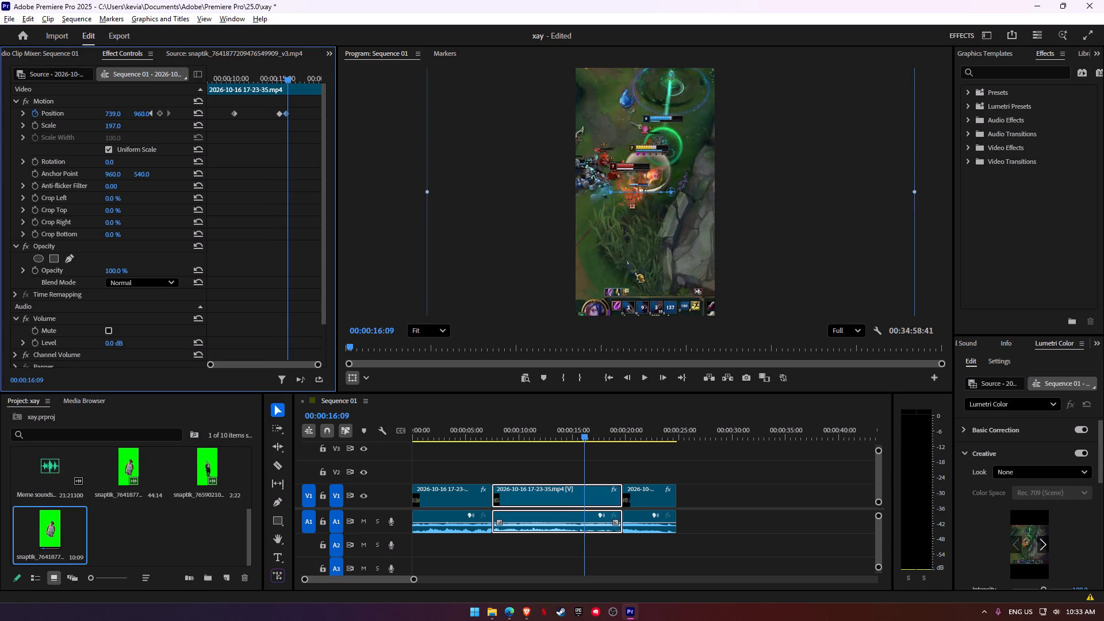
left_click(283, 113)
left_click(275, 75)
key("space")
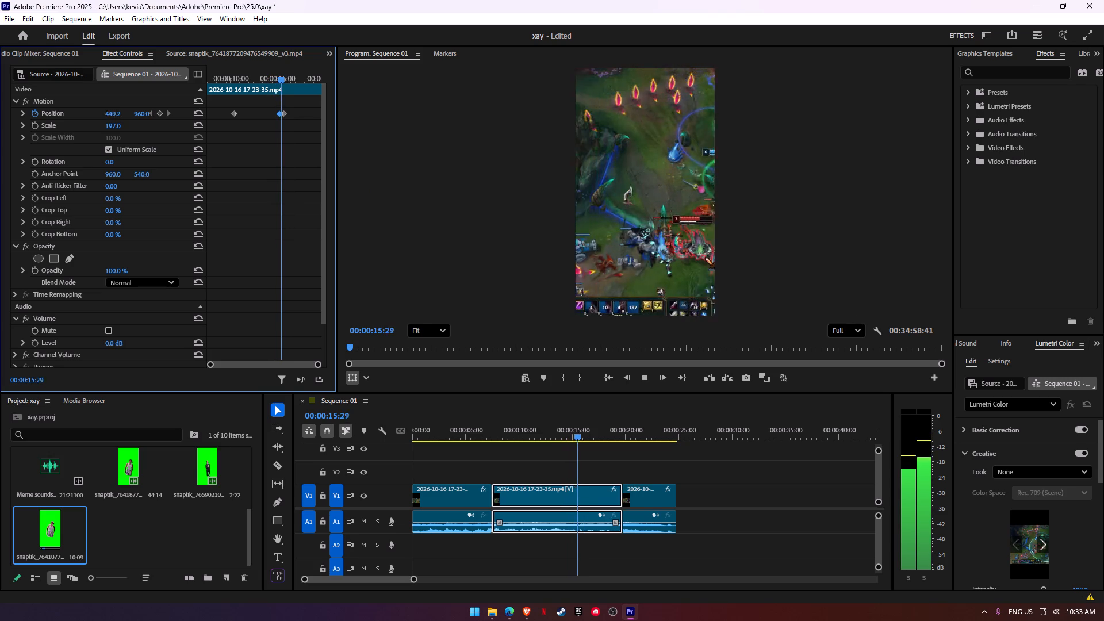
key("space")
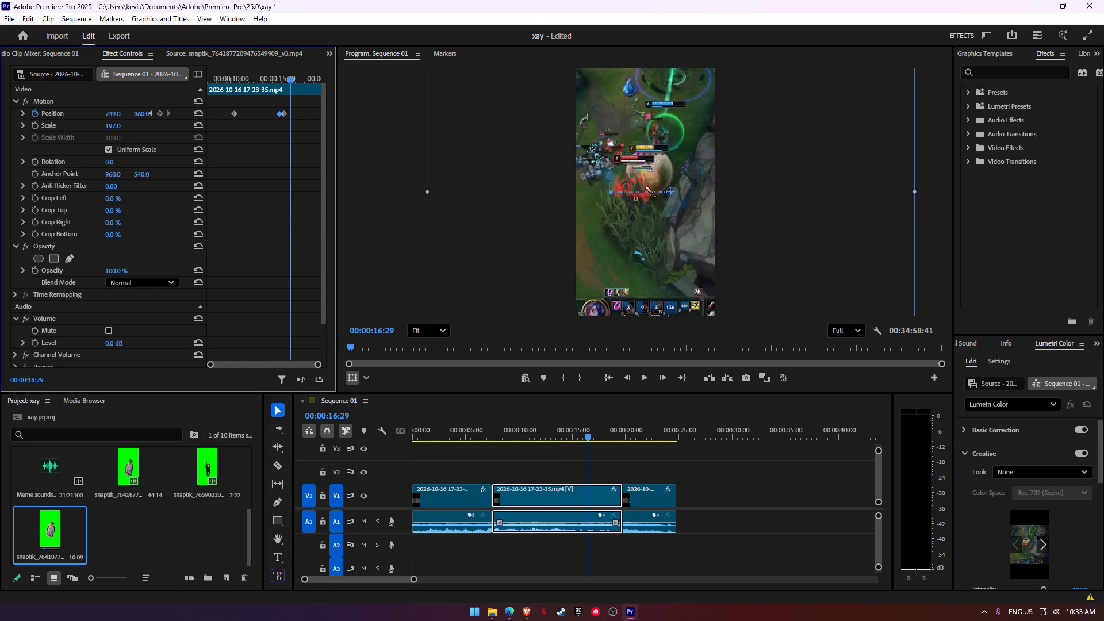
Move the middle segment's second Position keyframe to just before the last one for a near-instant pan, and review through 00:00:22:21.
left_click_drag(319, 364, 287, 359)
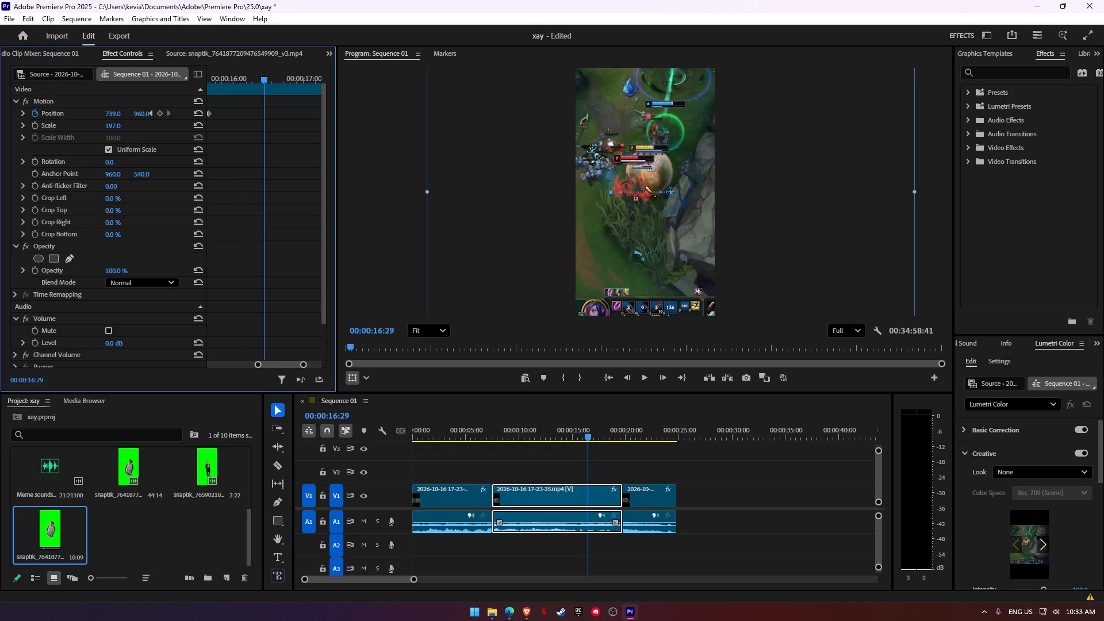
left_click(278, 369)
left_click_drag(279, 366, 274, 365)
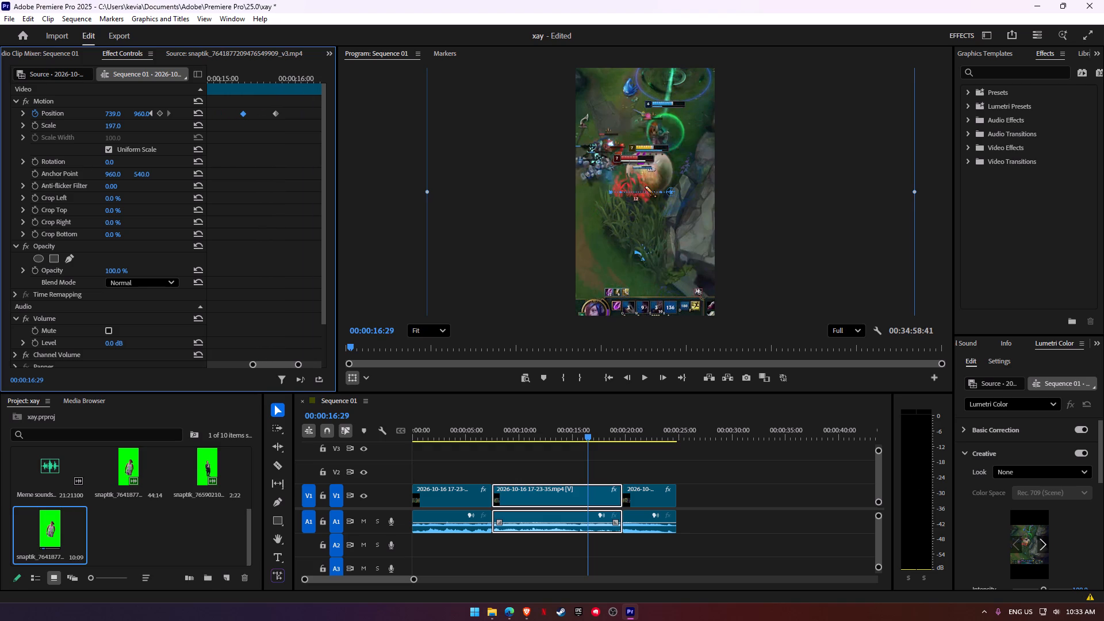
left_click_drag(240, 116, 266, 120)
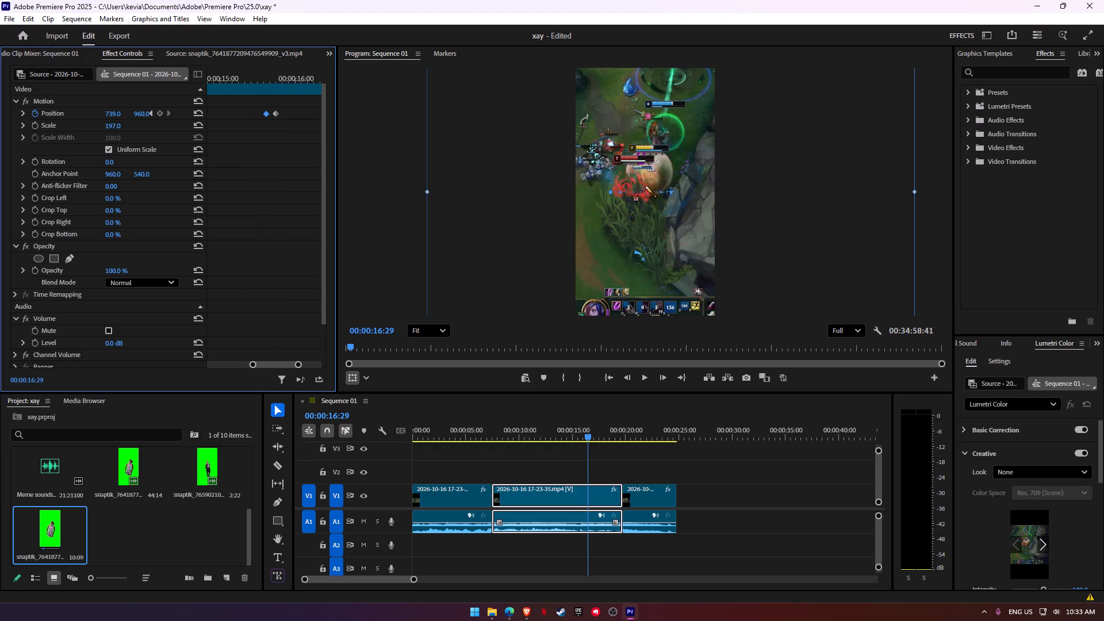
left_click(252, 82)
key("space")
key("space")
left_click_drag(266, 114, 272, 115)
left_click(253, 75)
key("space")
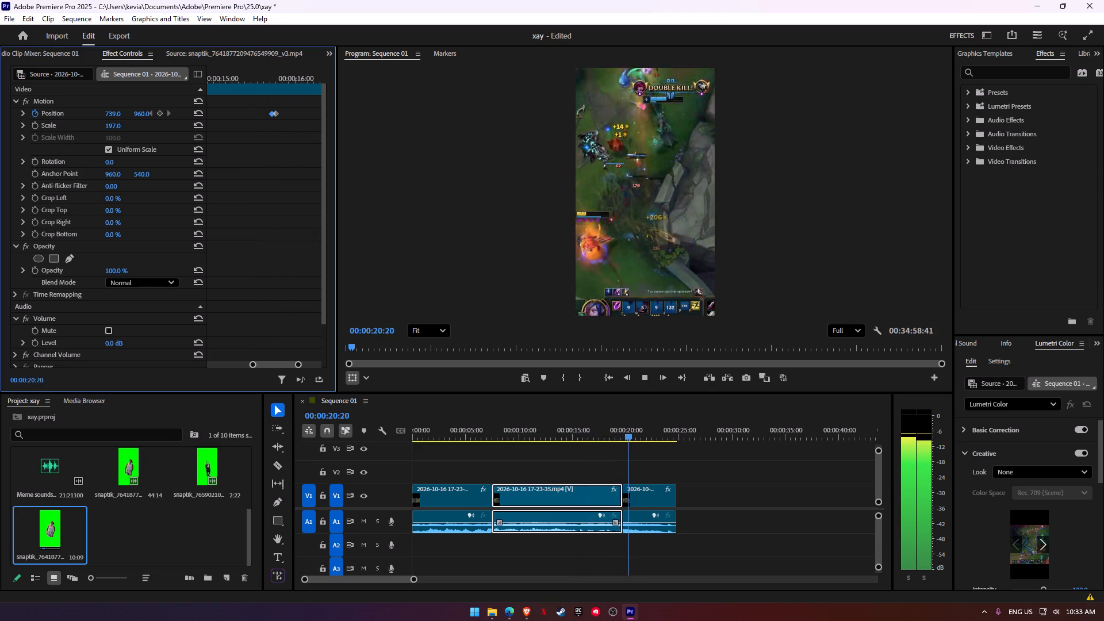
left_click(720, 488)
key("space")
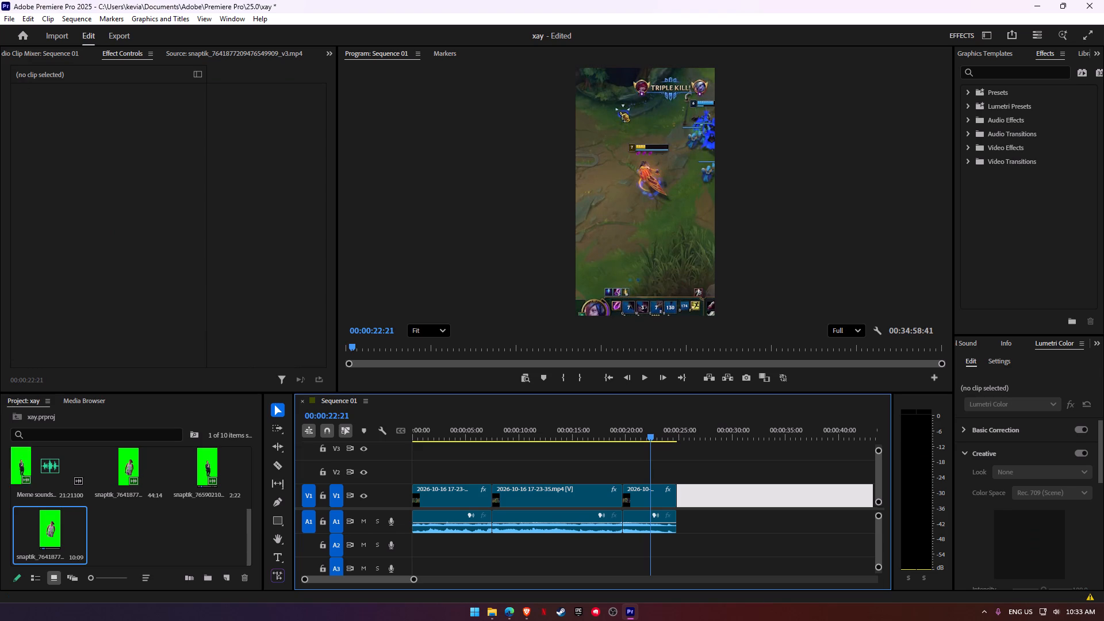
Open the 10:09-long snaptik green-screen clip from its start, mark its In point at 00:00:01:04, and preview it.
double_click(47, 523)
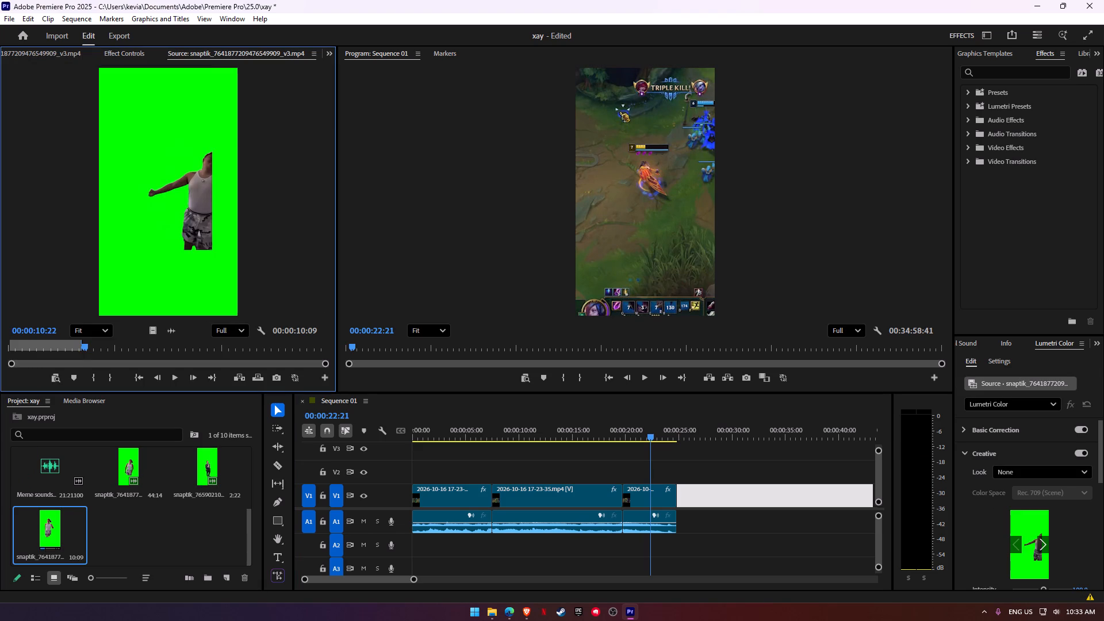
left_click(10, 343)
key("space")
key("space")
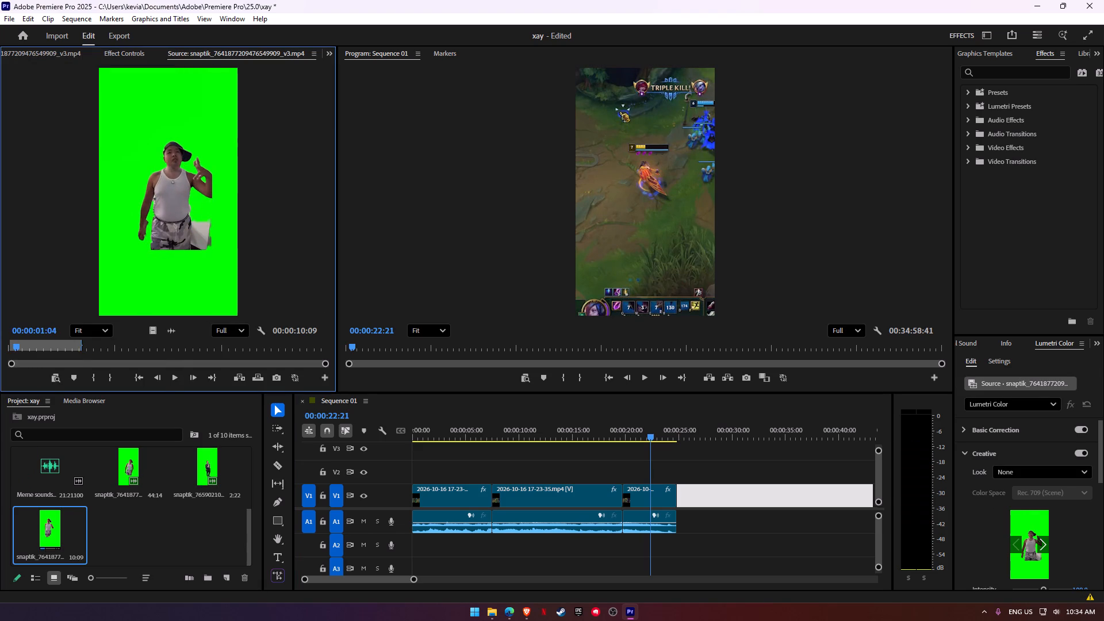
left_click(95, 380)
key("space")
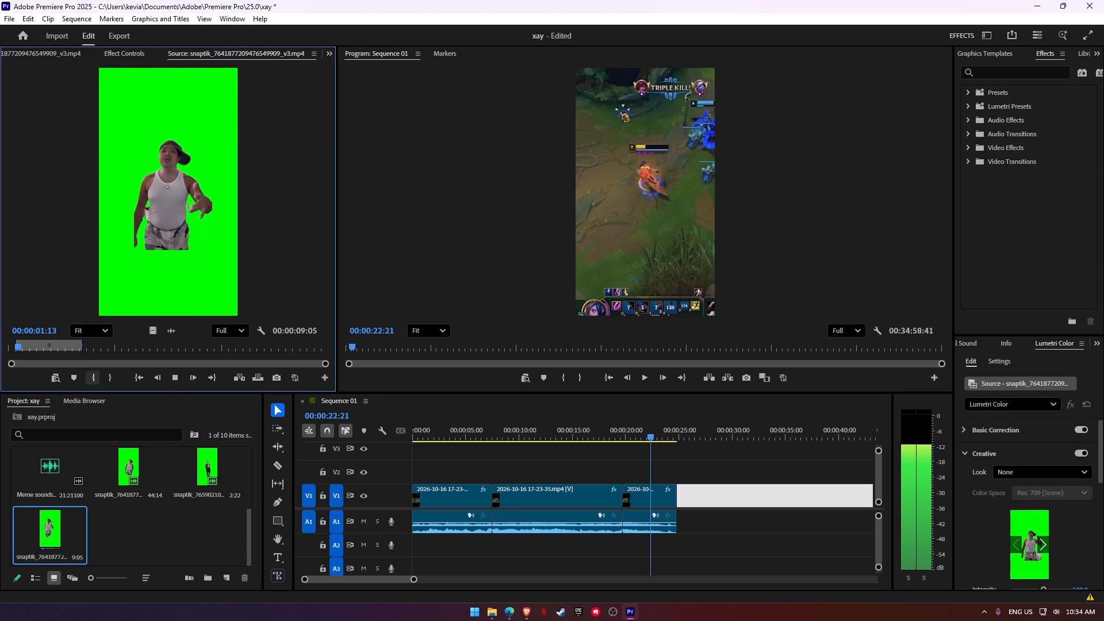
key("space")
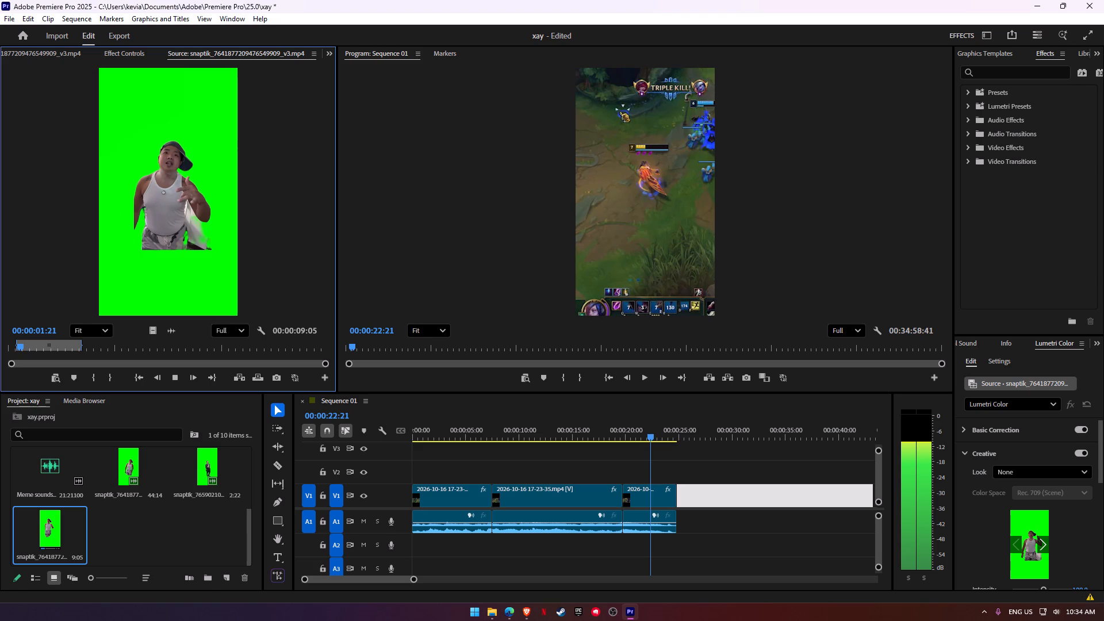
Re-mark the green-screen clip's In point earlier at 00:00:00:19 and set its Out point at 00:00:02:20.
left_click_drag(18, 344, 0, 343)
key("space")
key("space")
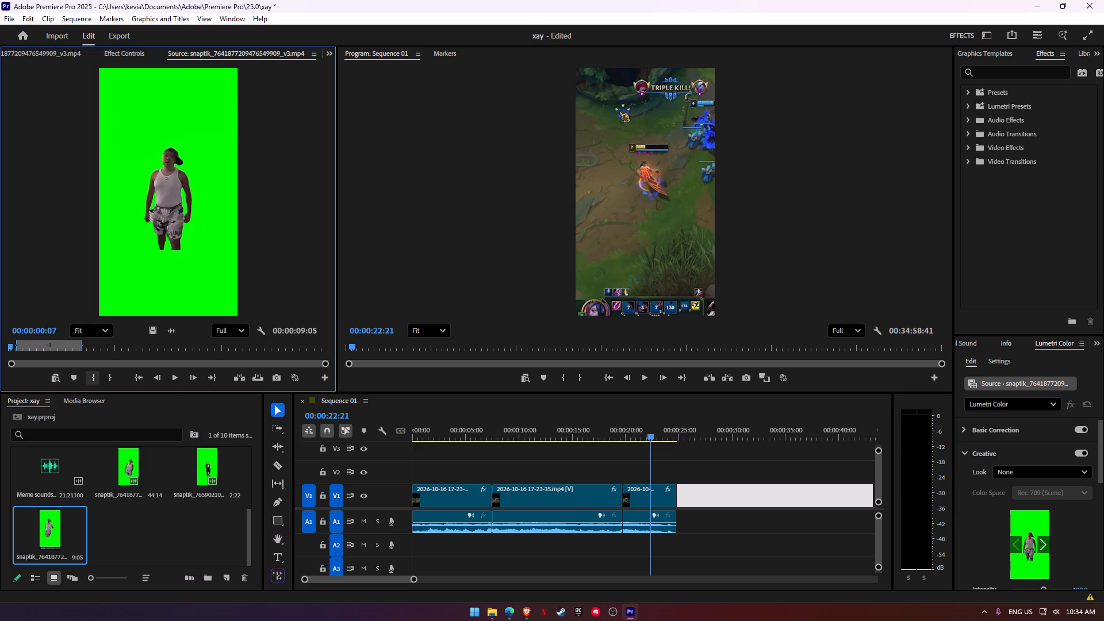
key("space")
key("space")
key("space")
key("space")
key("space")
key("space")
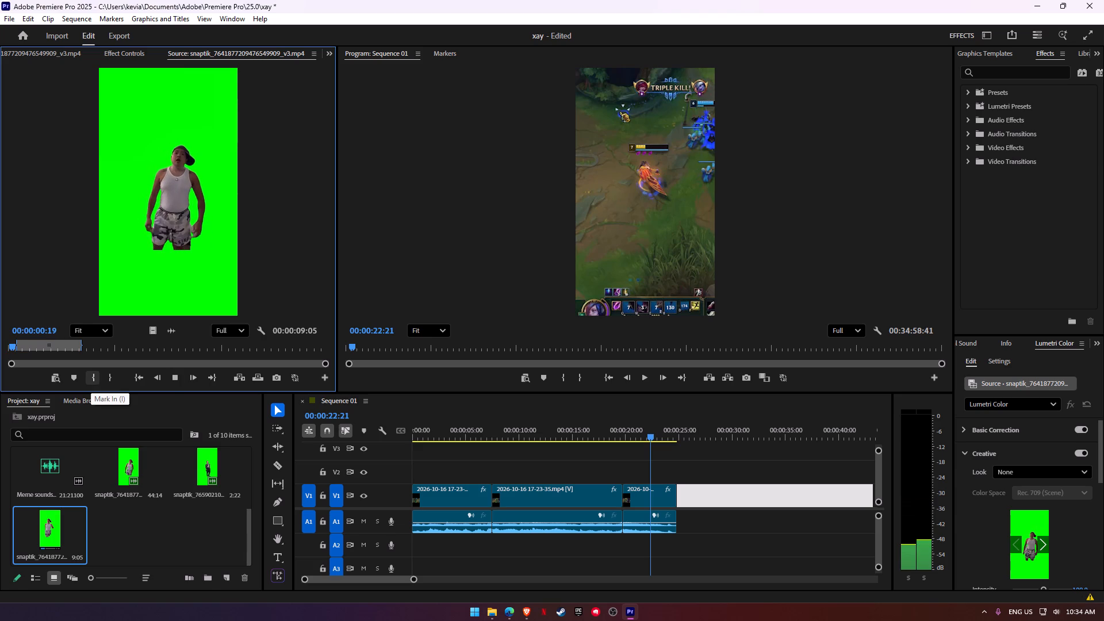
left_click(91, 382)
key("space")
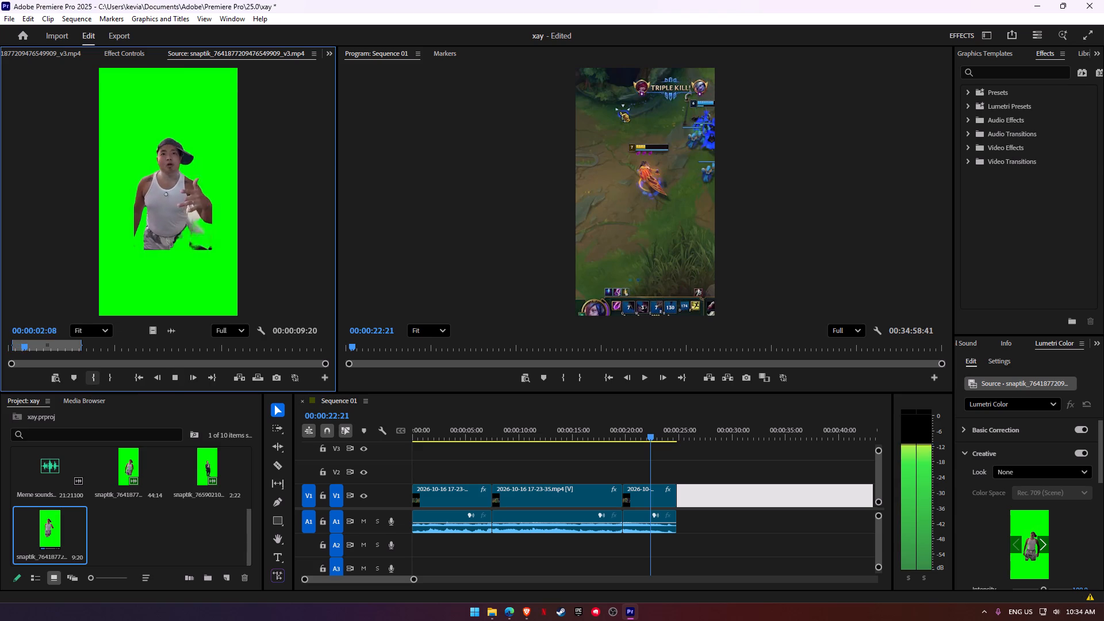
key("space")
left_click(113, 375)
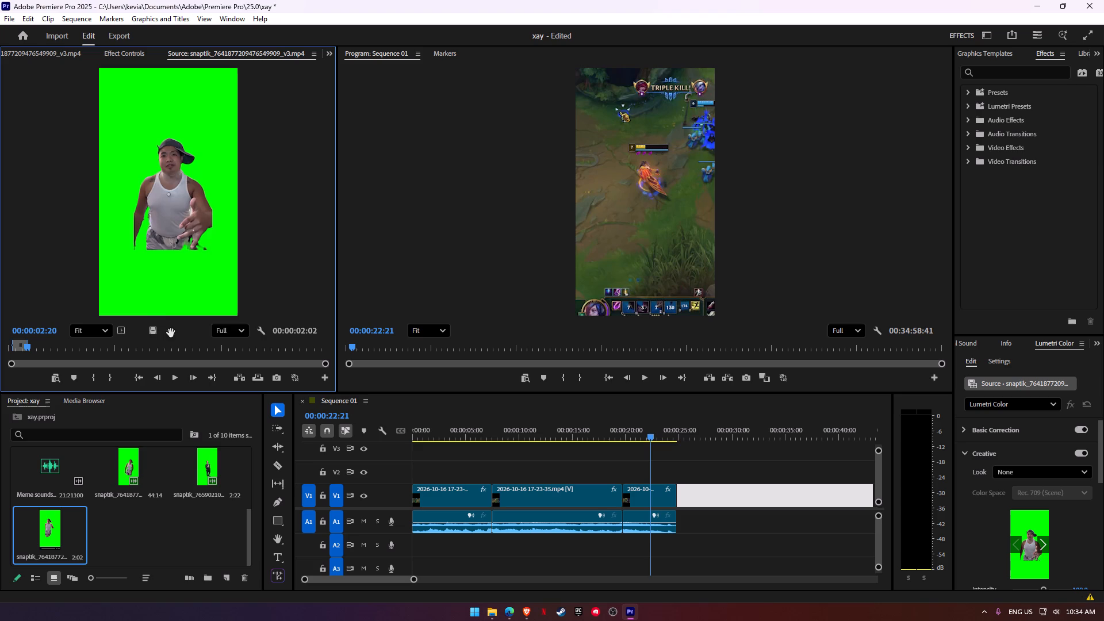
Place the trimmed green-screen clip on V2 starting at 00:00:22:21 and scale it to 179.
left_click_drag(174, 274, 644, 462)
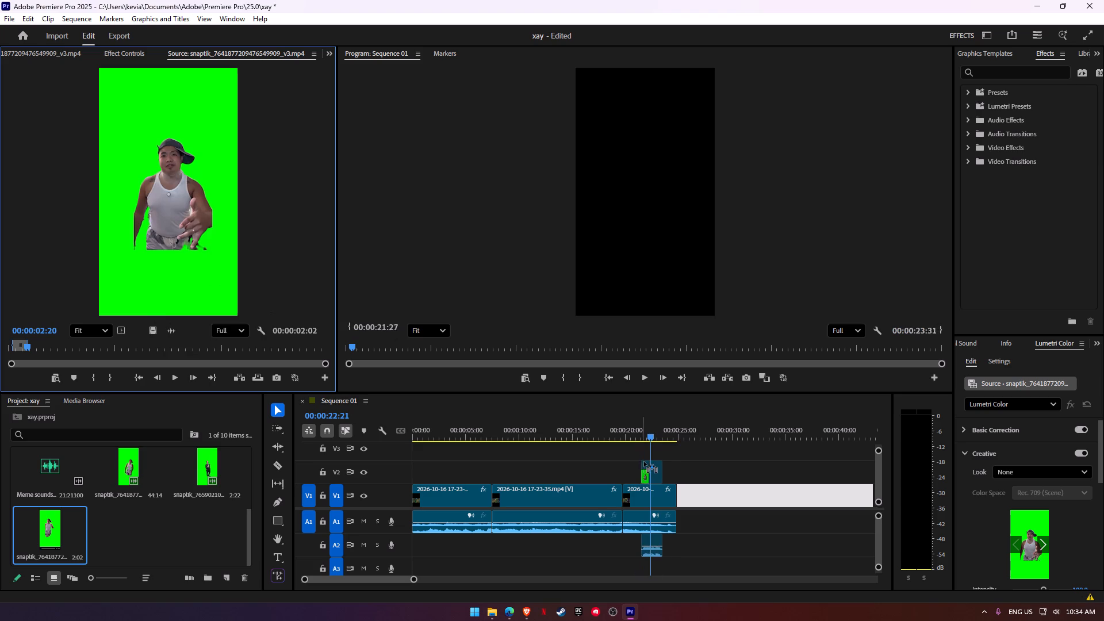
left_click_drag(644, 462, 646, 462)
left_click(660, 464)
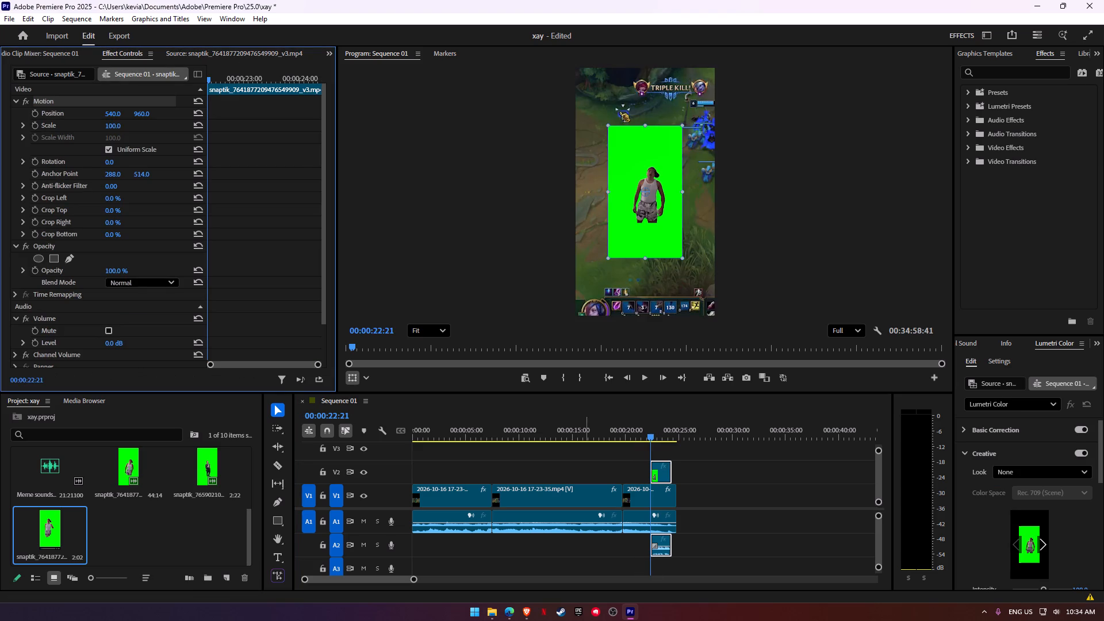
left_click_drag(106, 128, 117, 91)
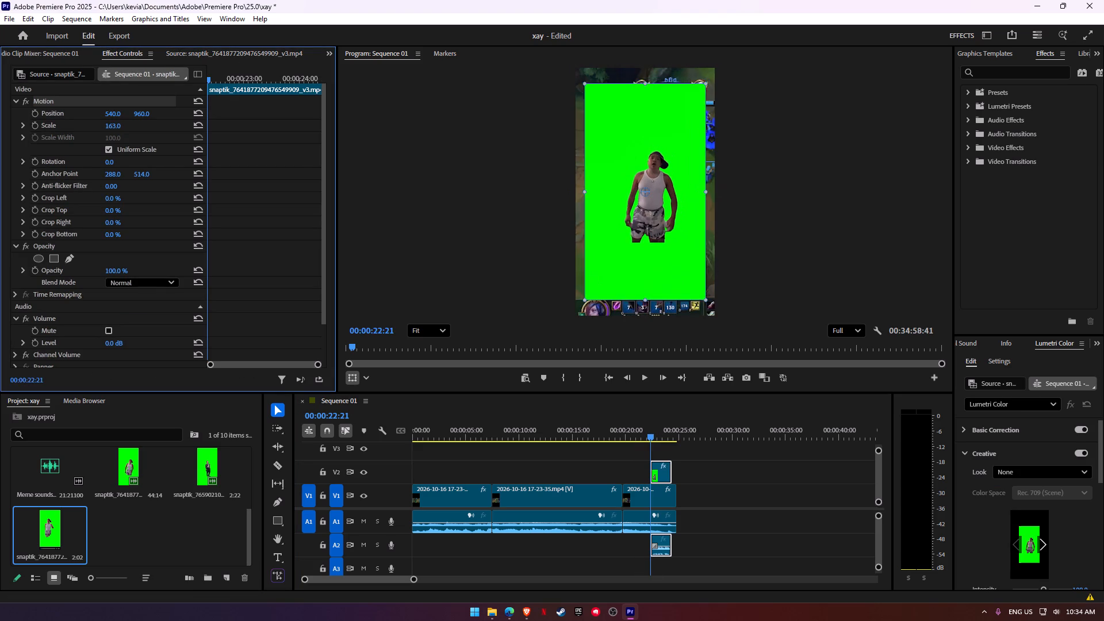
left_click_drag(117, 91, 121, 83)
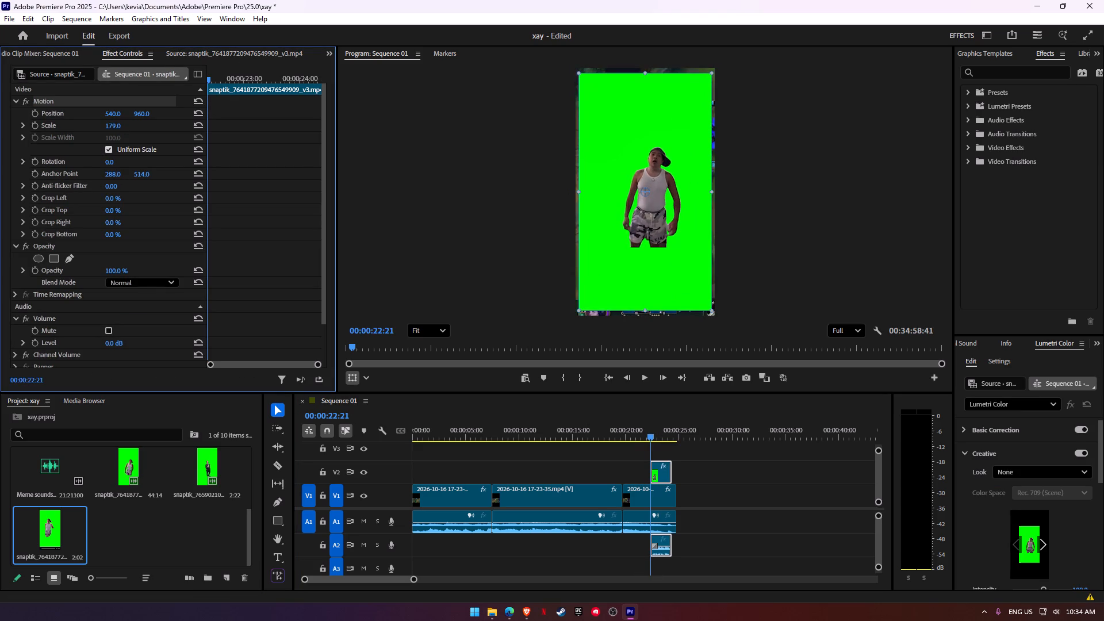
Apply the Ultra Key effect to the V2 clip and sample its green background as the key color.
left_click(971, 147)
scroll(973, 253, "down", 3)
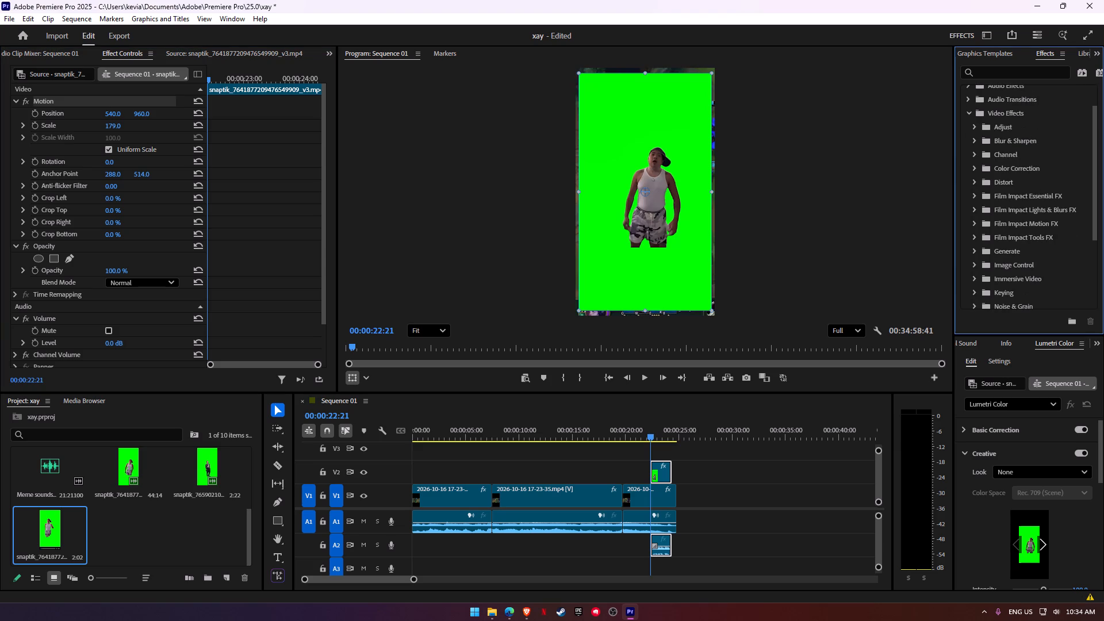
left_click(976, 294)
scroll(992, 260, "down", 6)
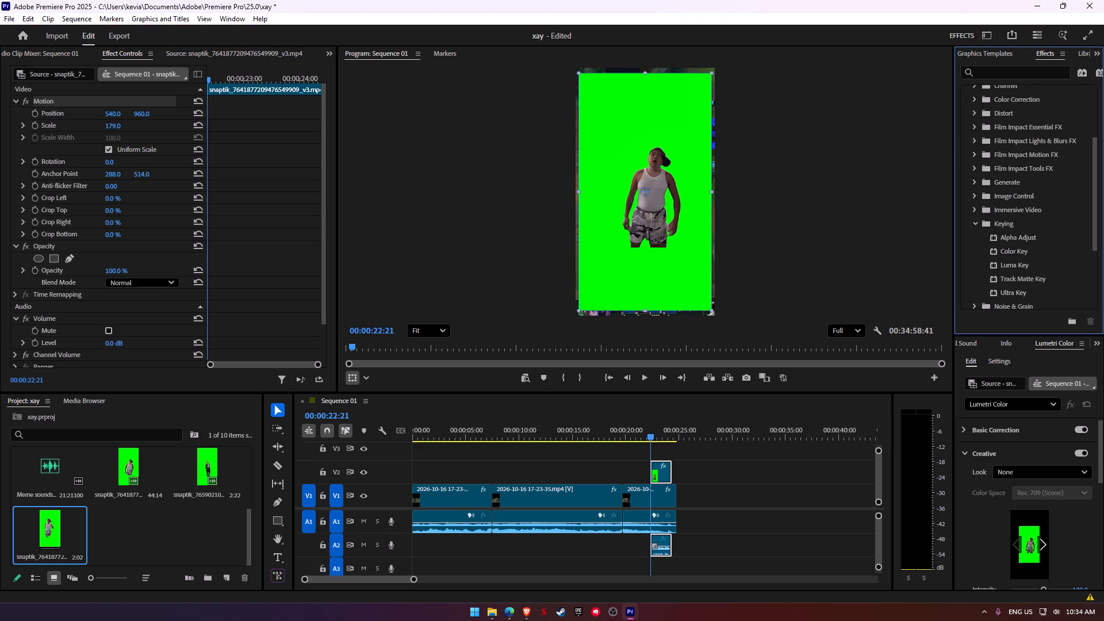
left_click_drag(1010, 293, 662, 468)
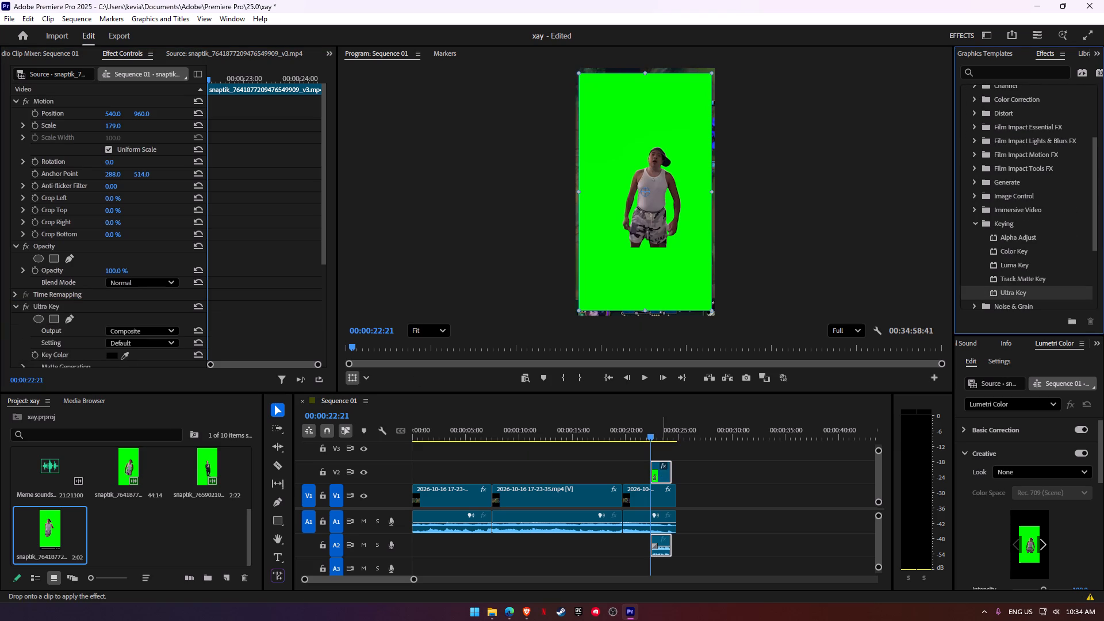
left_click(121, 353)
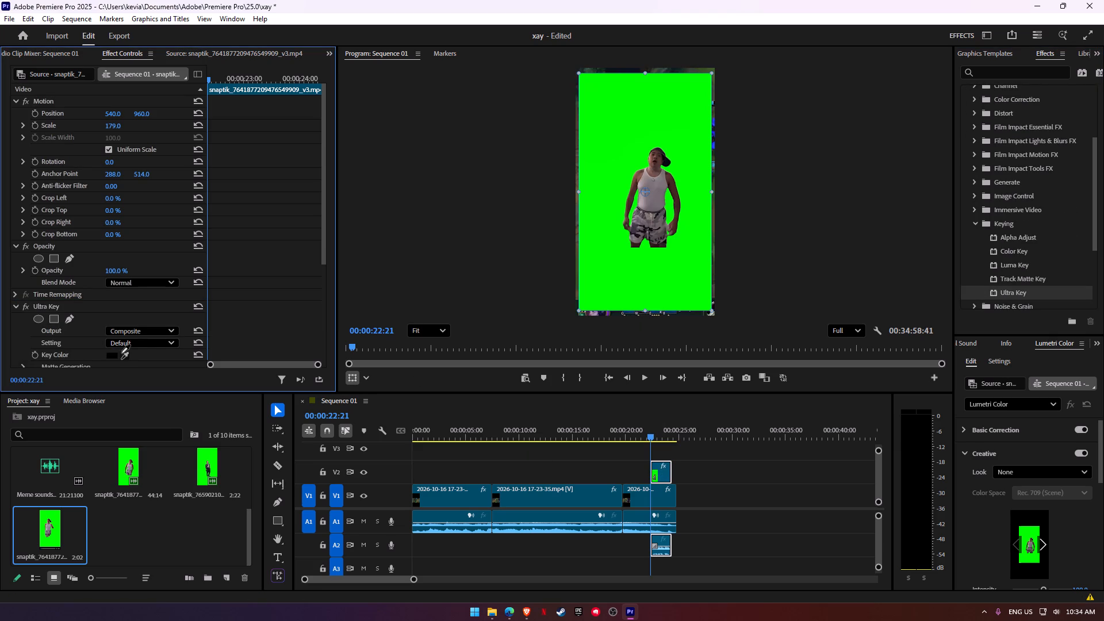
left_click(588, 250)
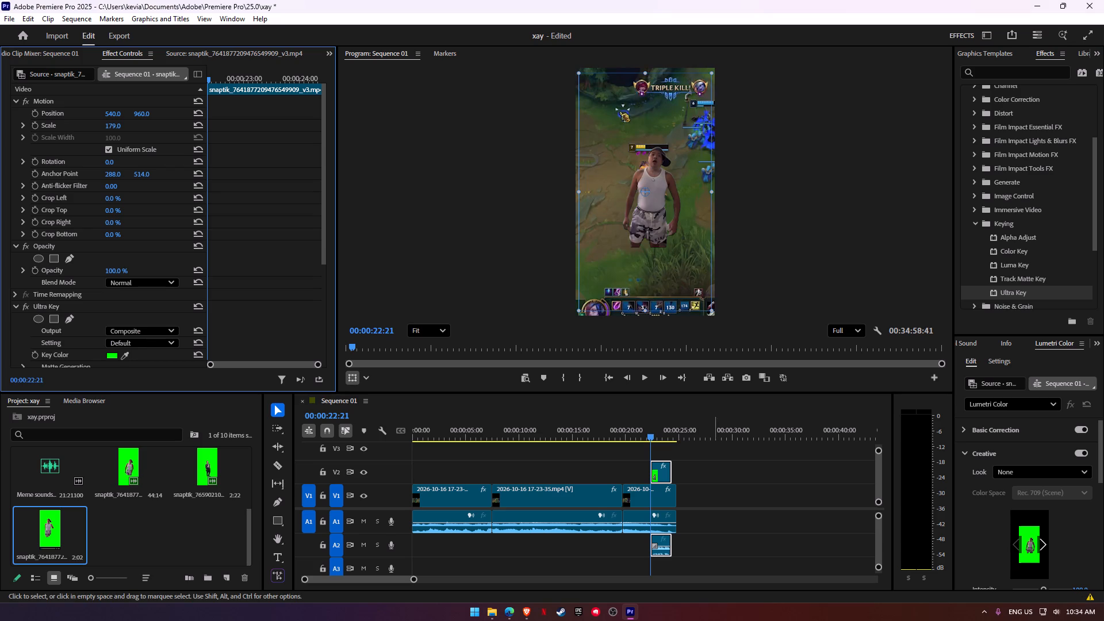
Set the keyed V2 clip's scale to 276 and play back the overlay through the end of the sequence.
left_click(718, 485)
left_click(667, 470)
left_click_drag(112, 128, 127, 72)
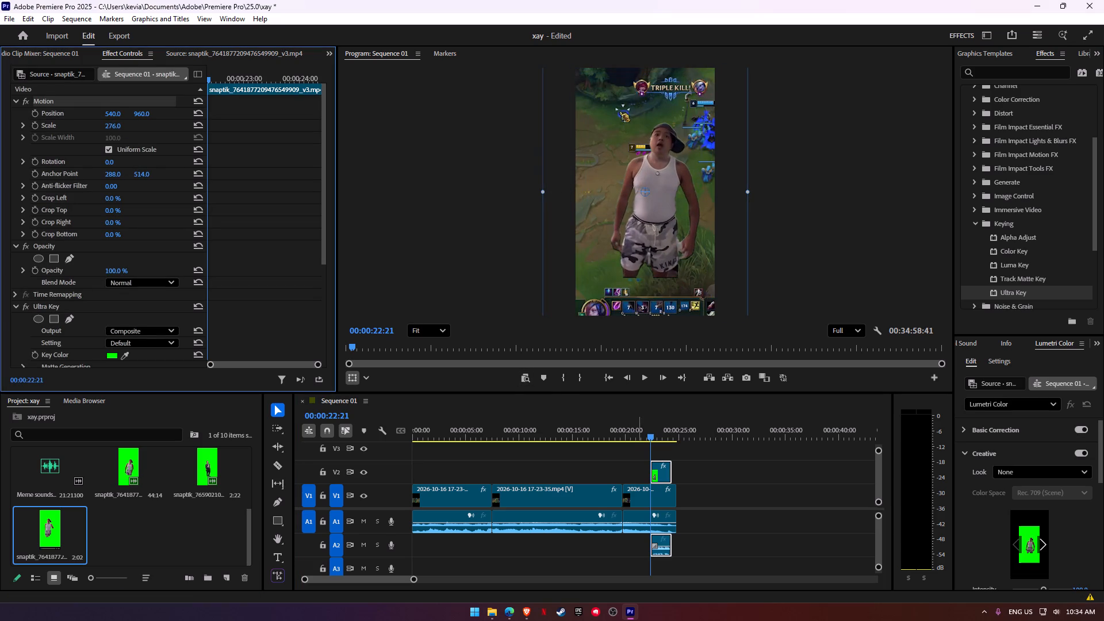
left_click(631, 432)
key("space")
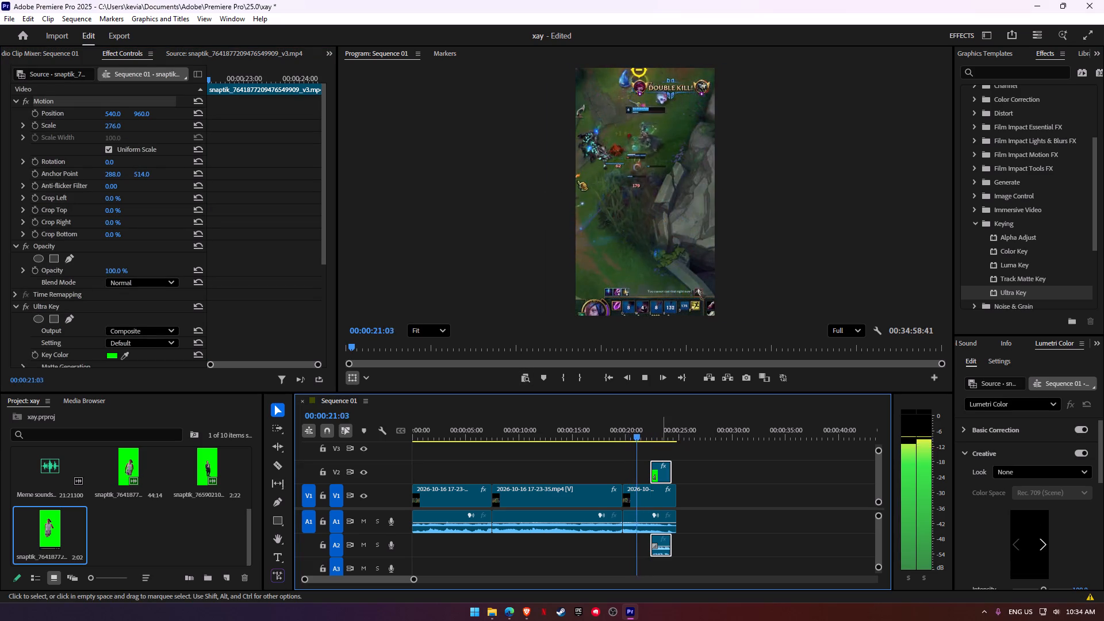
key("space")
key("space")
key("space")
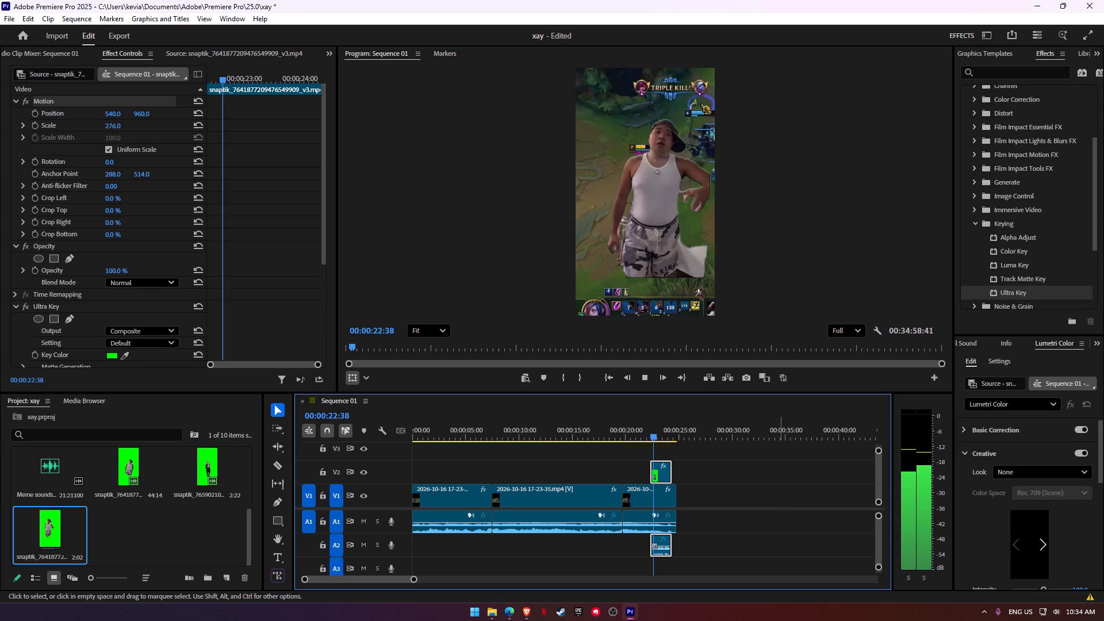
key("space")
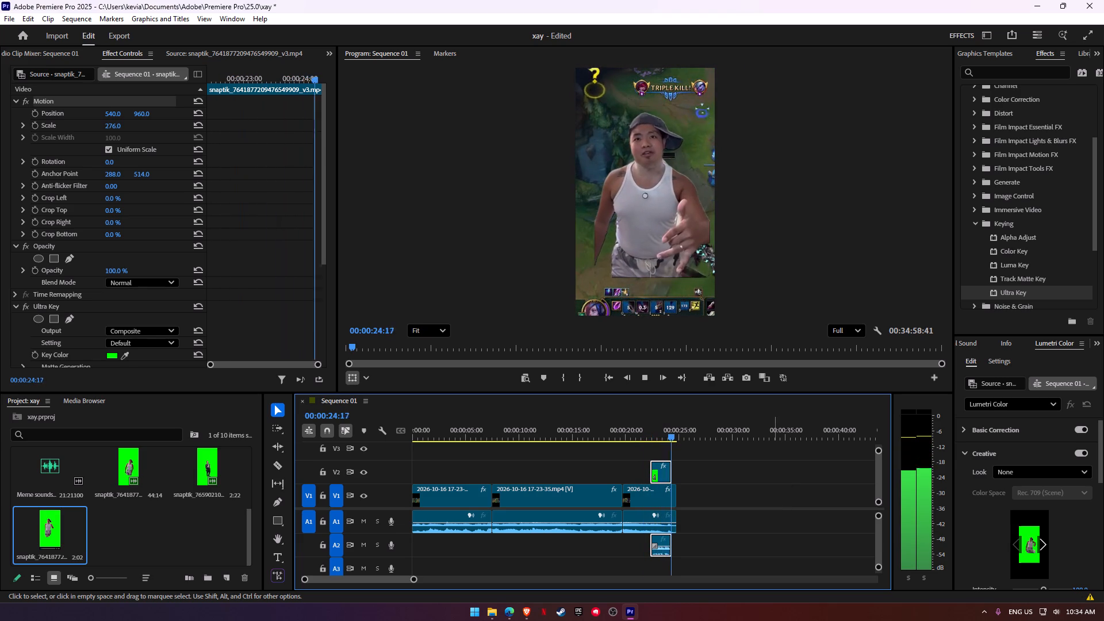
key("space")
key("space")
key("space")
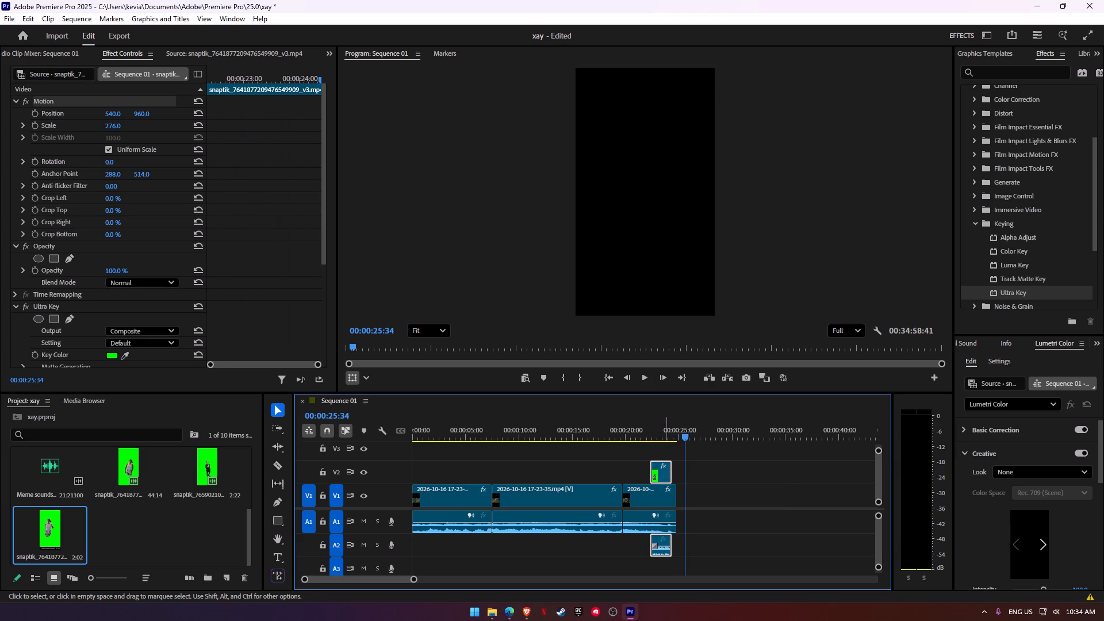
Extend the keyed V2 clip's end to line up with the end of the gameplay footage, and check playback.
left_click(624, 431)
left_click_drag(671, 470, 677, 471)
key("space")
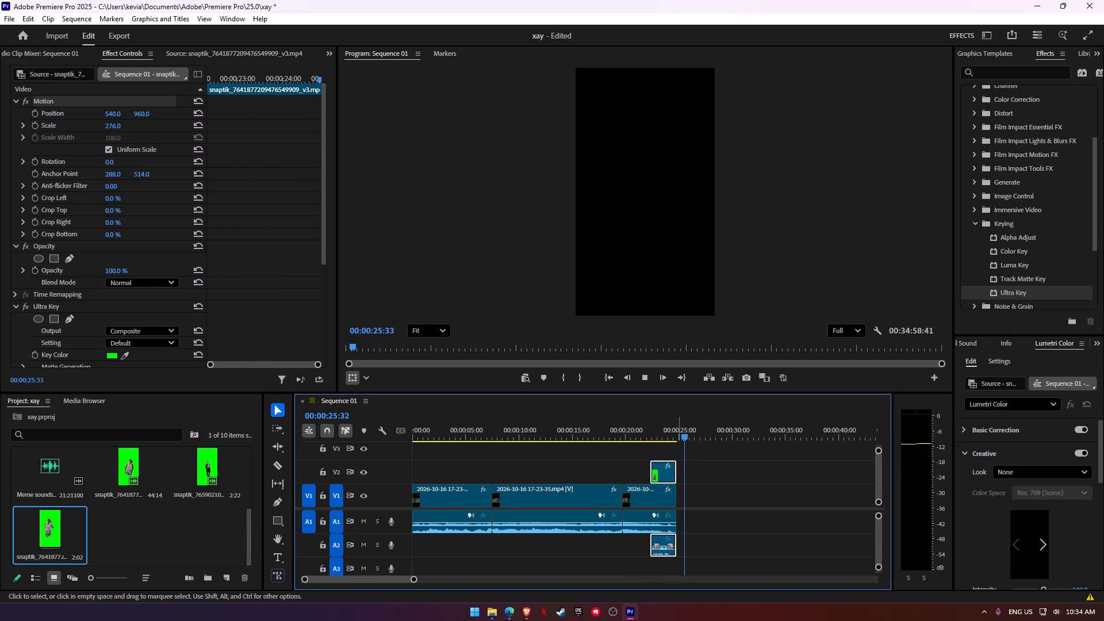
key("space")
left_click(677, 467)
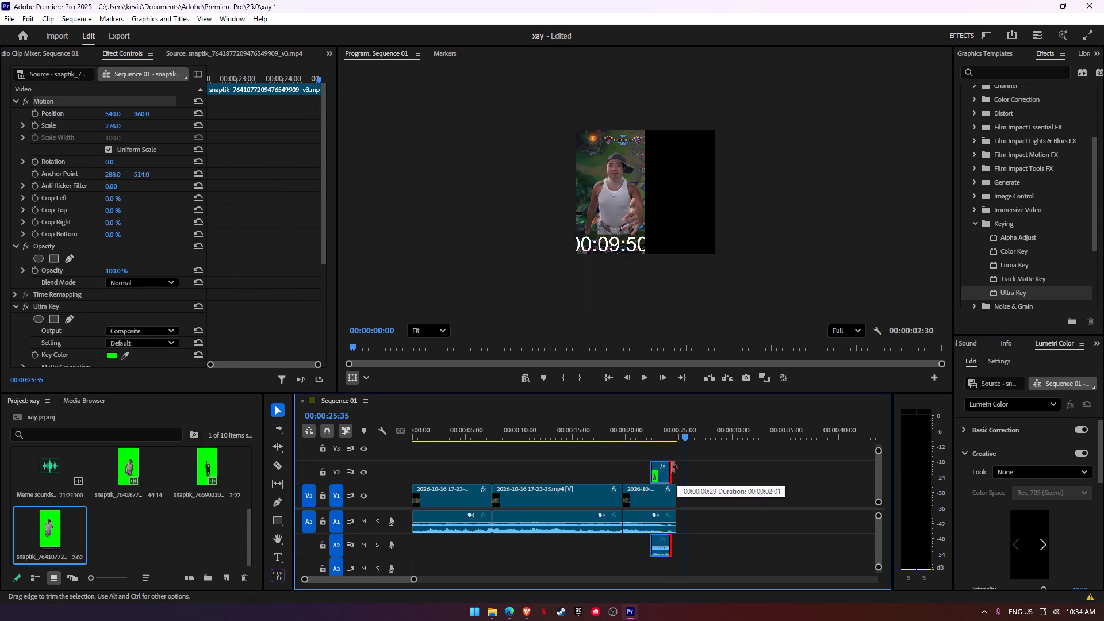
Play back the sequence from the start to review the pans and gameplay segments through about 00:00:20:53.
left_click(618, 419)
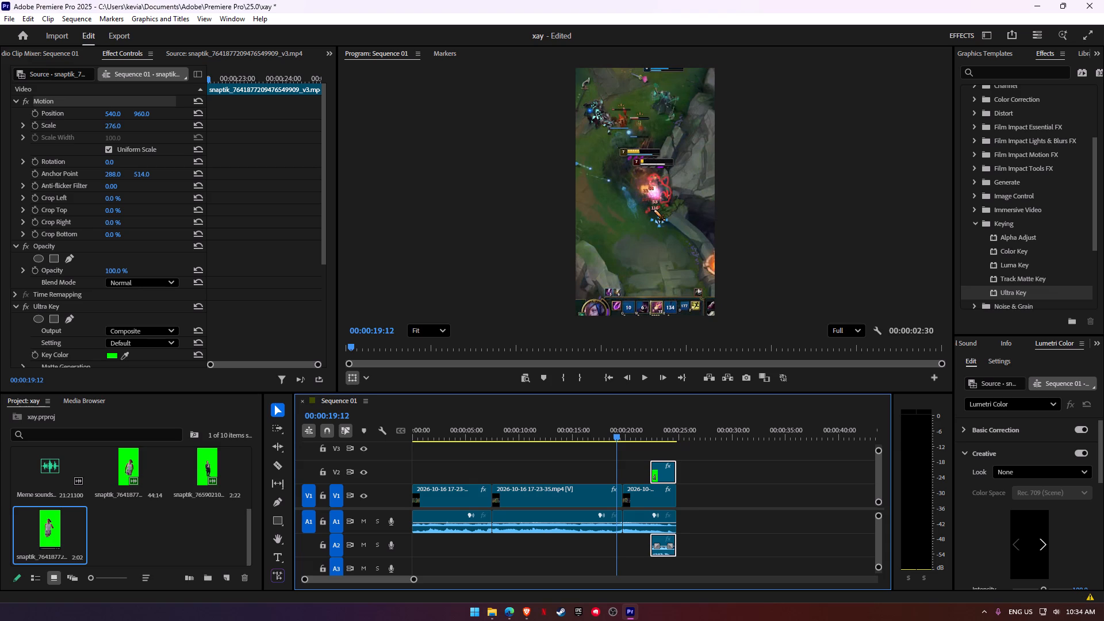
left_click(508, 426)
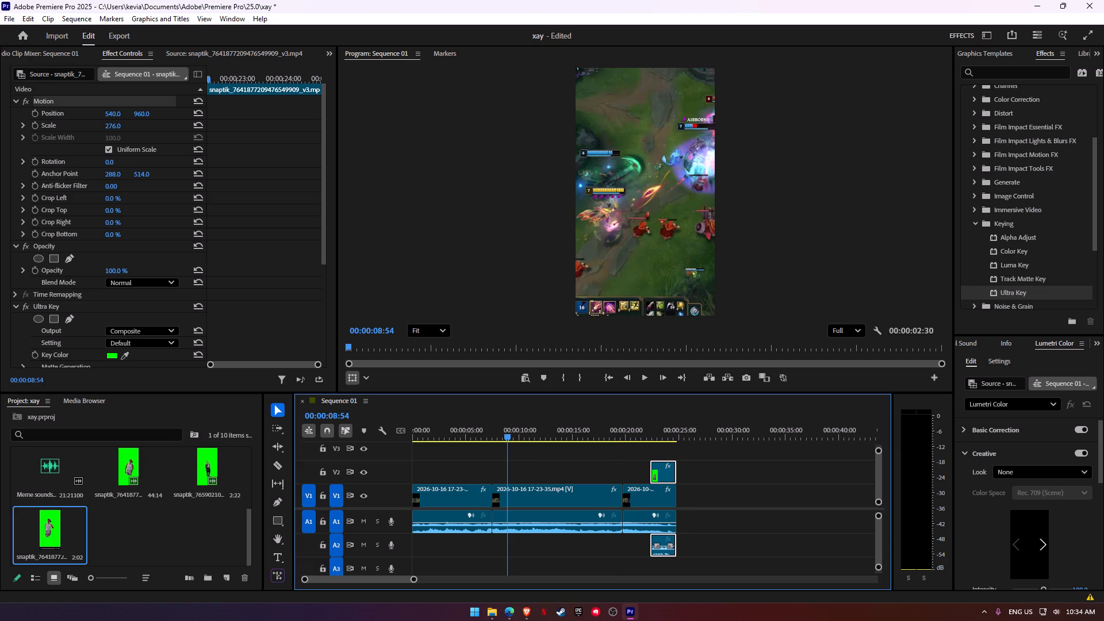
key("space")
key("space")
left_click(489, 435)
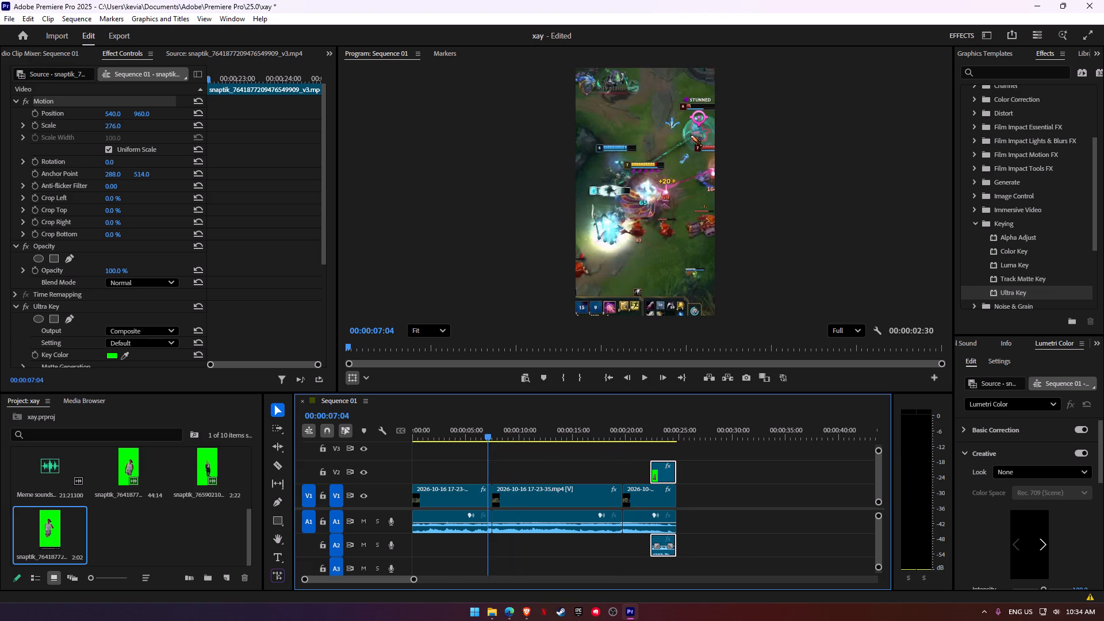
left_click(451, 416)
key("space")
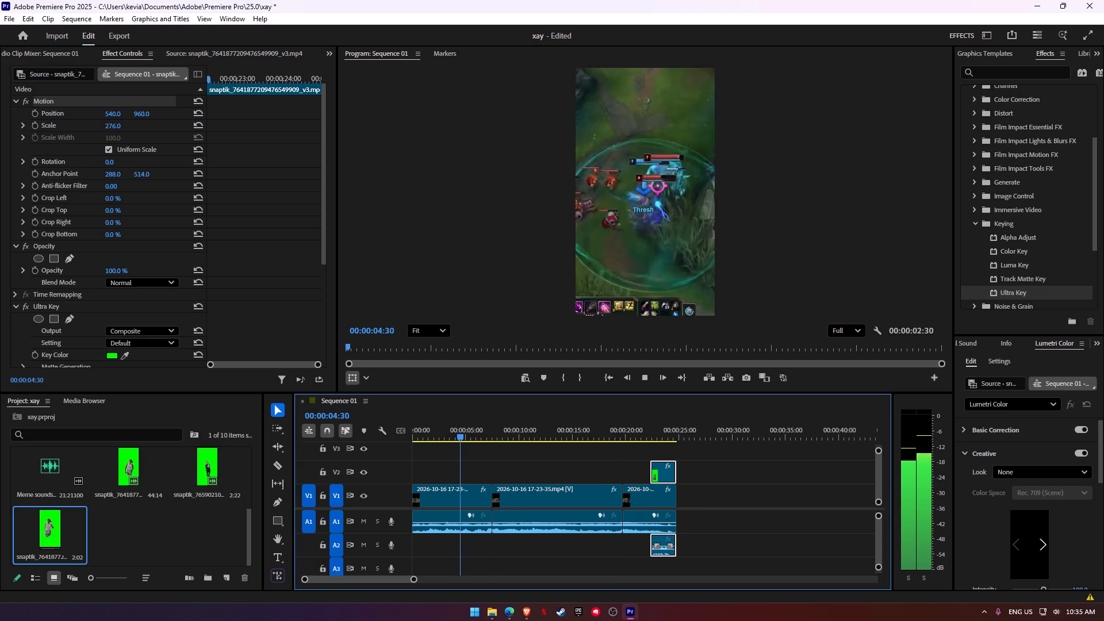
key("space")
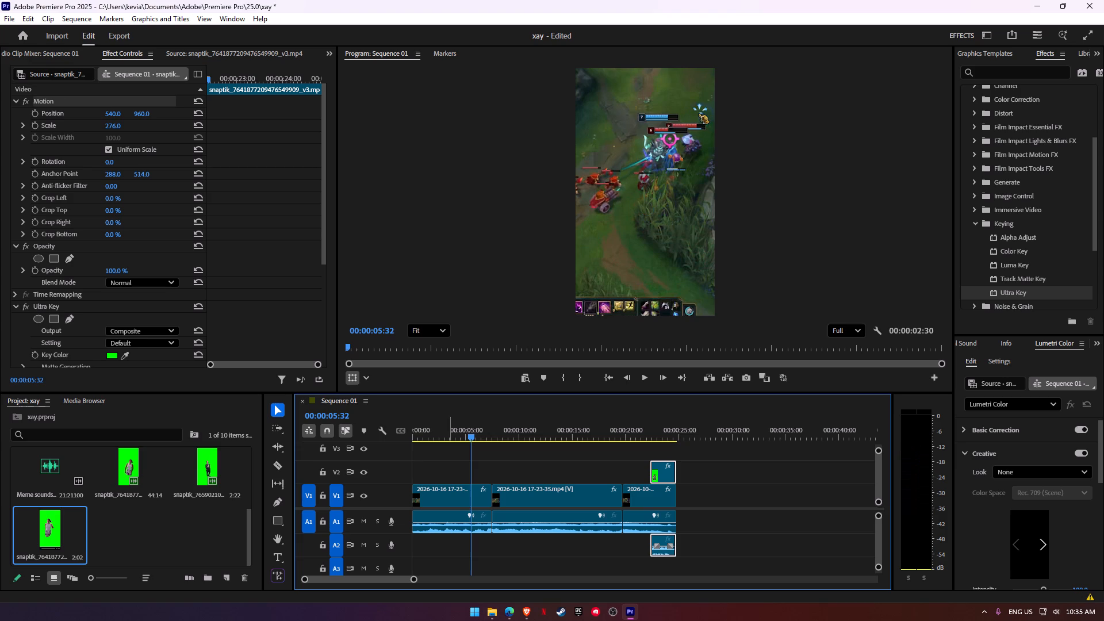
left_click(415, 434)
key("space")
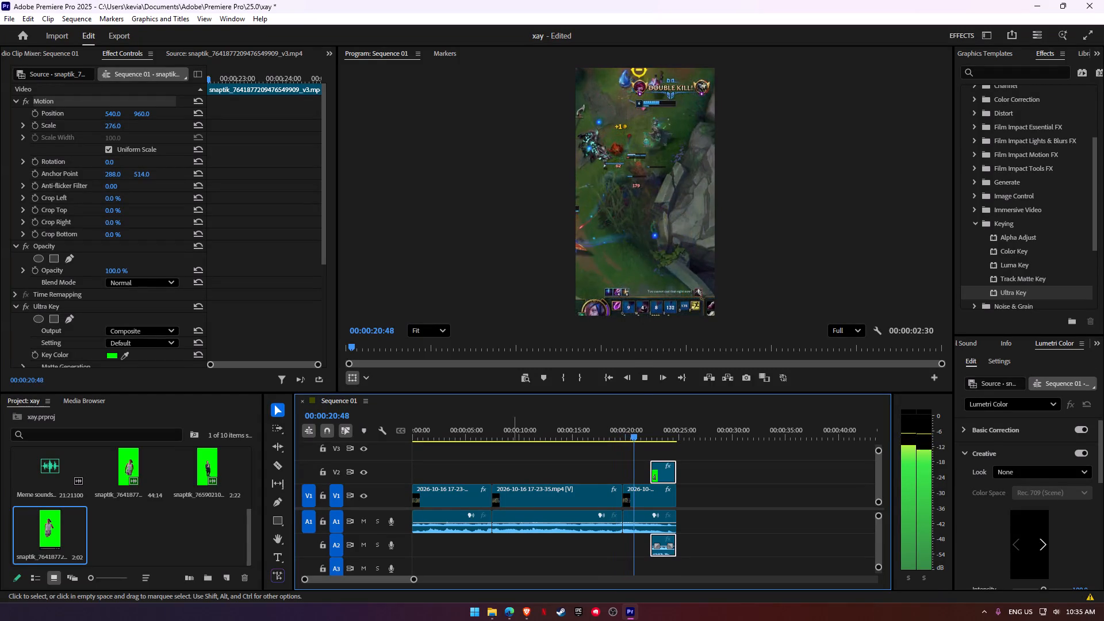
key("space")
In the middle V1 gameplay clip, move the pan's starting Position keyframe later so it sits just before the ending keyframe.
left_click(588, 489)
right_click(284, 113)
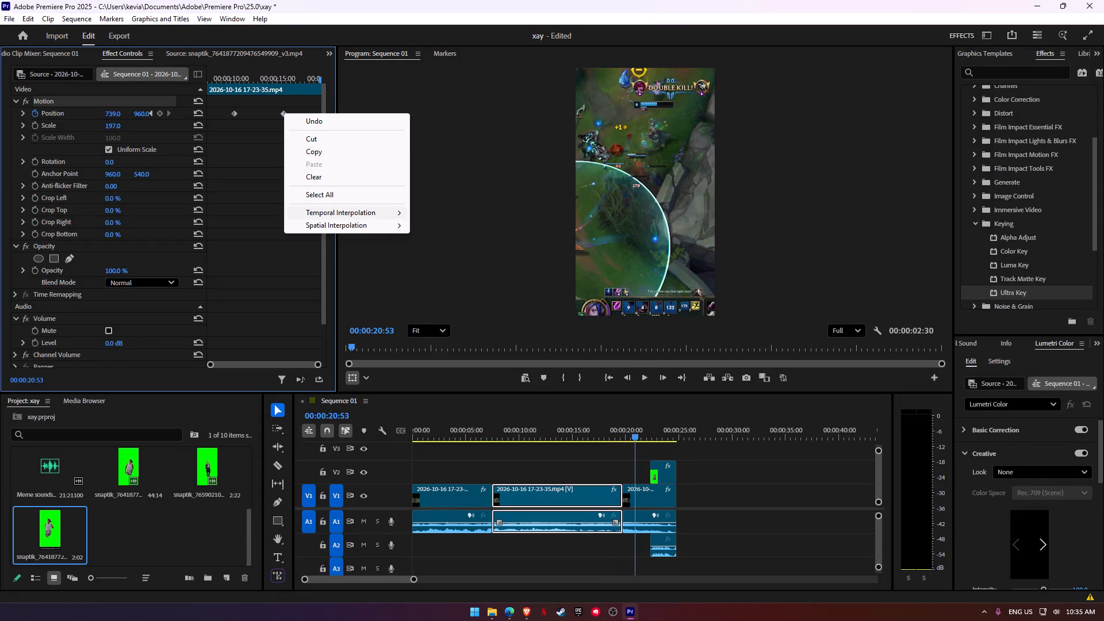
left_click(297, 364)
left_click_drag(320, 362, 306, 362)
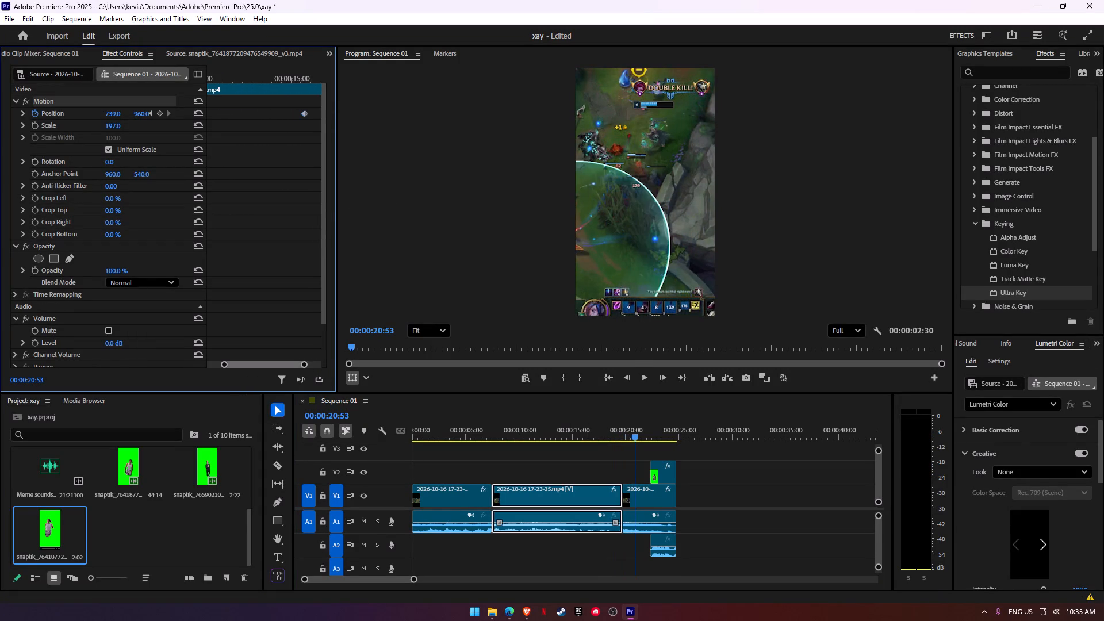
left_click(248, 363)
left_click(598, 425)
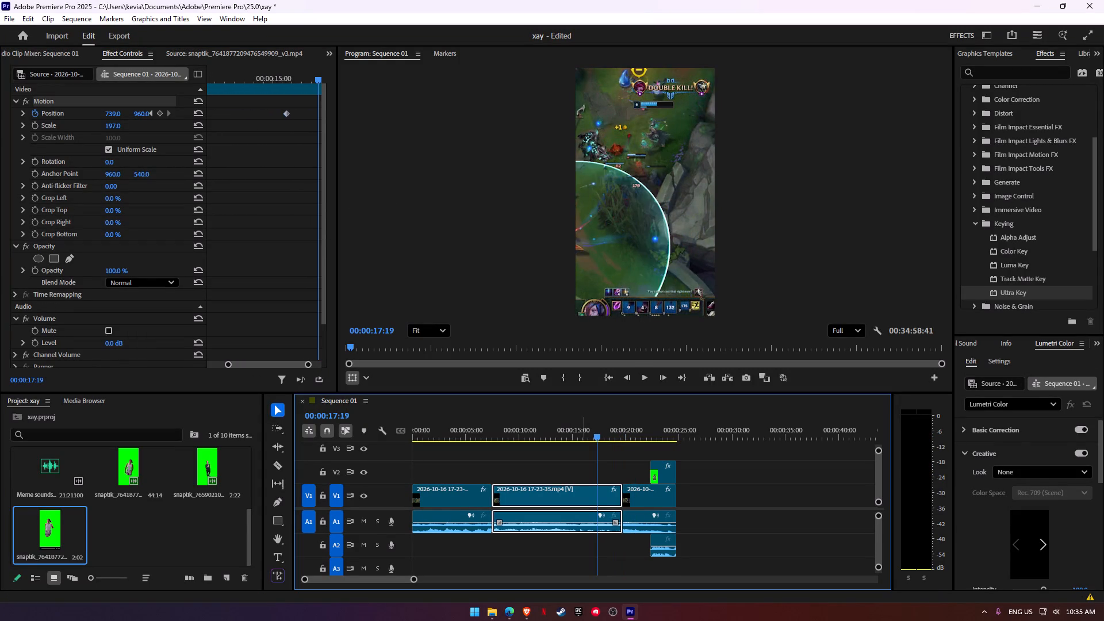
left_click_drag(269, 370, 252, 367)
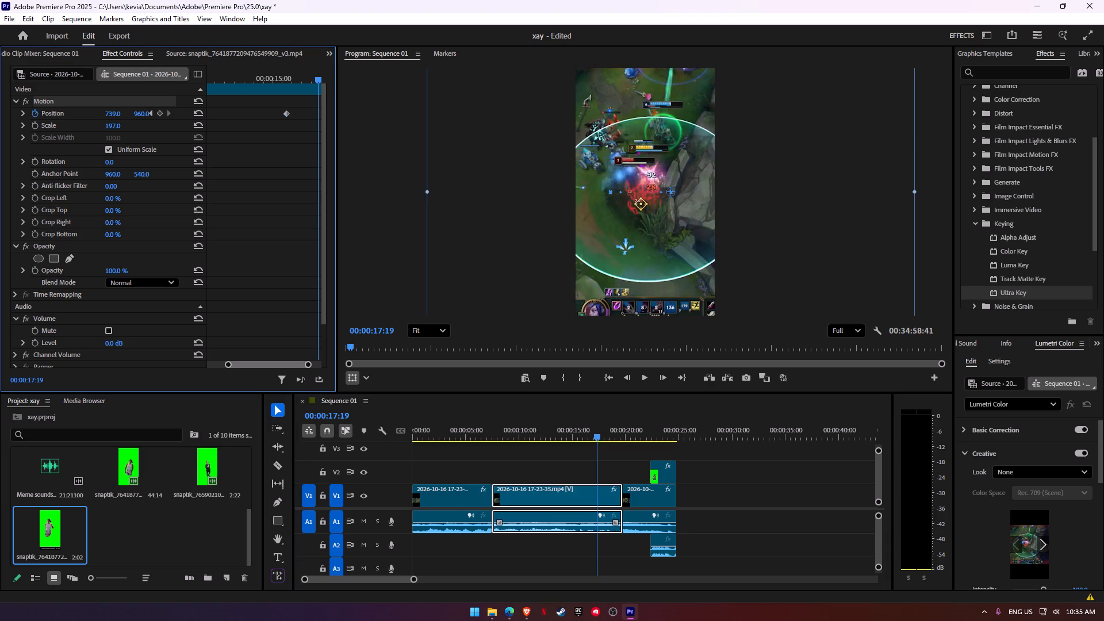
left_click_drag(264, 367, 284, 362)
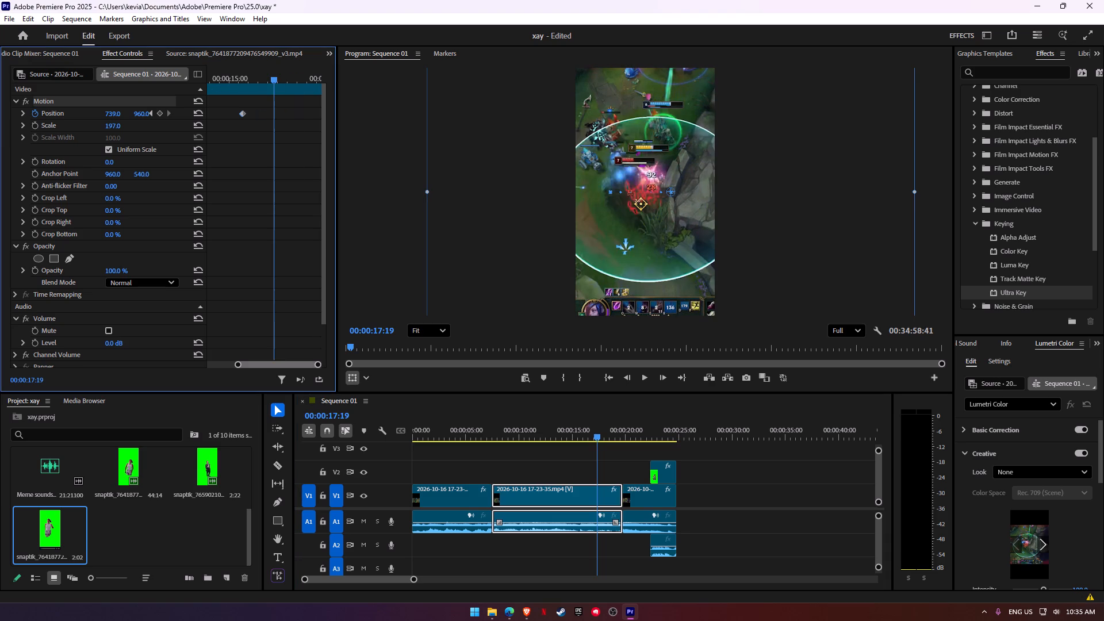
left_click_drag(319, 367, 293, 367)
left_click_drag(289, 366, 279, 366)
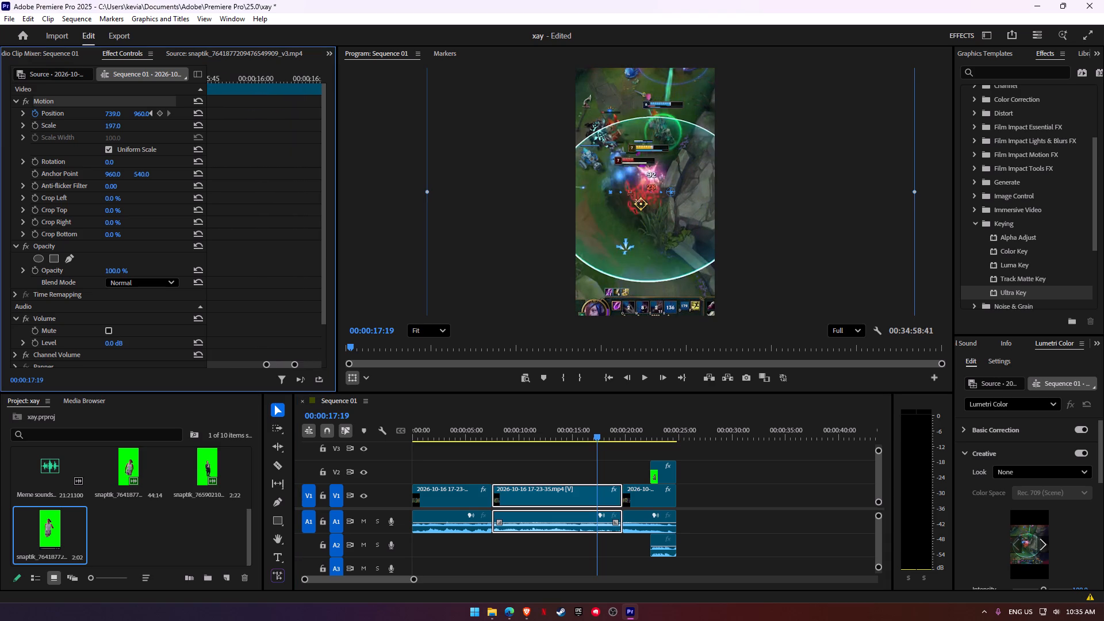
left_click_drag(279, 366, 277, 363)
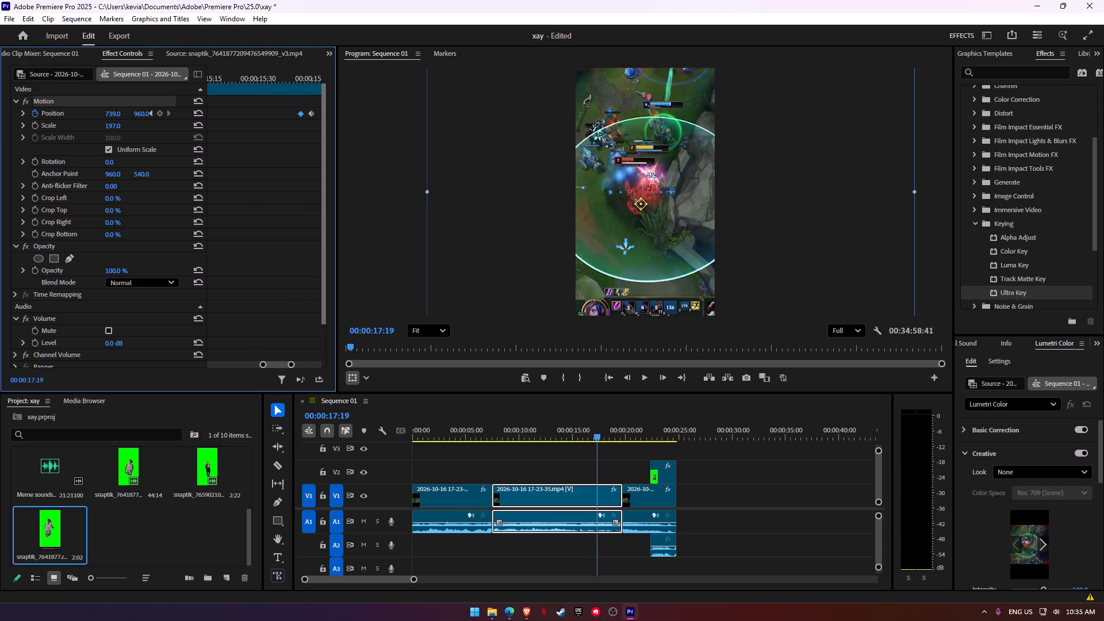
left_click_drag(302, 113, 310, 114)
Apply Ease Out to the pan's first Position keyframe and Ease In to its second Position keyframe.
right_click(306, 114)
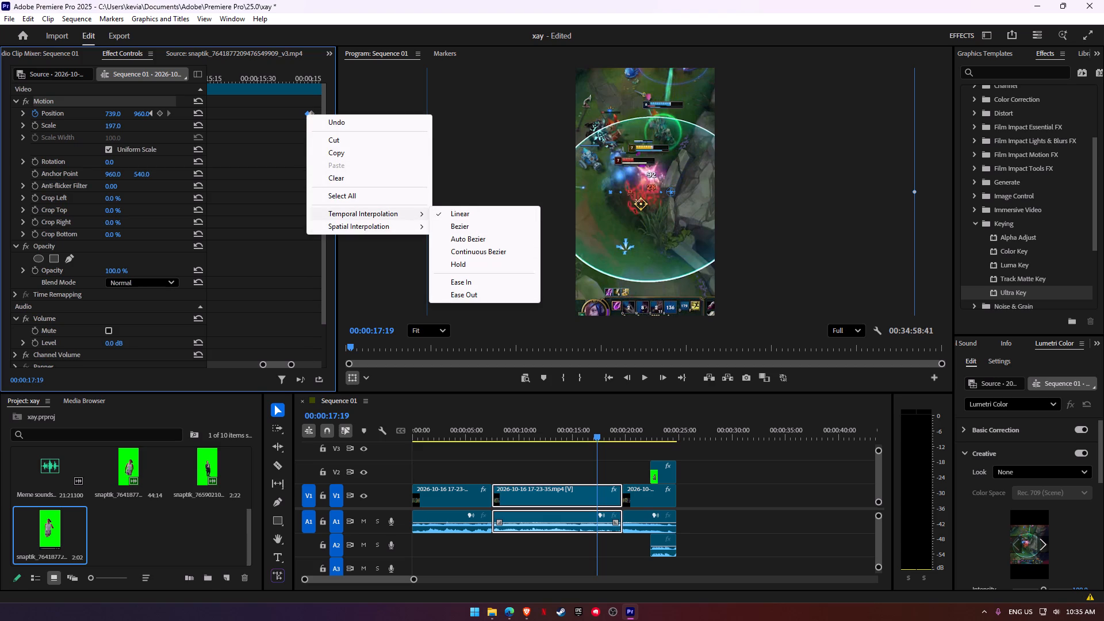
left_click(465, 294)
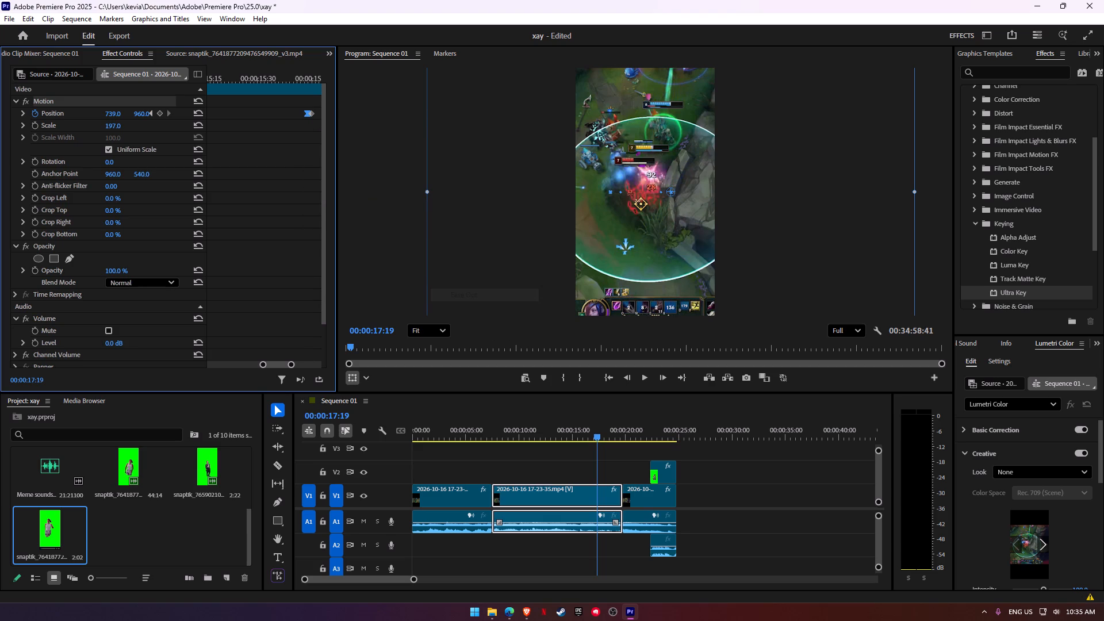
right_click(313, 111)
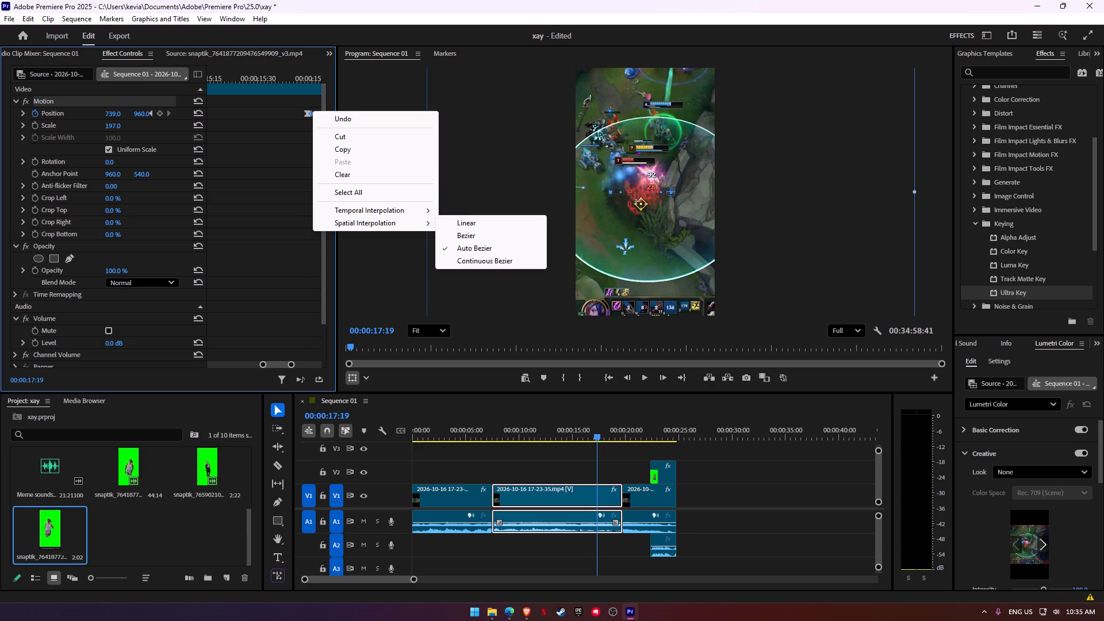
left_click(501, 276)
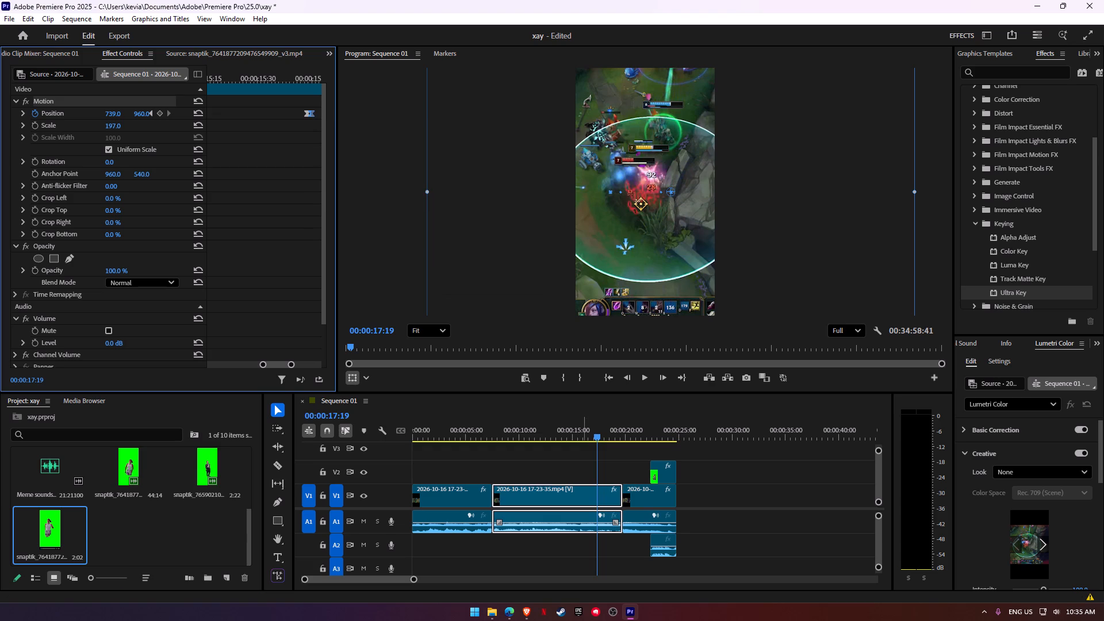
Play back the middle gameplay clip around 00:00:15 to review the eased pan and continue into the last clip.
left_click(566, 432)
key("space")
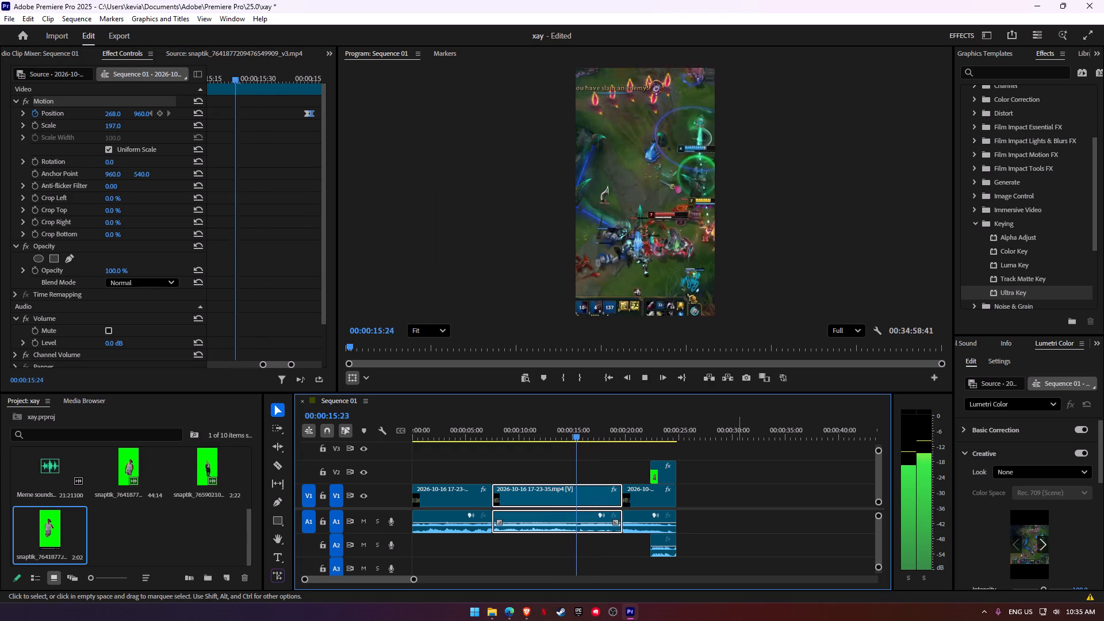
key("space")
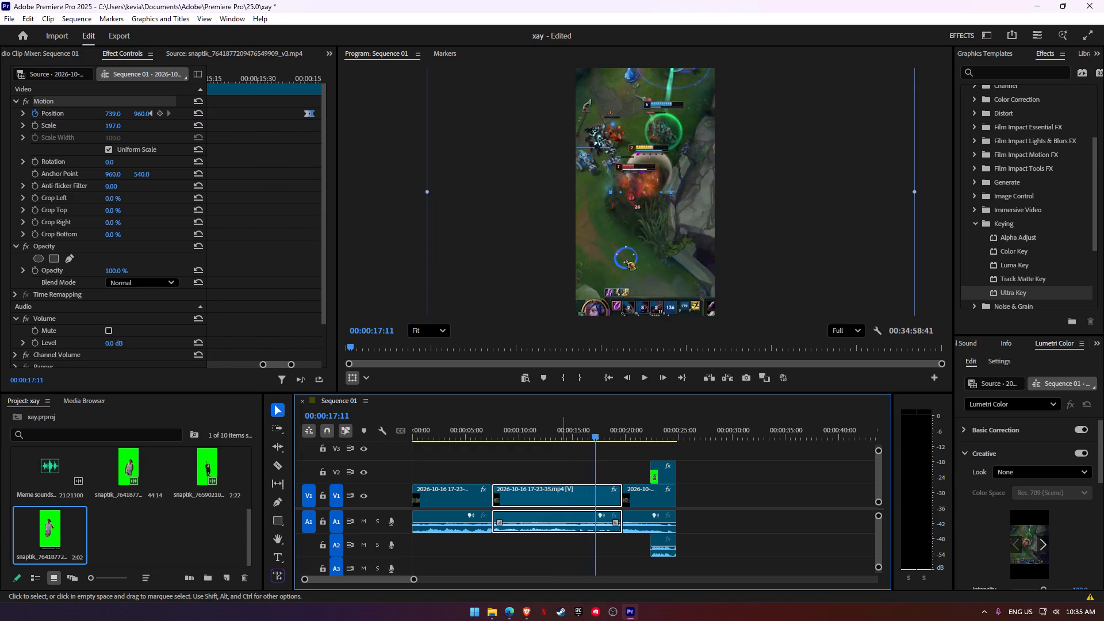
left_click(577, 432)
key("space")
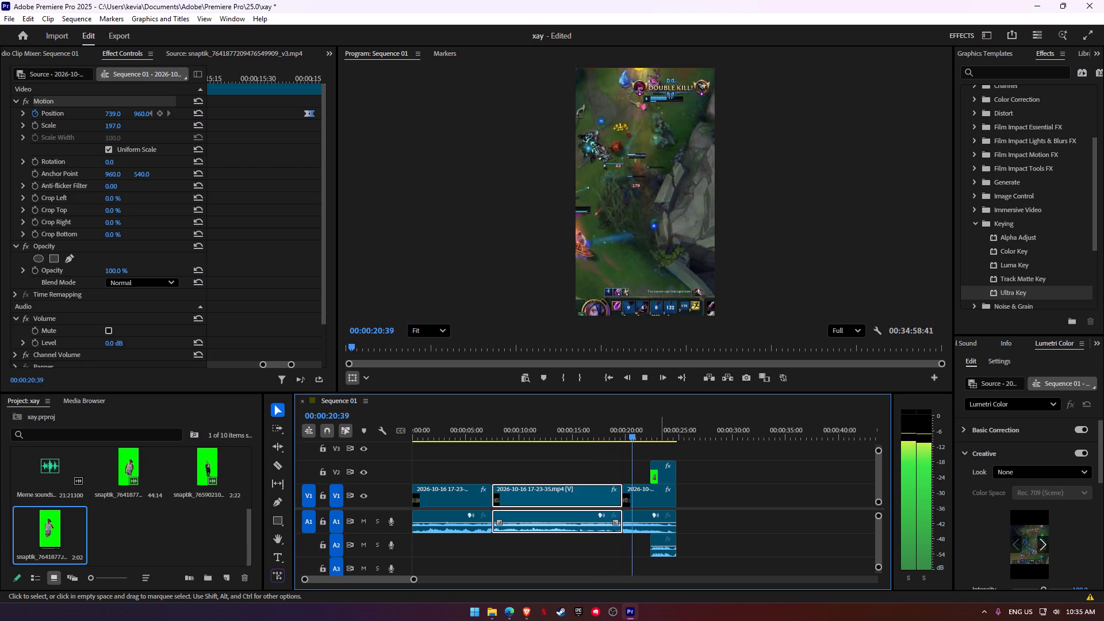
left_click(755, 503)
key("space")
Reduce the scale of the last V1 gameplay clip, trying 175 and 176 before settling on 180.
left_click(638, 501)
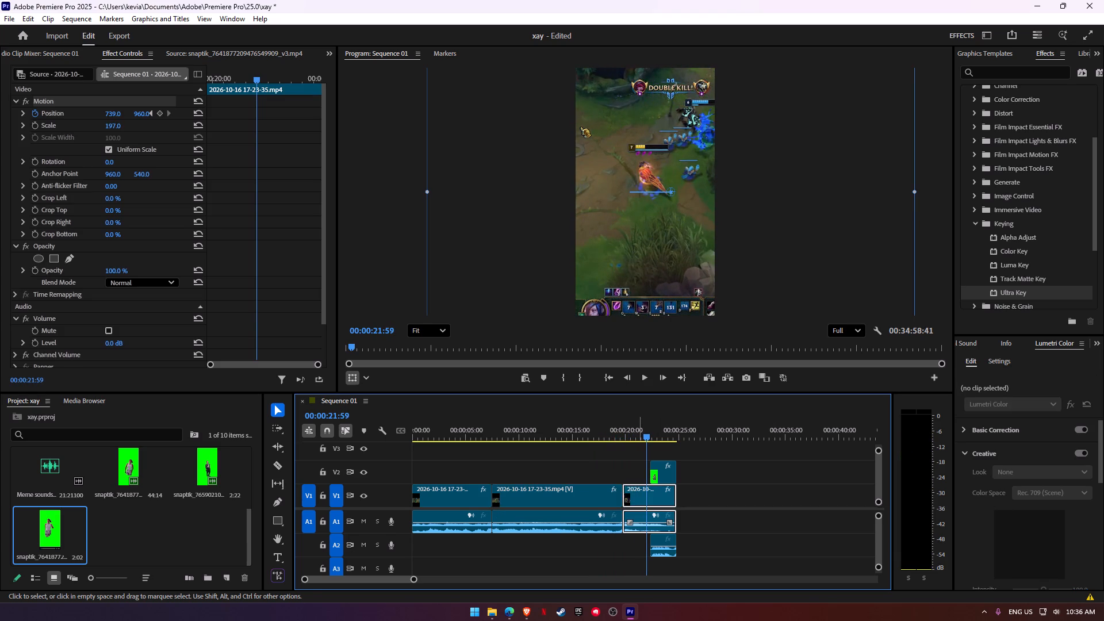
left_click_drag(141, 112, 149, 36)
key("ctrl+z")
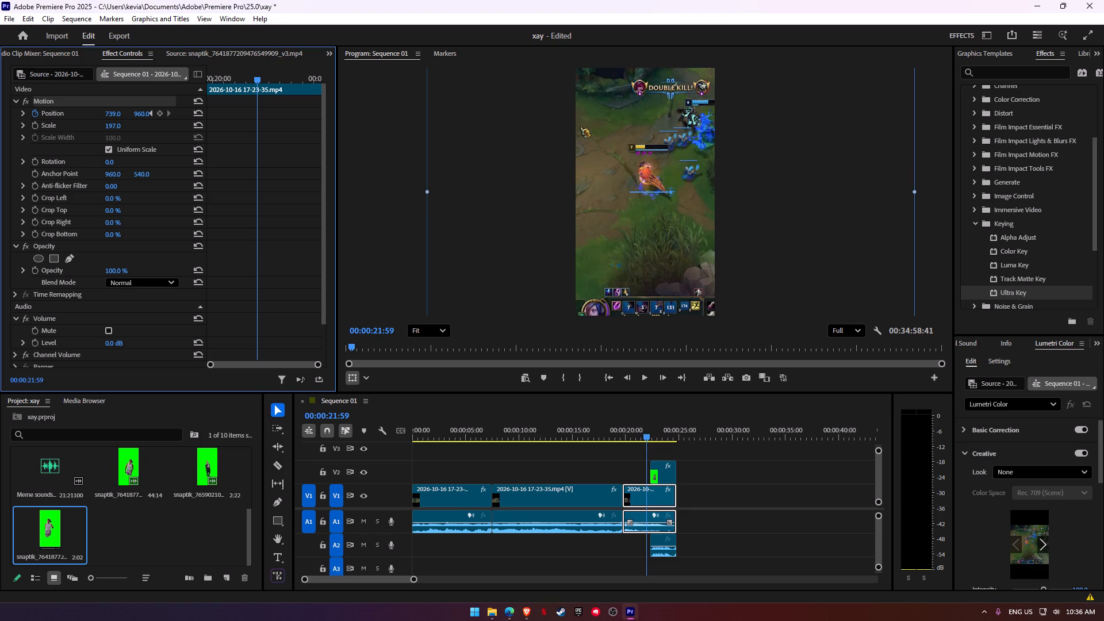
left_click_drag(114, 125, 114, 137)
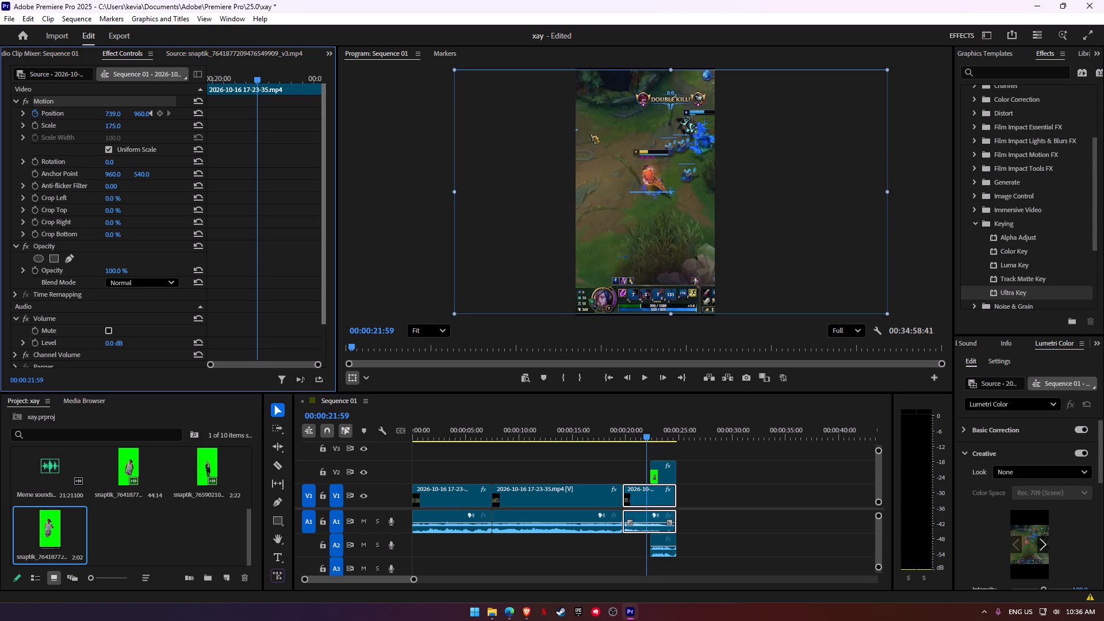
left_click(913, 222)
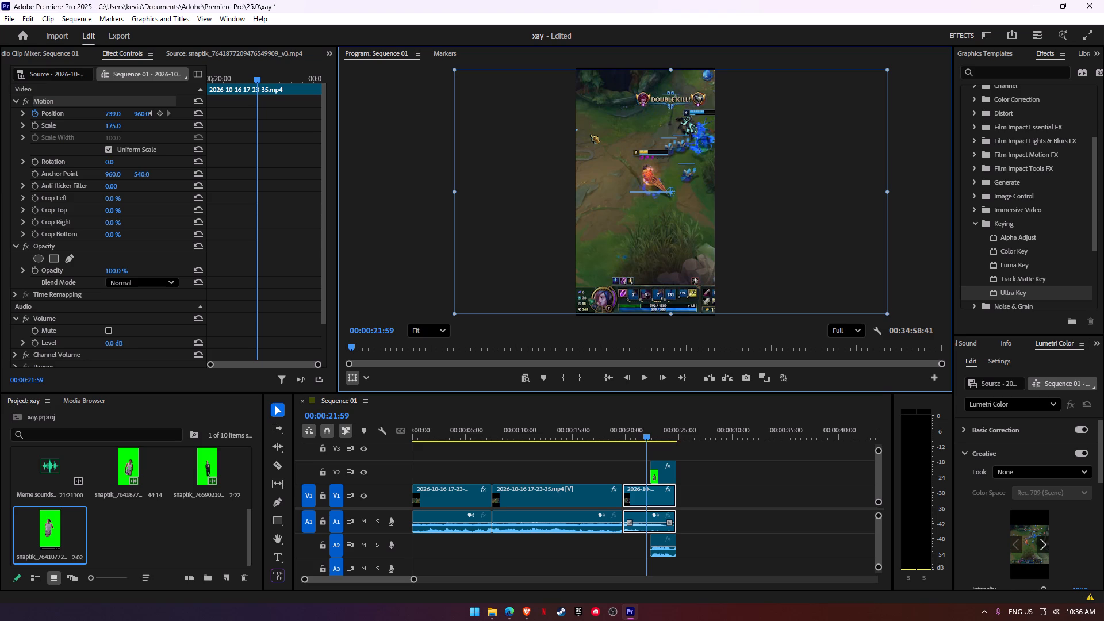
left_click(913, 222)
left_click(665, 252)
left_click(693, 182)
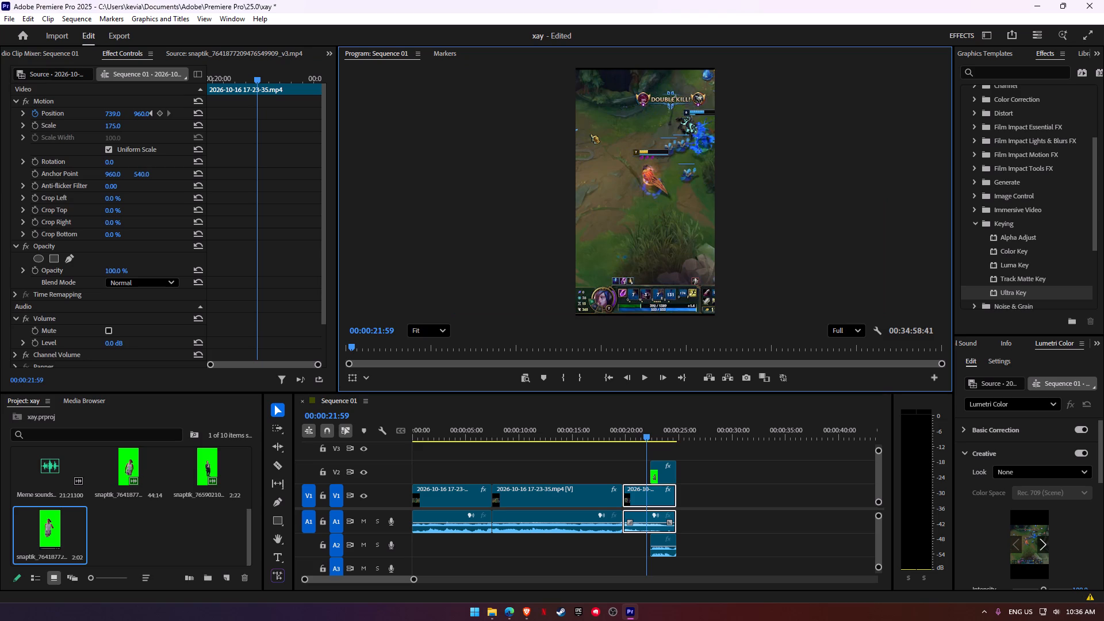
left_click(118, 126)
type("176")
key("Return")
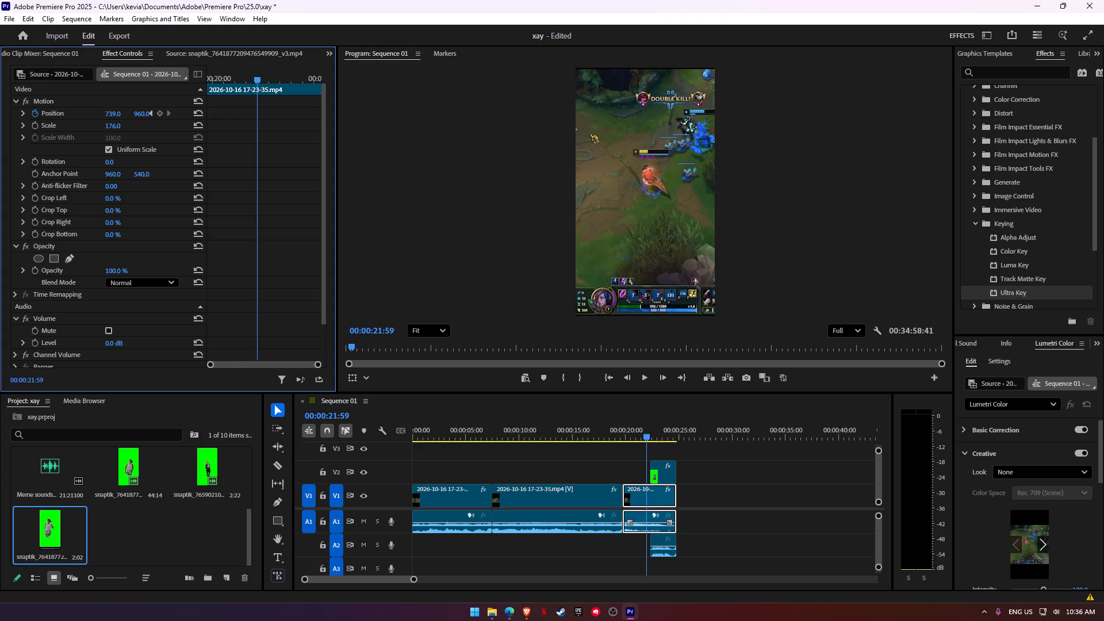
left_click(114, 127)
type("180")
key("Return")
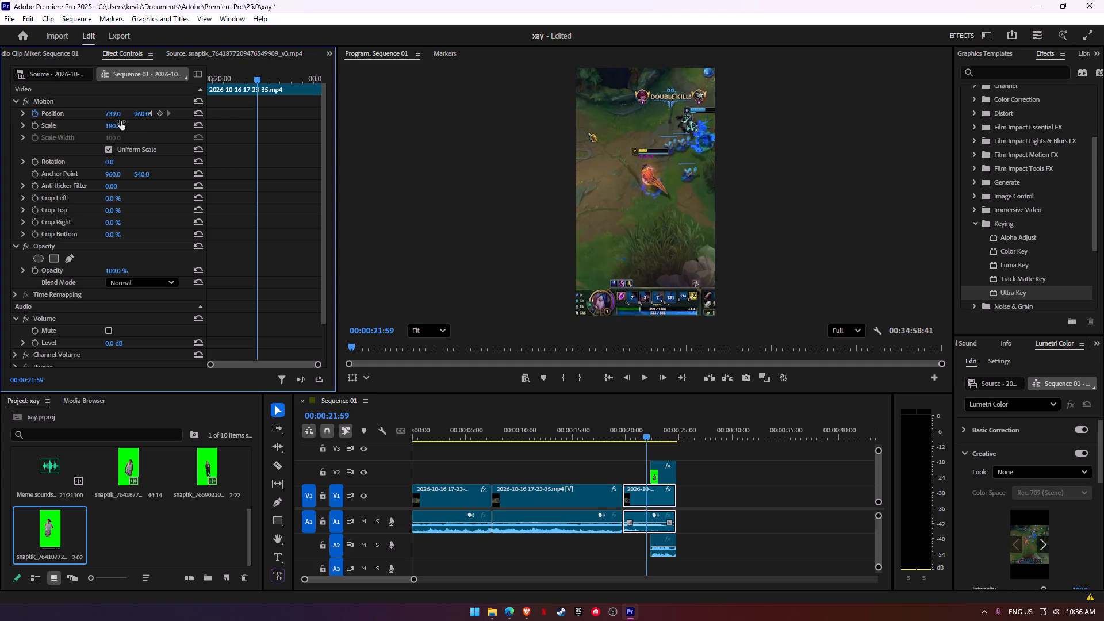
Set the scale of the middle and first V1 gameplay clips to 180 as well.
left_click(576, 493)
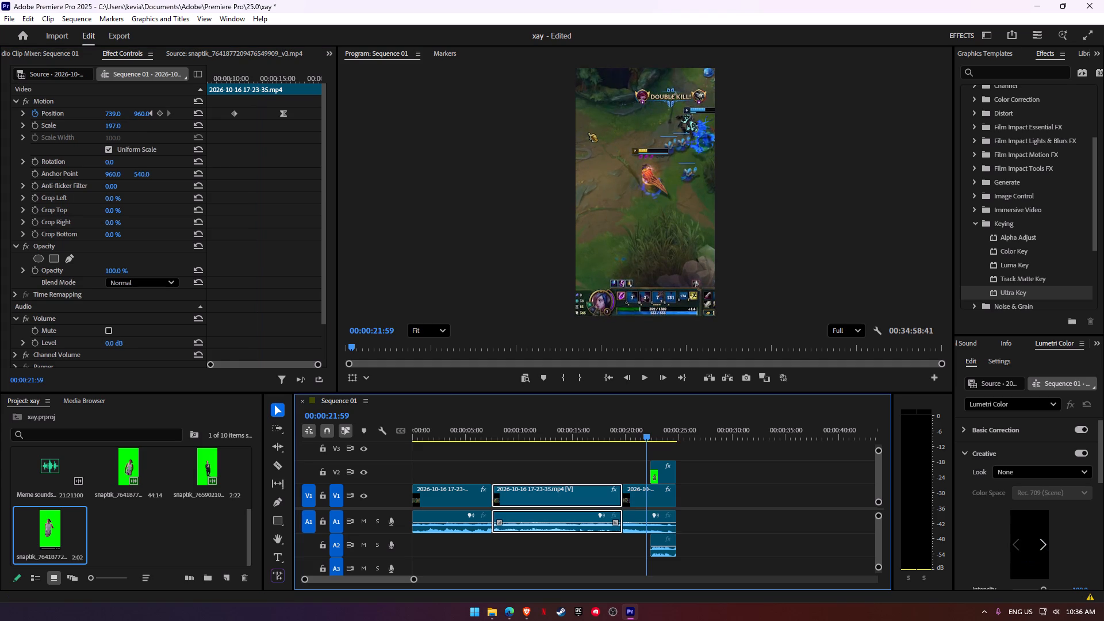
left_click(110, 124)
type("180")
key("Return")
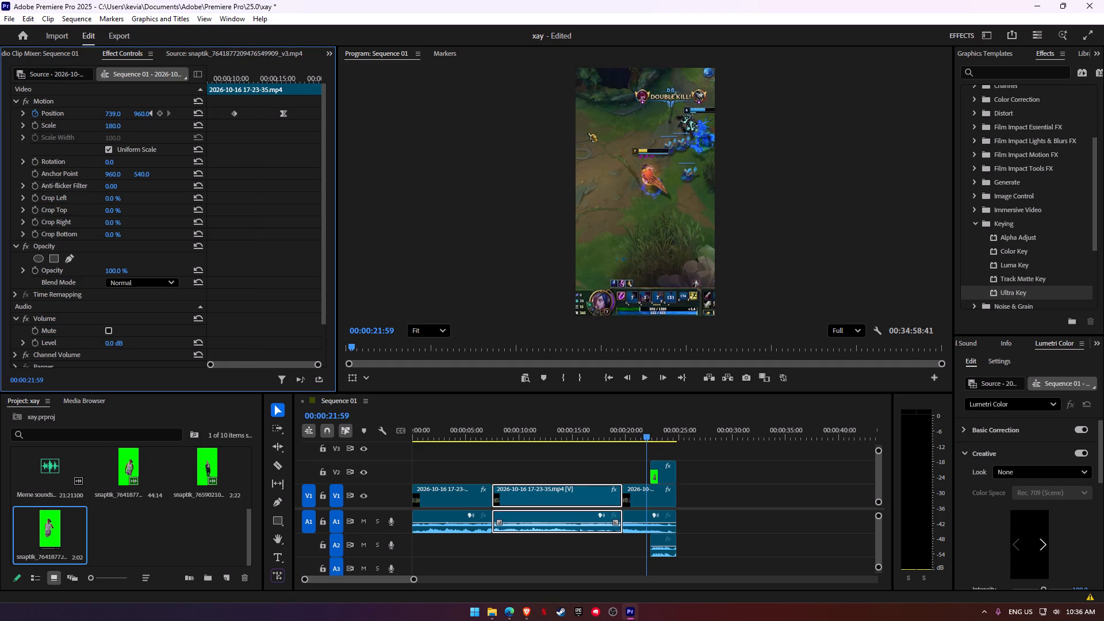
left_click(448, 492)
left_click(112, 126)
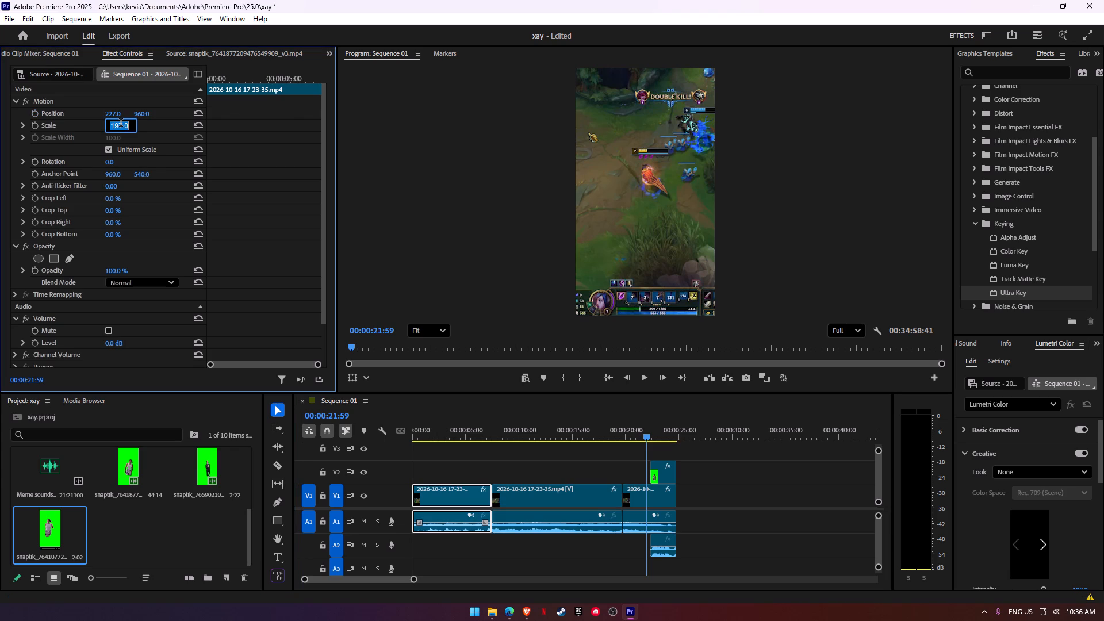
type("180")
key("Return")
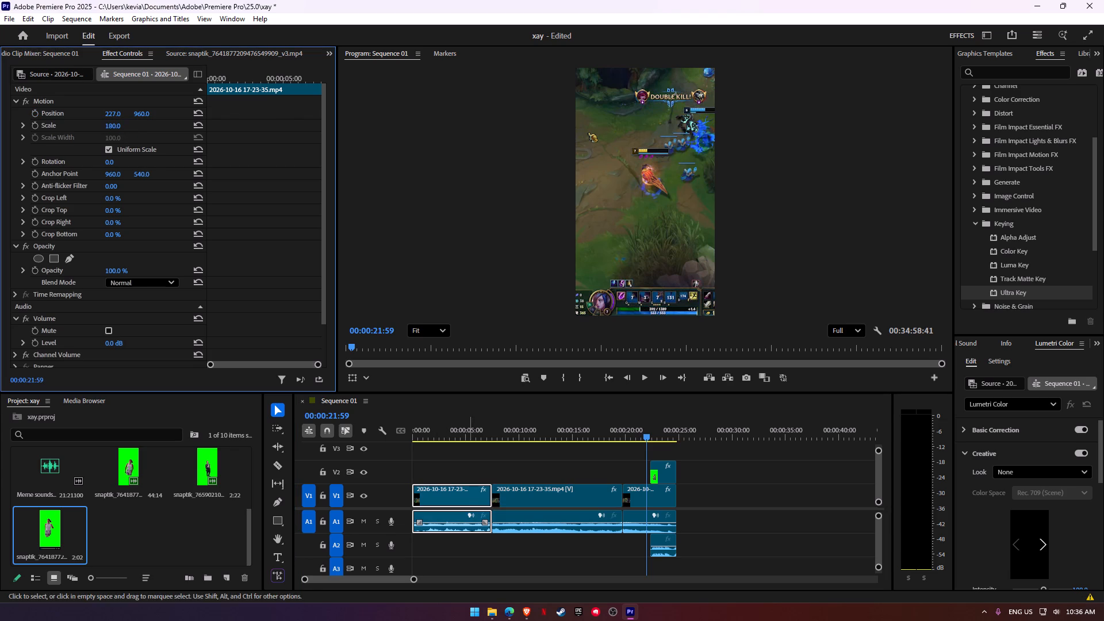
Play back the sequence from the start to check the rescaled gameplay clips.
left_click(463, 423)
left_click_drag(464, 435, 342, 436)
key("space")
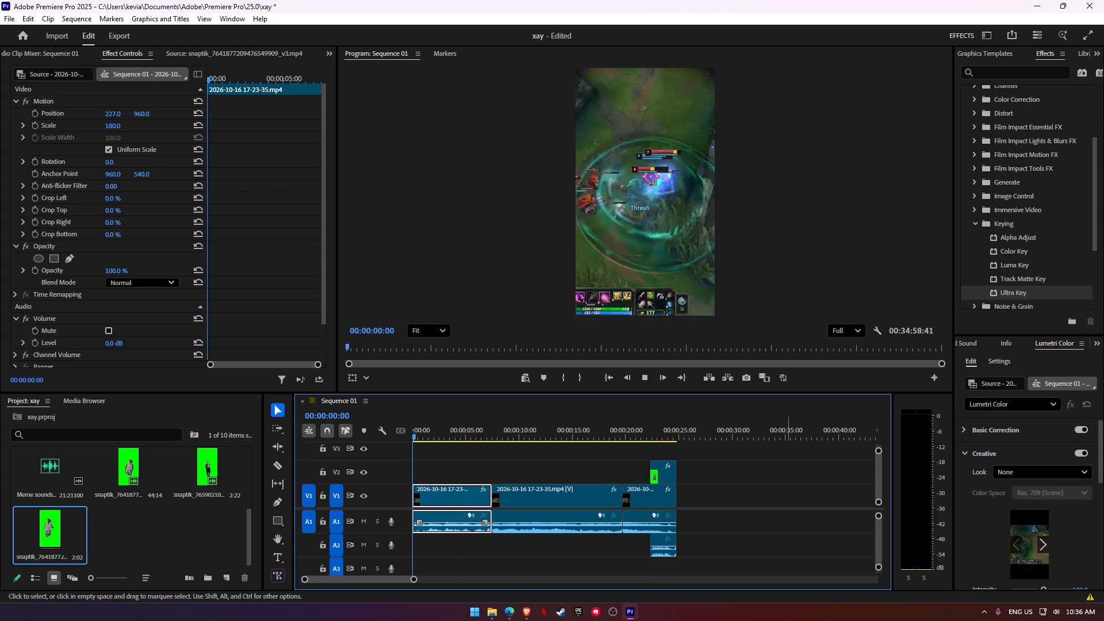
Apply Cross Dissolve transitions to the start of the first V1 clip and to the ends of the last V1 clip and the V2 overlay.
left_click(976, 212)
left_click(982, 196)
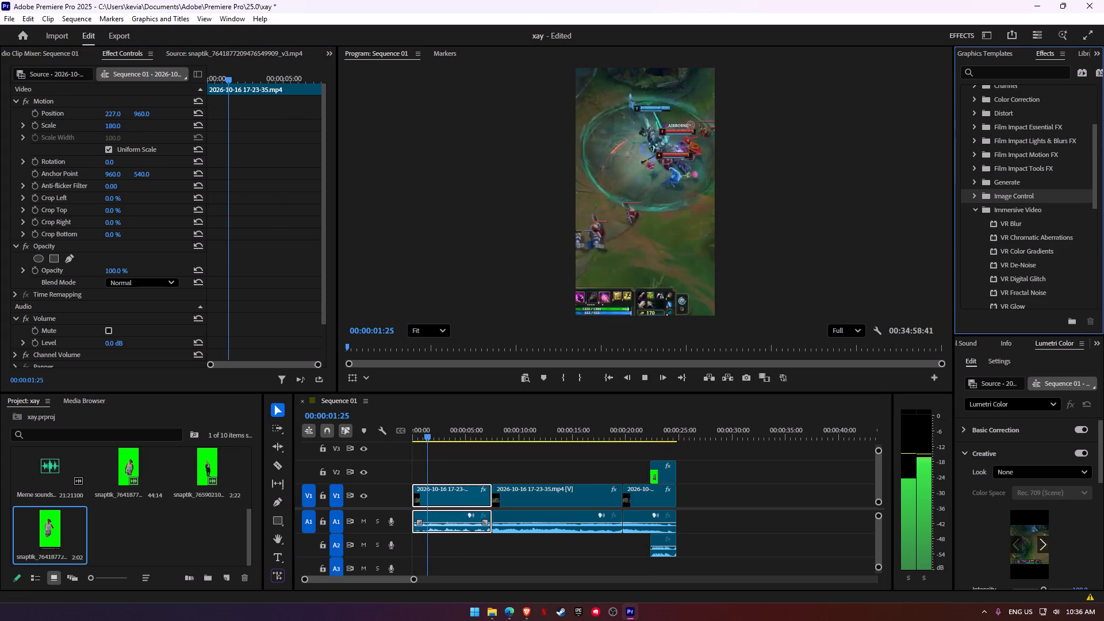
left_click(978, 206)
left_click(978, 220)
scroll(976, 298, "down", 3)
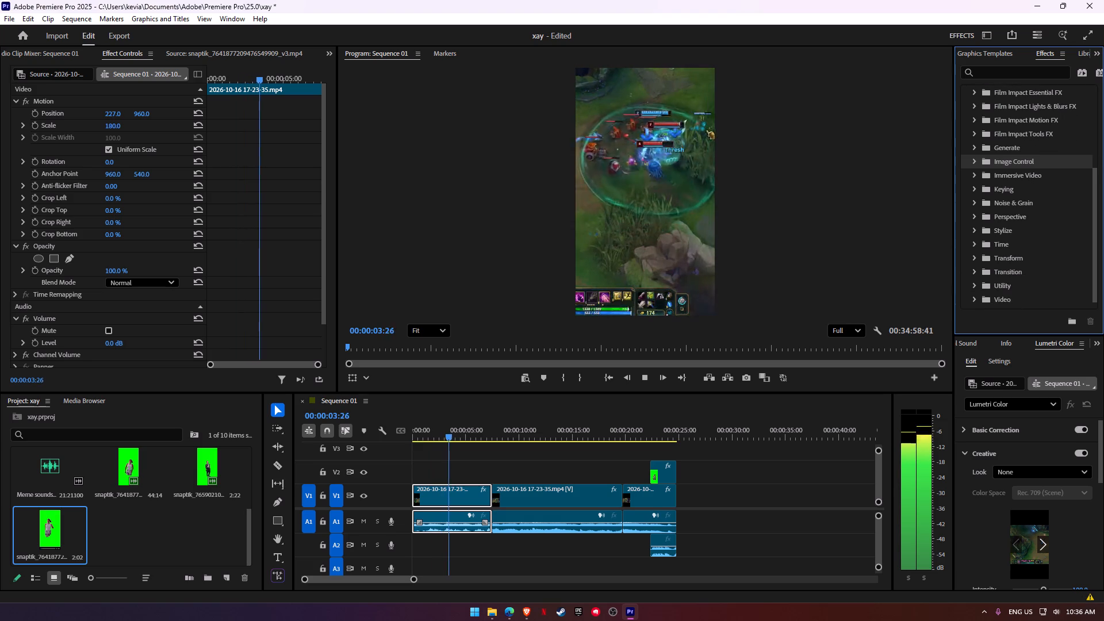
scroll(975, 209, "up", 5)
scroll(968, 140, "up", 3)
left_click(969, 103)
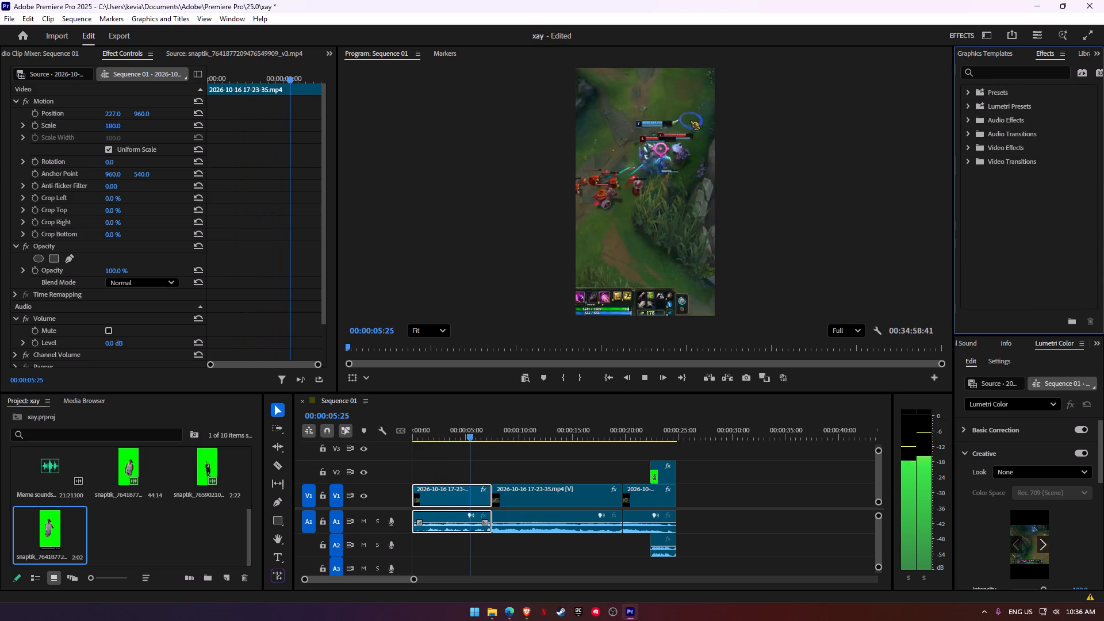
left_click(968, 164)
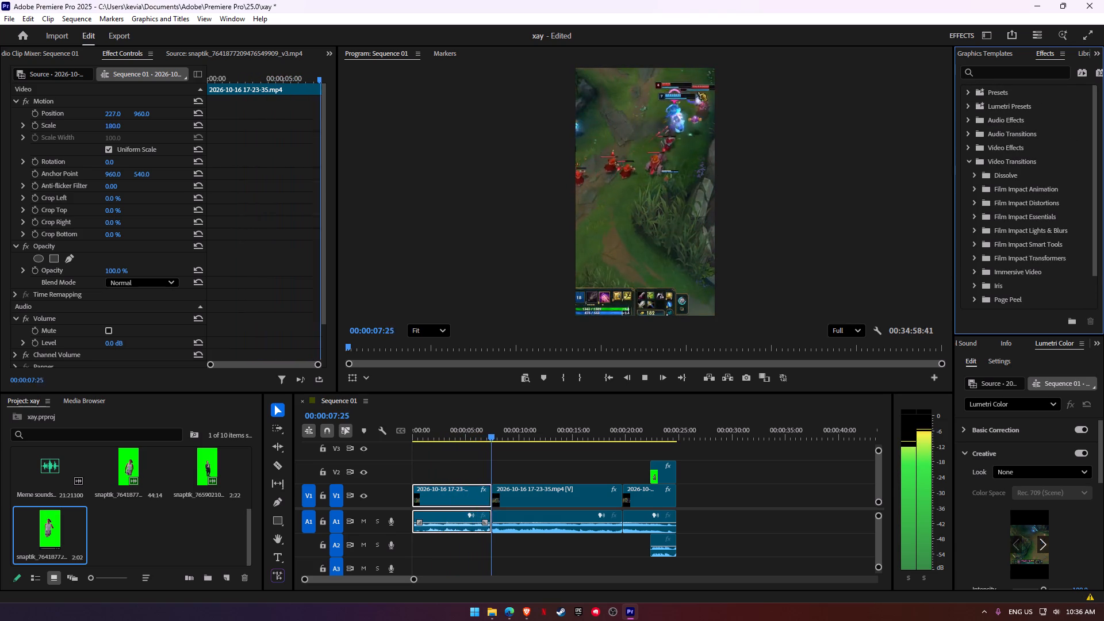
left_click(975, 174)
key("space")
left_click_drag(1014, 204, 418, 487)
left_click_drag(1017, 205, 680, 497)
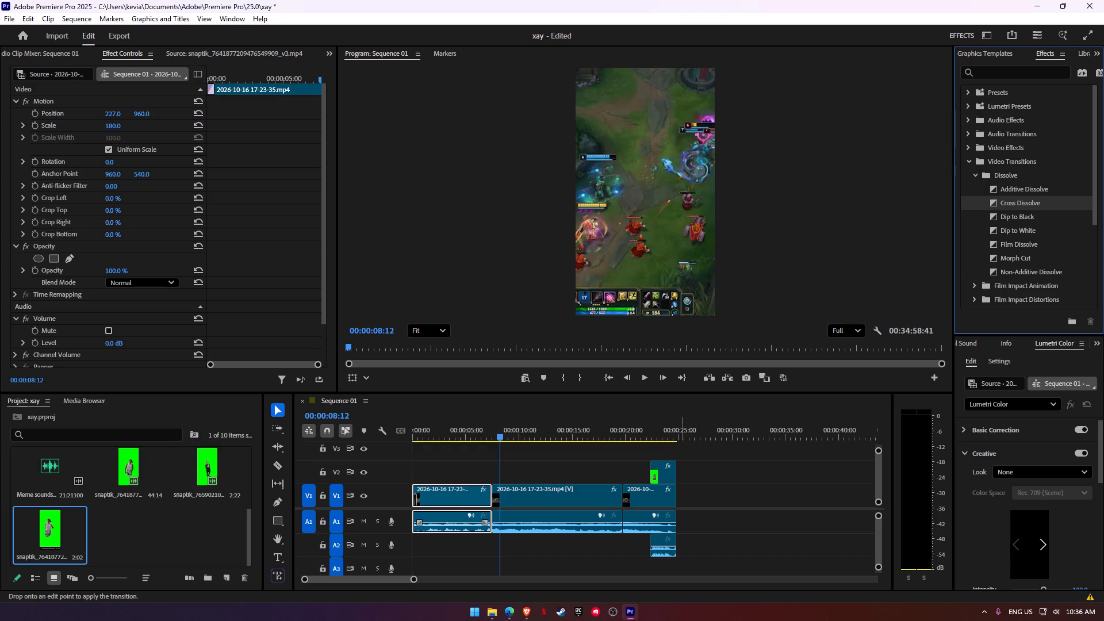
left_click_drag(680, 497, 676, 497)
left_click_drag(1002, 205, 683, 399)
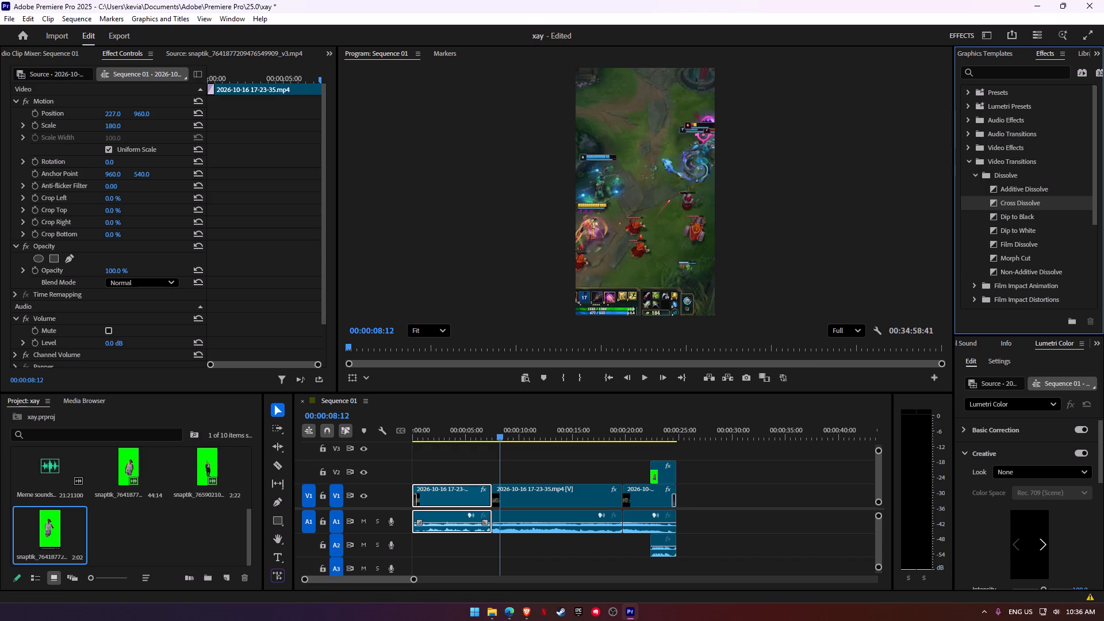
left_click_drag(683, 399, 670, 469)
Save the project and play back the sequence from the start to review the pans, scaling and dissolves.
left_click_drag(428, 425, 370, 425)
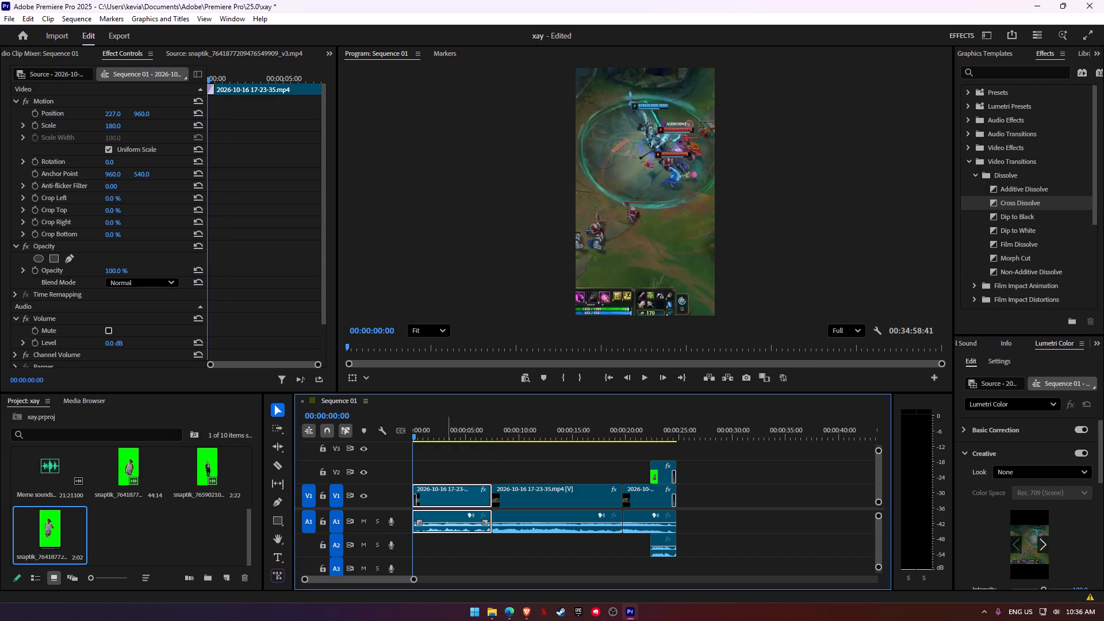
key("space")
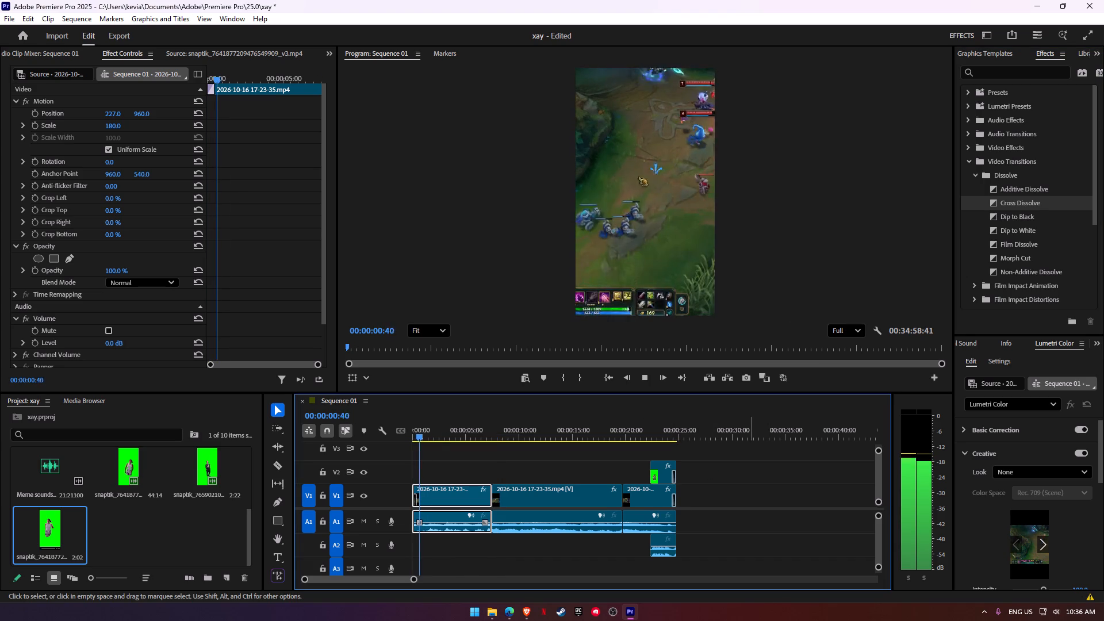
key("ctrl+s")
left_click(749, 462)
key("space")
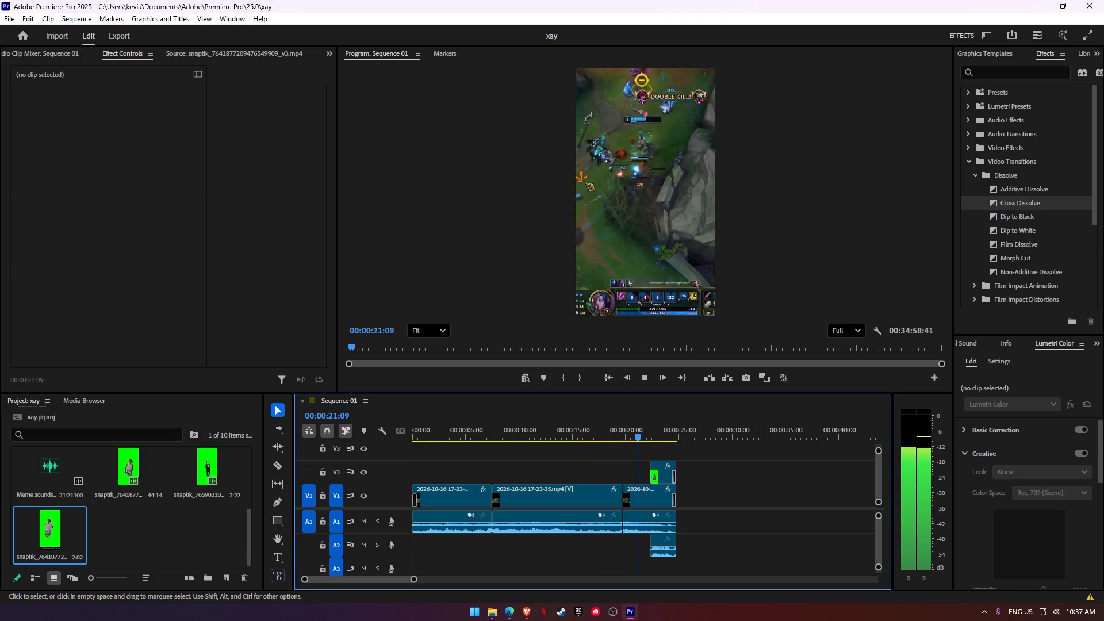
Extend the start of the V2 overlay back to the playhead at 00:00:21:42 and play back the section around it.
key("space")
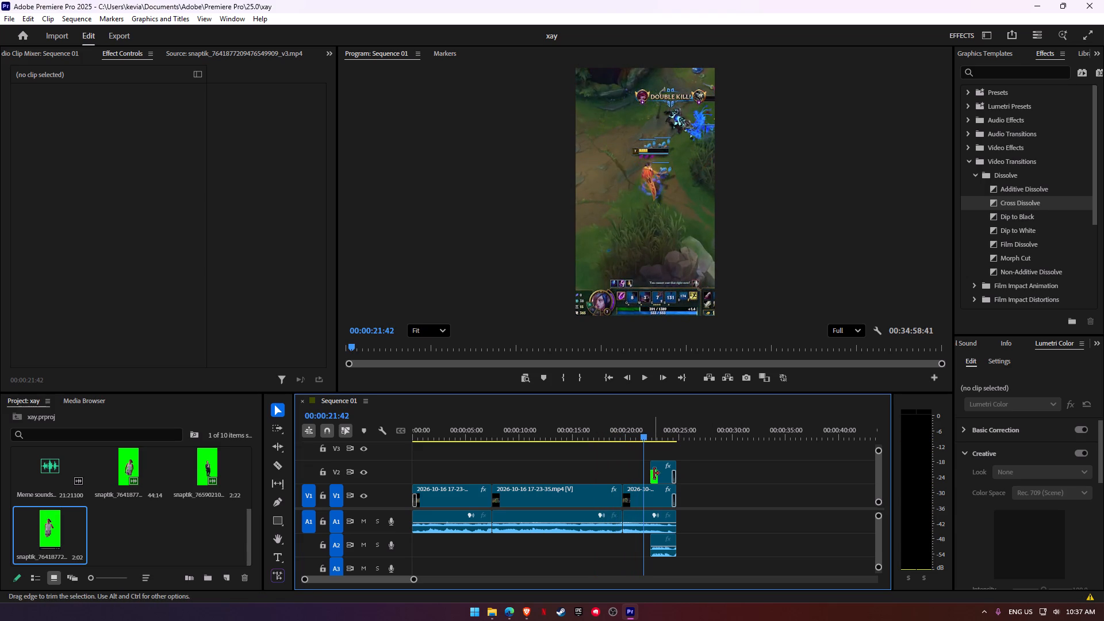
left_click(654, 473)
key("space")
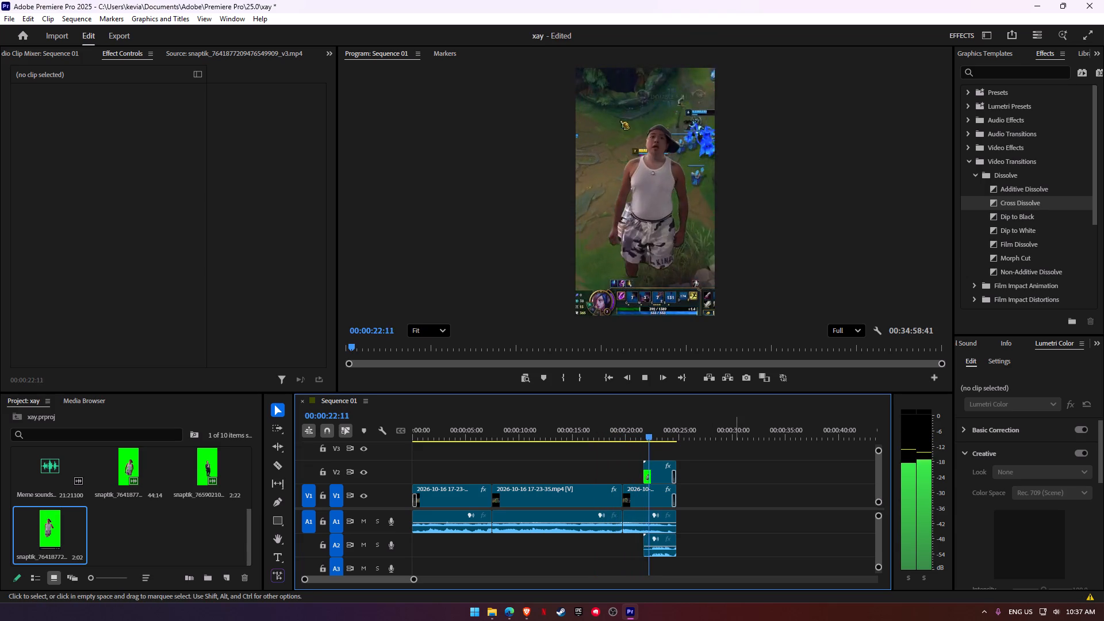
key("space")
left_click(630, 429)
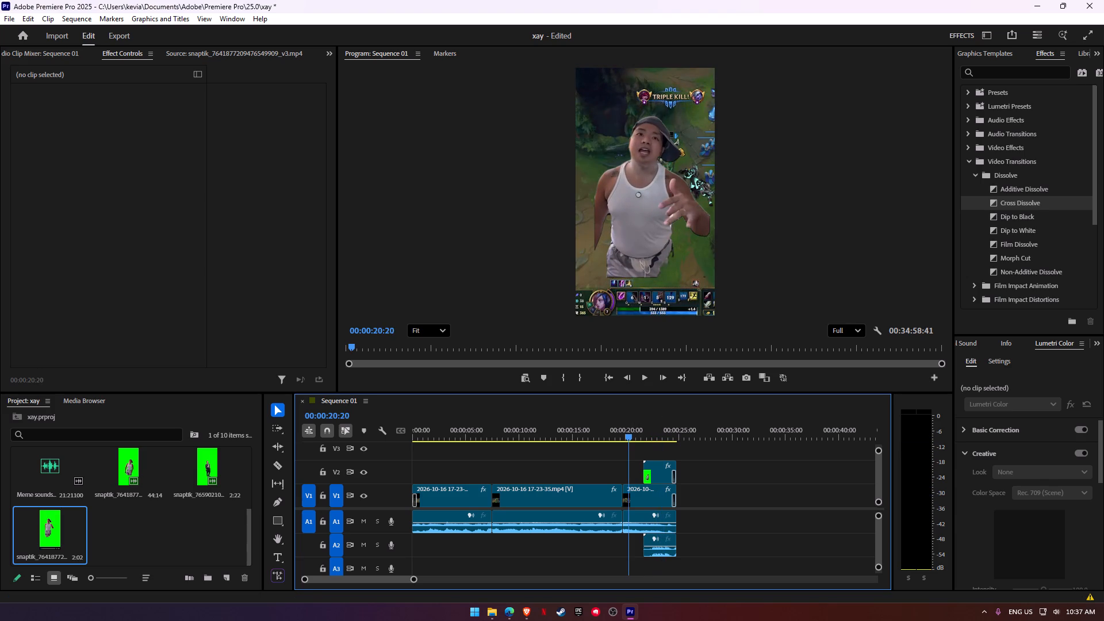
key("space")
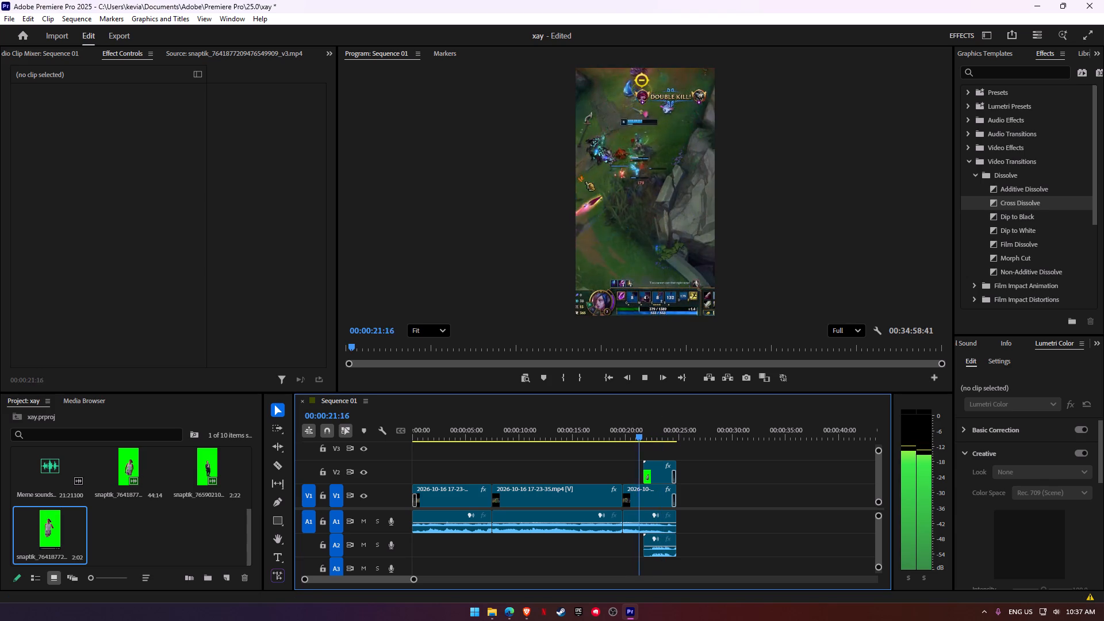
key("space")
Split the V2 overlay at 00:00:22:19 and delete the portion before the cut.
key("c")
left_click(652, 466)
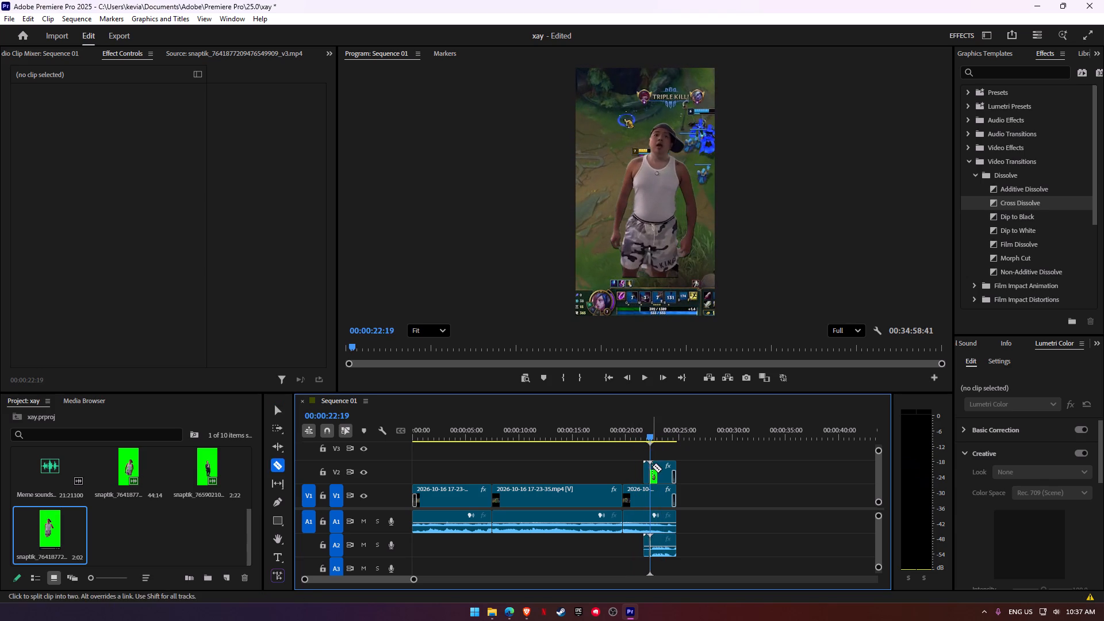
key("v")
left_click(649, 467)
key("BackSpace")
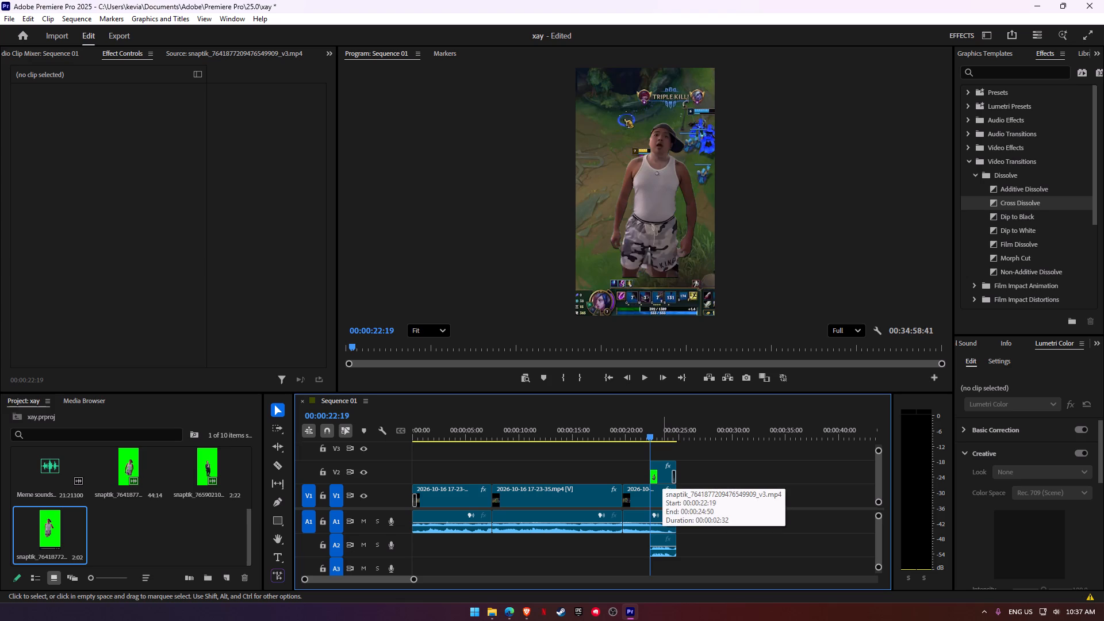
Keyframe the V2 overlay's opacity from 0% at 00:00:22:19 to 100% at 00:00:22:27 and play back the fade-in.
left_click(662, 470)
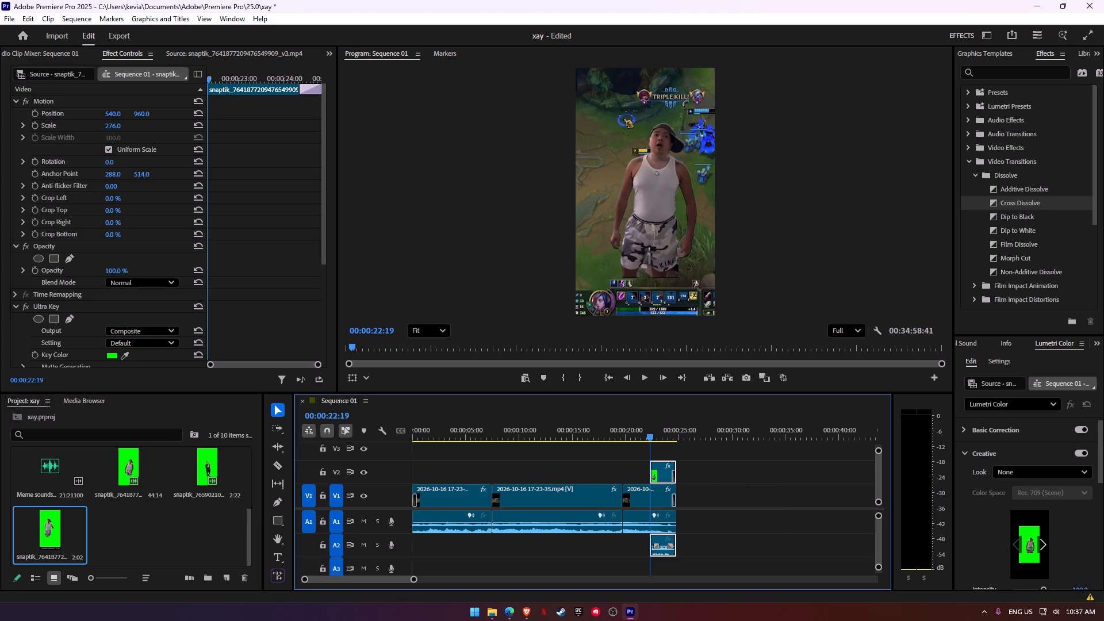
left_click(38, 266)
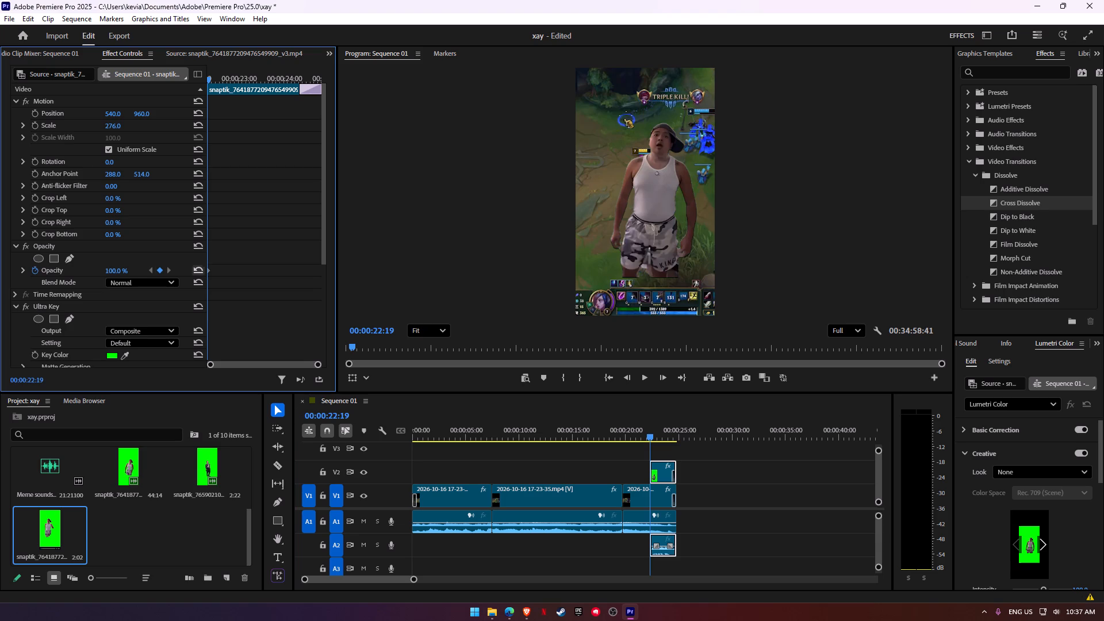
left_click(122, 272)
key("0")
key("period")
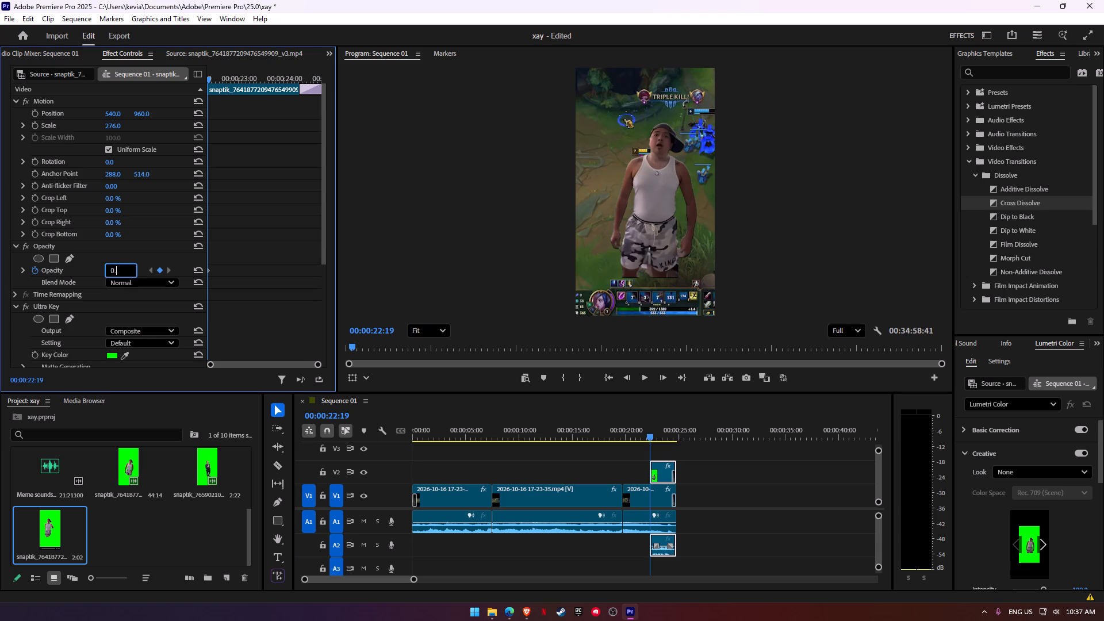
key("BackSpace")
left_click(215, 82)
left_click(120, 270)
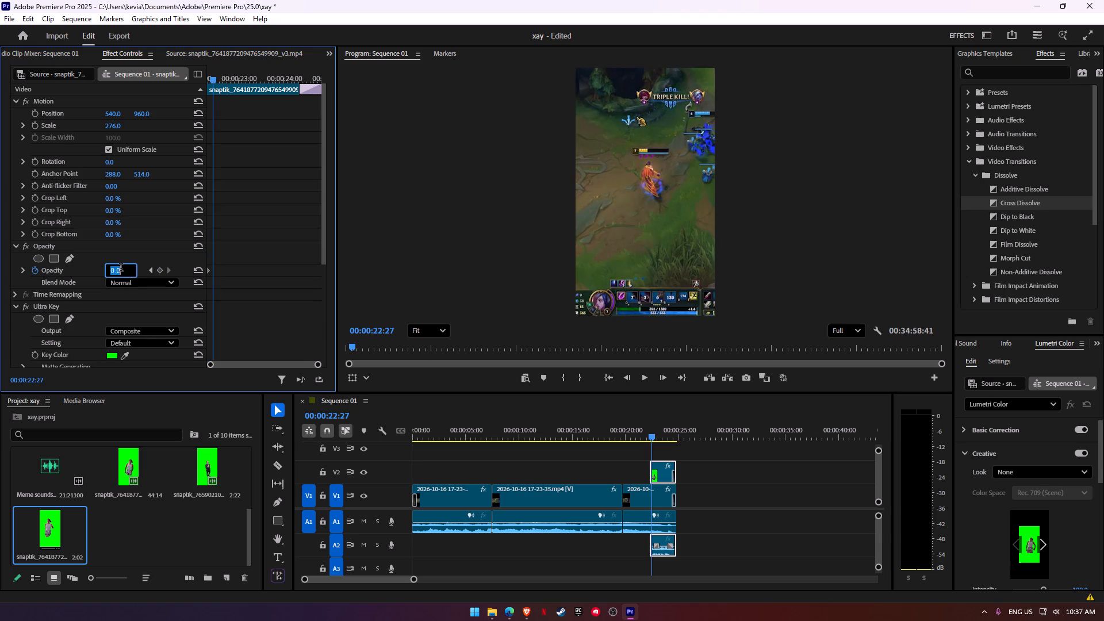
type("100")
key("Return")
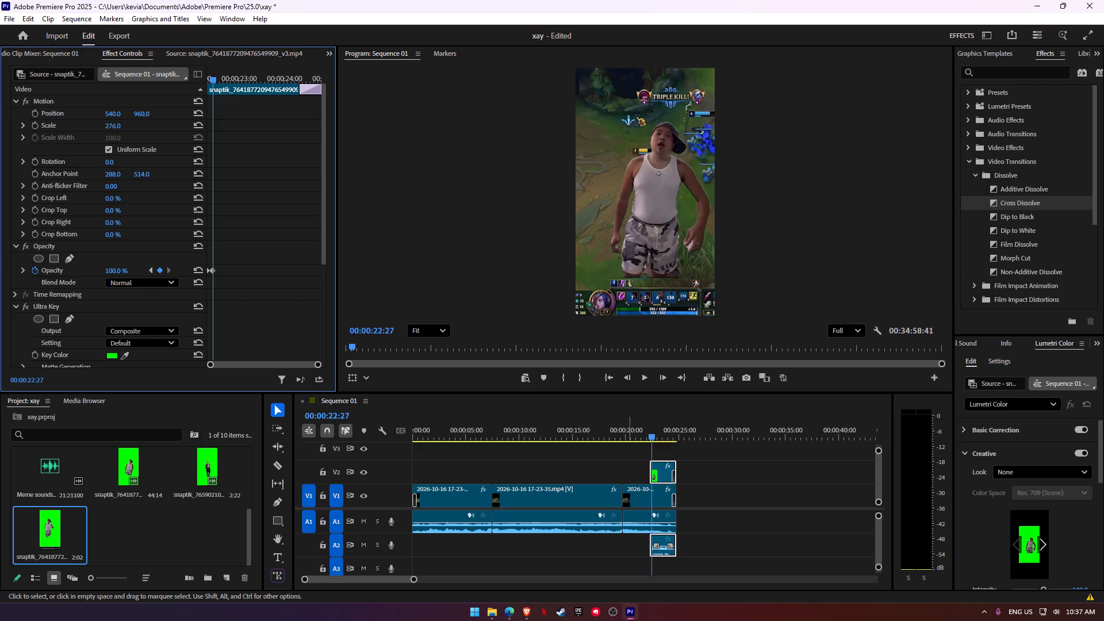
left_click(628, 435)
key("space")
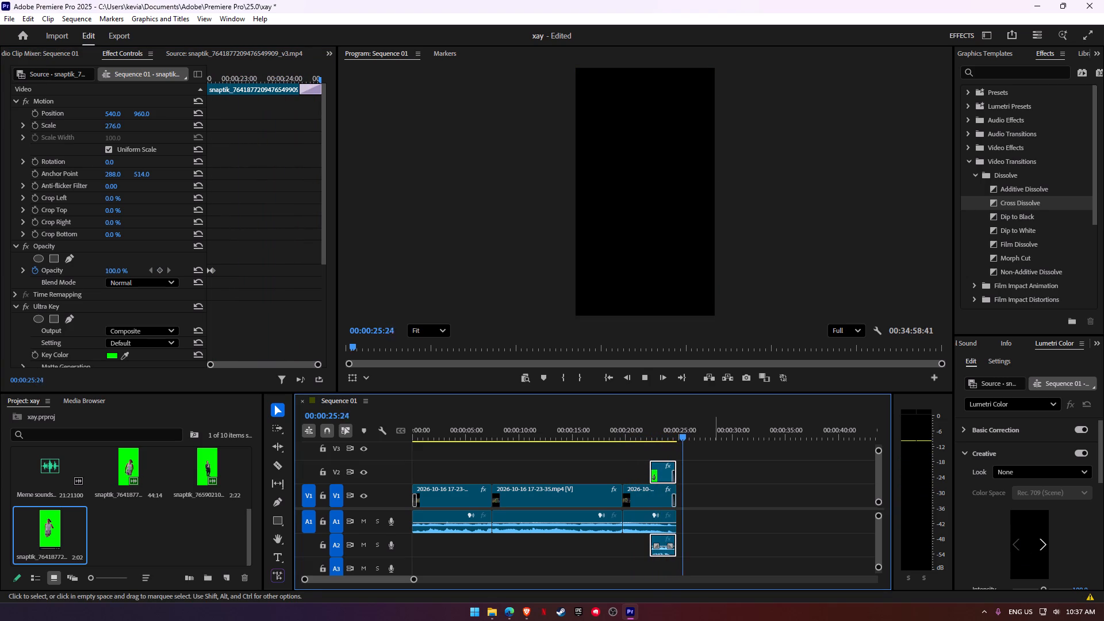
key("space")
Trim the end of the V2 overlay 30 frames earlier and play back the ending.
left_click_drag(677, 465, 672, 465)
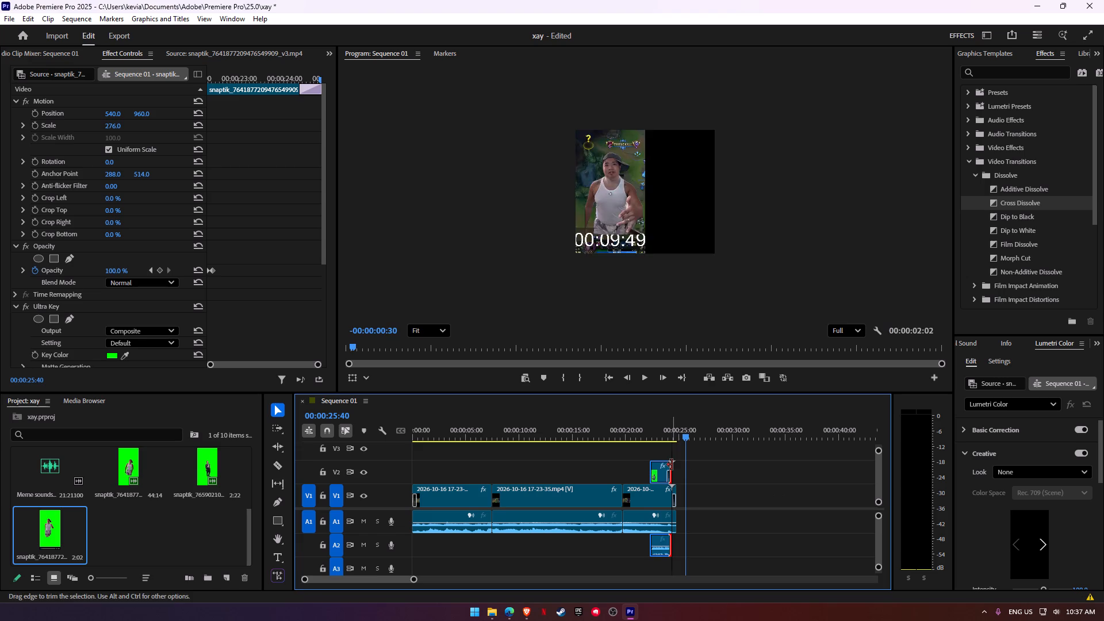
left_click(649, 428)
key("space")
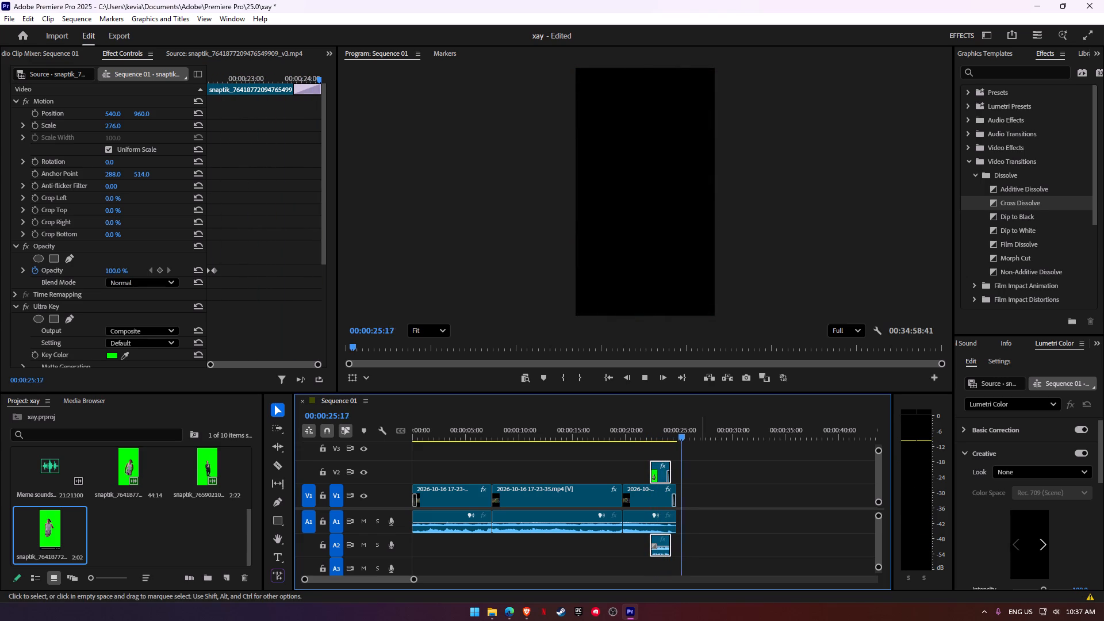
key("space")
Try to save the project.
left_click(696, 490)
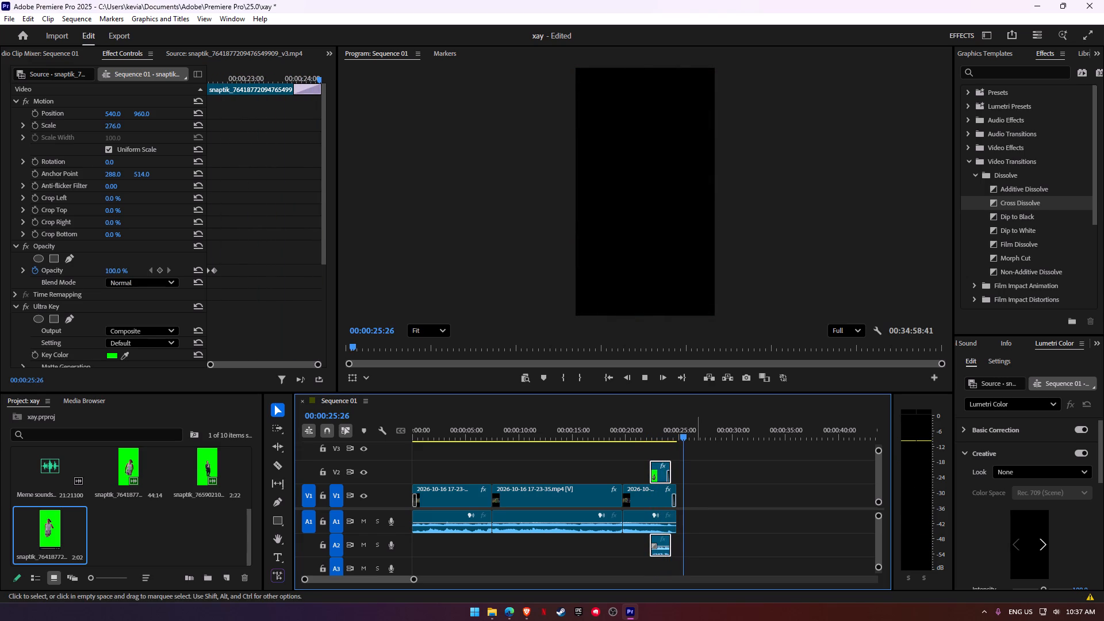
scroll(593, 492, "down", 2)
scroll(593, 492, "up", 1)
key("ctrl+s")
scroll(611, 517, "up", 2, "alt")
Restart Adobe Premiere Pro and reopen the xay project.
left_click(637, 620)
right_click(709, 609)
left_click(743, 577)
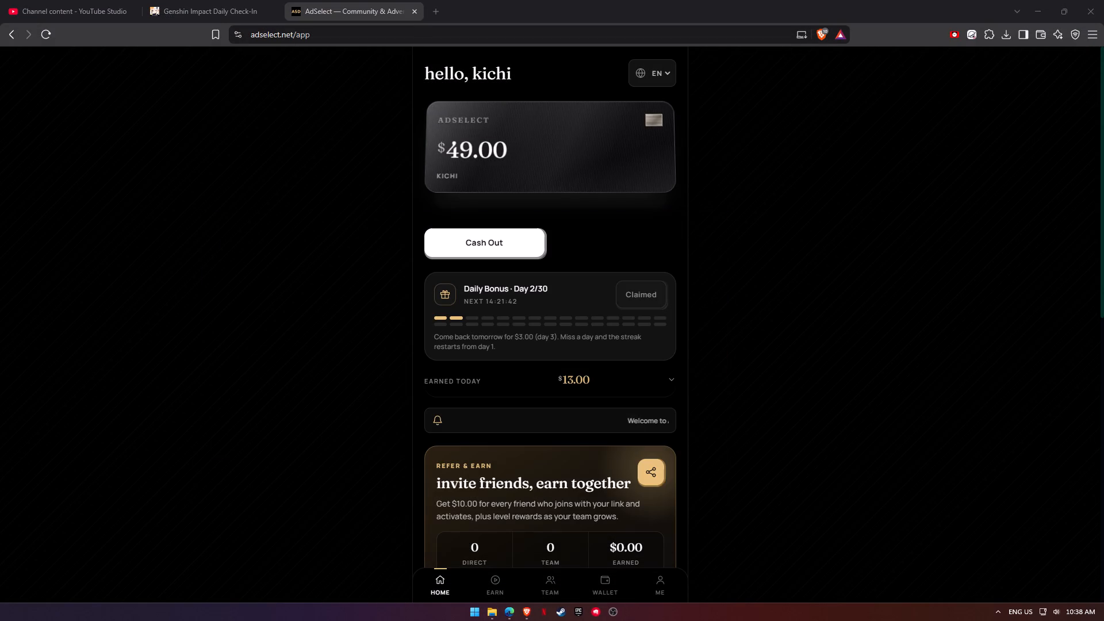
left_click(478, 610)
left_click(1103, 0)
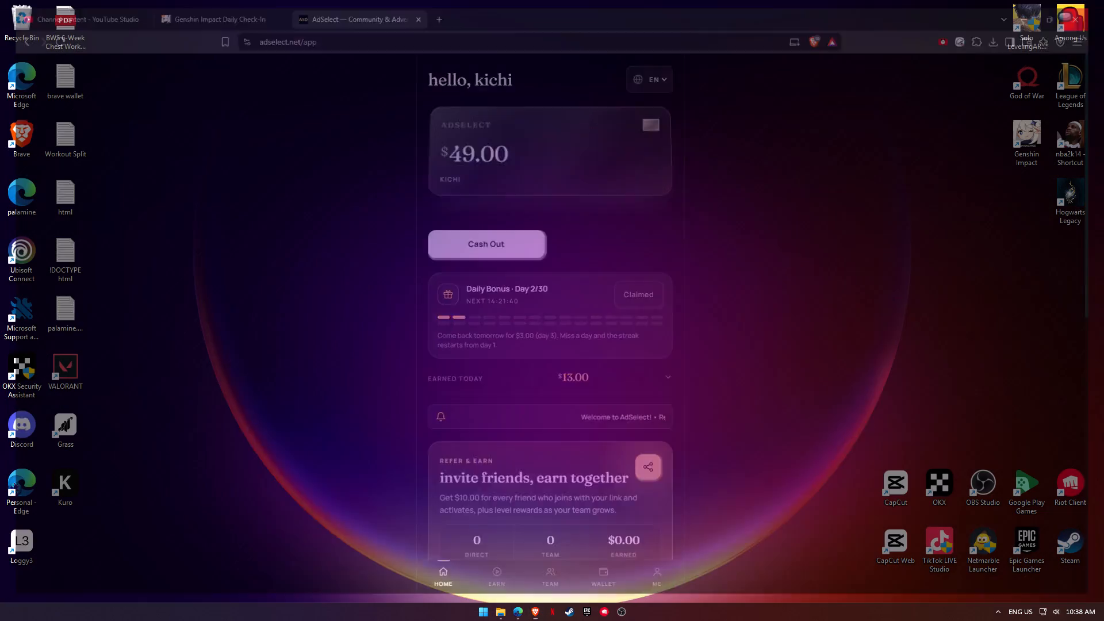
left_click(480, 616)
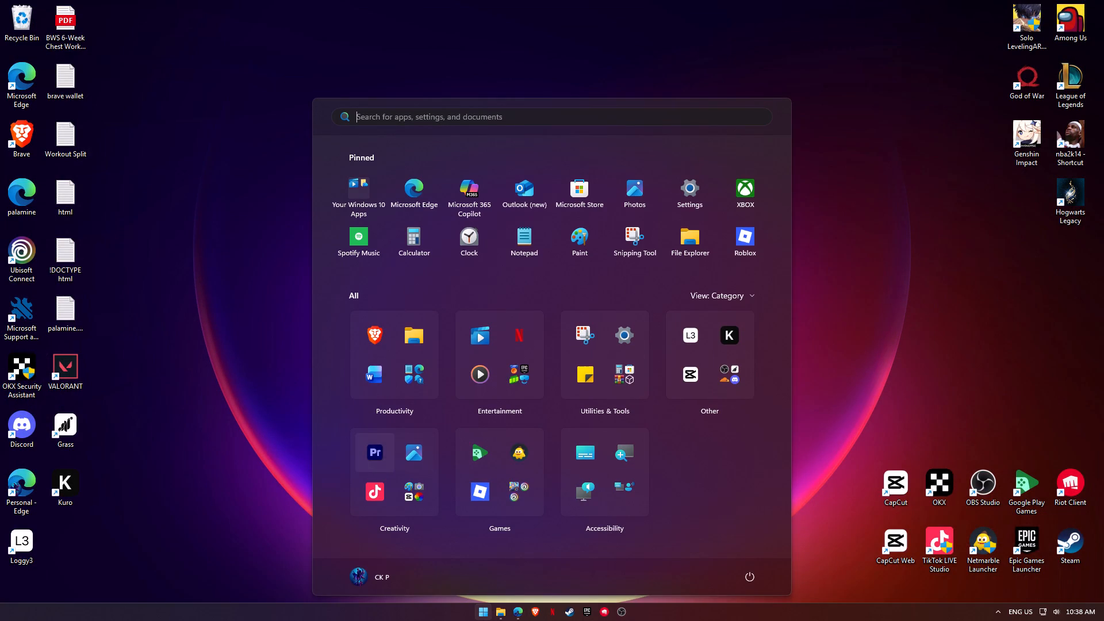
left_click(383, 461)
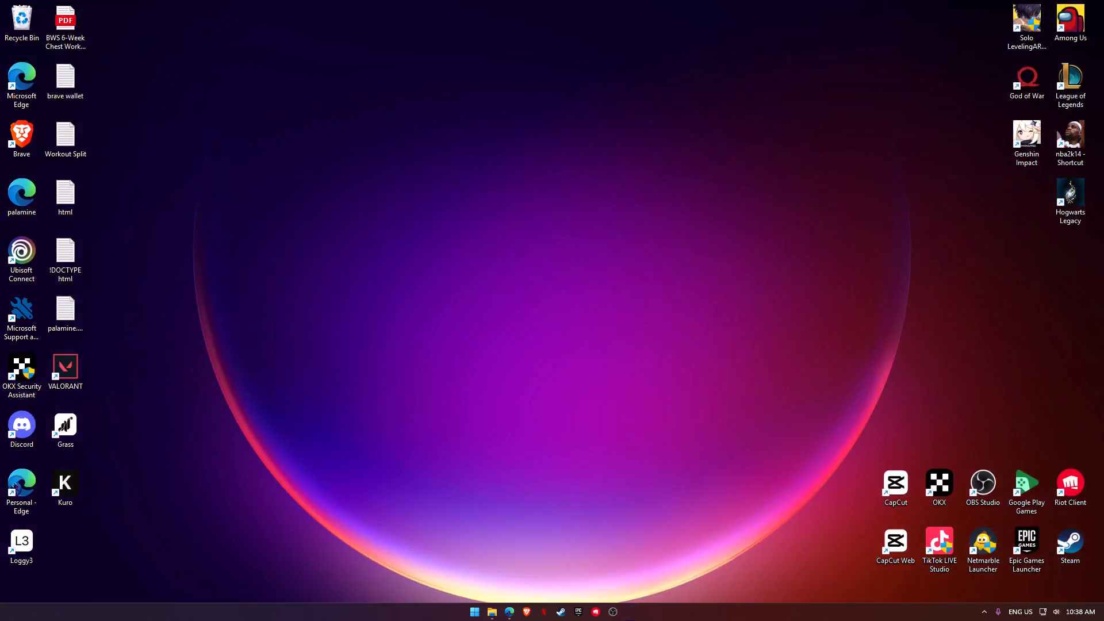
left_click(649, 543)
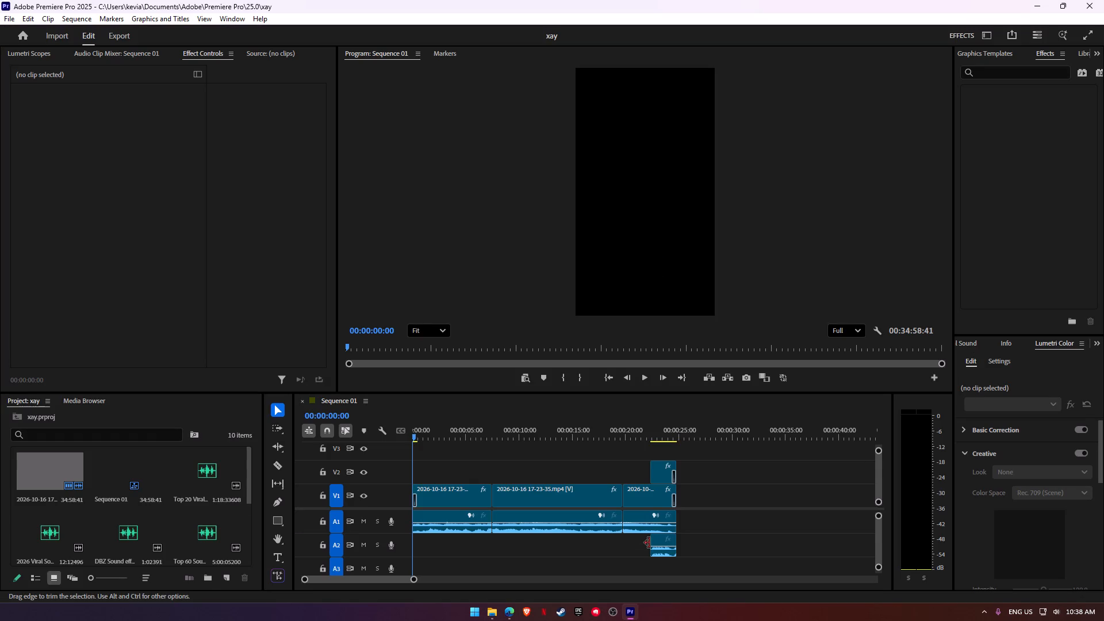
Keyframe the V2 overlay's opacity from 0% at 00:00:22:21 to 100% at 00:00:22:31.
left_click(648, 432)
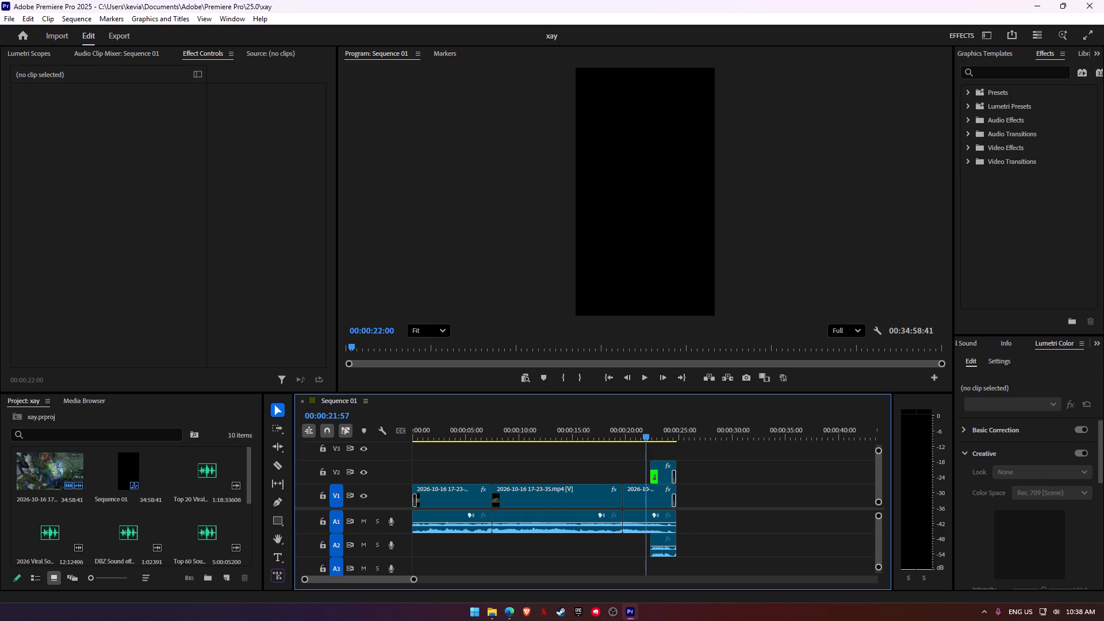
key("space")
left_click(665, 469)
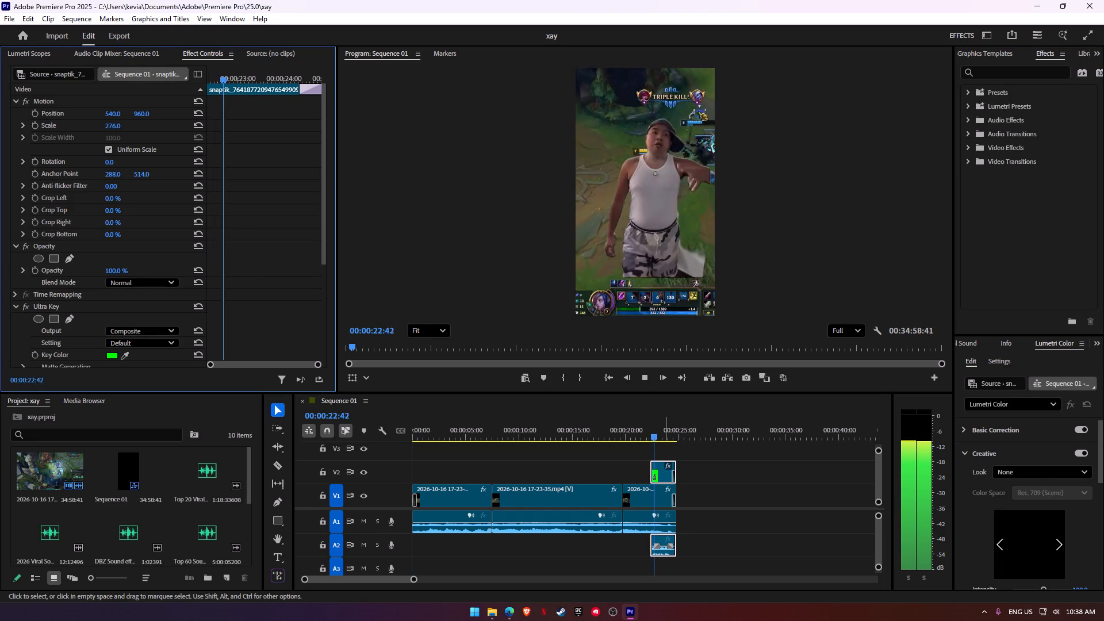
key("space")
left_click(643, 441)
left_click(651, 430)
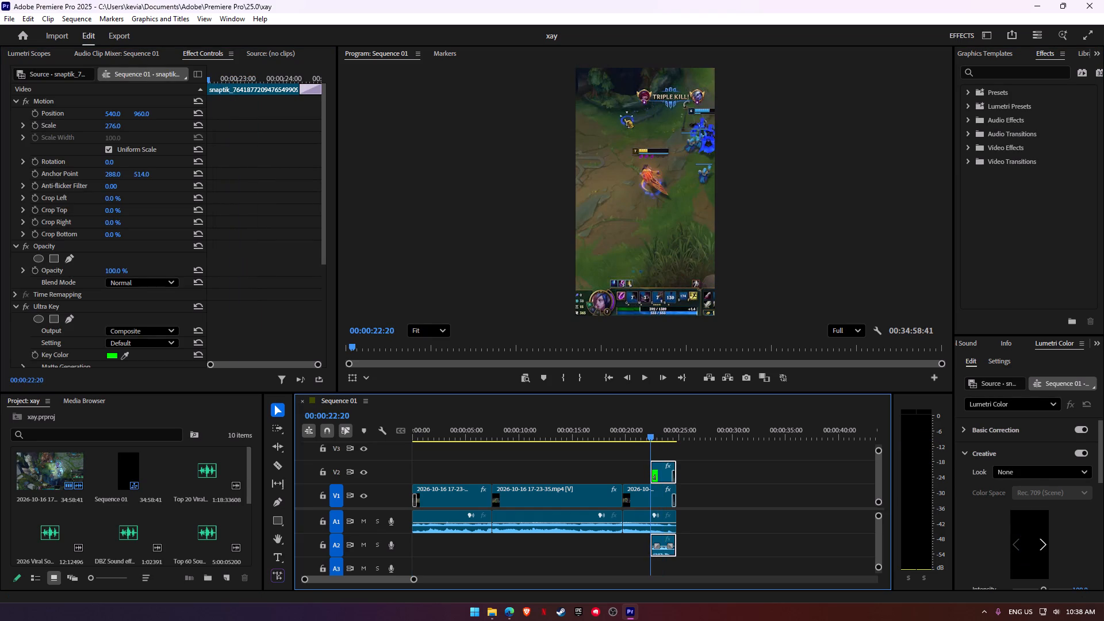
left_click(34, 269)
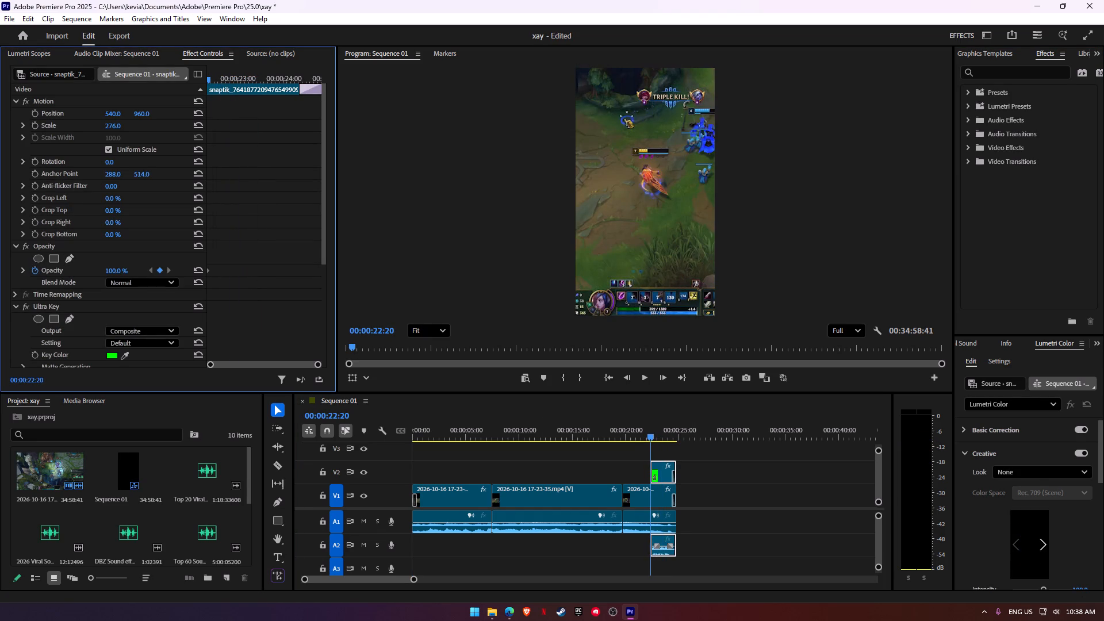
left_click_drag(210, 75, 216, 75)
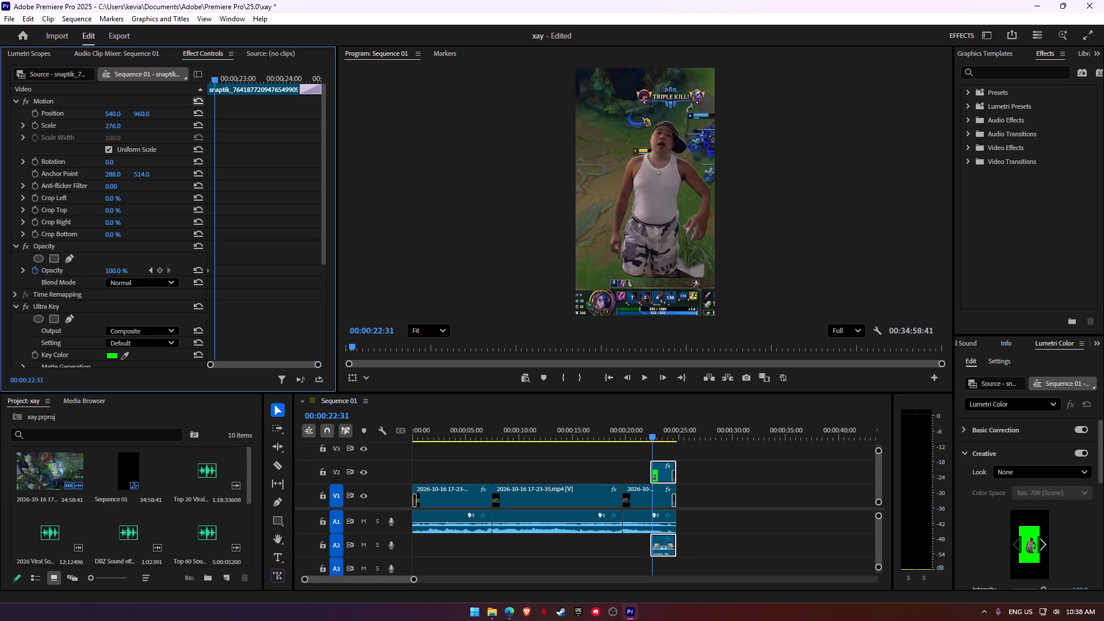
left_click(162, 271)
left_click_drag(216, 75, 201, 74)
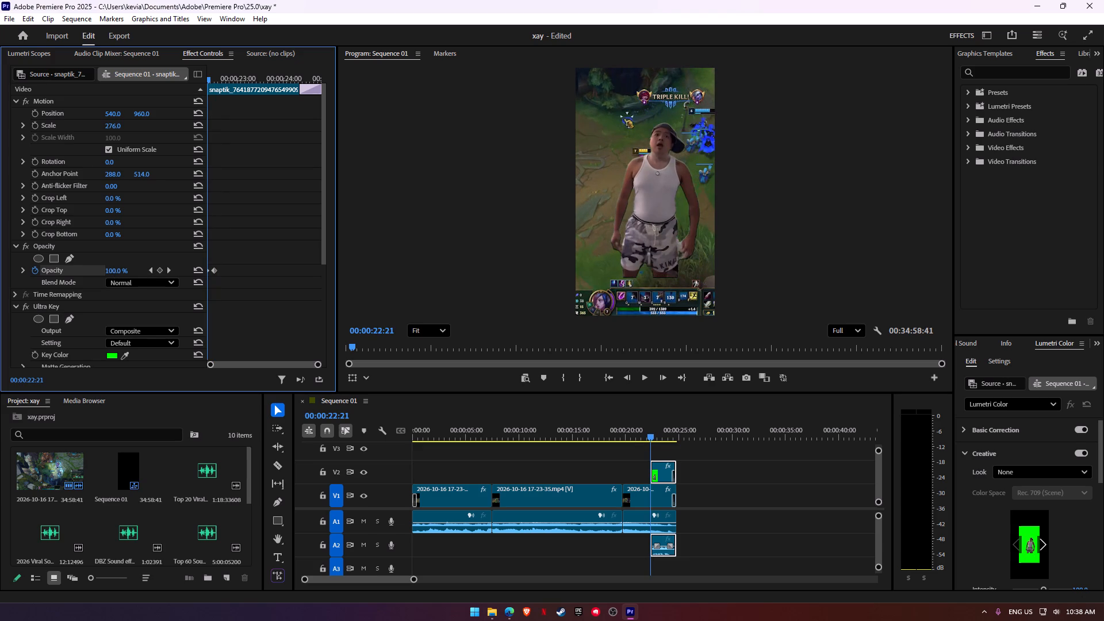
left_click(207, 271)
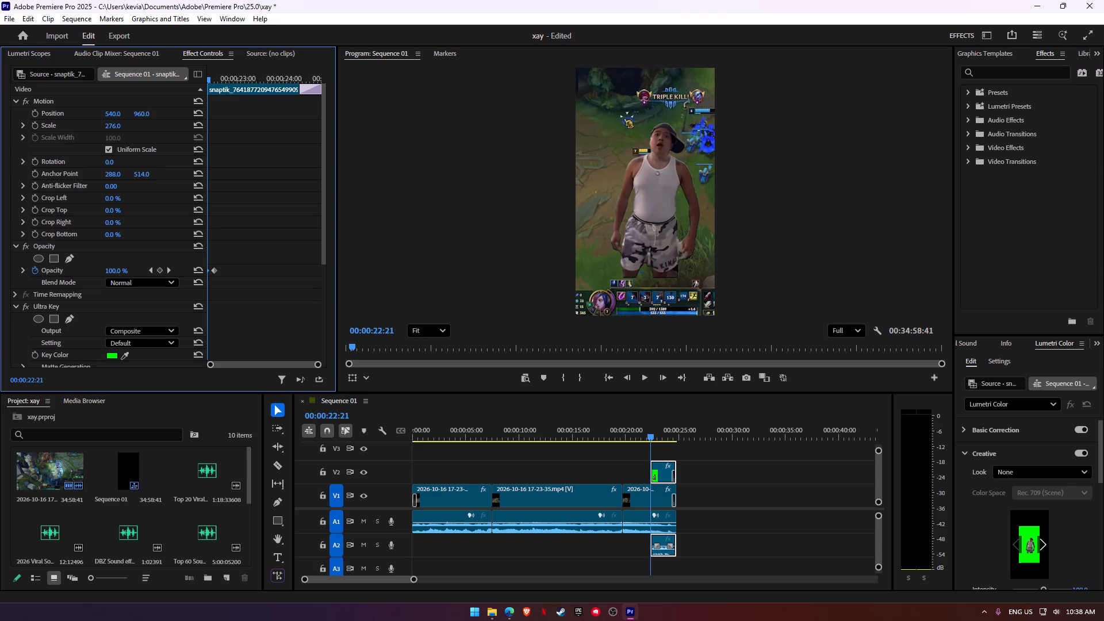
left_click(115, 264)
left_click(120, 273)
key("0")
key("Return")
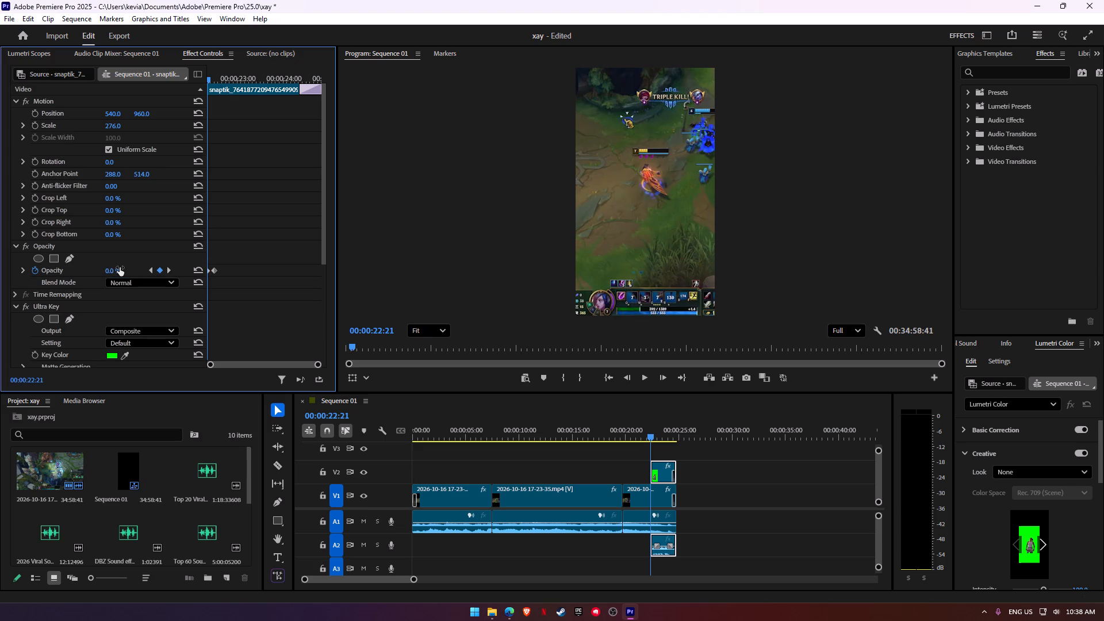
Play back the V2 overlay's fade-in through to the end of the sequence.
key("space")
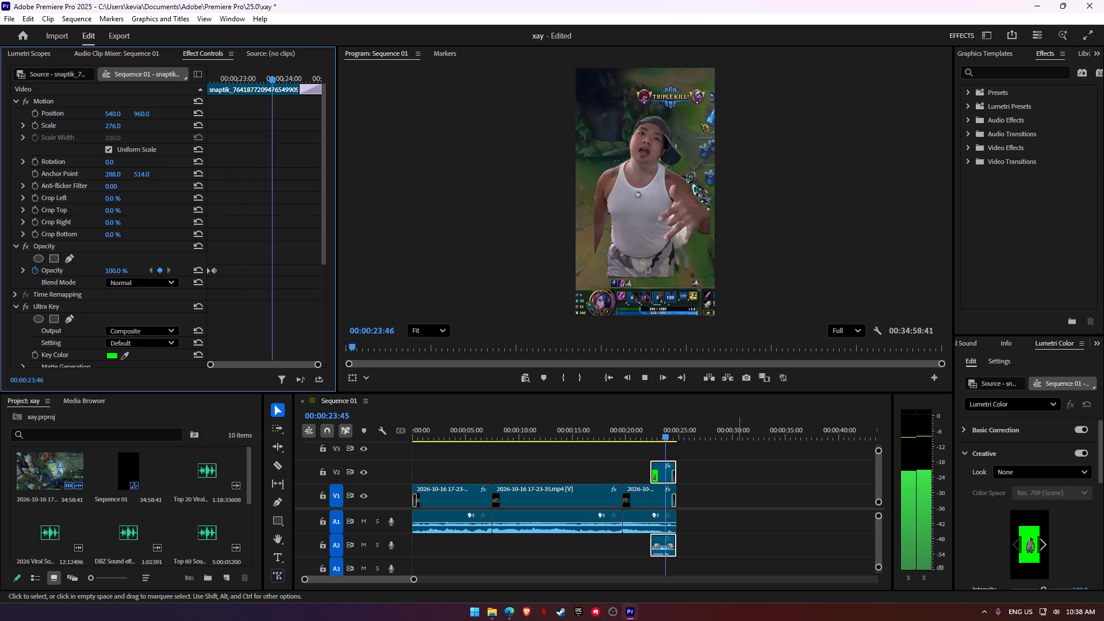
key("space")
key("space")
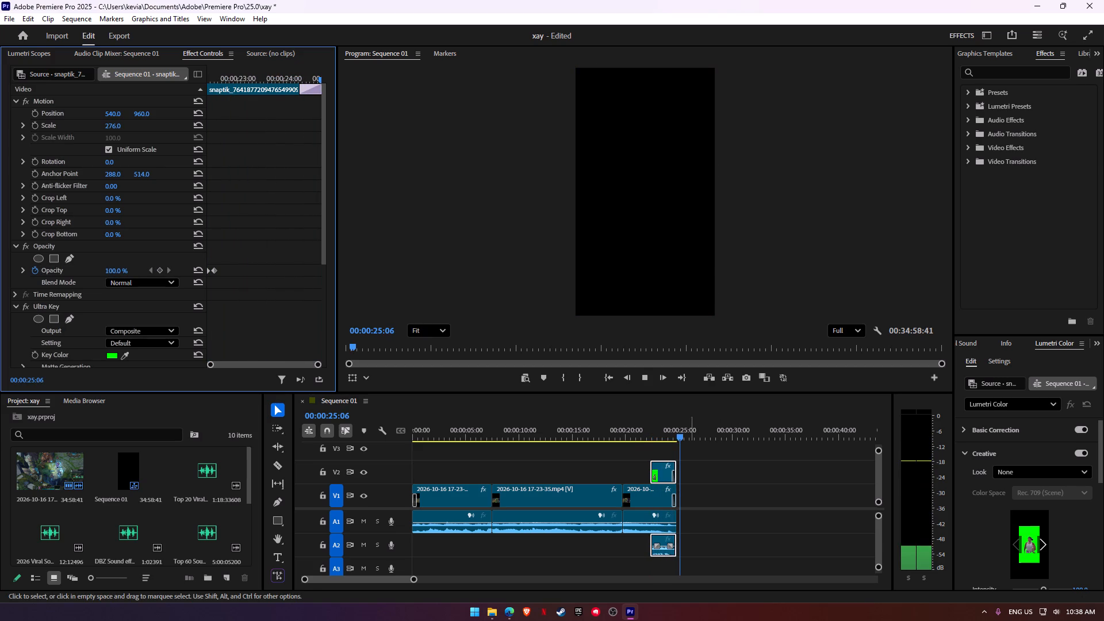
key("space")
left_click(734, 477)
scroll(726, 481, "up", 2, "alt")
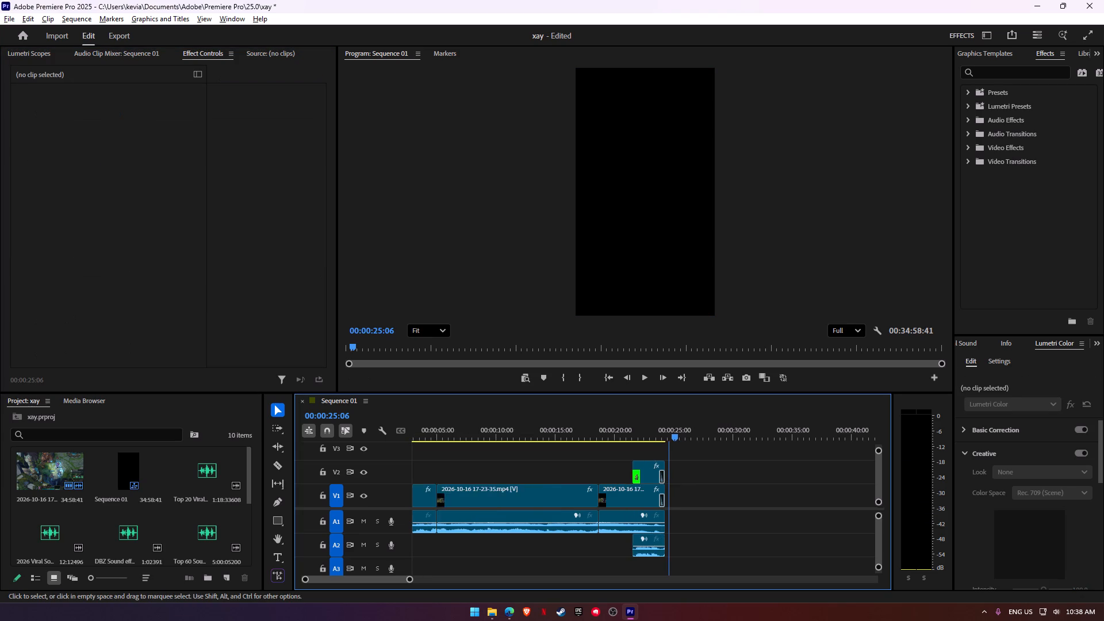
Try to save the xay project.
scroll(726, 481, "up", 10, "alt")
key("ctrl+s")
Play back the end of the sequence past the last clips.
left_click_drag(595, 471, 586, 470)
left_click(535, 425)
key("space")
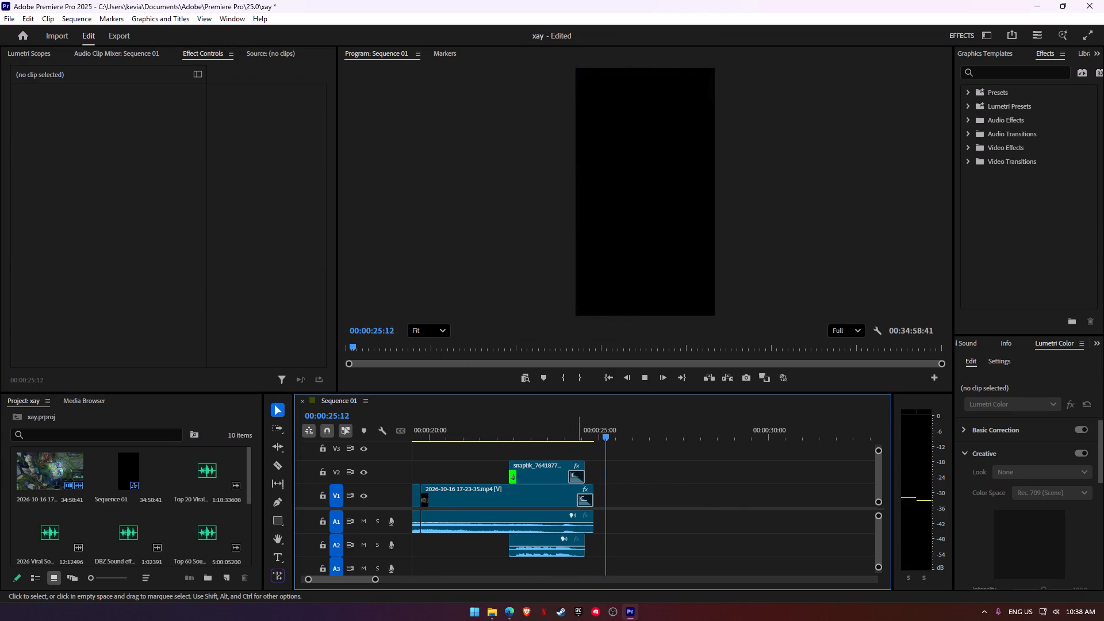
key("space")
Mark the sequence's out point at the end of the last V1 clip, for a range of 00:00:24:51.
scroll(604, 489, "down", 15, "alt")
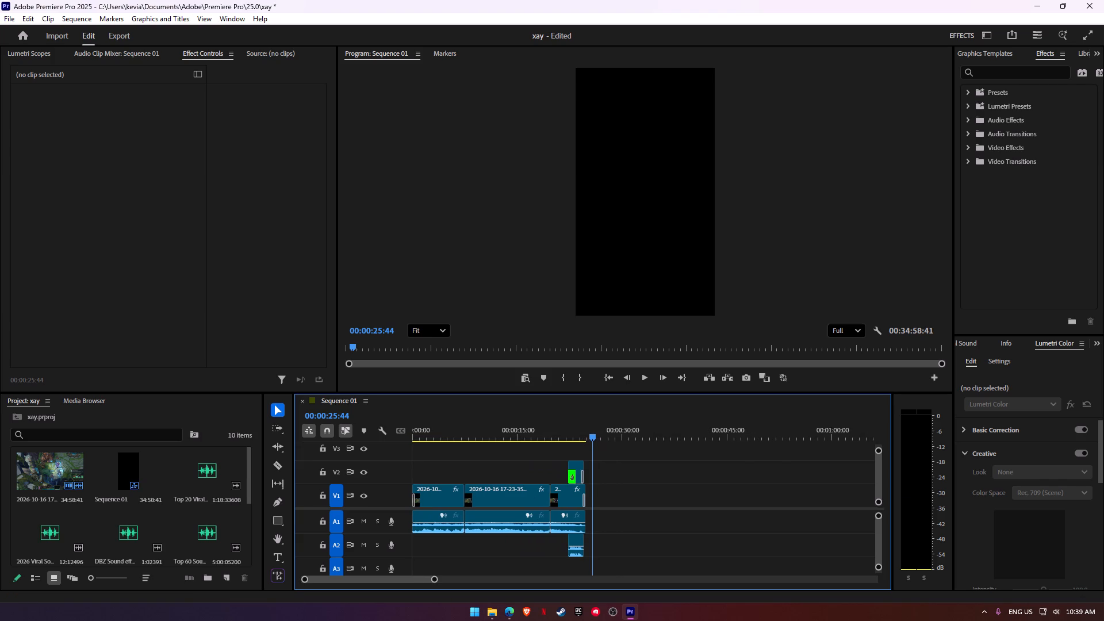
left_click_drag(411, 581, 350, 581)
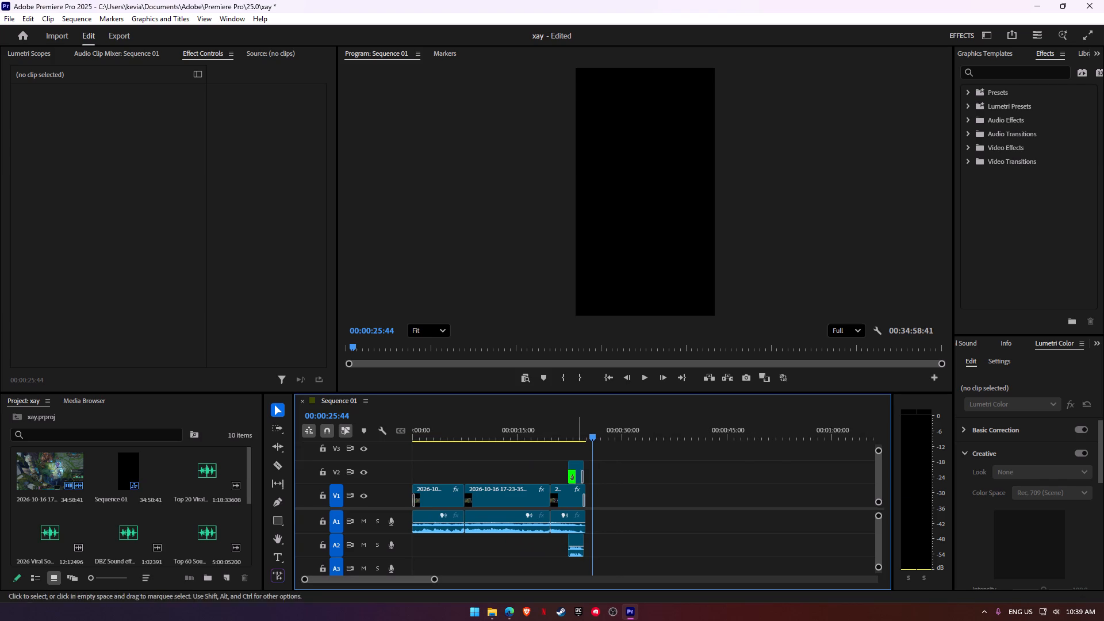
left_click(574, 377)
left_click_drag(593, 425, 585, 424)
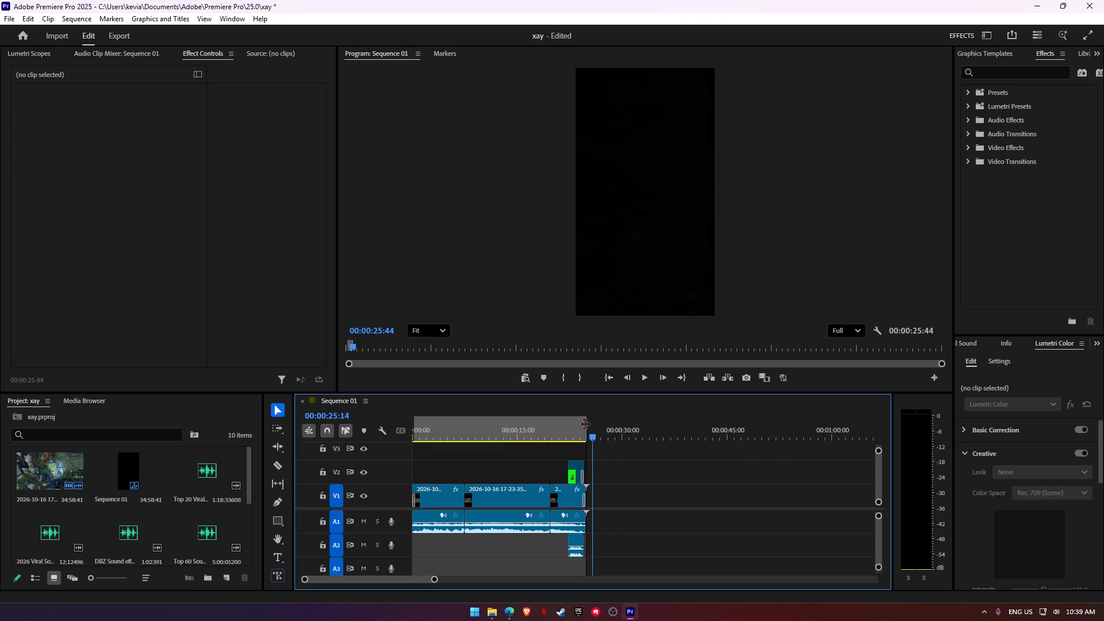
left_click_drag(585, 424, 586, 424)
scroll(571, 482, "up", 10, "alt")
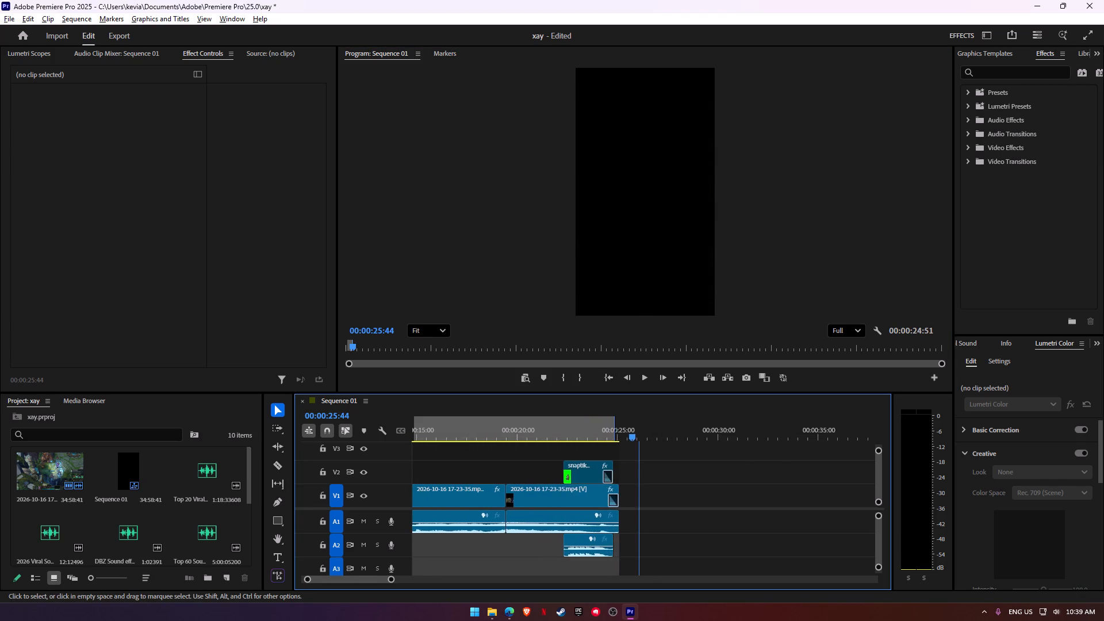
scroll(571, 482, "up", 6, "alt")
scroll(735, 483, "up", 2, "alt")
scroll(455, 560, "down", 5, "alt")
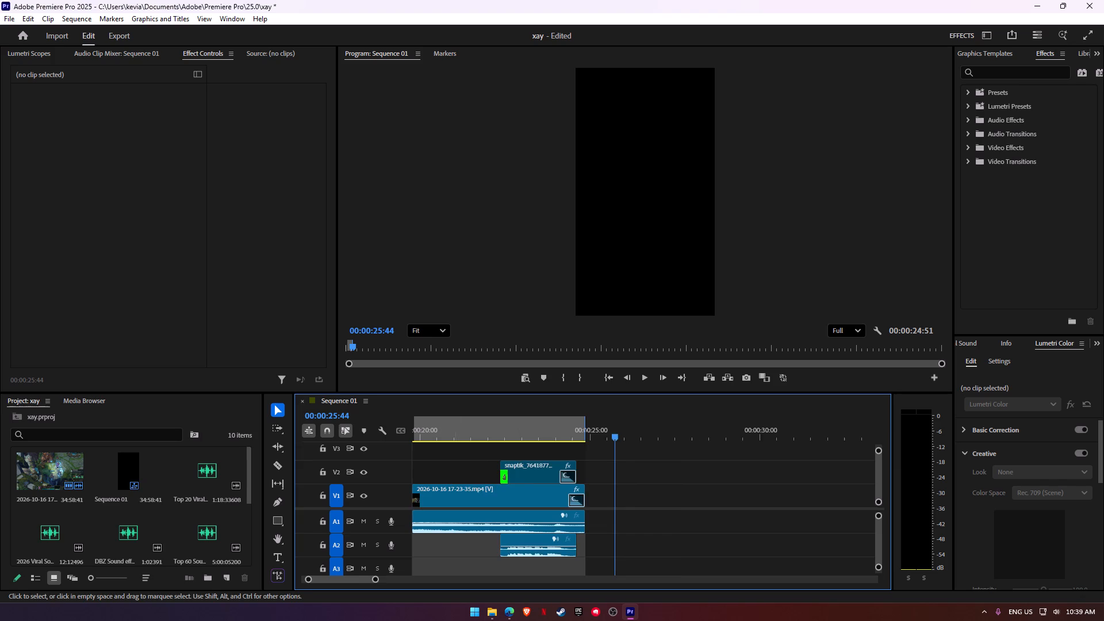
scroll(455, 560, "down", 2, "alt")
Park the sequence at 00:00:00:56 and audition the 2026 Viral, DBZ Strong Punch and Top 60 Sound Effects #2 audio files.
left_click_drag(376, 581, 314, 581)
left_click(434, 425)
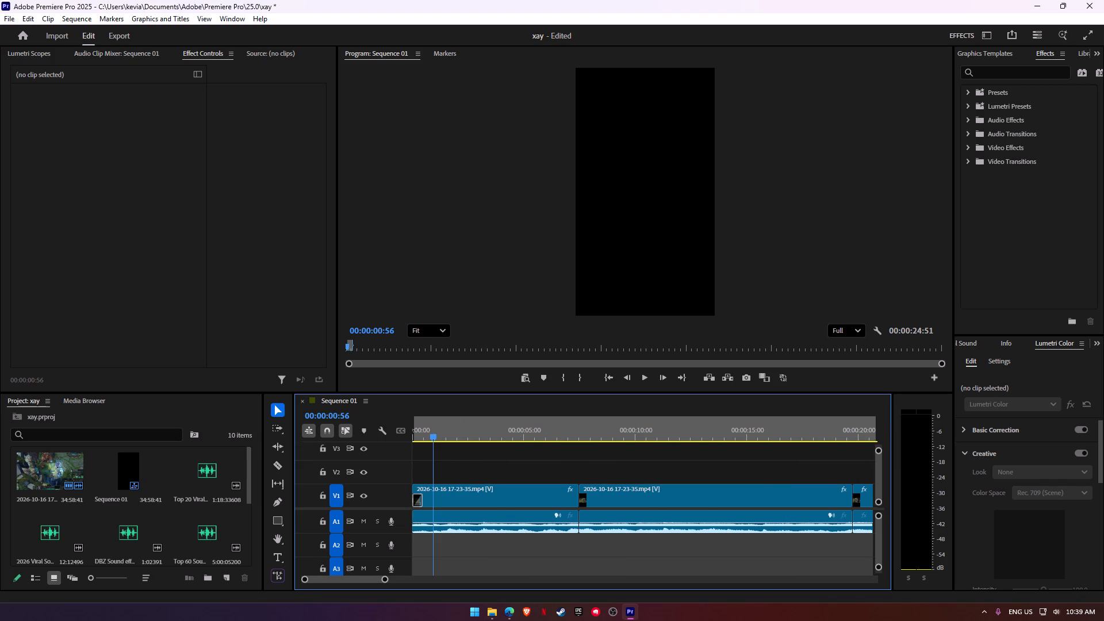
scroll(222, 513, "down", 4)
scroll(61, 508, "up", 1)
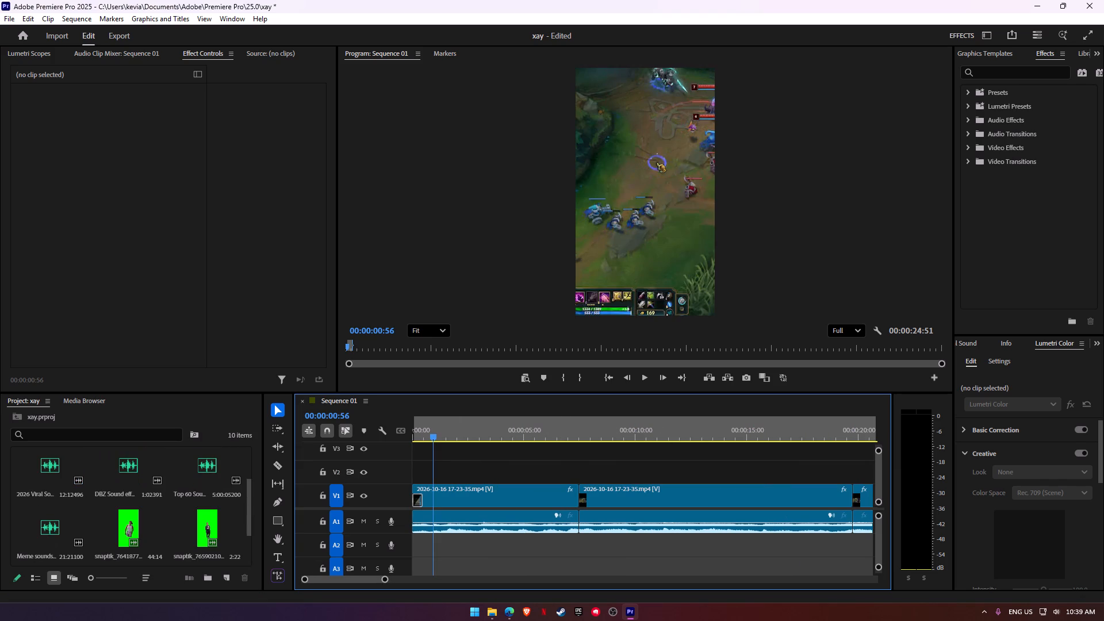
double_click(59, 468)
key("space")
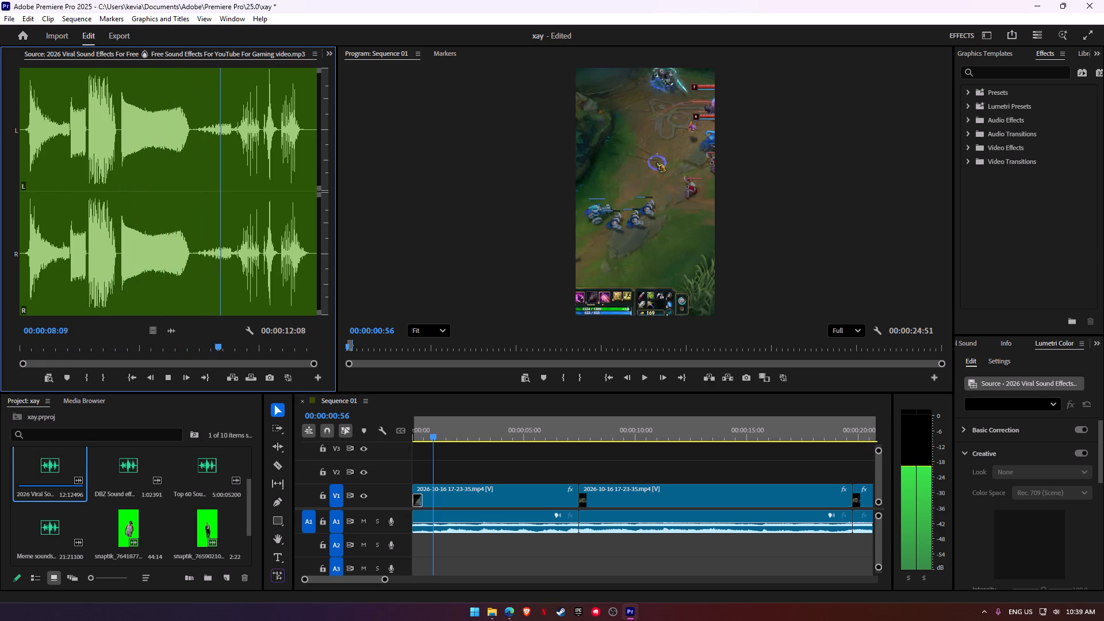
double_click(126, 468)
key("space")
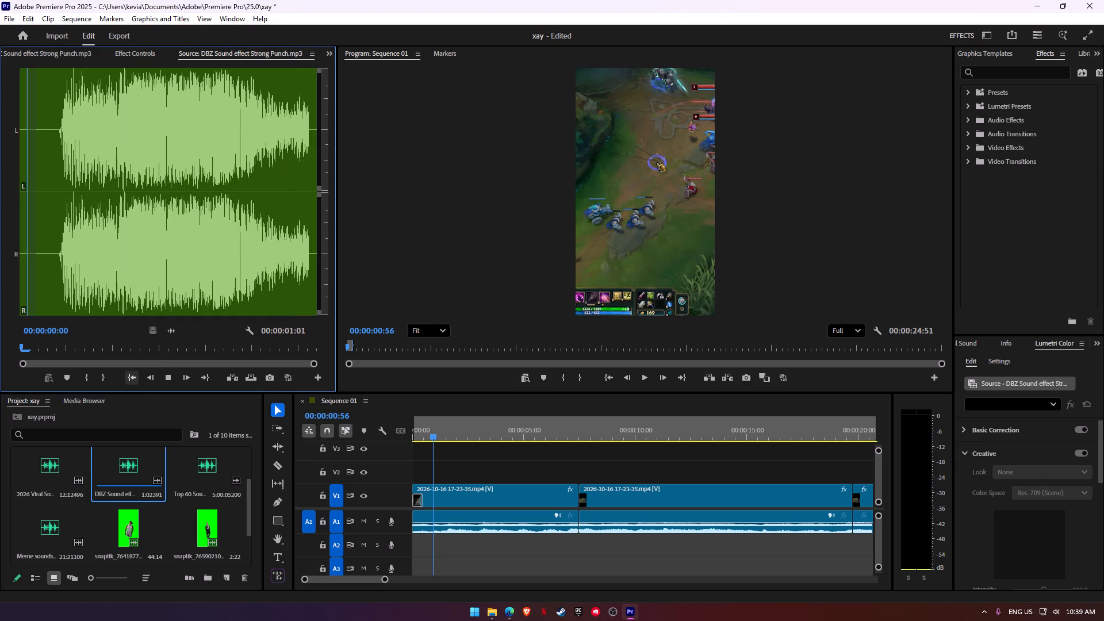
key("space")
double_click(209, 460)
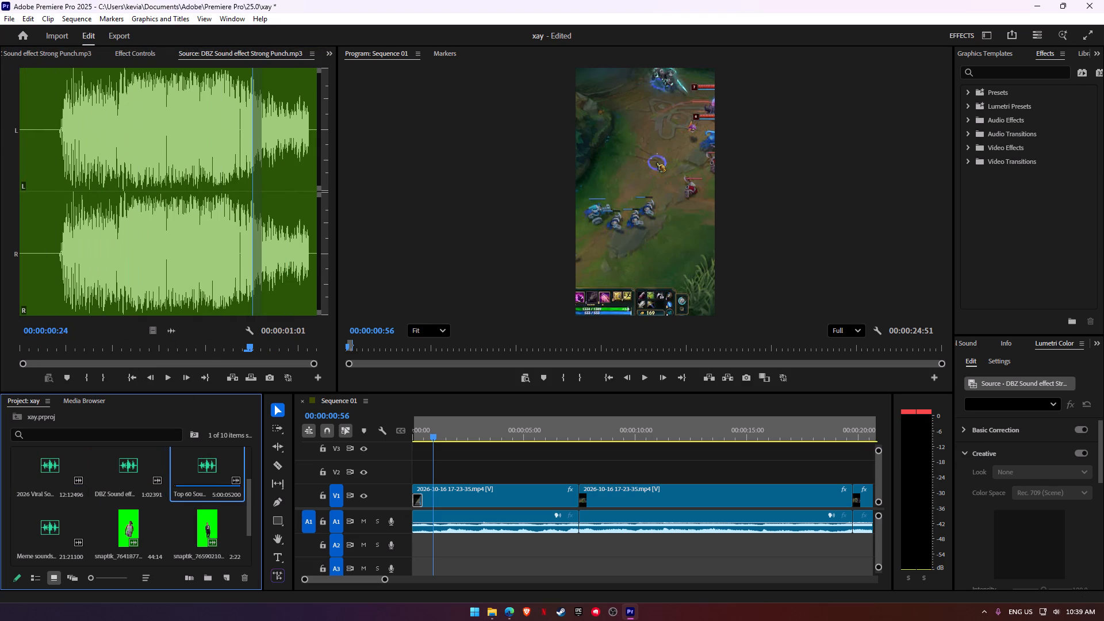
key("space")
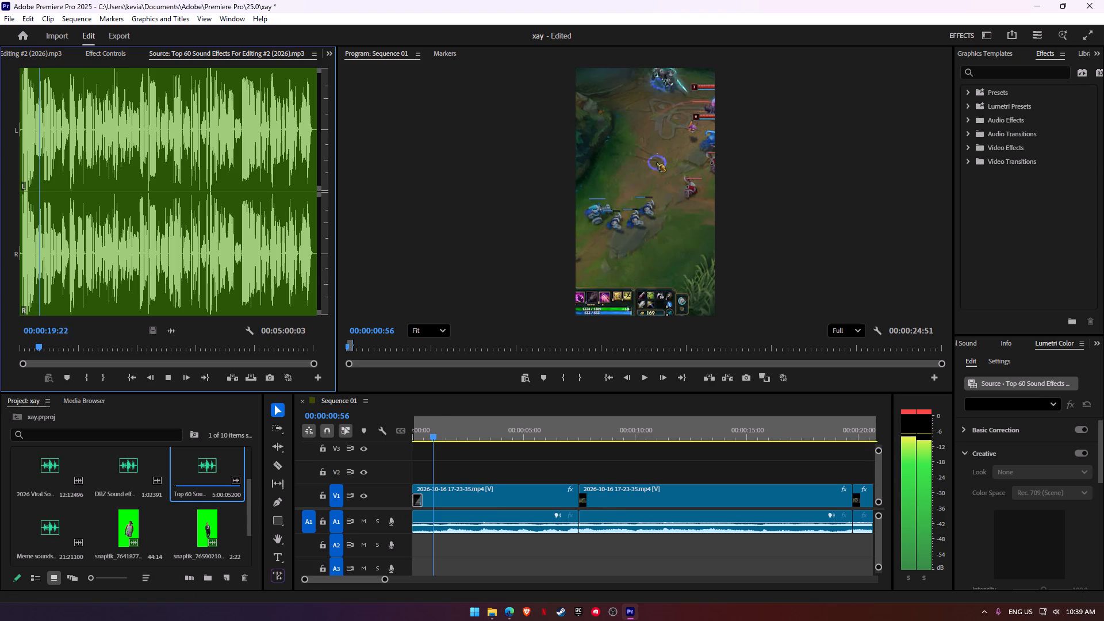
Audition sounds around 25 to 32 seconds in the Top 60 Sound Effects For Editing #2 audio, with the waveform enlarged.
left_click_drag(315, 366, 264, 365)
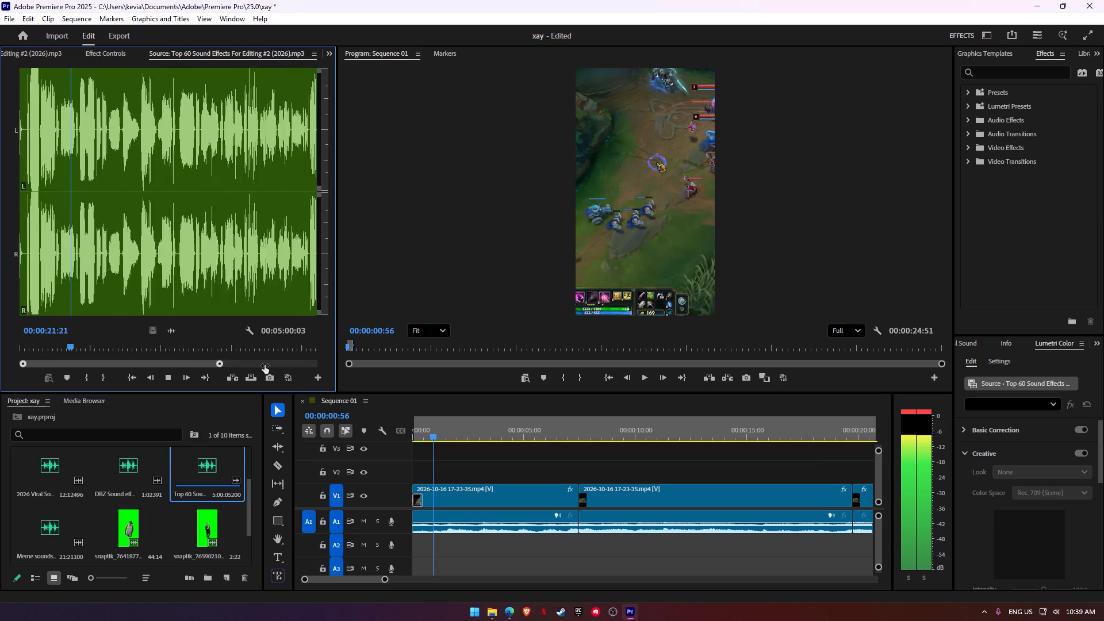
left_click_drag(264, 365, 248, 367)
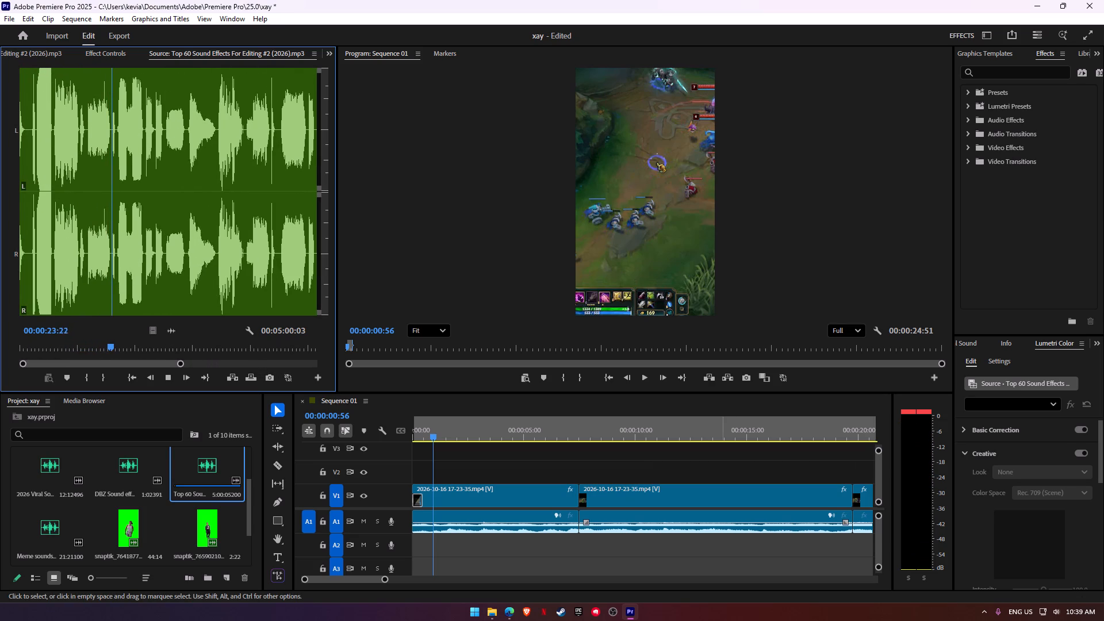
left_click(514, 462)
left_click(532, 478)
left_click(145, 227)
key("space")
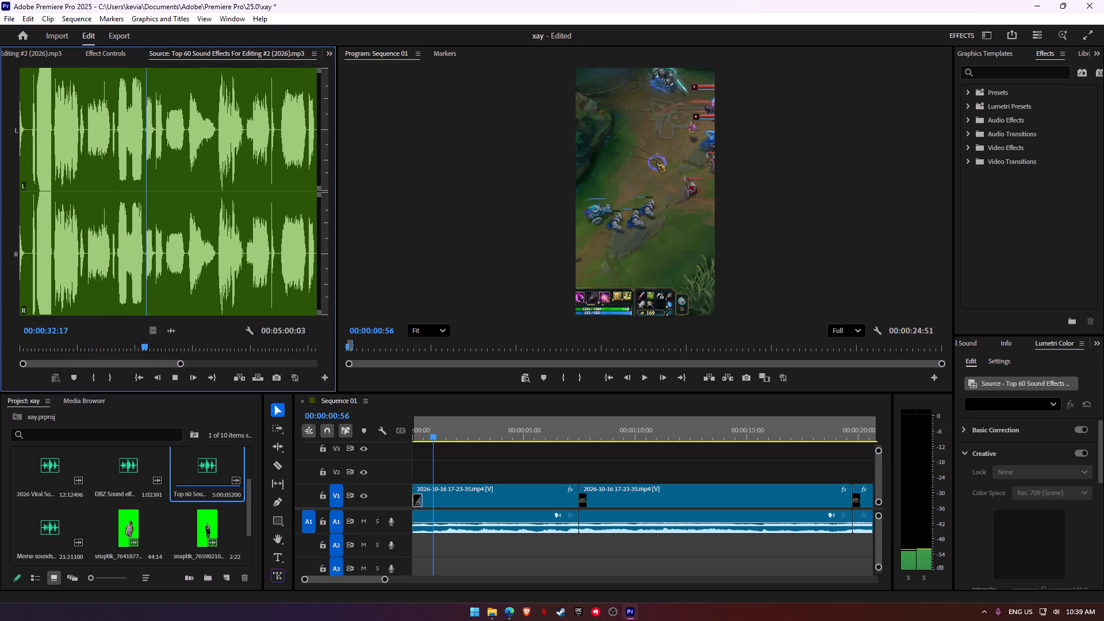
left_click(100, 225)
left_click(114, 225)
key("space")
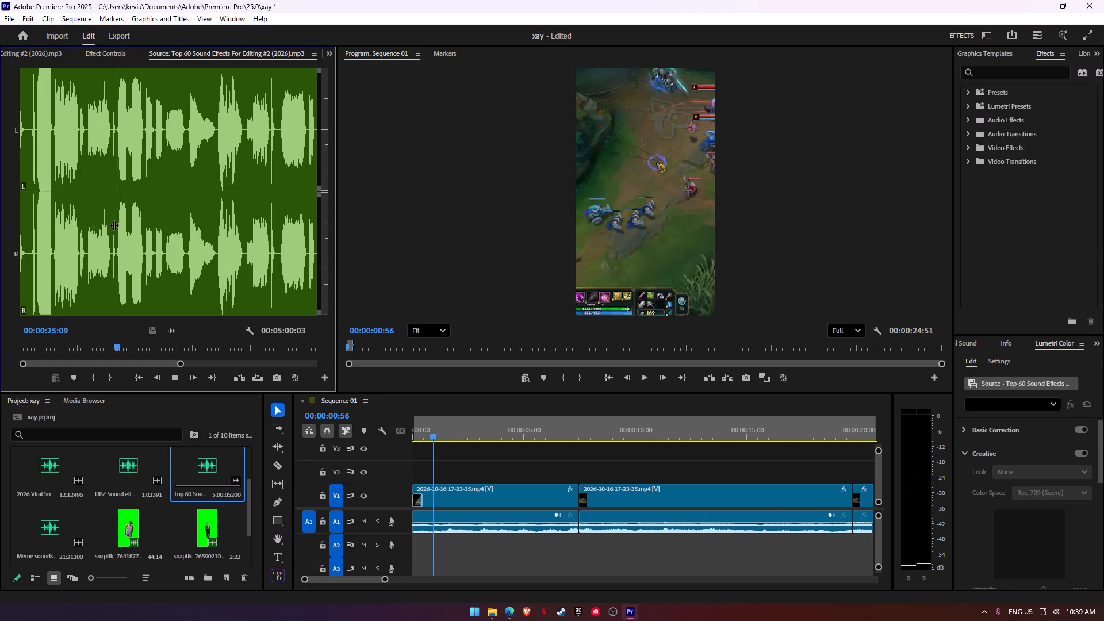
scroll(726, 486, "down", 7, "alt")
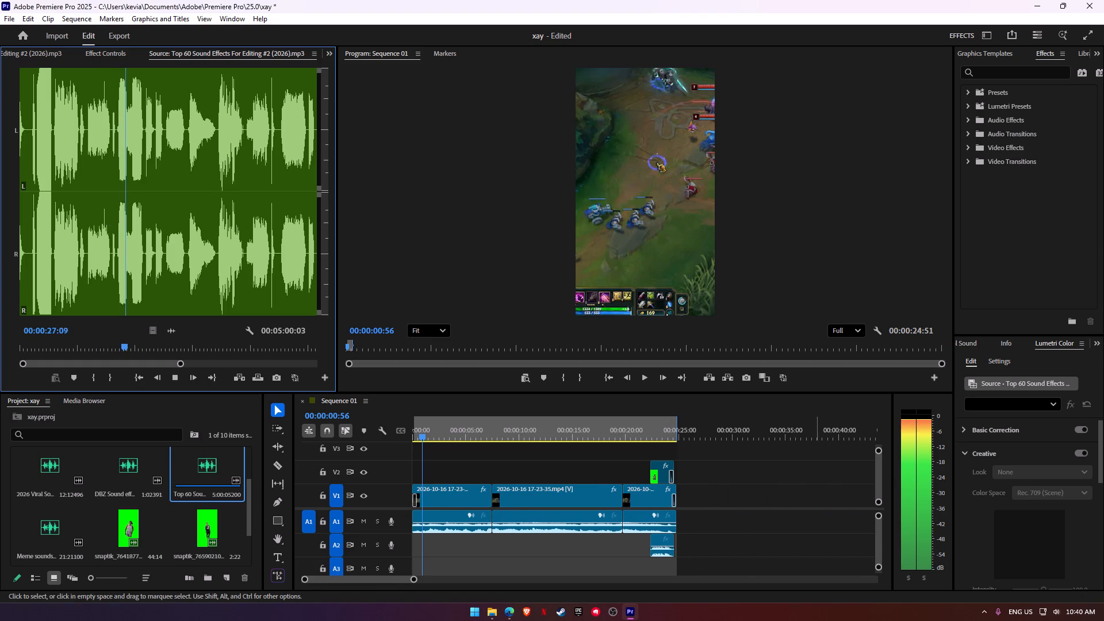
Browse the Lumetri Presets categories, including Technical, SpeedLooks, Monochrome, Filmstocks and Cinematic.
left_click(972, 107)
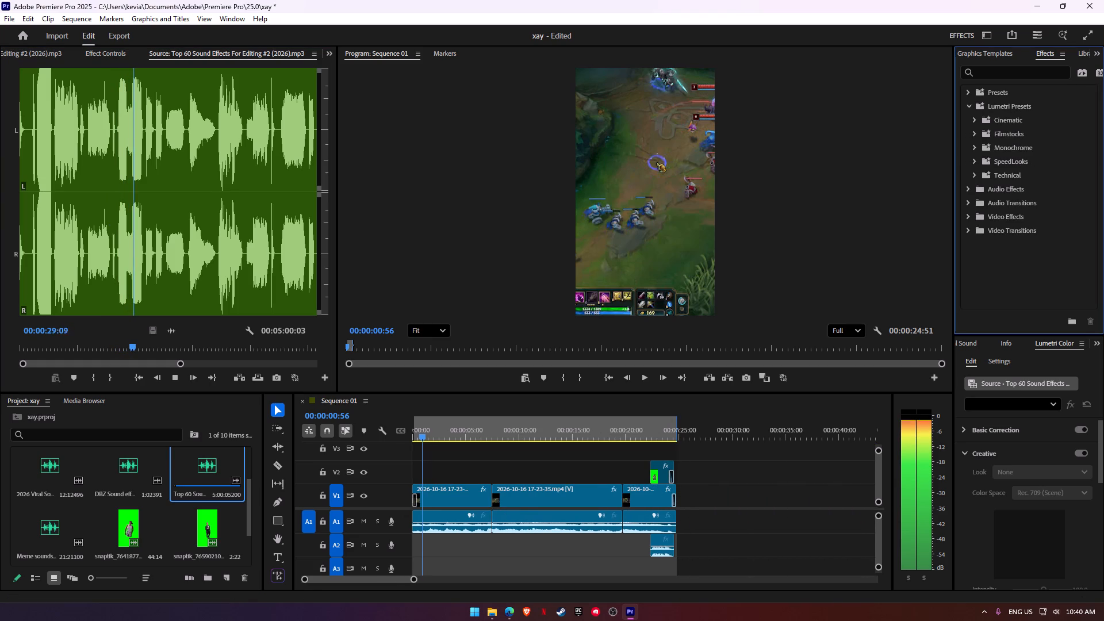
left_click(978, 172)
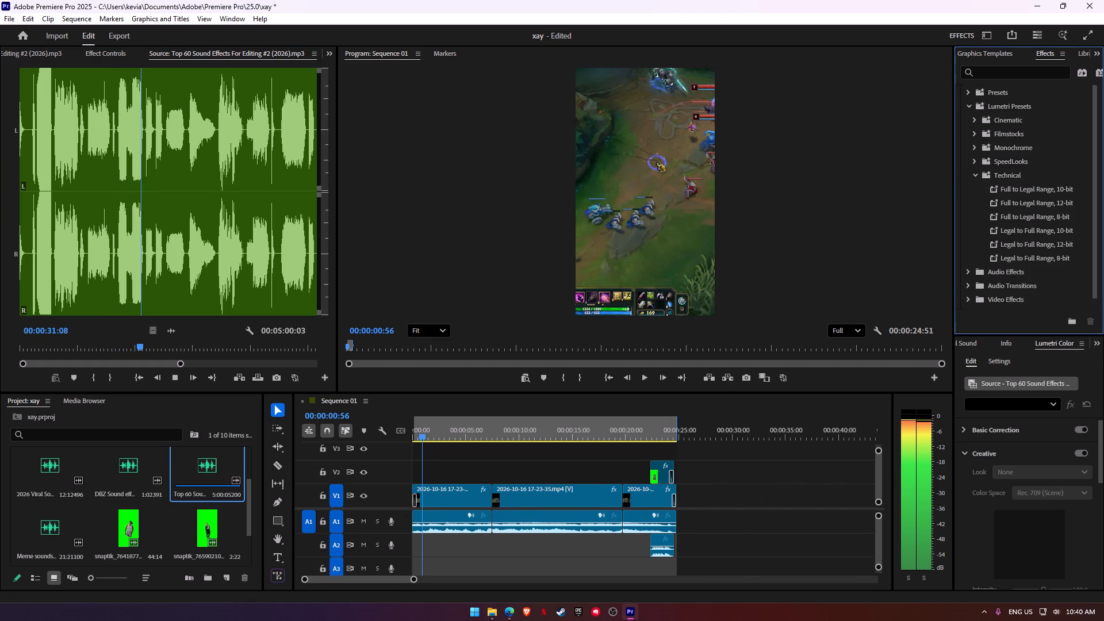
left_click(977, 174)
left_click(972, 152)
left_click(972, 156)
left_click(972, 156)
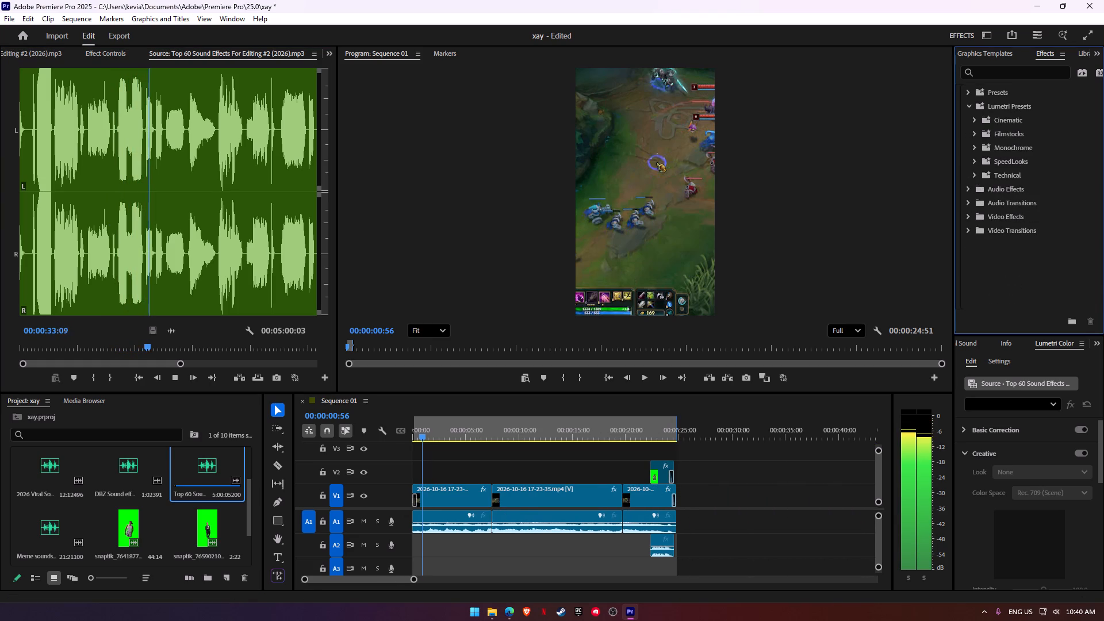
left_click(978, 152)
left_click(977, 147)
left_click(977, 147)
left_click(972, 136)
left_click(972, 136)
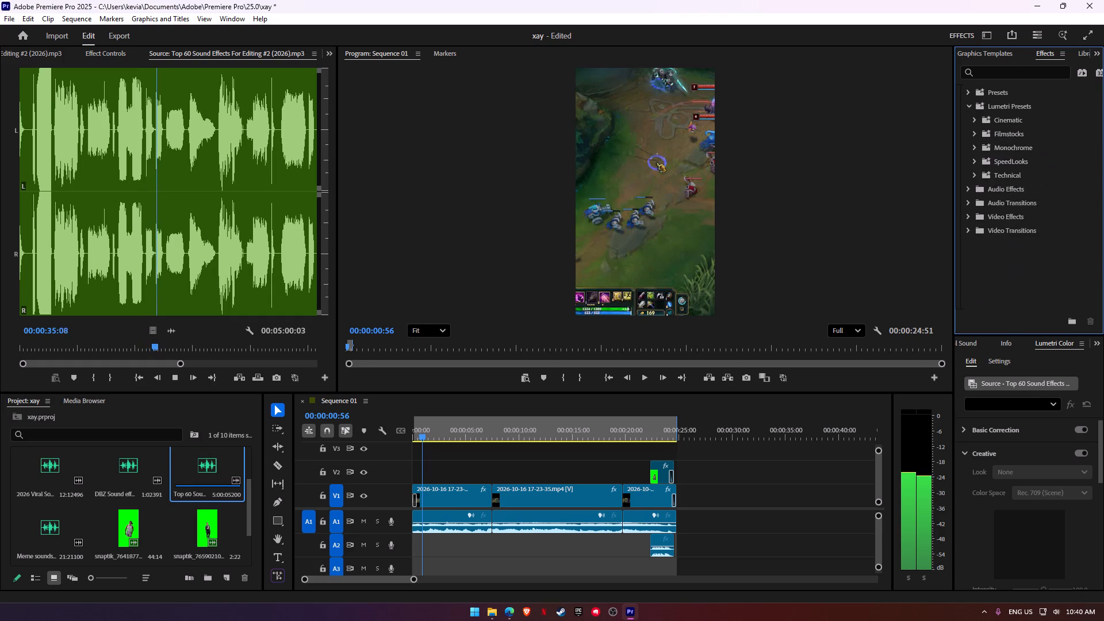
left_click(973, 122)
left_click(973, 122)
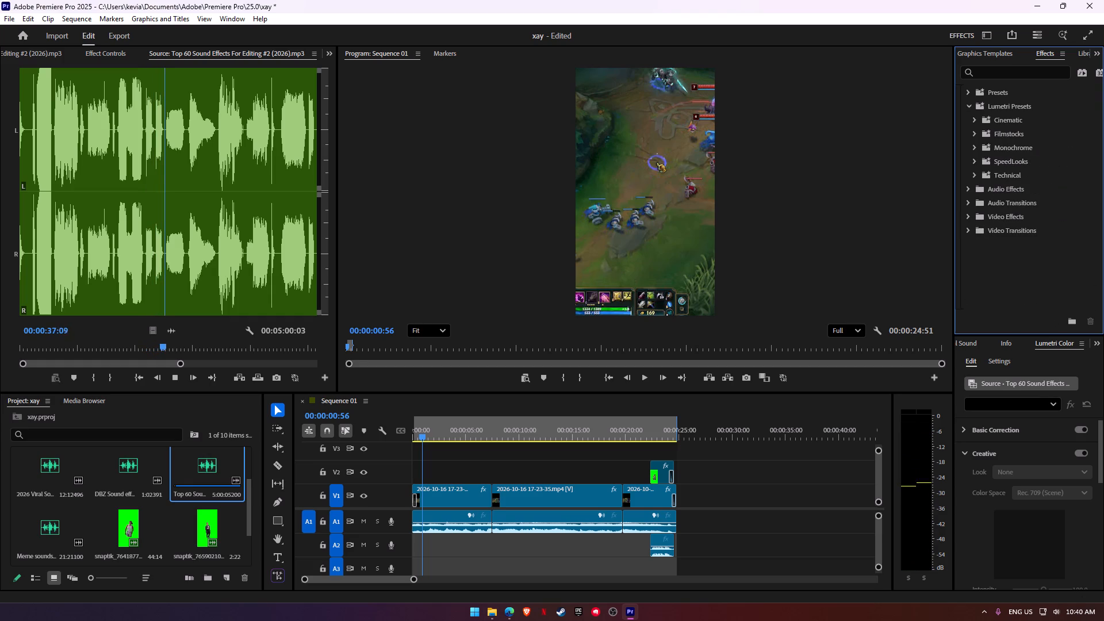
Audition and compare the sounds between about 38 and 59 seconds in the Top 60 Sound Effects #2 audio.
left_click(187, 243)
key("space")
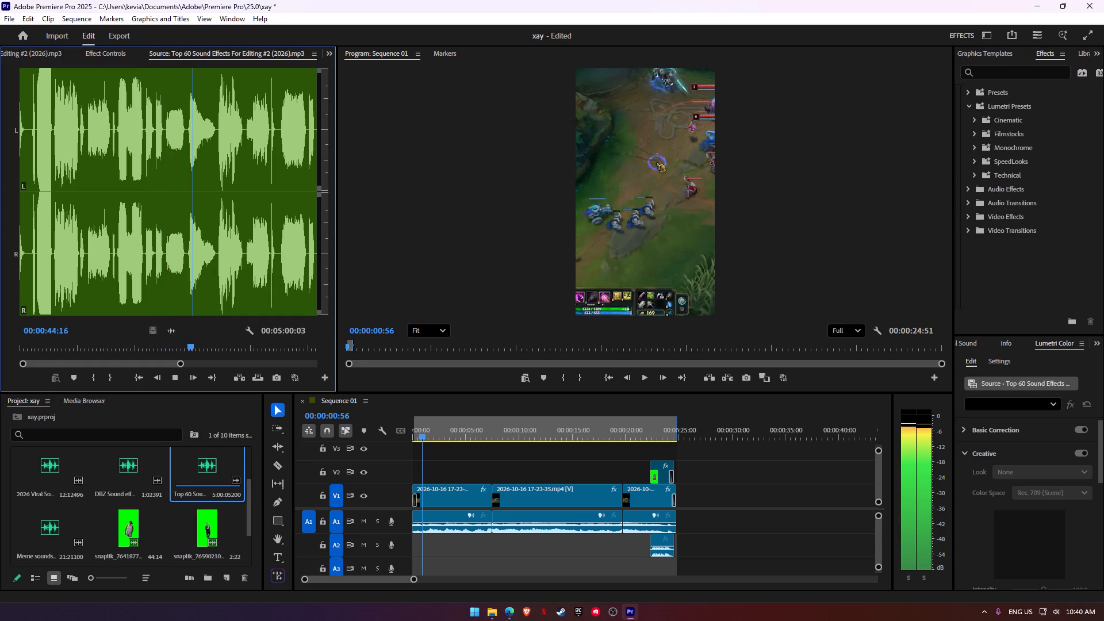
left_click(169, 239)
key("space")
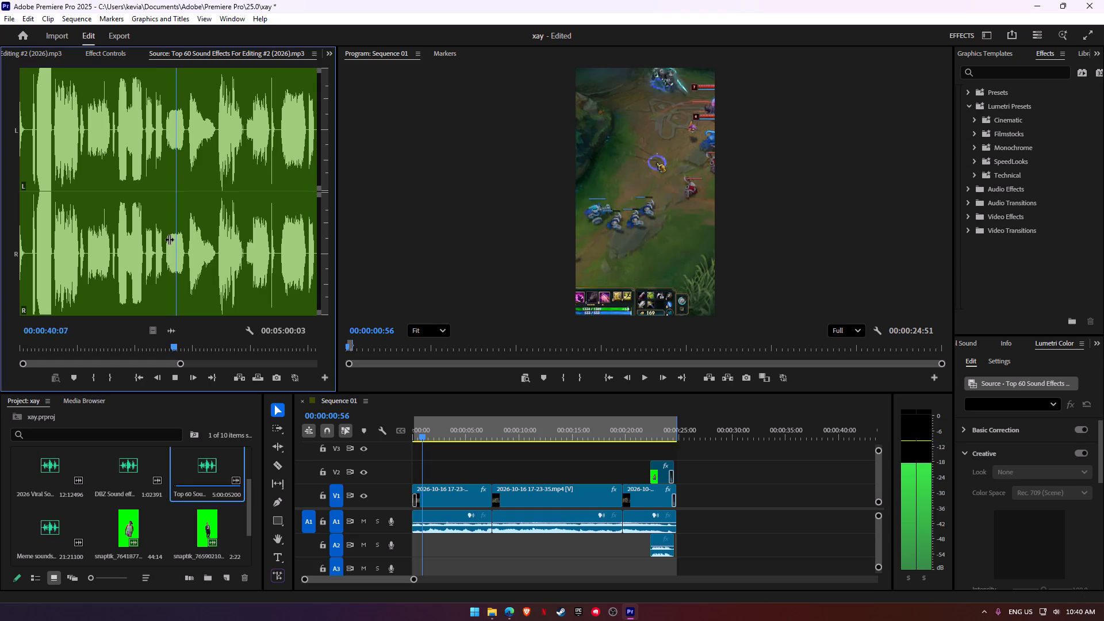
left_click(212, 237)
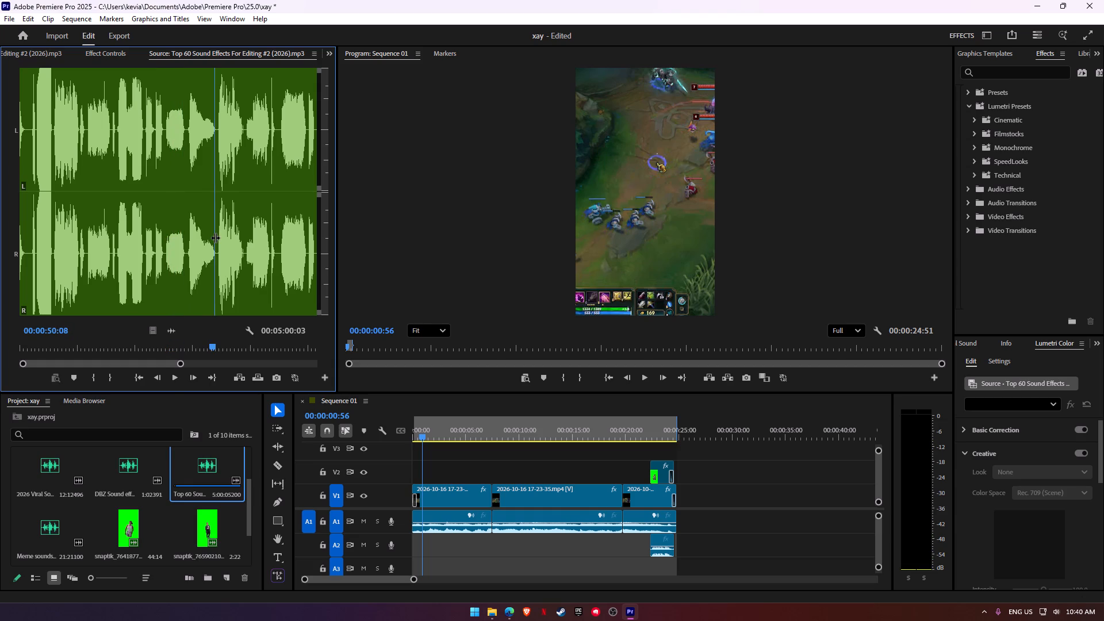
key("space")
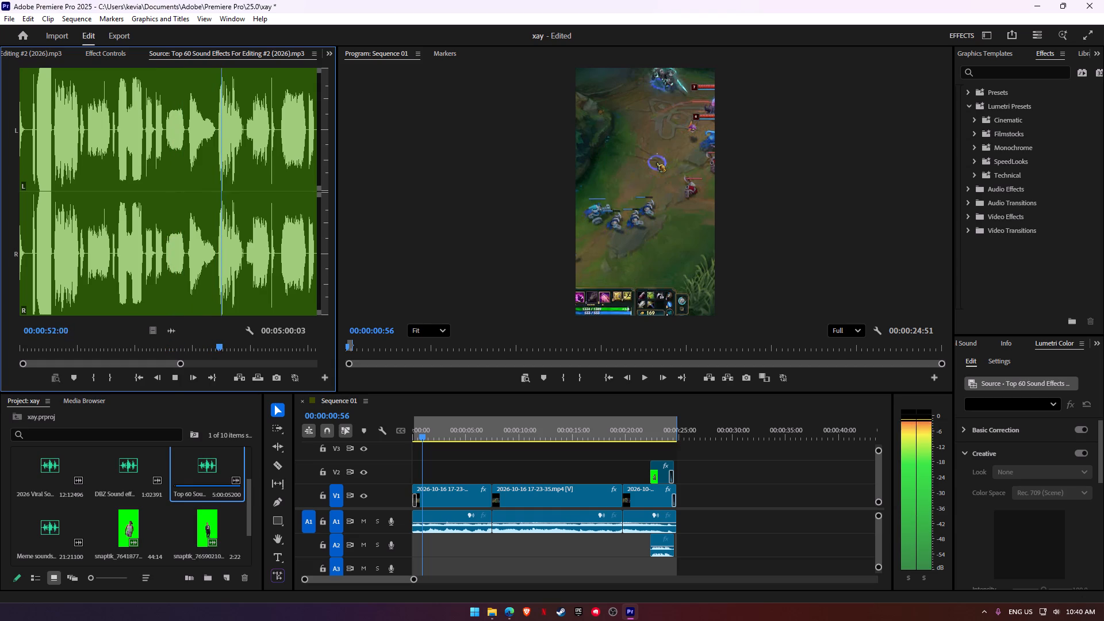
left_click(244, 232)
key("space")
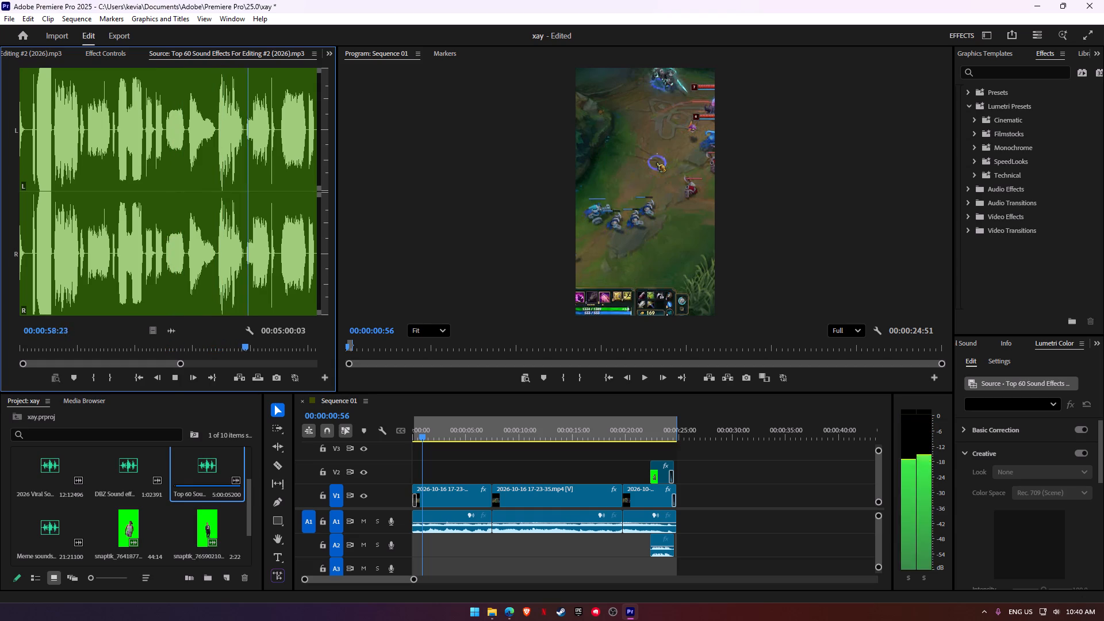
left_click(167, 220)
key("space")
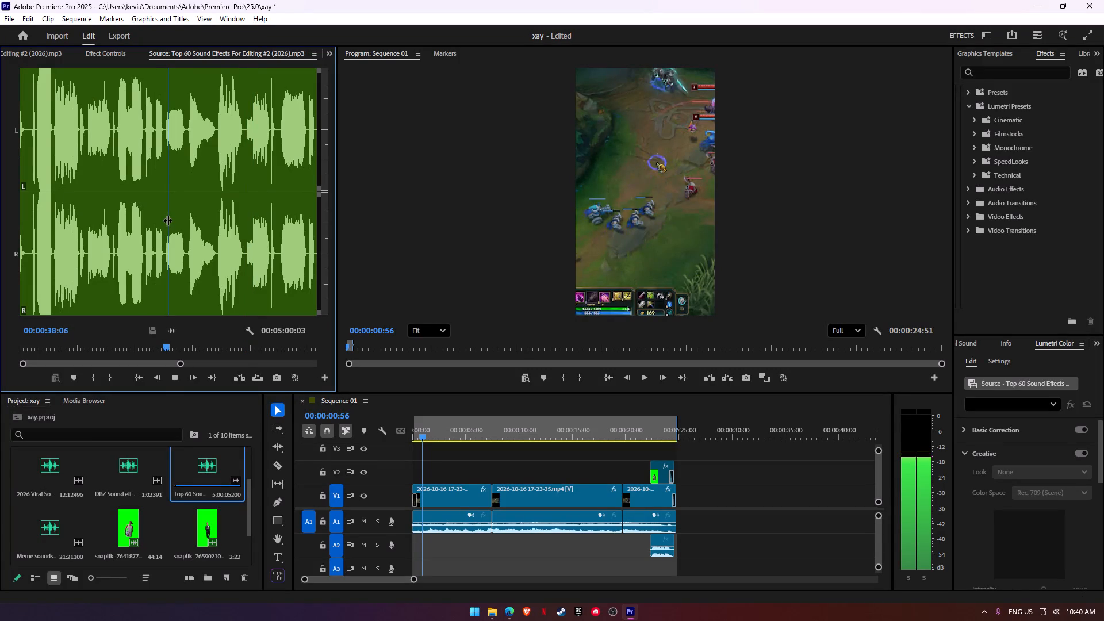
key("space")
Mark a 00:00:05:11 in-to-out range around the sound ending at 00:00:42:22 in the Top 60 Sound Effects #2 audio.
left_click(165, 263)
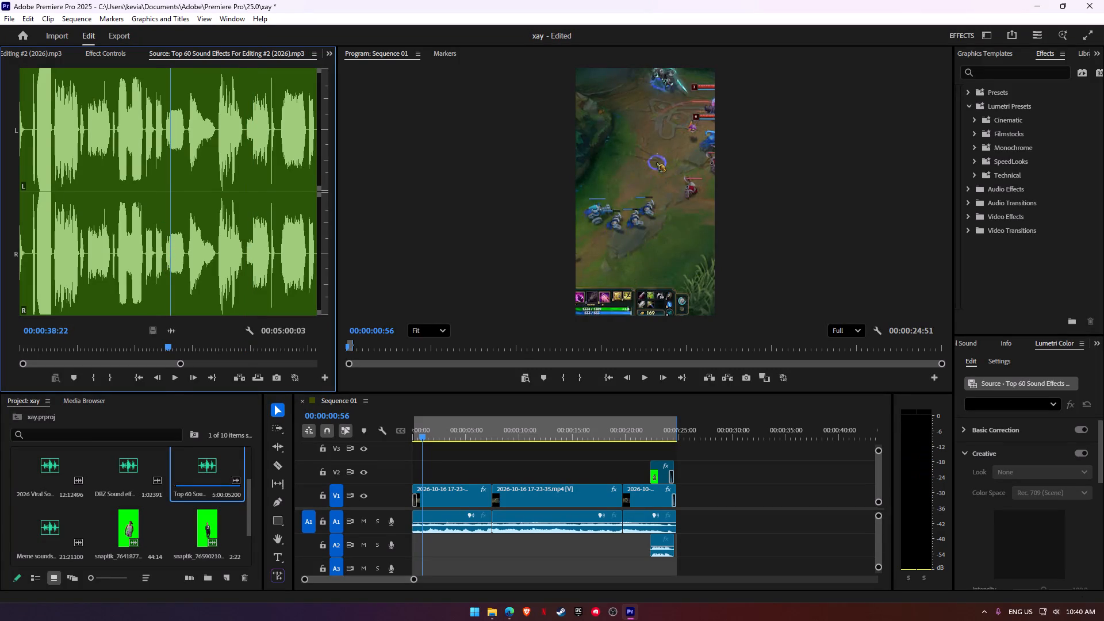
left_click(88, 382)
left_click(188, 269)
left_click(188, 269)
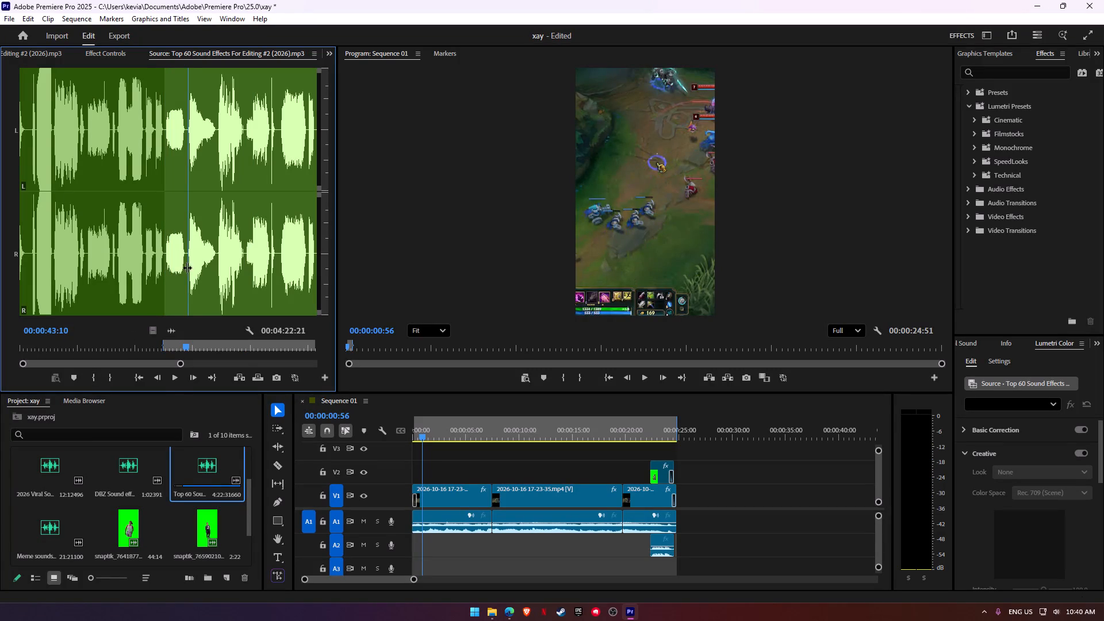
left_click(116, 378)
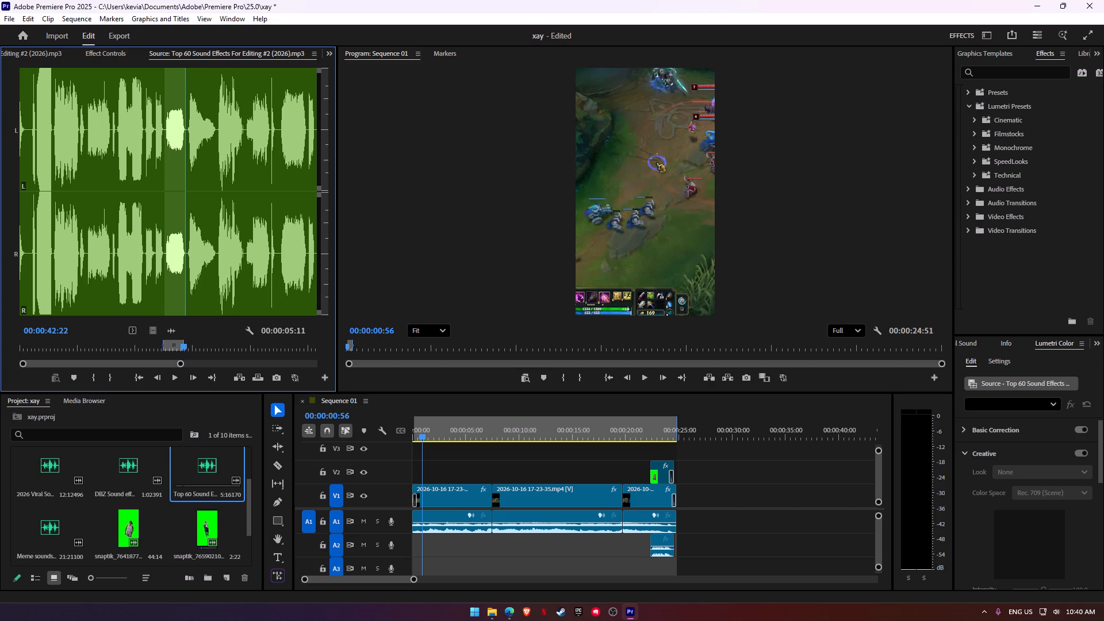
In Lumetri Basic Correction, set the first gameplay clip's Temperature to -41.7, Tint to 50.0 and Saturation to 141.7.
left_click(530, 472)
left_click(530, 472)
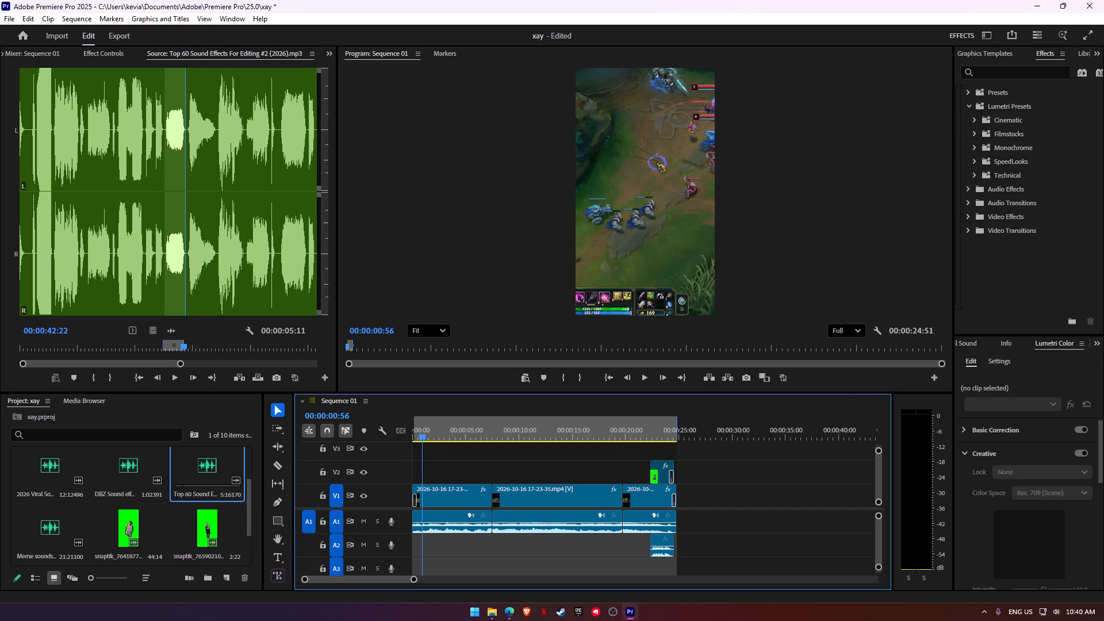
left_click(963, 434)
left_click(963, 434)
left_click(1082, 429)
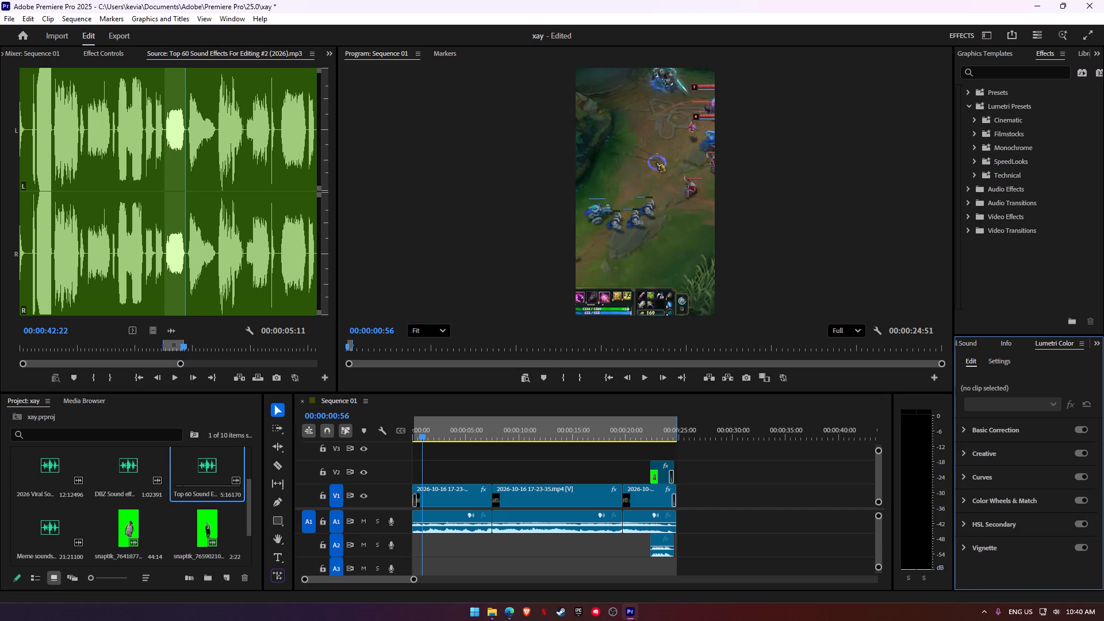
left_click(967, 432)
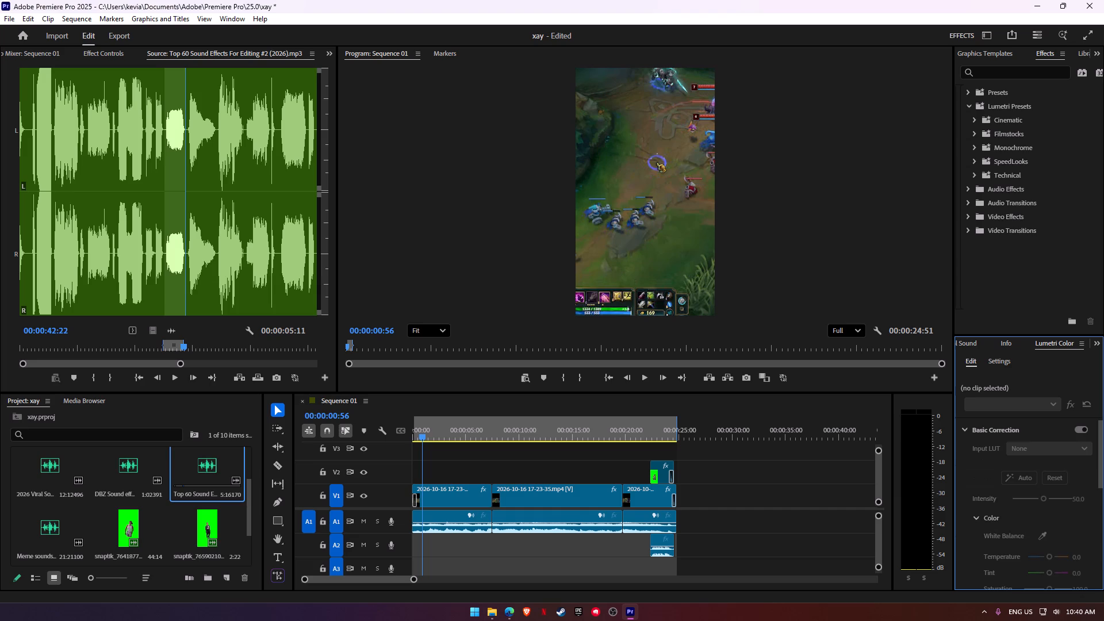
left_click(438, 499)
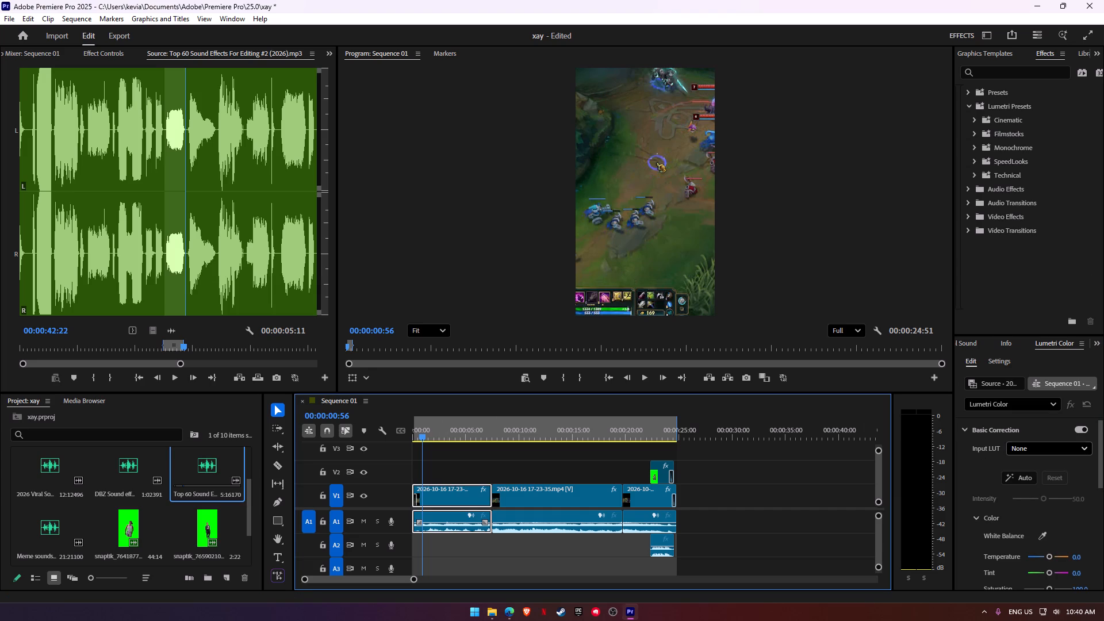
left_click(1050, 448)
left_click(983, 477)
left_click(467, 429)
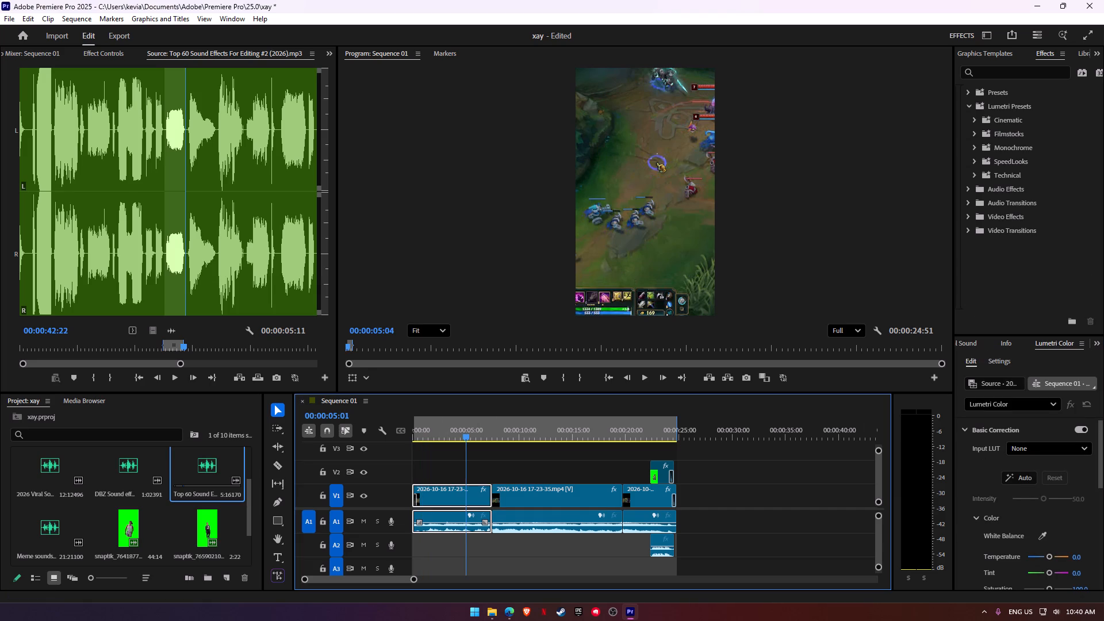
left_click_drag(462, 429, 440, 427)
scroll(1069, 507, "down", 2)
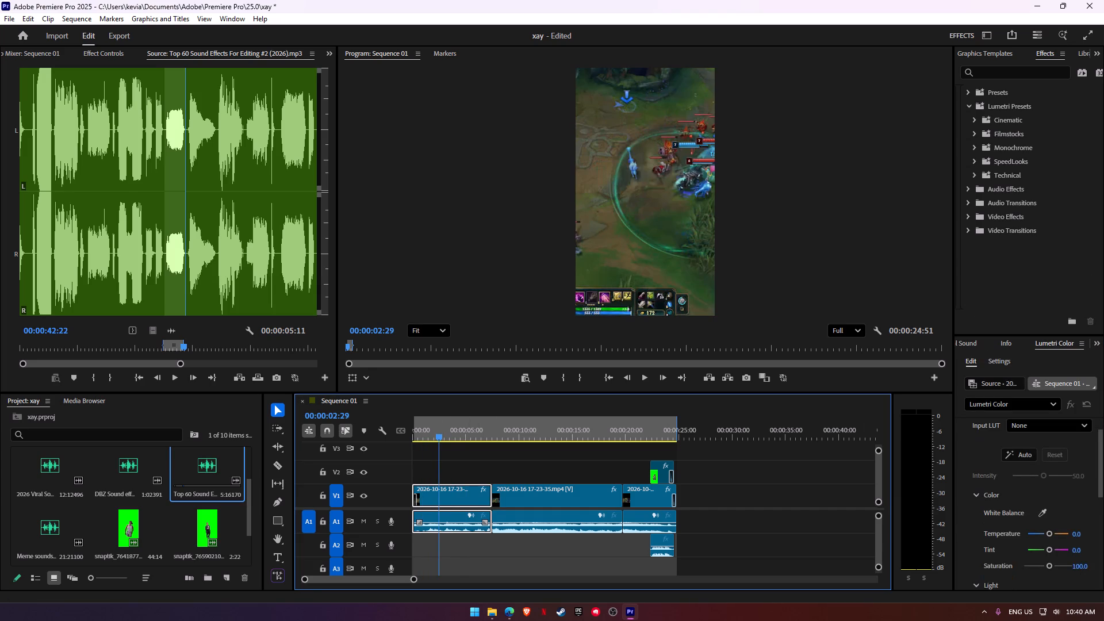
scroll(1069, 507, "down", 2)
left_click_drag(1047, 513, 1049, 513)
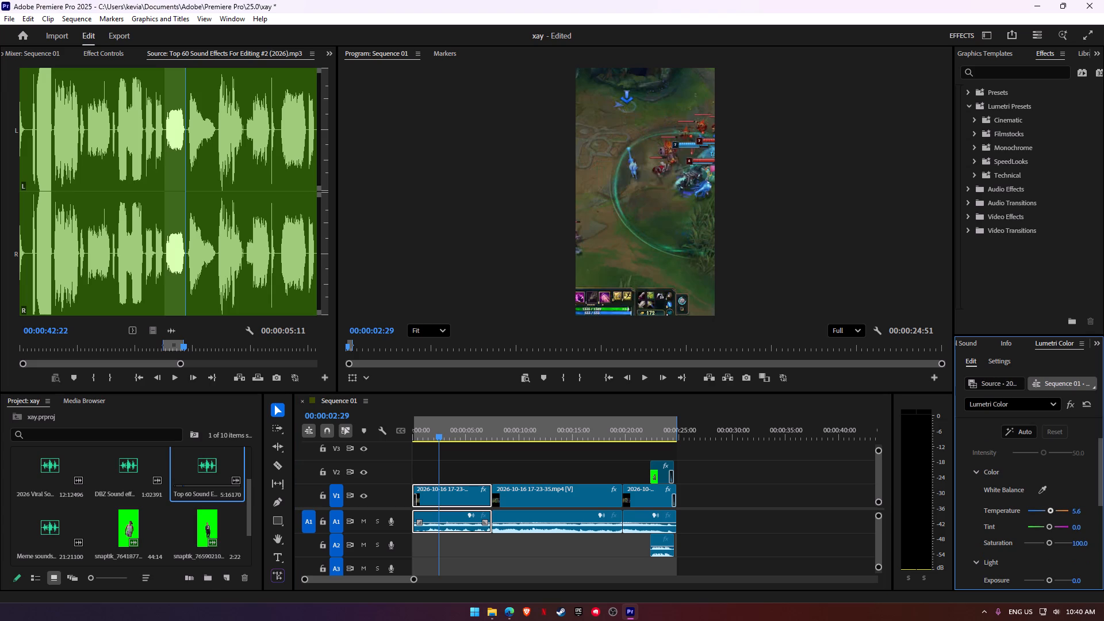
left_click_drag(1049, 513, 1056, 513)
left_click_drag(1049, 526, 1052, 526)
left_click_drag(1052, 526, 1057, 526)
left_click_drag(1056, 511, 1042, 511)
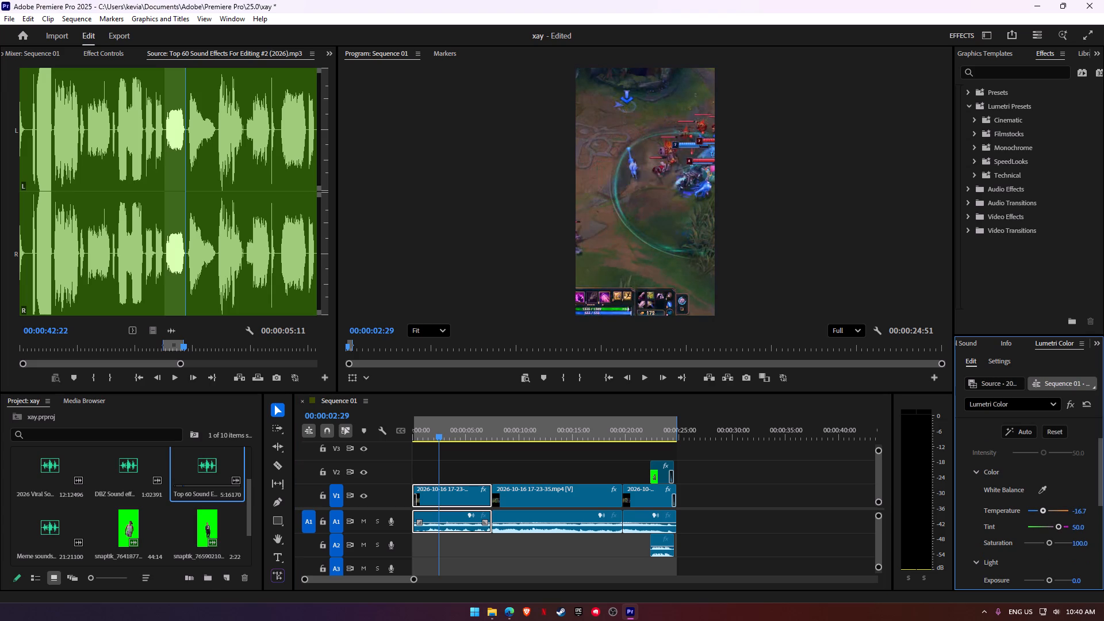
left_click_drag(1042, 511, 1038, 511)
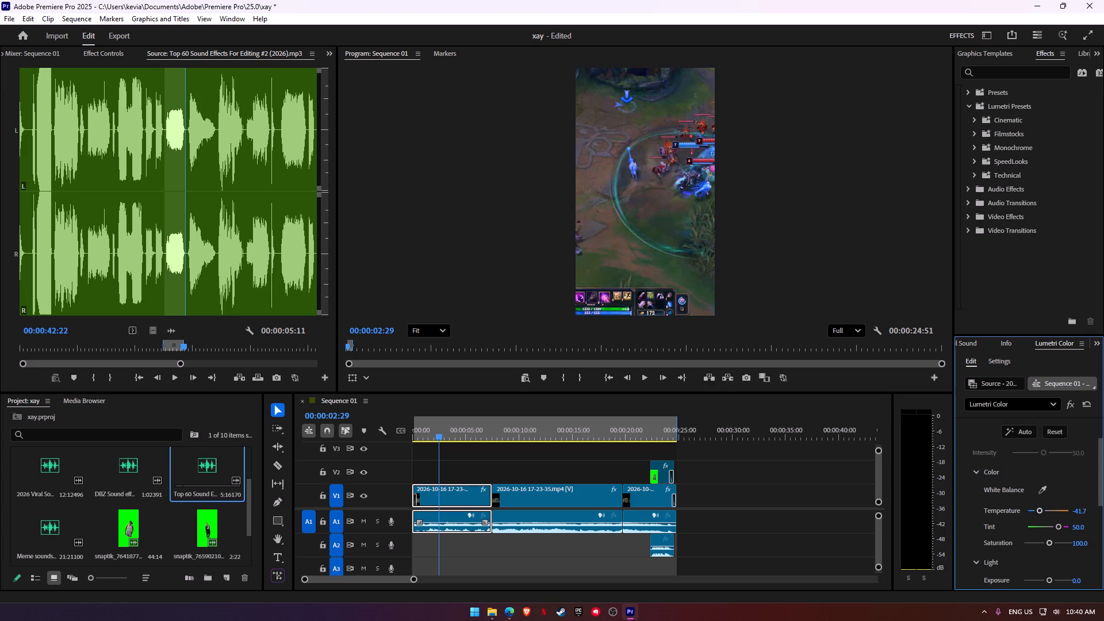
left_click_drag(1047, 543, 1055, 540)
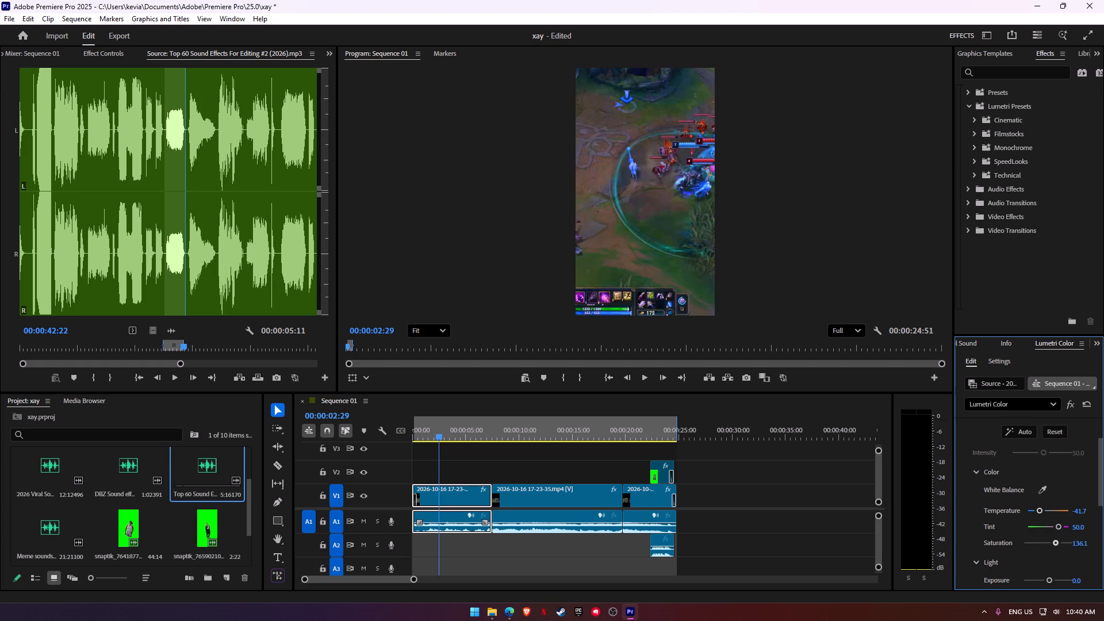
left_click_drag(1055, 540, 1056, 540)
Set the first clip's Exposure to 1.0, Contrast 41.7, Highlights -50.0, Shadows 19.4, Whites 16.7 and Blacks -25.0.
scroll(1034, 561, "down", 2)
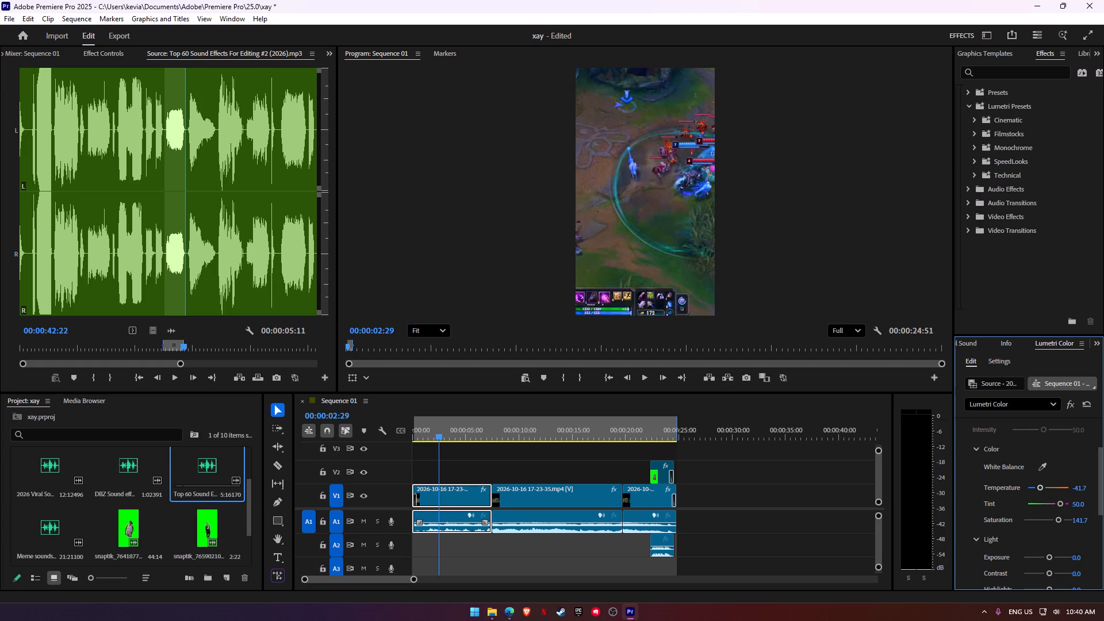
left_click_drag(1045, 557, 1051, 557)
left_click_drag(1050, 570, 1038, 570)
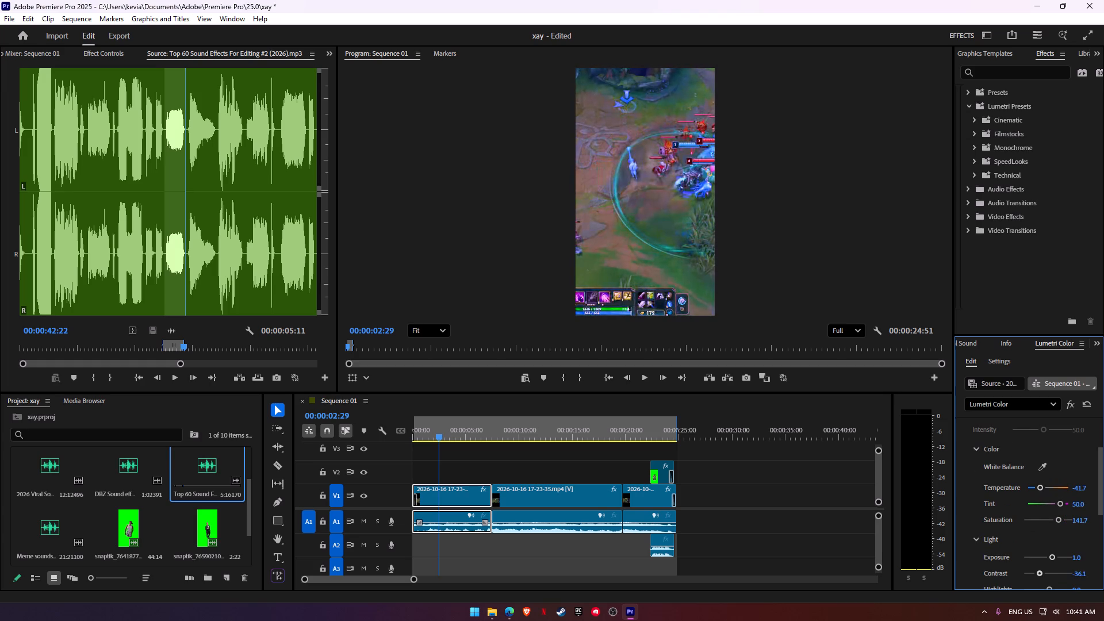
left_click_drag(1038, 570, 1056, 570)
scroll(1059, 531, "down", 2)
left_click_drag(1050, 569, 1033, 569)
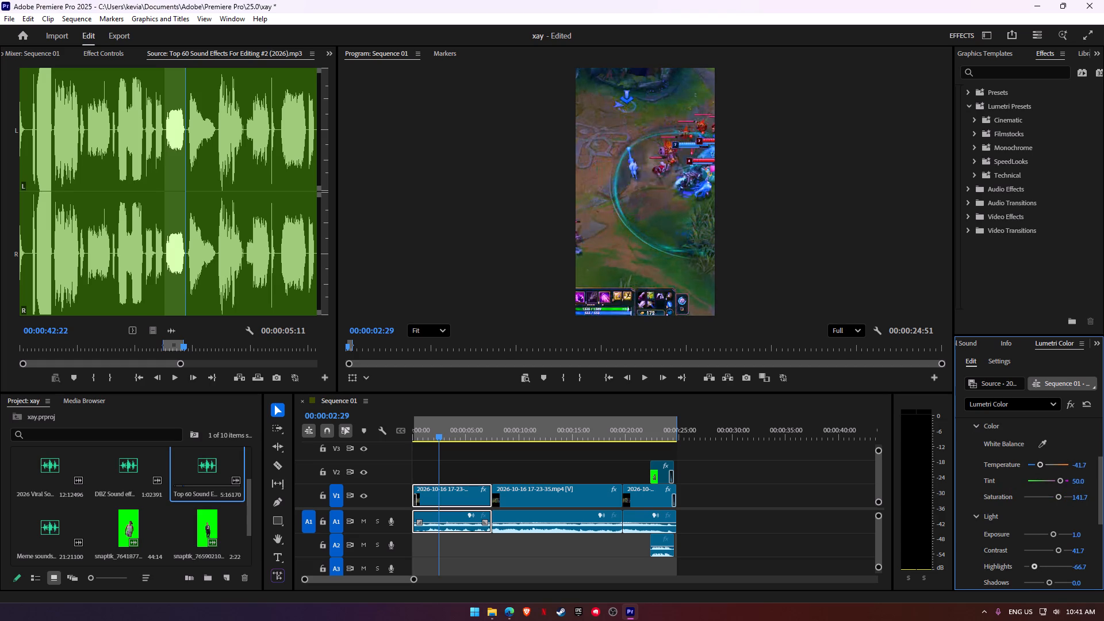
left_click_drag(1033, 569, 1037, 569)
scroll(1037, 569, "down", 1)
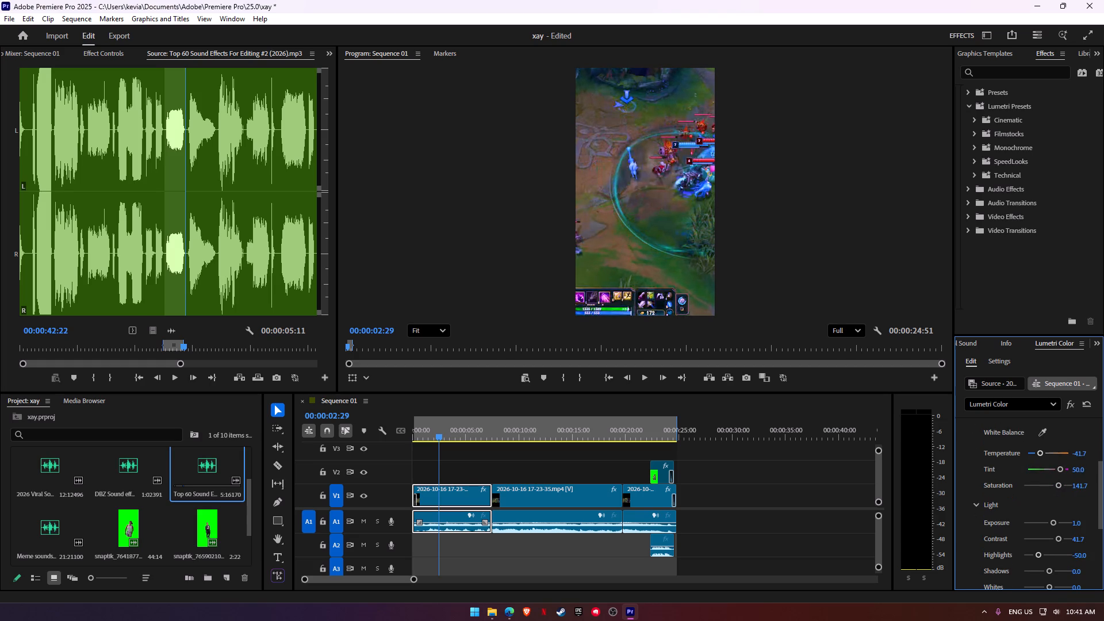
left_click(1049, 567)
scroll(1050, 566, "down", 1)
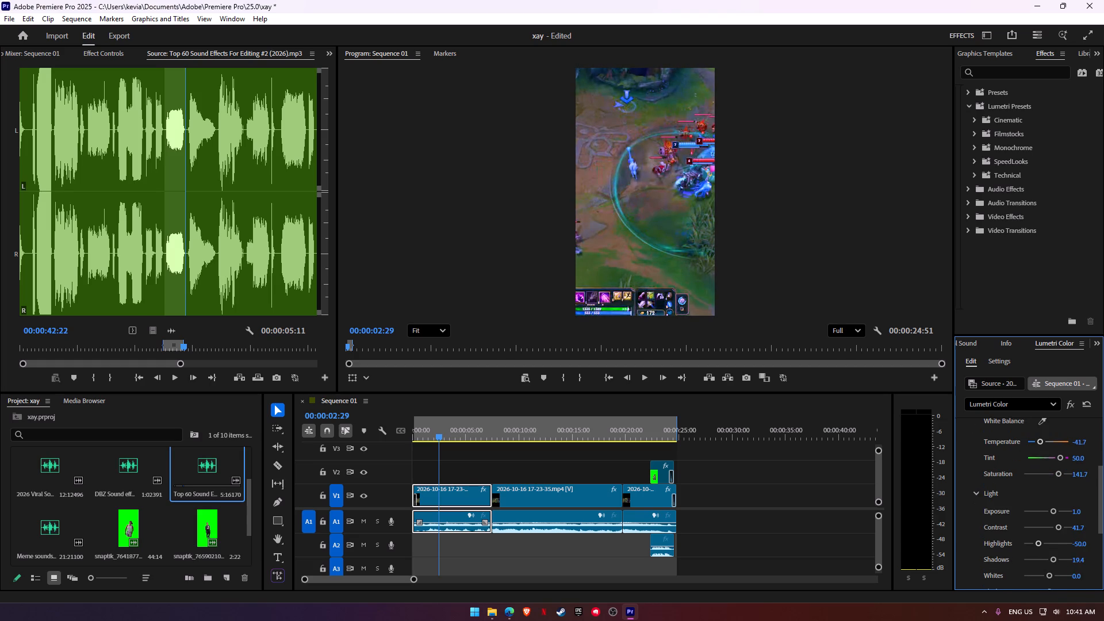
left_click(1050, 575)
scroll(1059, 568, "down", 2)
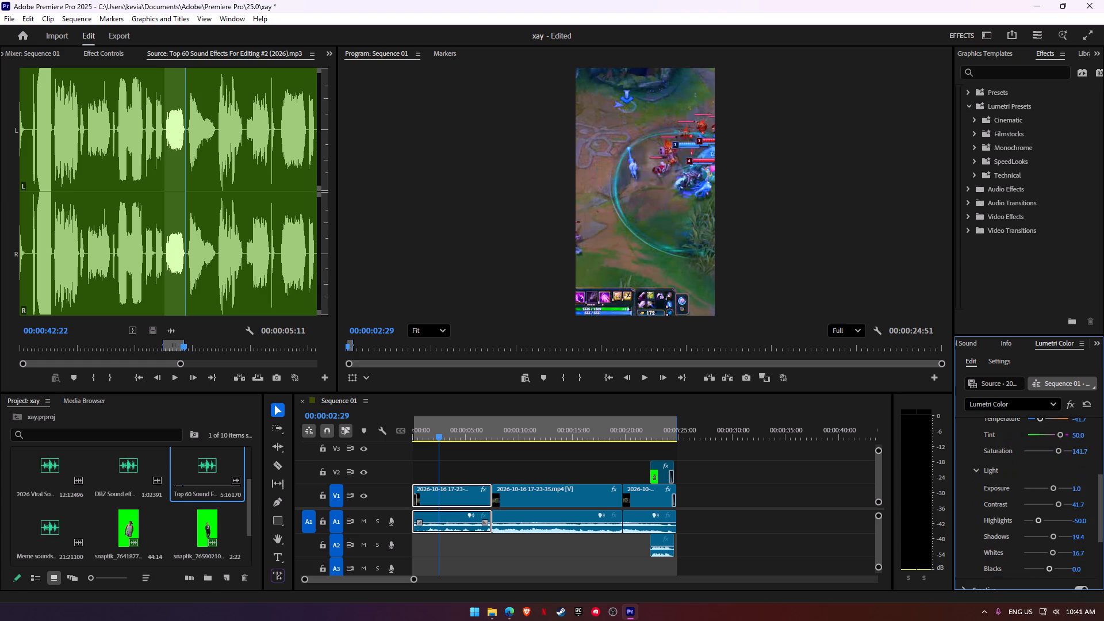
left_click_drag(1050, 567, 1042, 567)
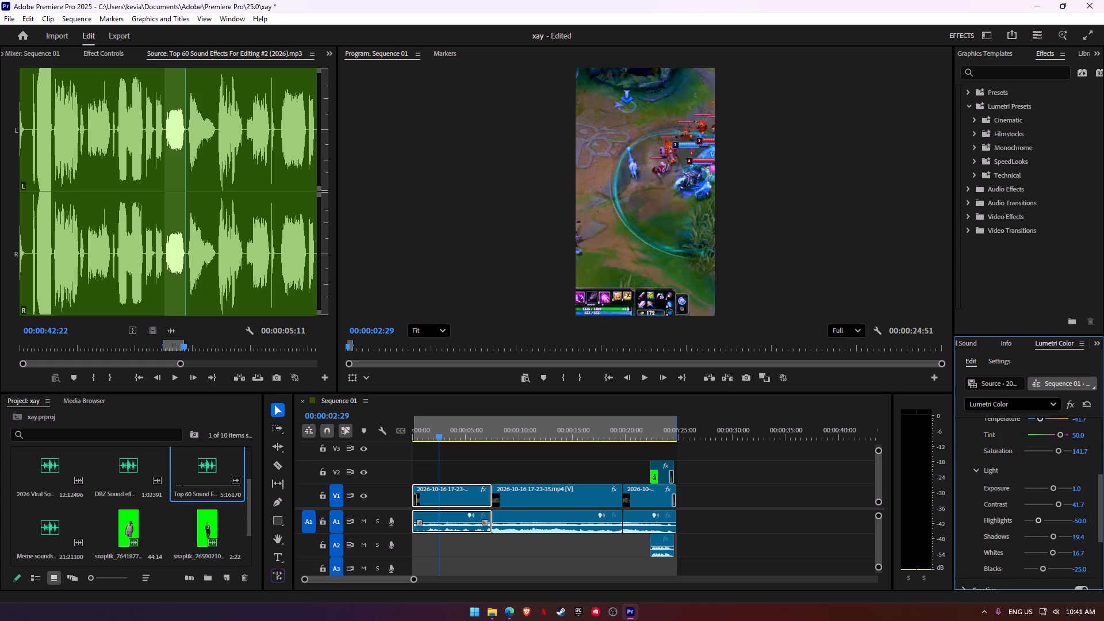
Play the sequence from the start and compare the colour-corrected first clip with the second gameplay clip.
left_click_drag(443, 435, 398, 435)
key("space")
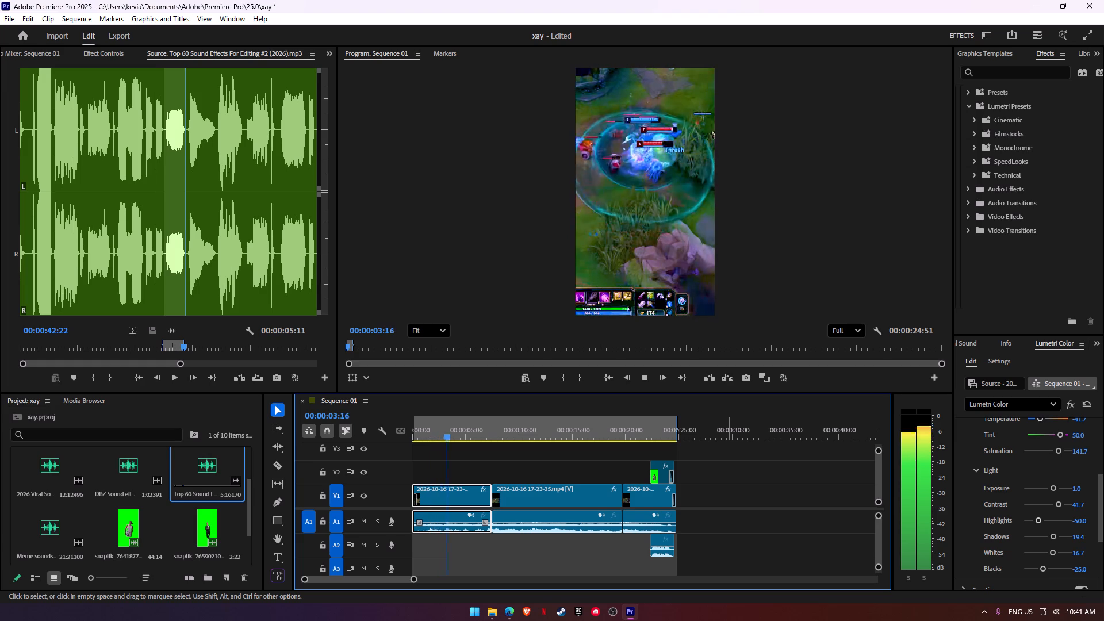
scroll(727, 474, "down", 1)
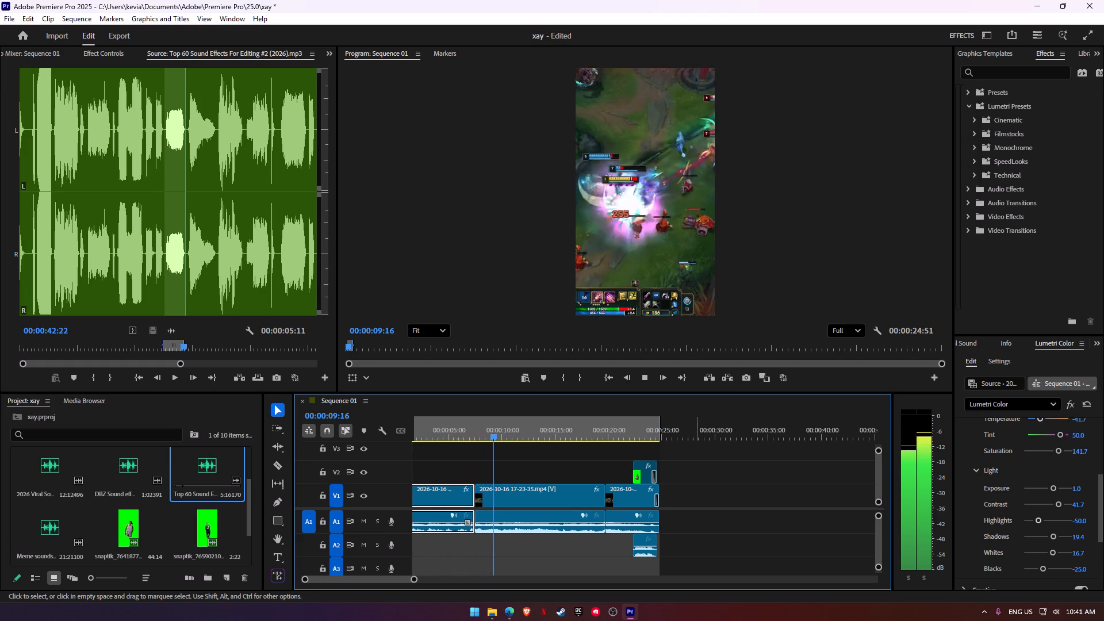
key("space")
left_click(466, 432)
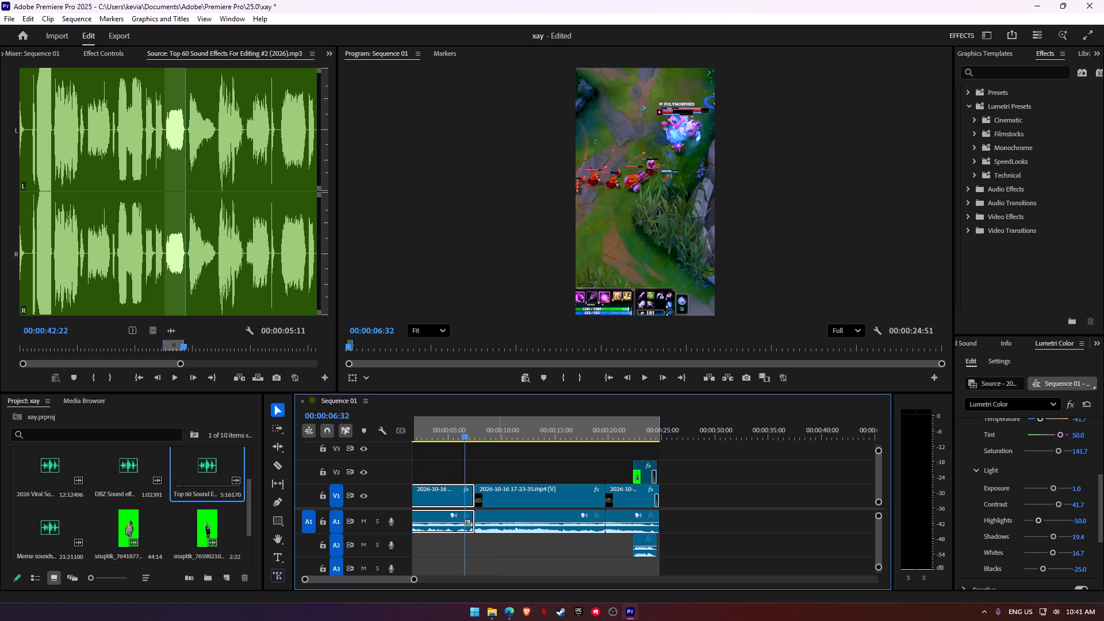
left_click(517, 425)
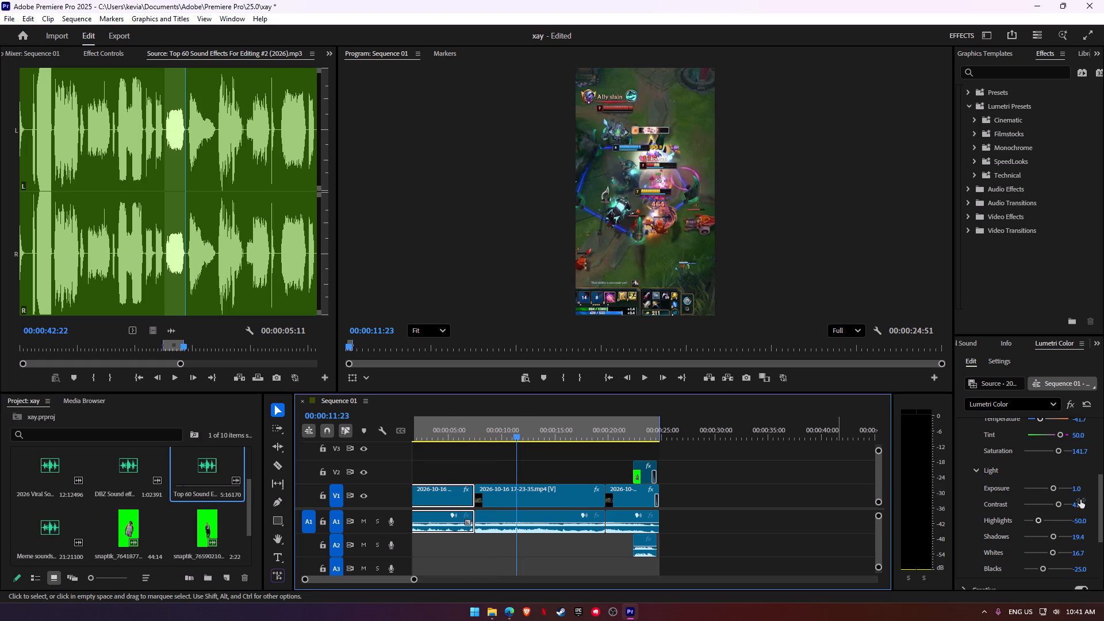
scroll(1080, 500, "down", 6)
scroll(1032, 530, "up", 8)
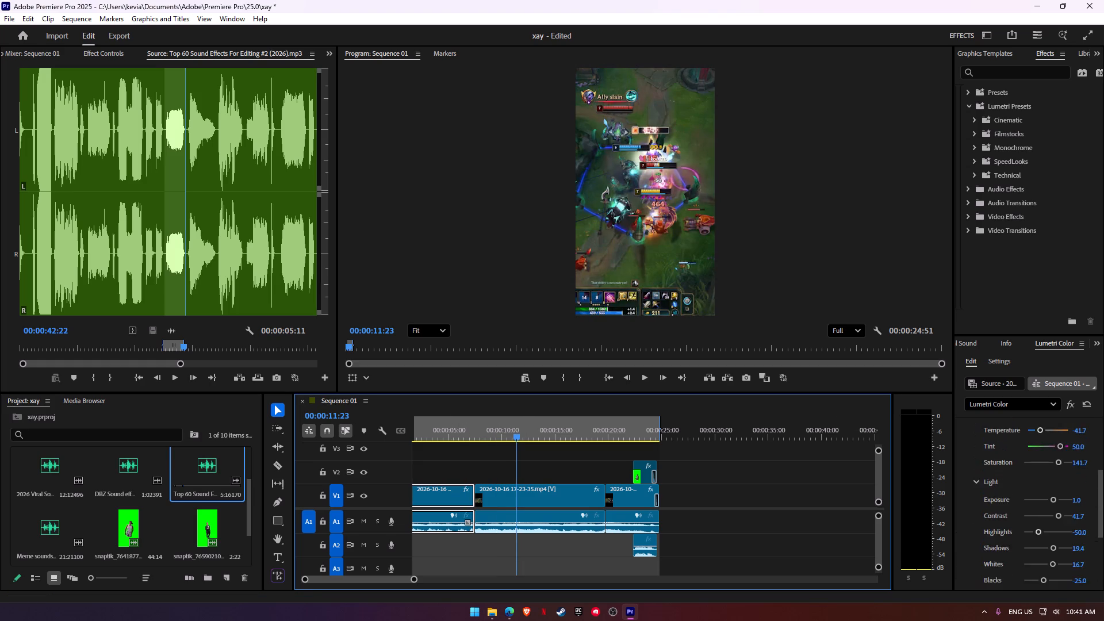
scroll(1011, 527, "up", 14)
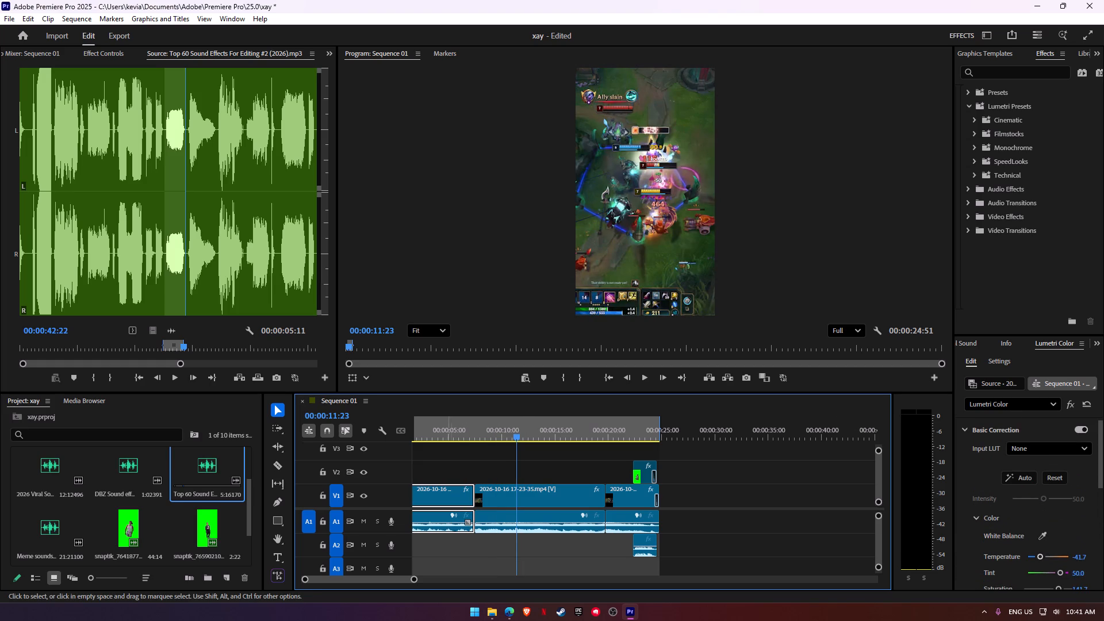
left_click(442, 441)
left_click(439, 433)
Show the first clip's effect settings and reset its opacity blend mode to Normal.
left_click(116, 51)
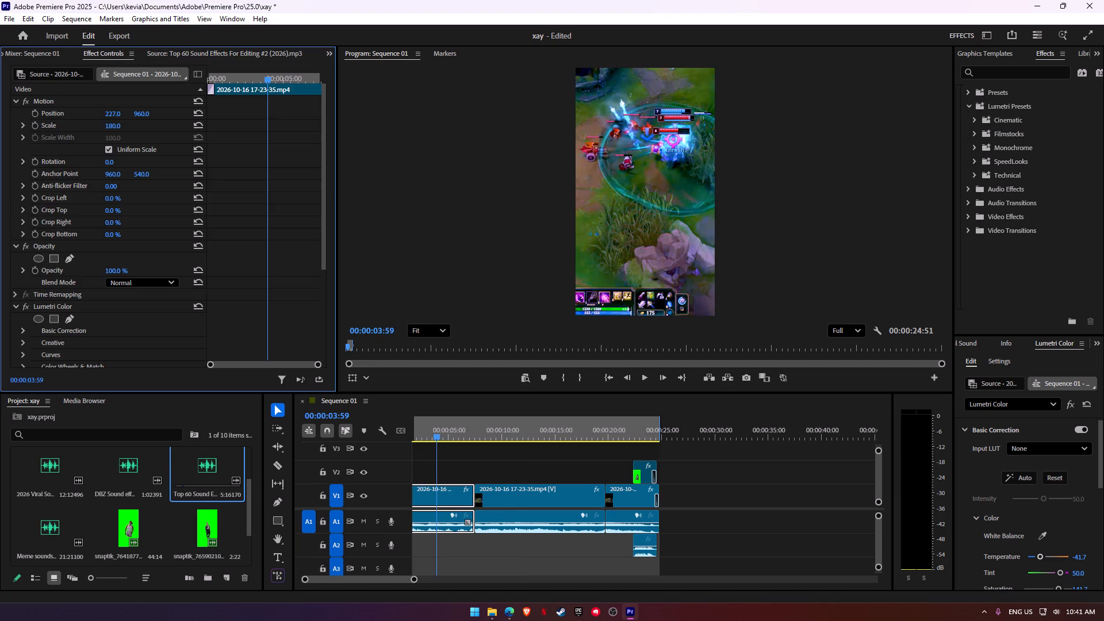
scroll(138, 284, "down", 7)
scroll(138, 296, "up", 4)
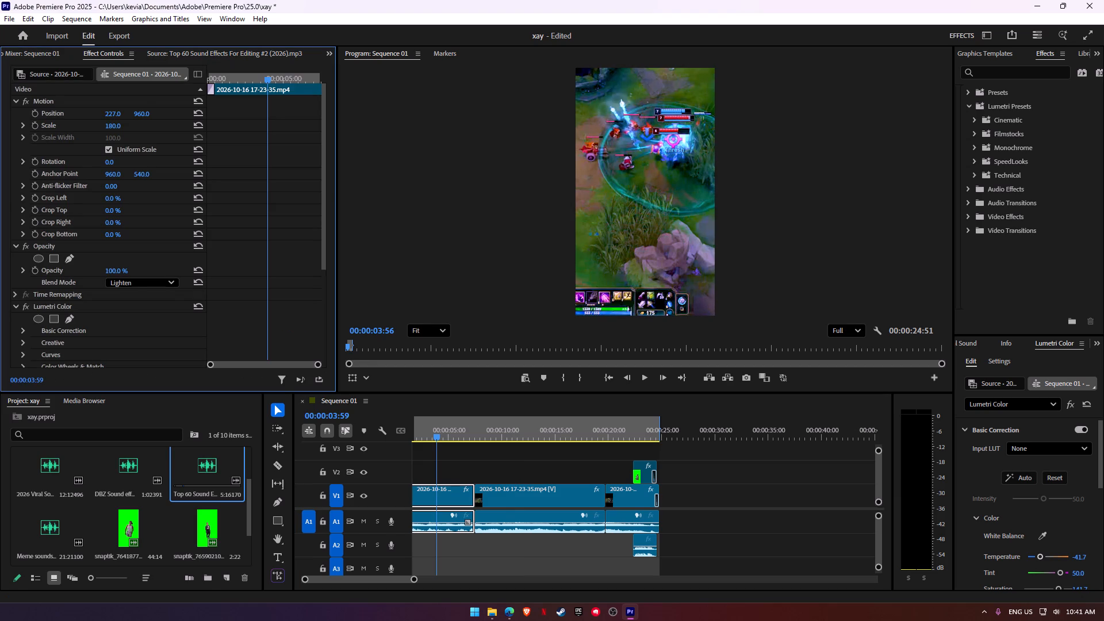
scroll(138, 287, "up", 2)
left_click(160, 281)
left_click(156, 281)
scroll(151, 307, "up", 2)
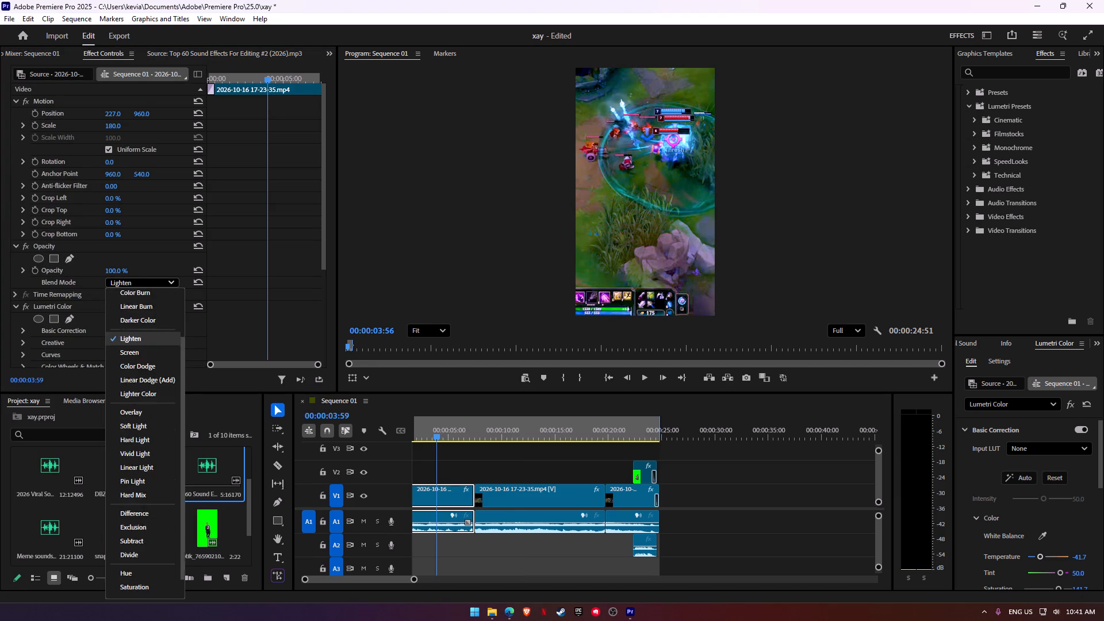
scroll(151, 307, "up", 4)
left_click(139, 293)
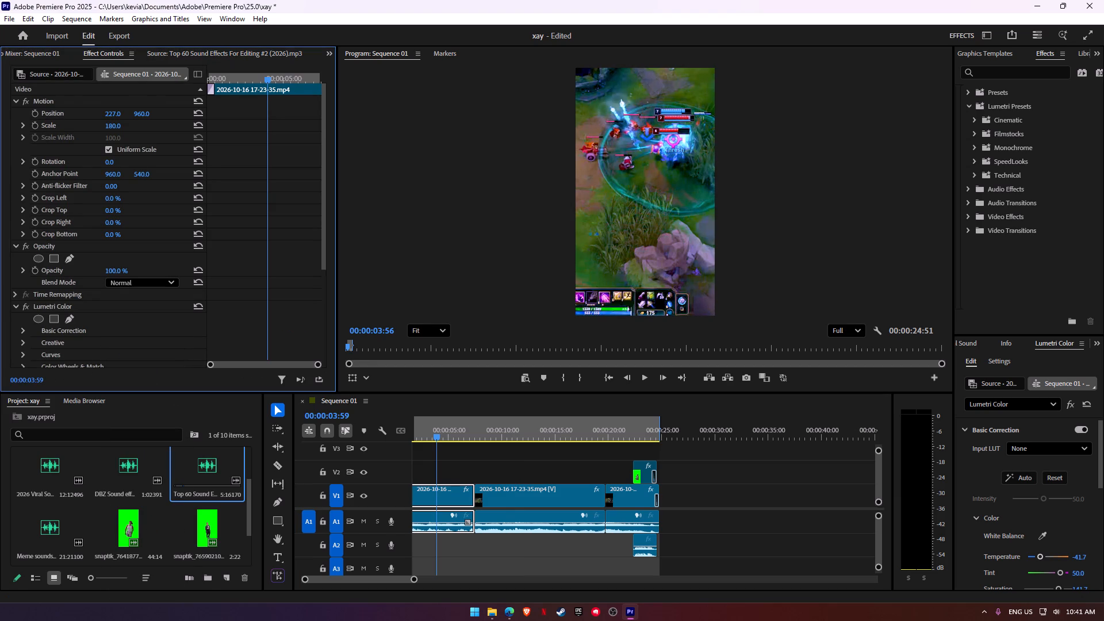
Copy the Lumetri Color effect from the first gameplay clip and paste it onto the second and third V1 clips.
scroll(274, 251, "down", 6)
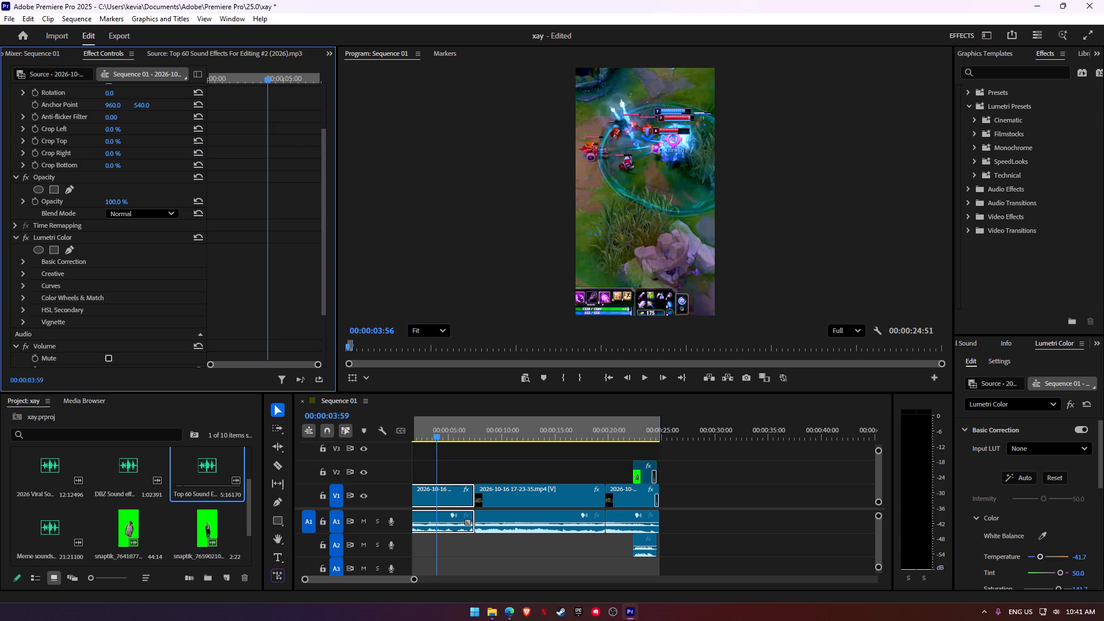
left_click(78, 233)
right_click(78, 233)
left_click(121, 282)
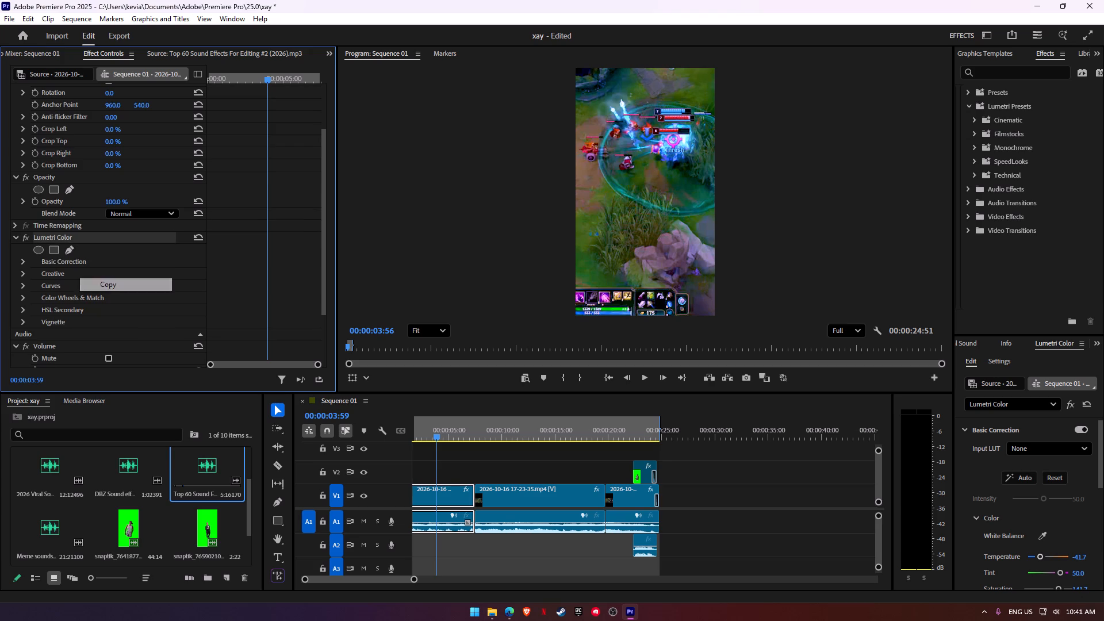
left_click(520, 491)
key("ctrl+v")
left_click(623, 492)
key("ctrl+v")
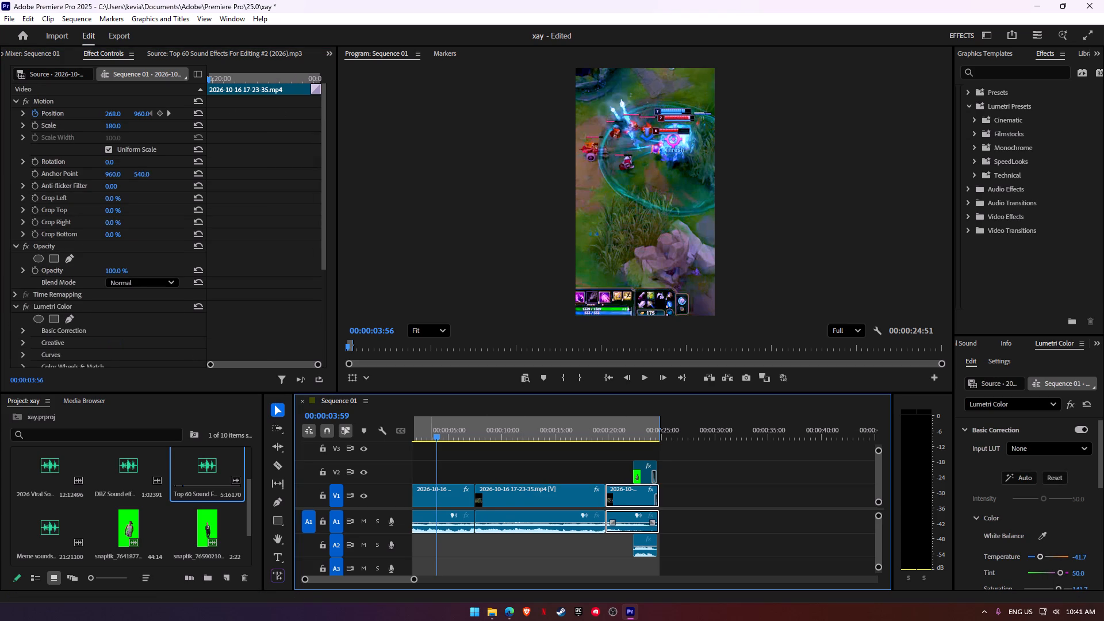
Play the sequence from about 4 seconds into the second clip to review the colour correction.
left_click(439, 434)
key("space")
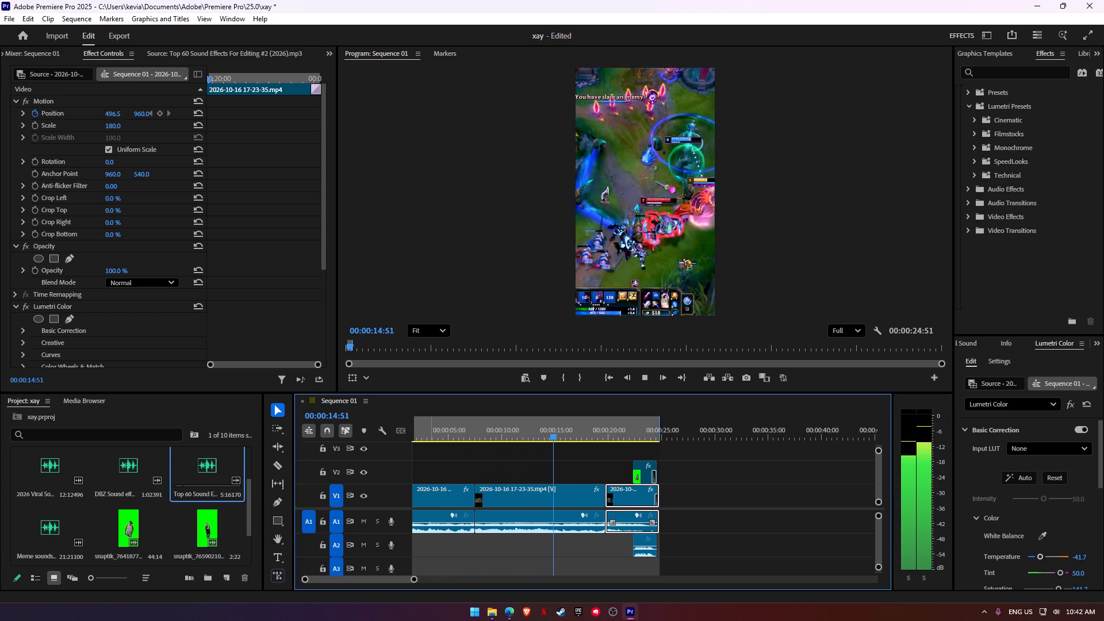
key("space")
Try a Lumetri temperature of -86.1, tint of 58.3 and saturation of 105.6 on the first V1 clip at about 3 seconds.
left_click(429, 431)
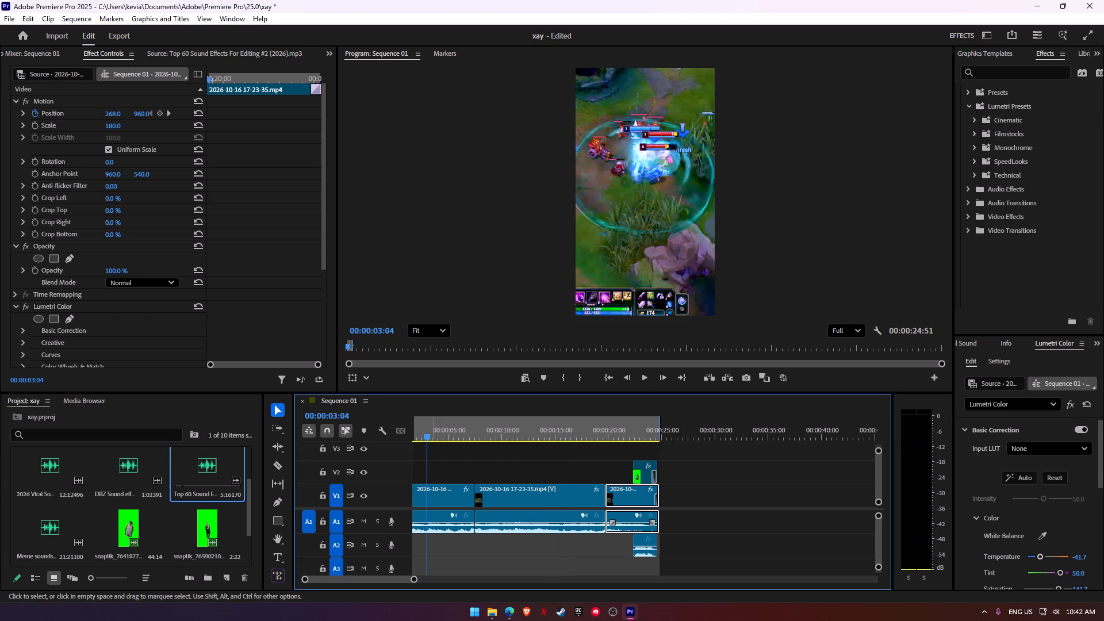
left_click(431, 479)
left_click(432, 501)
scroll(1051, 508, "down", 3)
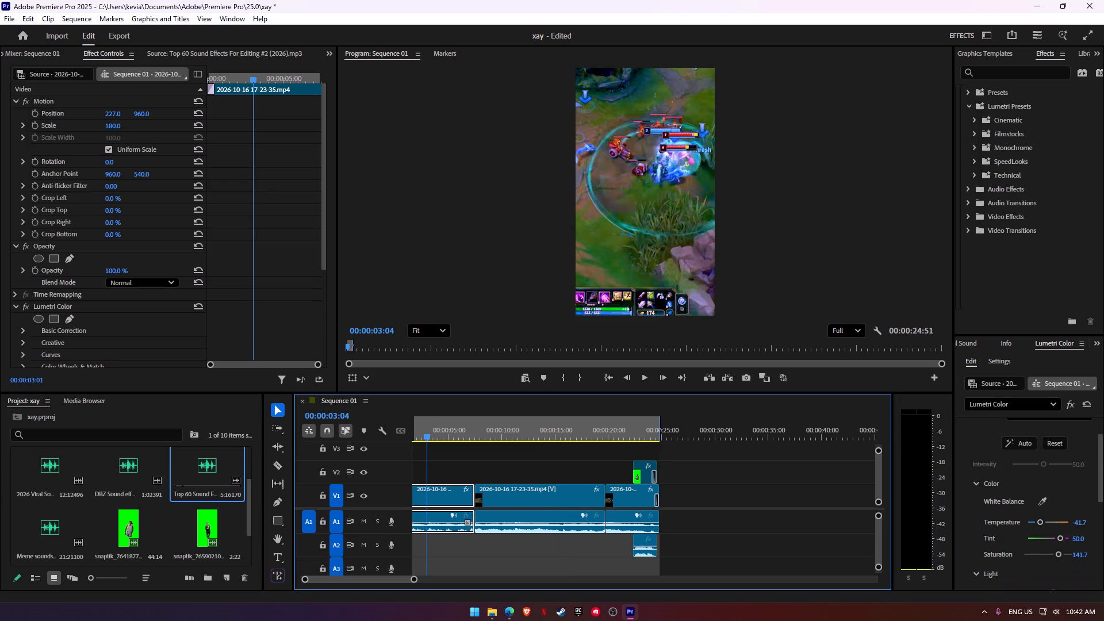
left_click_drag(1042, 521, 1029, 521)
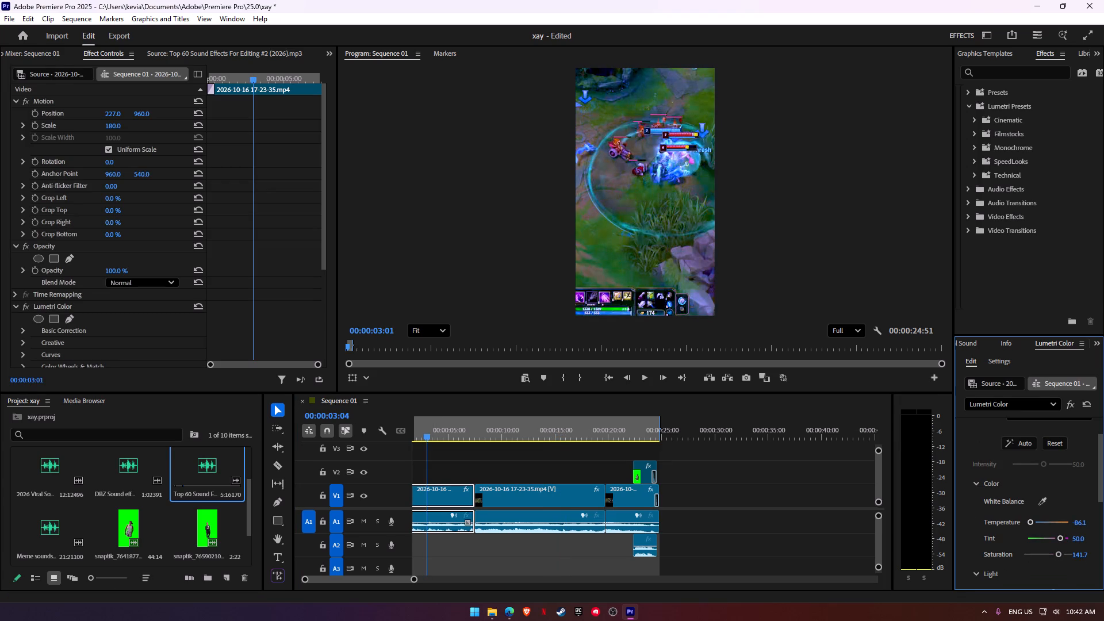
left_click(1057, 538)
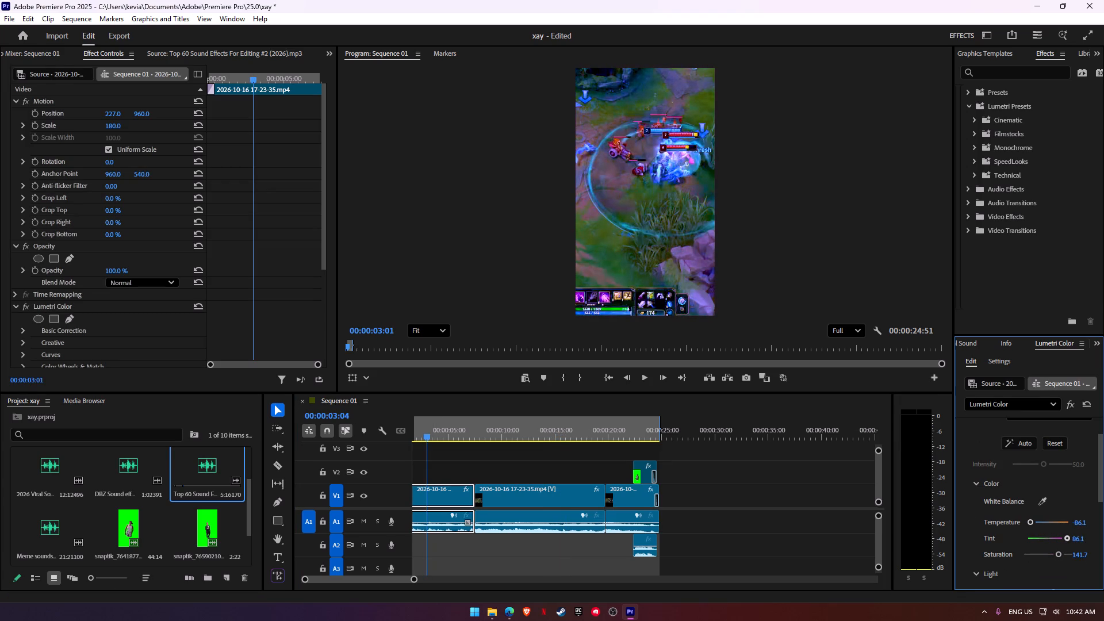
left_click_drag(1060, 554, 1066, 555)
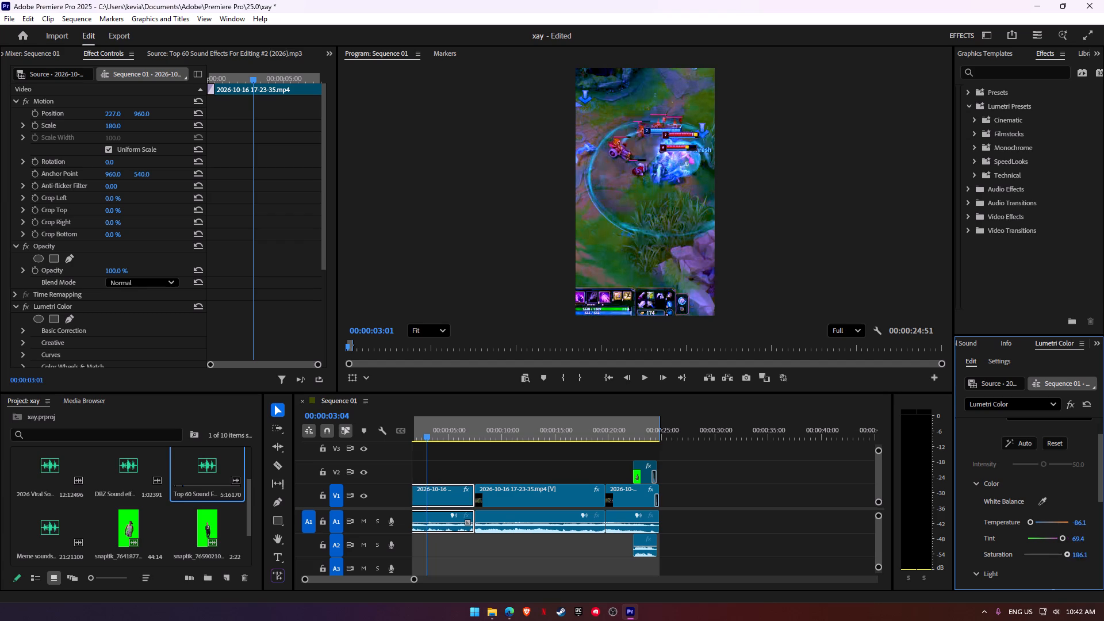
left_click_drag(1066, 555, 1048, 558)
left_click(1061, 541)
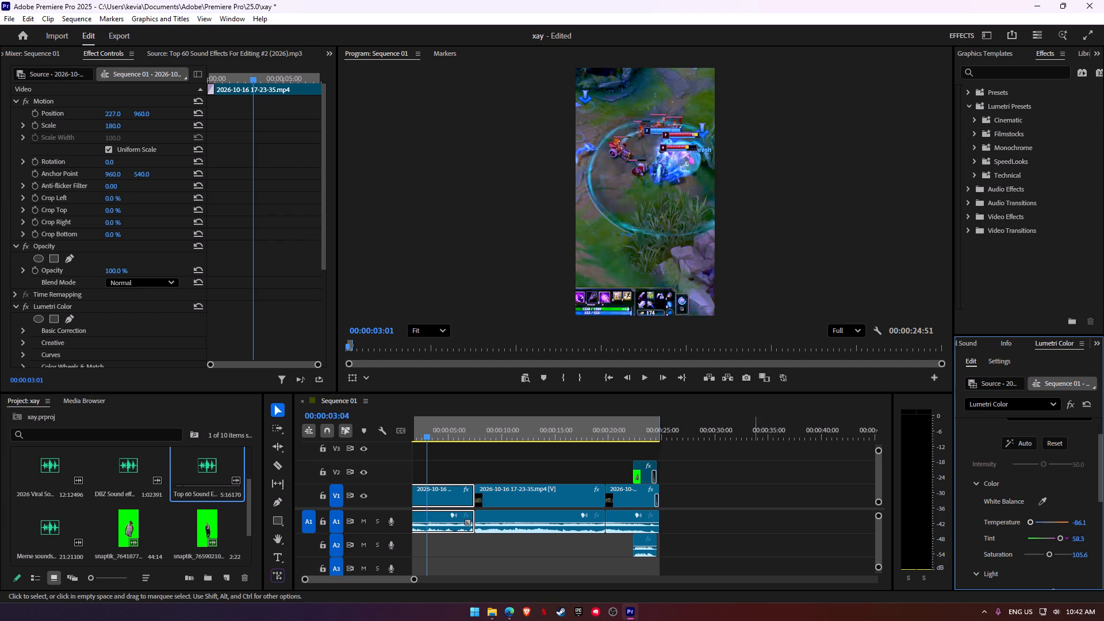
Reset the first clip's white balance and set its temperature to -100, tint to 86.1 and saturation to 119.4.
scroll(1039, 530, "down", 5)
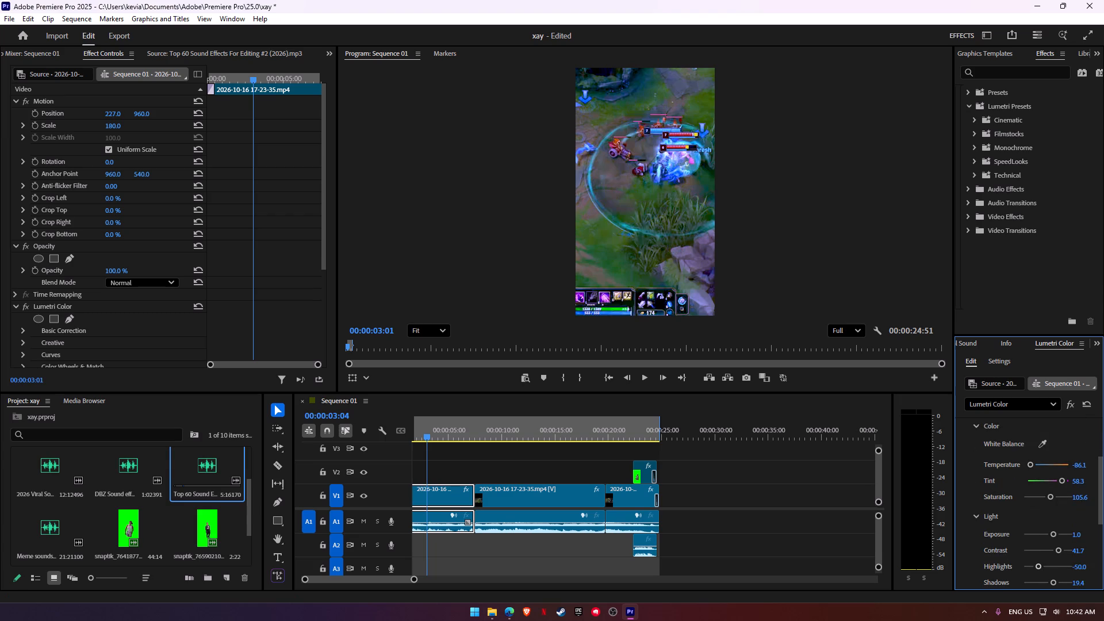
left_click(1044, 438)
left_click(1046, 442)
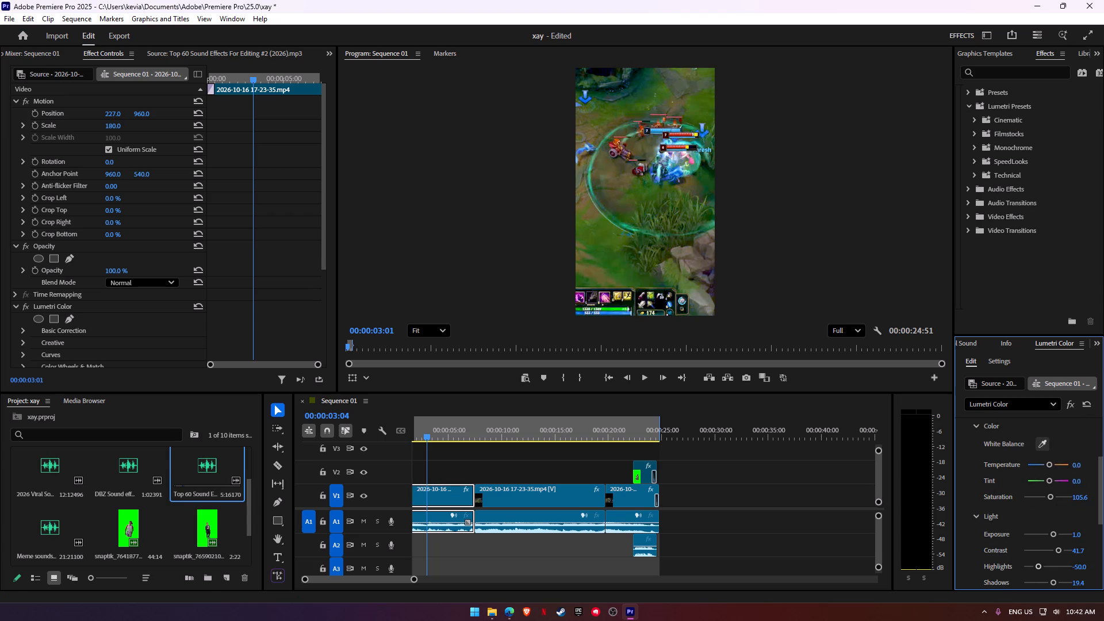
left_click(1046, 439)
left_click(1046, 439)
double_click(1046, 439)
left_click_drag(1050, 466, 1020, 466)
left_click_drag(1050, 485, 1051, 485)
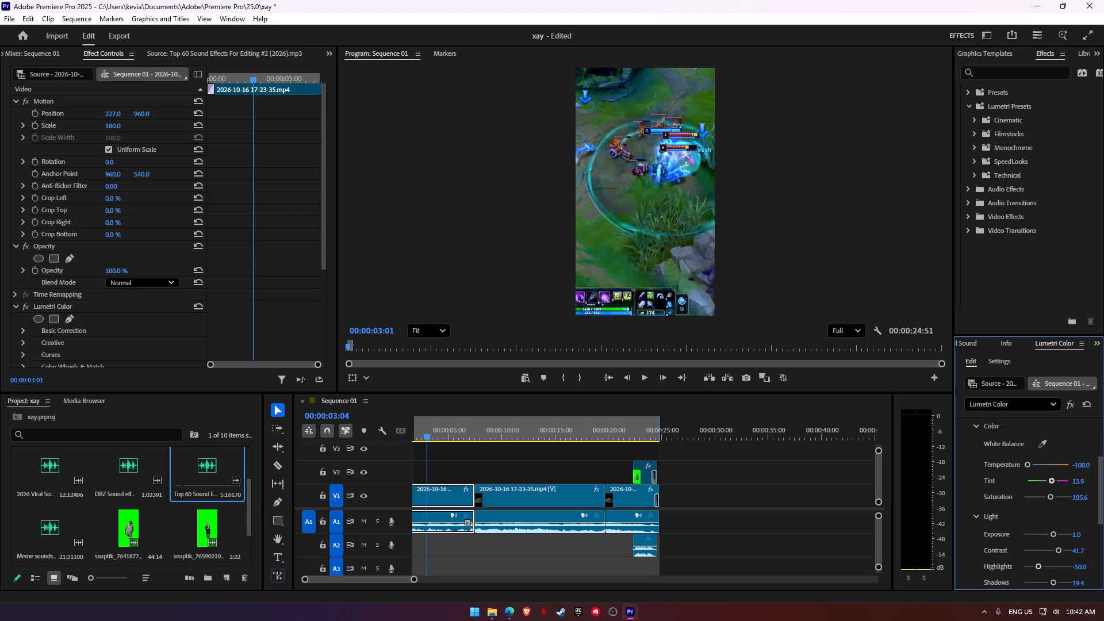
left_click_drag(1051, 485, 1065, 485)
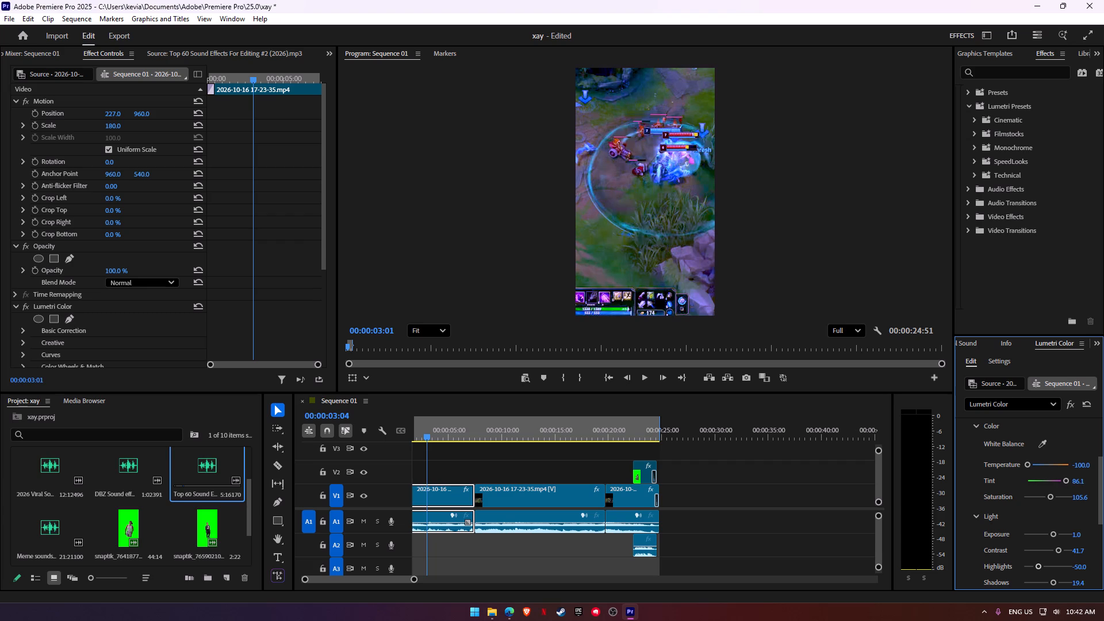
left_click(1049, 496)
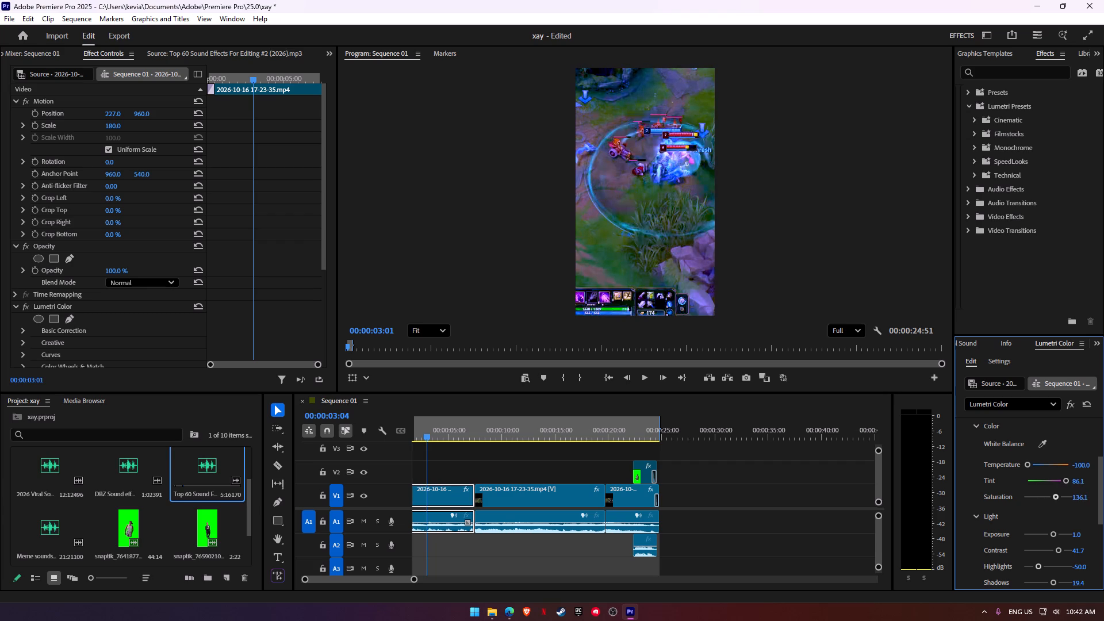
Set the first clip's exposure to 0.4, contrast to 41.7, highlights to 33.3, shadows to -5.6, whites to 8.3 and blacks to -16.7.
left_click(1052, 535)
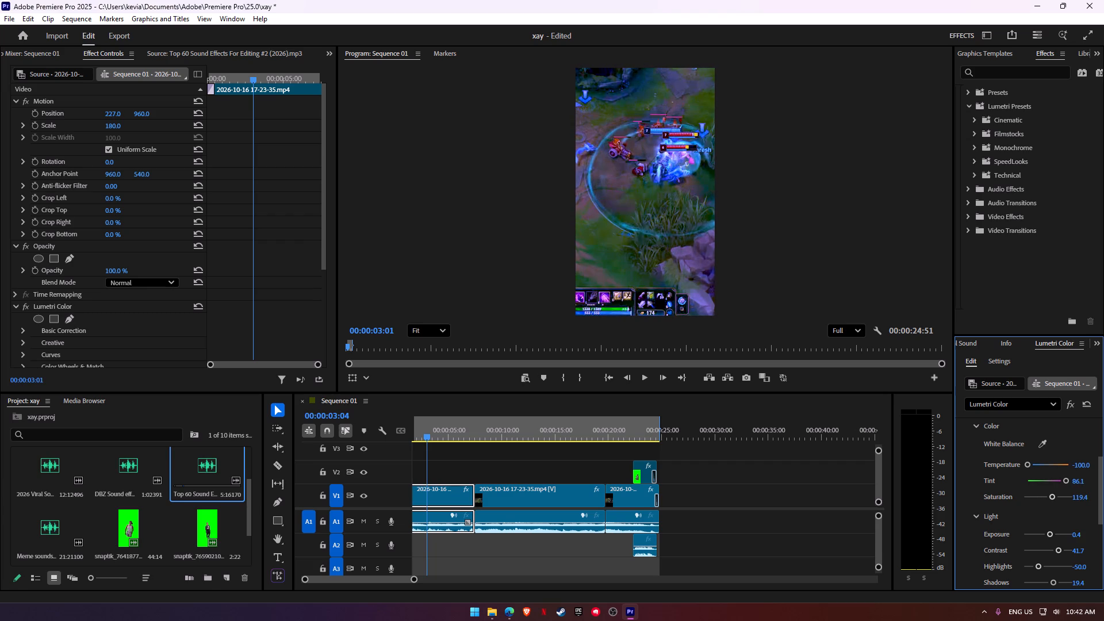
left_click(1059, 549)
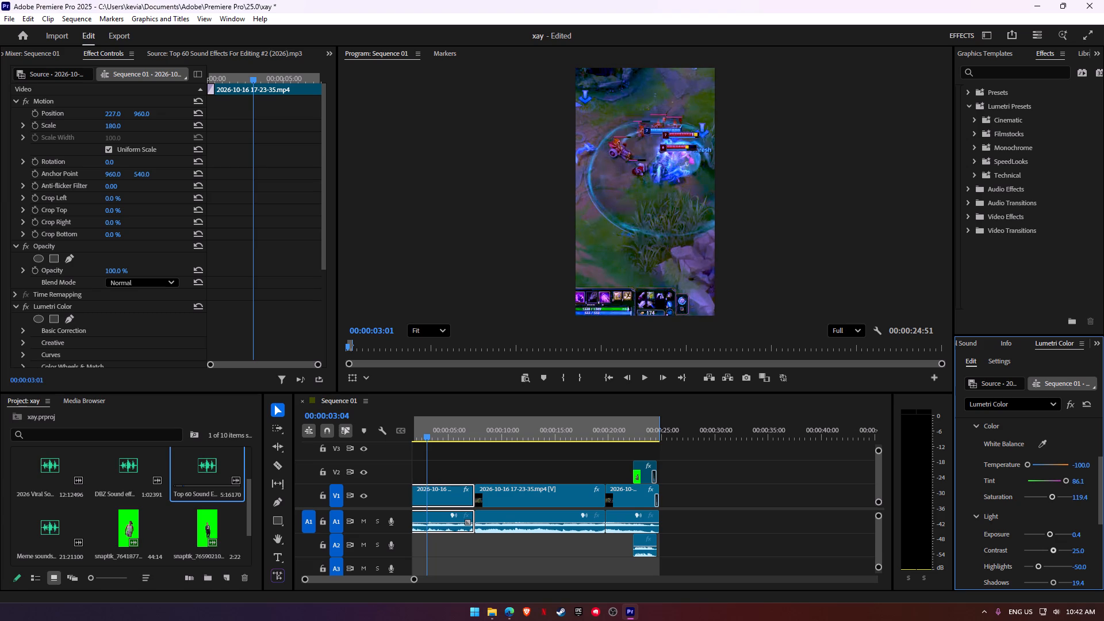
left_click_drag(1040, 567, 1053, 567)
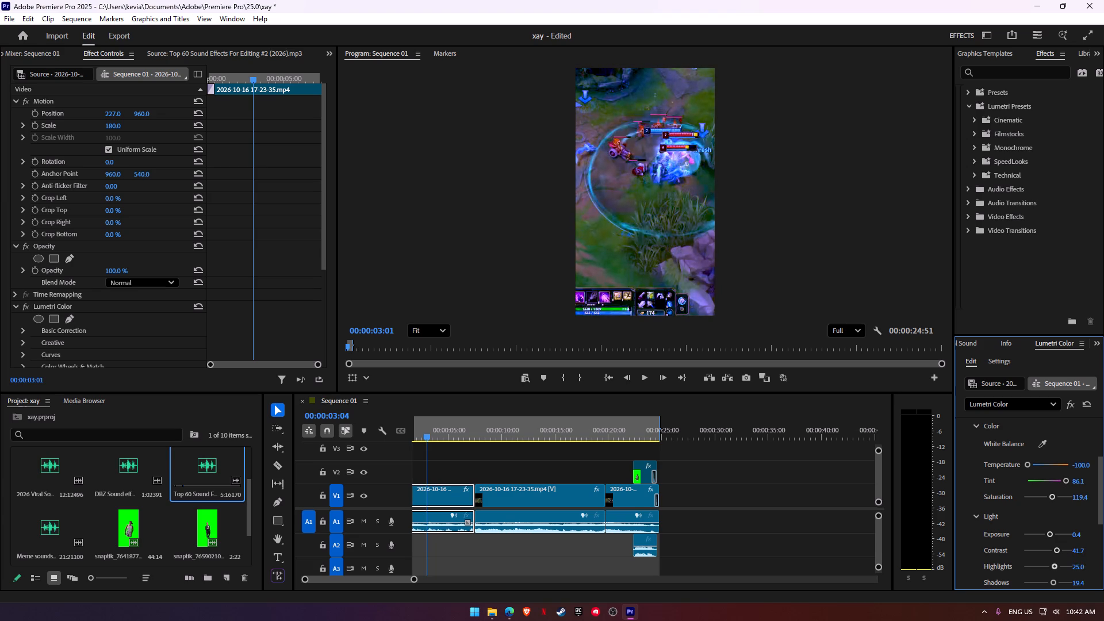
left_click_drag(1053, 567, 1051, 565)
scroll(1086, 545, "down", 1)
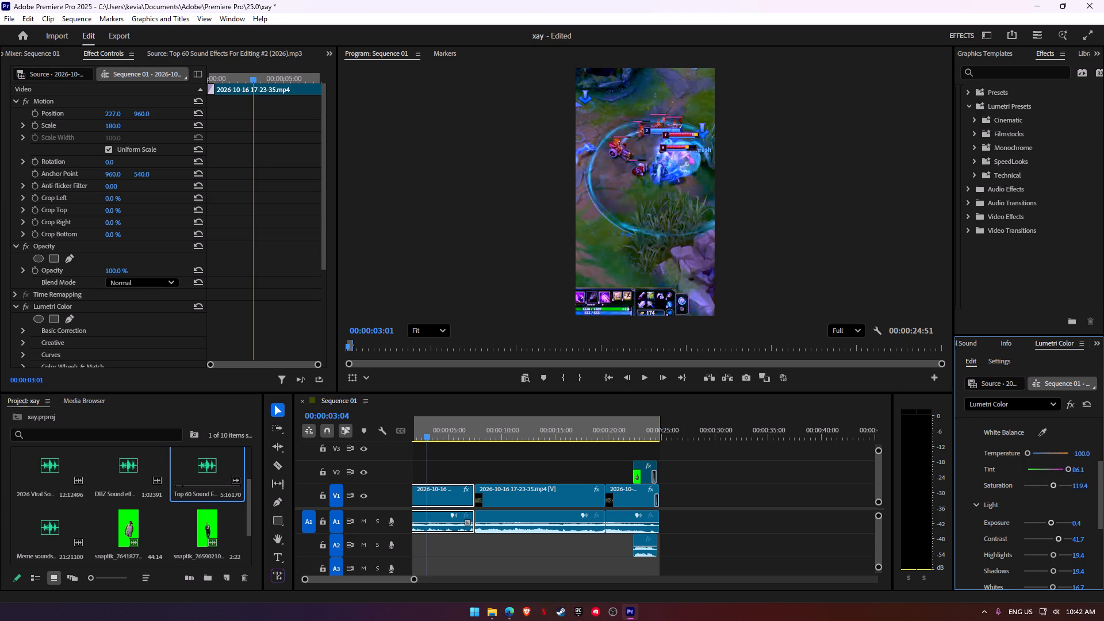
left_click(1054, 557)
left_click_drag(1054, 570, 1046, 571)
scroll(1101, 542, "down", 2)
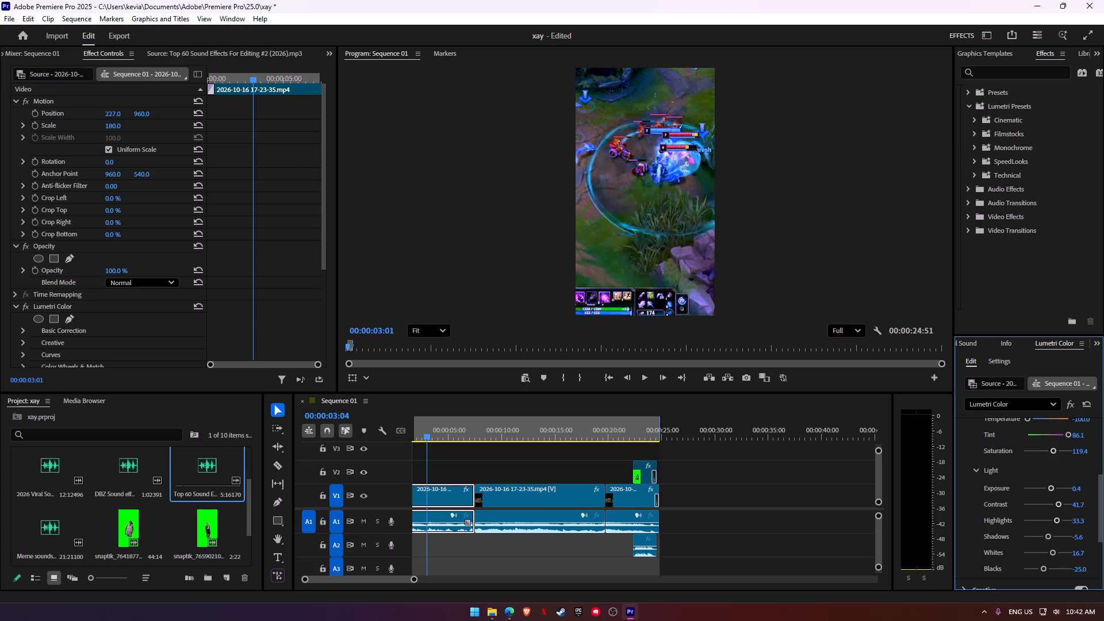
left_click(1051, 554)
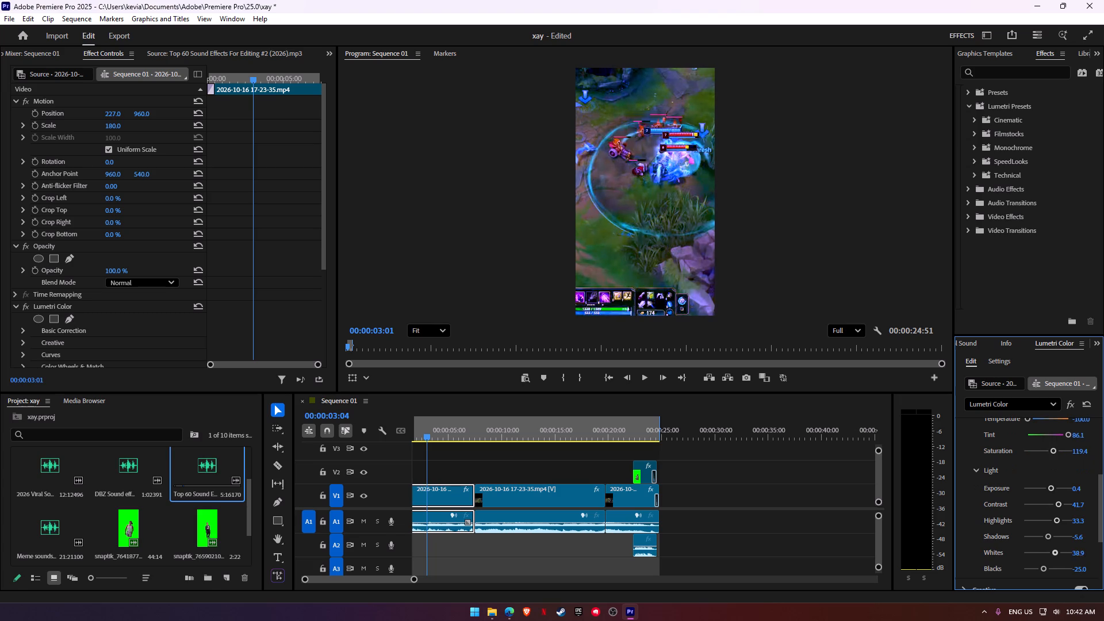
left_click(1044, 572)
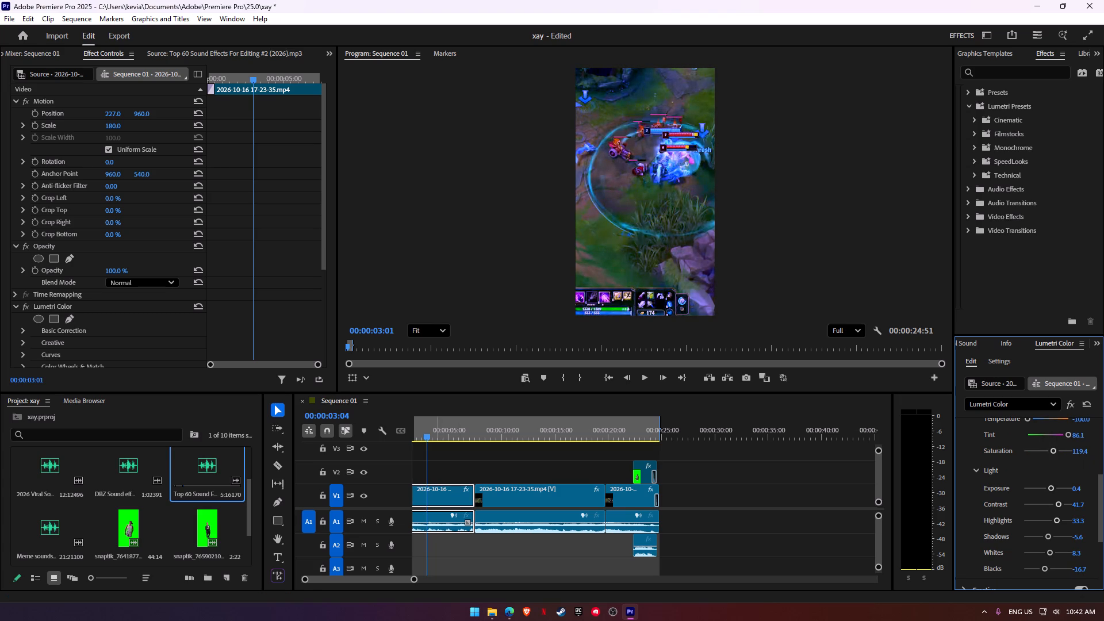
Play the first clip from the start to review its adjusted colours.
left_click_drag(430, 437, 352, 436)
key("space")
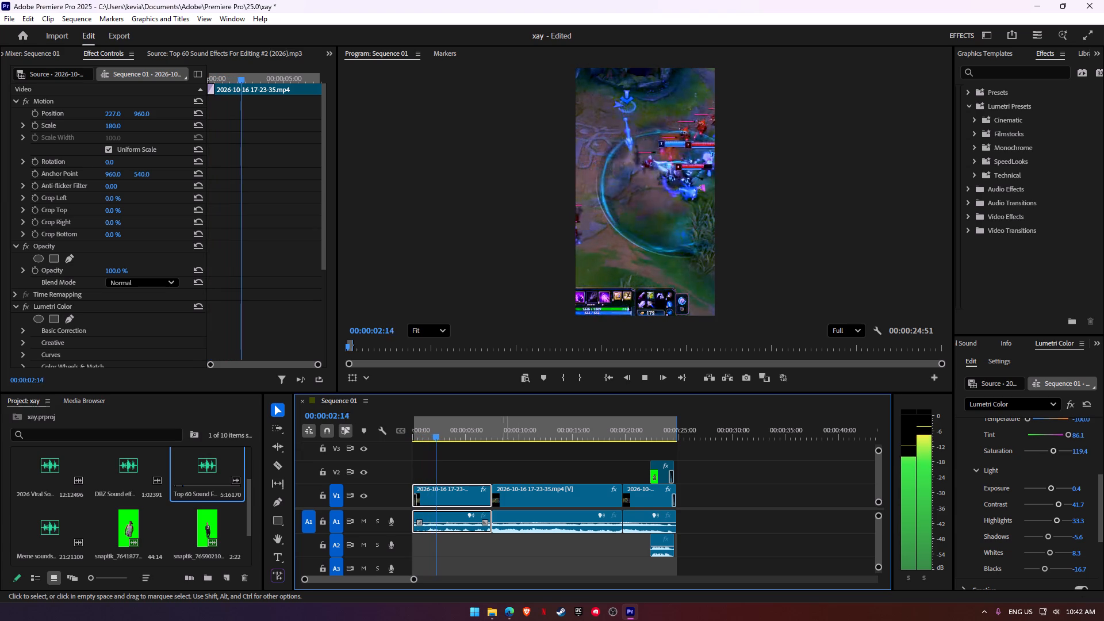
key("space")
Copy the first clip's updated Lumetri Color effect and paste it onto the second and third V1 clips.
left_click(87, 308)
key("ctrl+c")
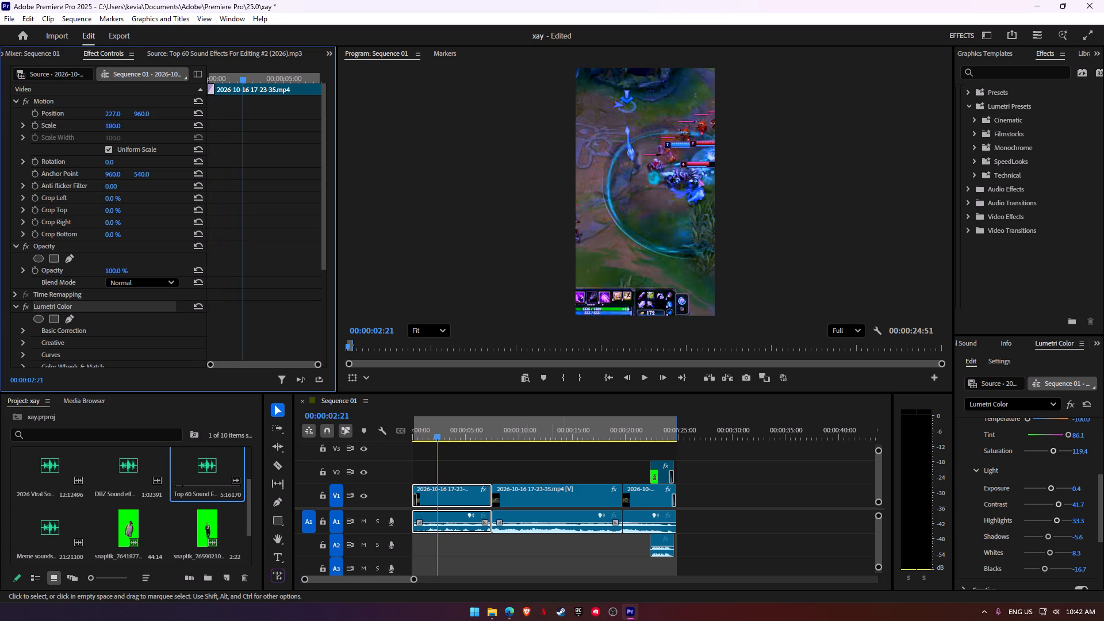
left_click(558, 501)
key("ctrl+v")
left_click(643, 492)
key("ctrl+v")
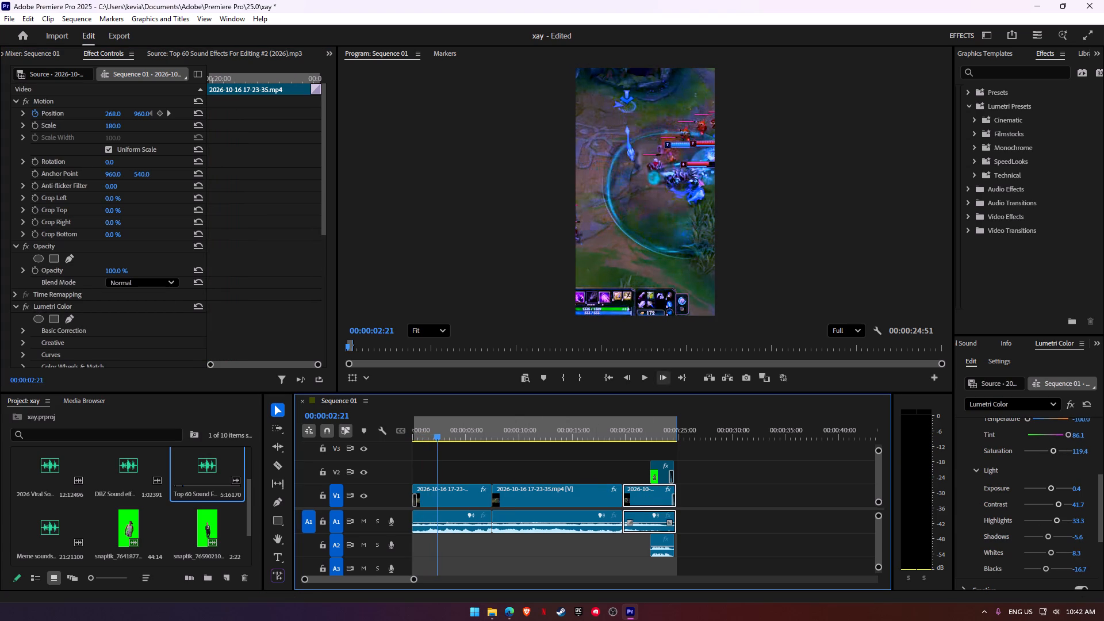
Save the project.
left_click(650, 372)
key("ctrl+s")
Play the sequence into the second clip to compare the pasted colour correction.
left_click(647, 380)
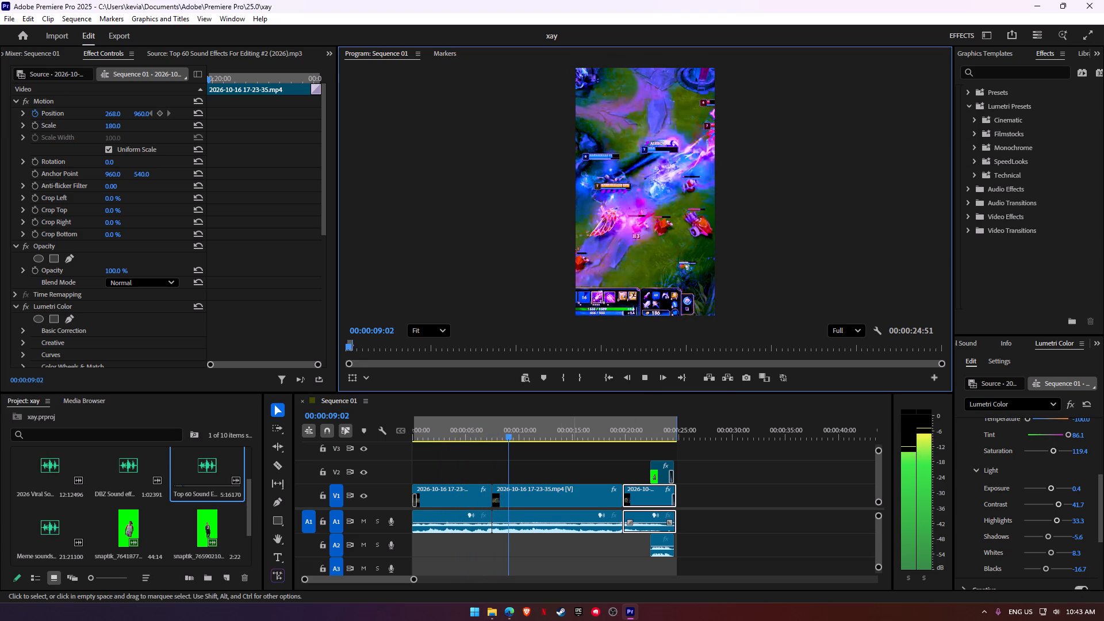
key("space")
Delete the upper, older Lumetri Color effect from both the second and third V1 clips, keeping the newly pasted one.
left_click(519, 495)
left_click(456, 494)
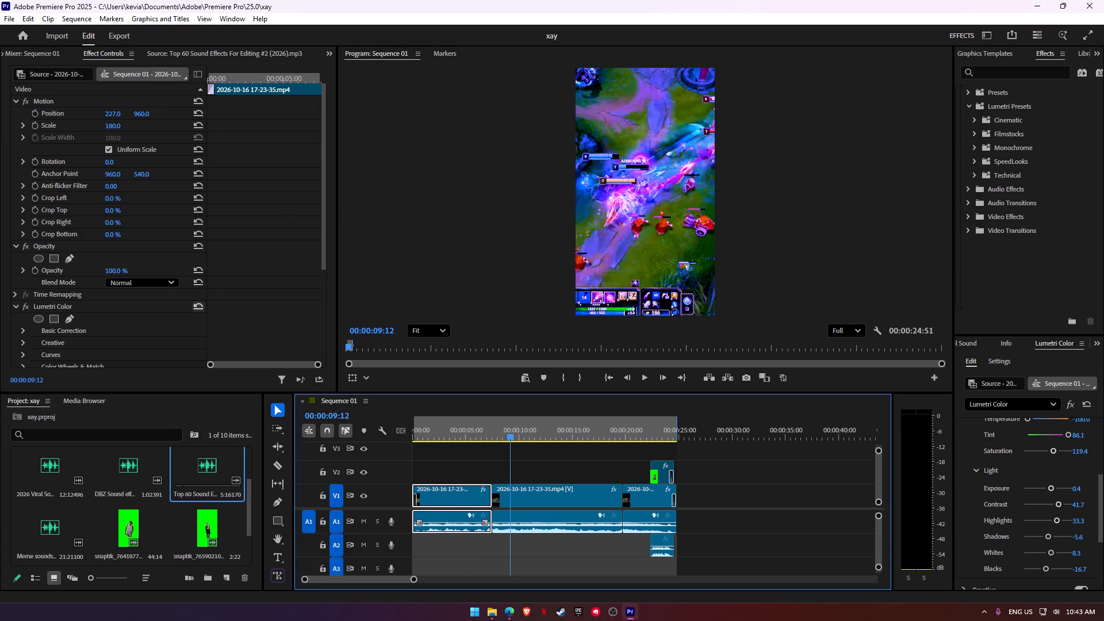
scroll(188, 310, "down", 2)
left_click(559, 490)
scroll(174, 327, "down", 4)
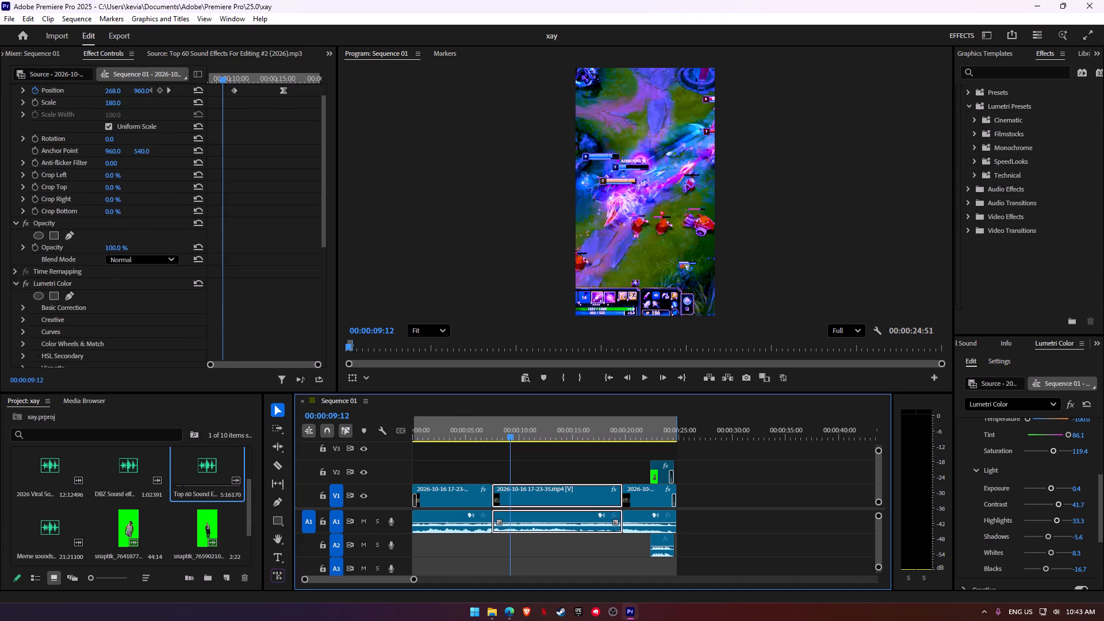
scroll(174, 327, "down", 5)
left_click(86, 212)
left_click(86, 198)
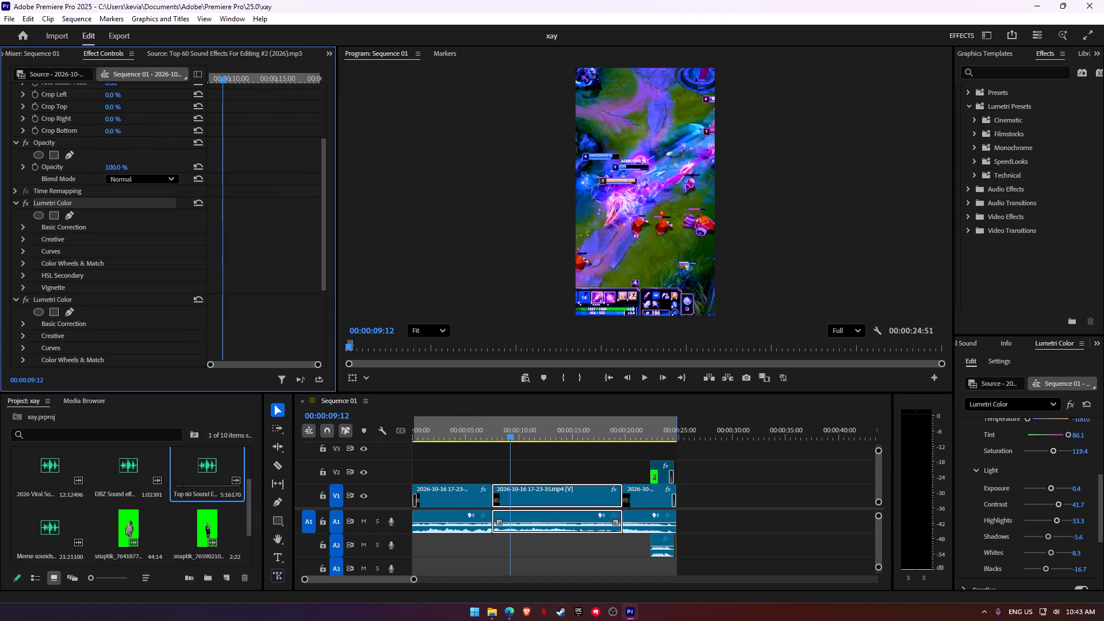
key("BackSpace")
left_click(651, 499)
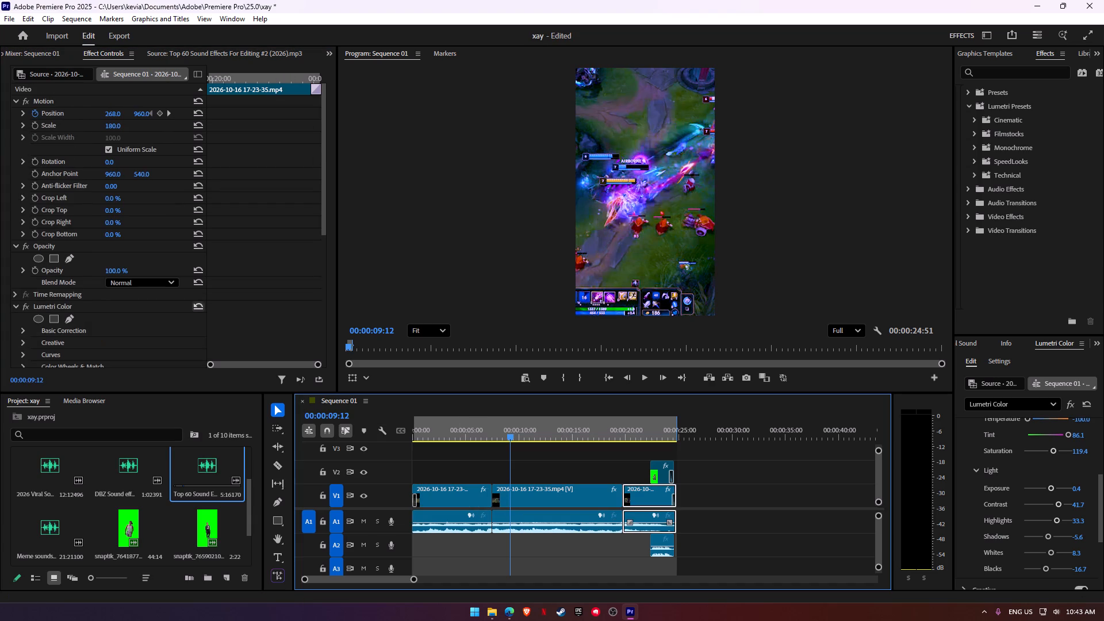
left_click(90, 309)
key("BackSpace")
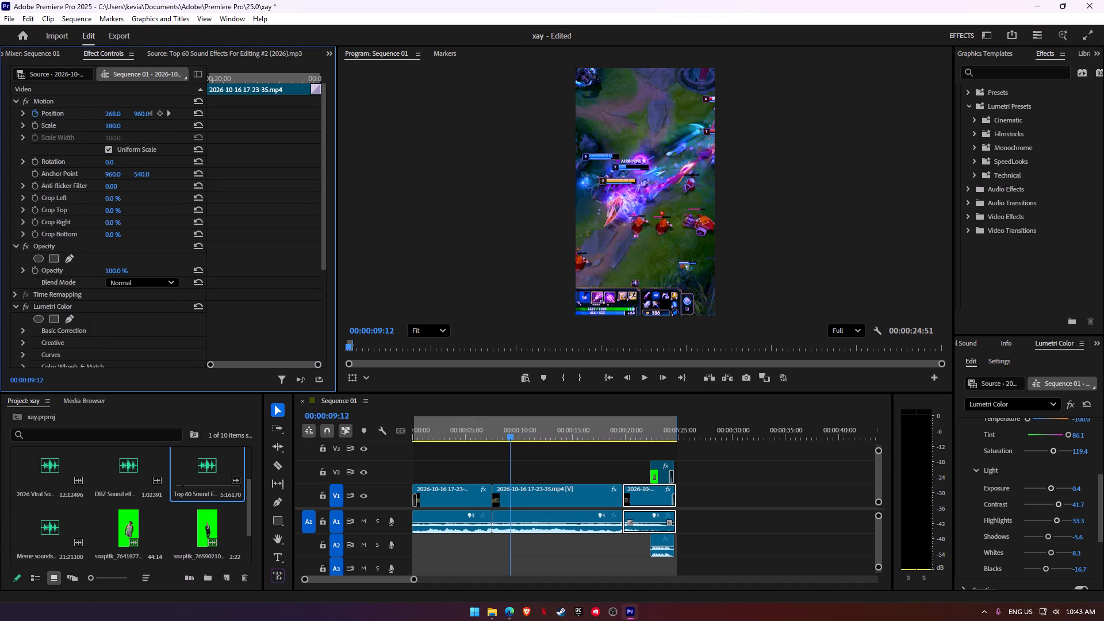
Play the sequence from about 4.5 seconds through to its end to review the colours and final fade.
left_click(460, 440)
key("space")
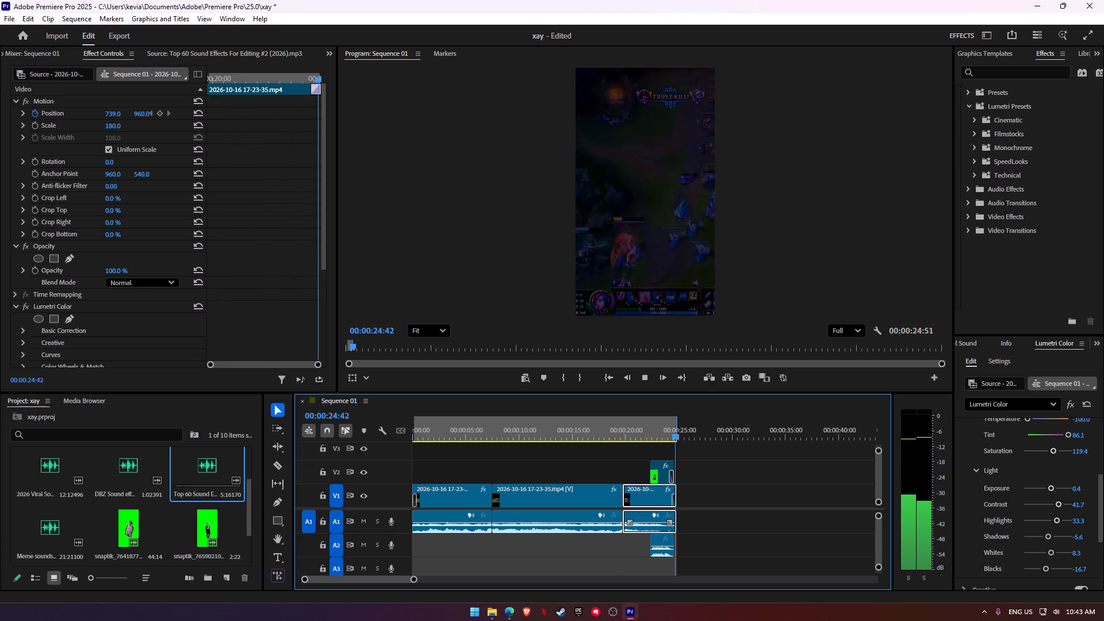
key("space")
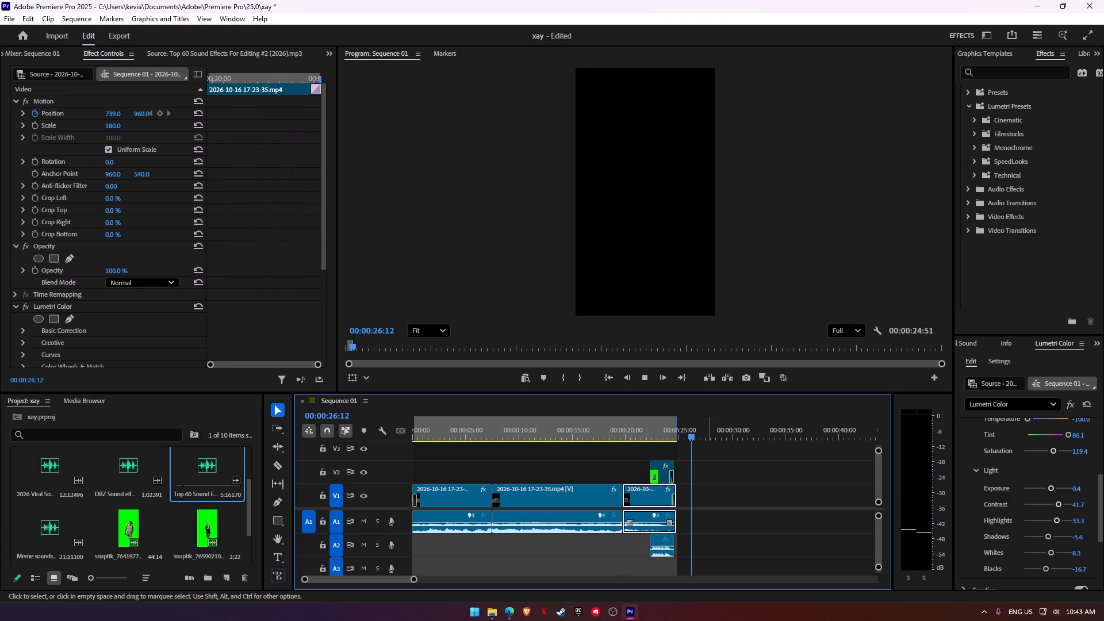
Export the sequence as an H.264 media file named tripleee.mp4.
key("ctrl+m")
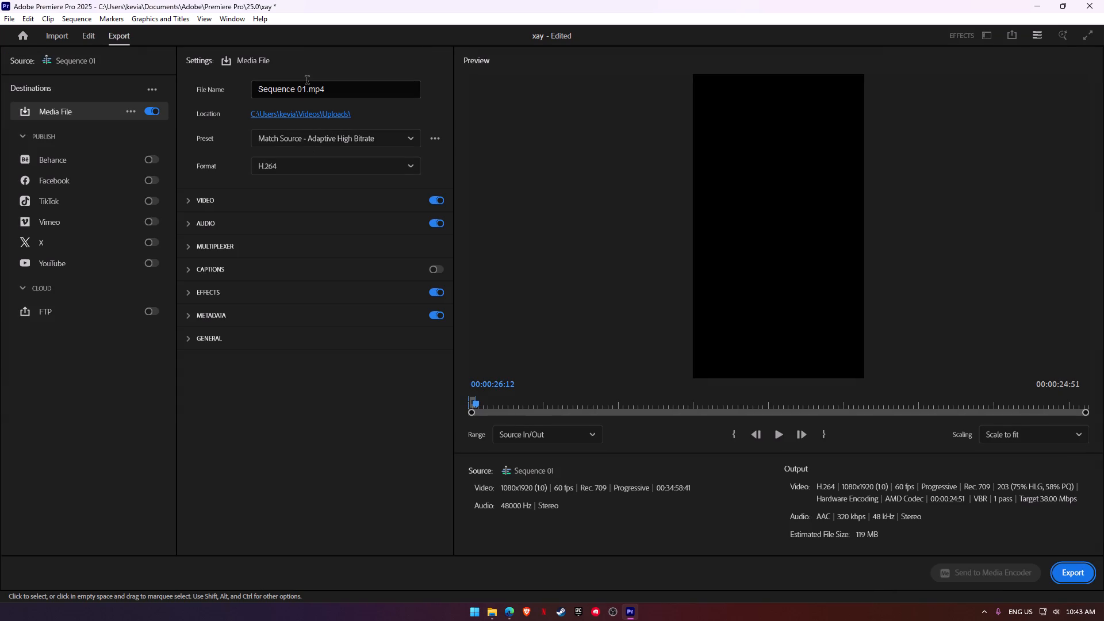
left_click_drag(306, 83, 164, 83)
left_click_drag(305, 90, 196, 93)
type("tripleee")
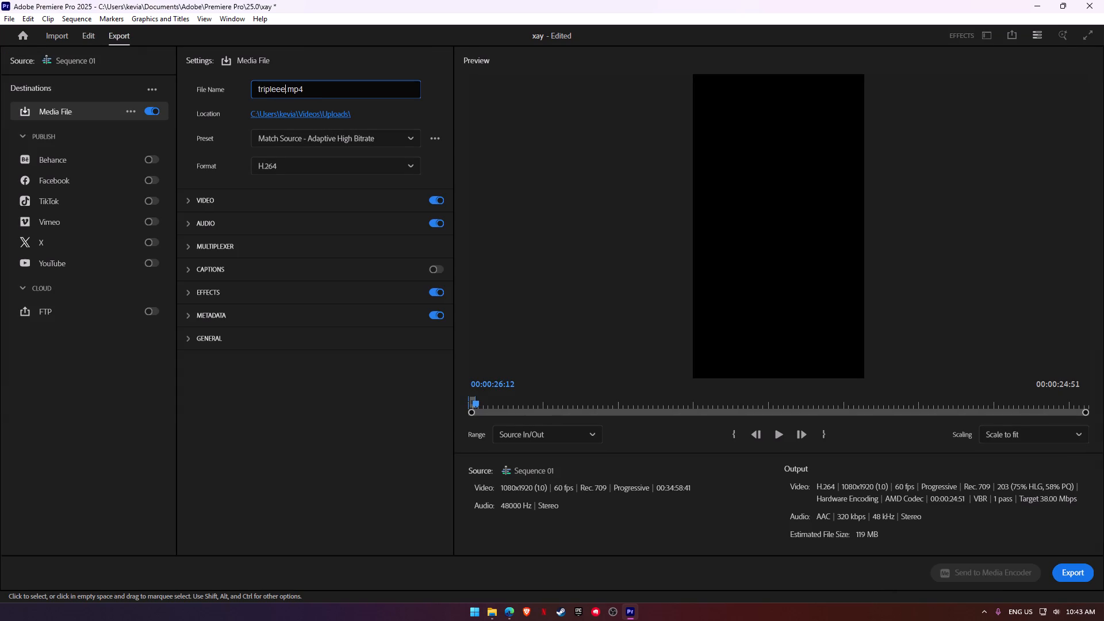
left_click(1083, 575)
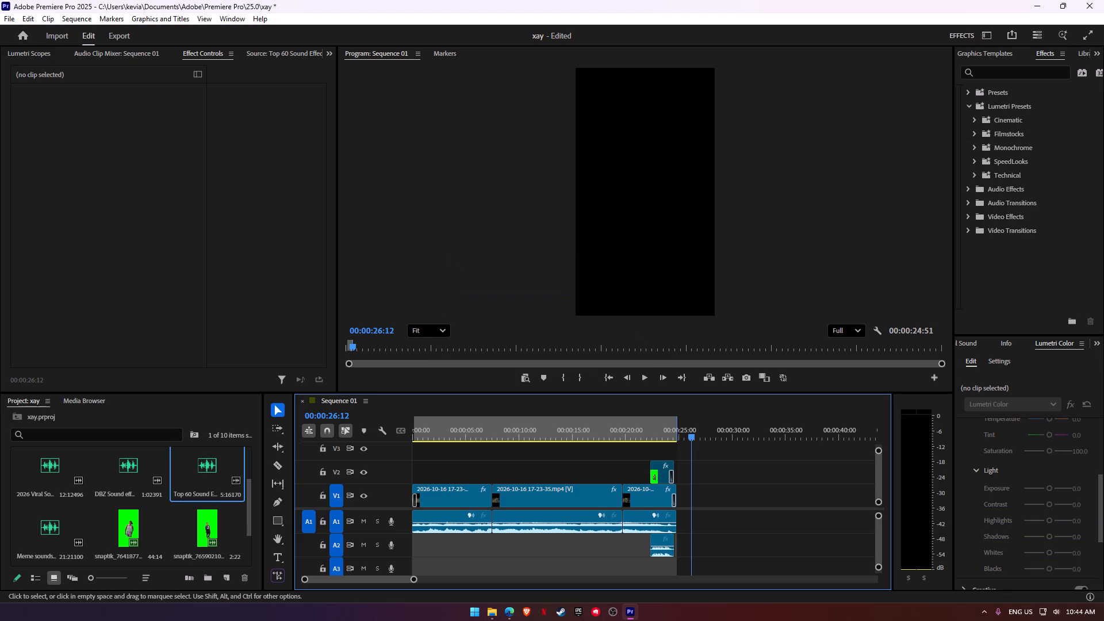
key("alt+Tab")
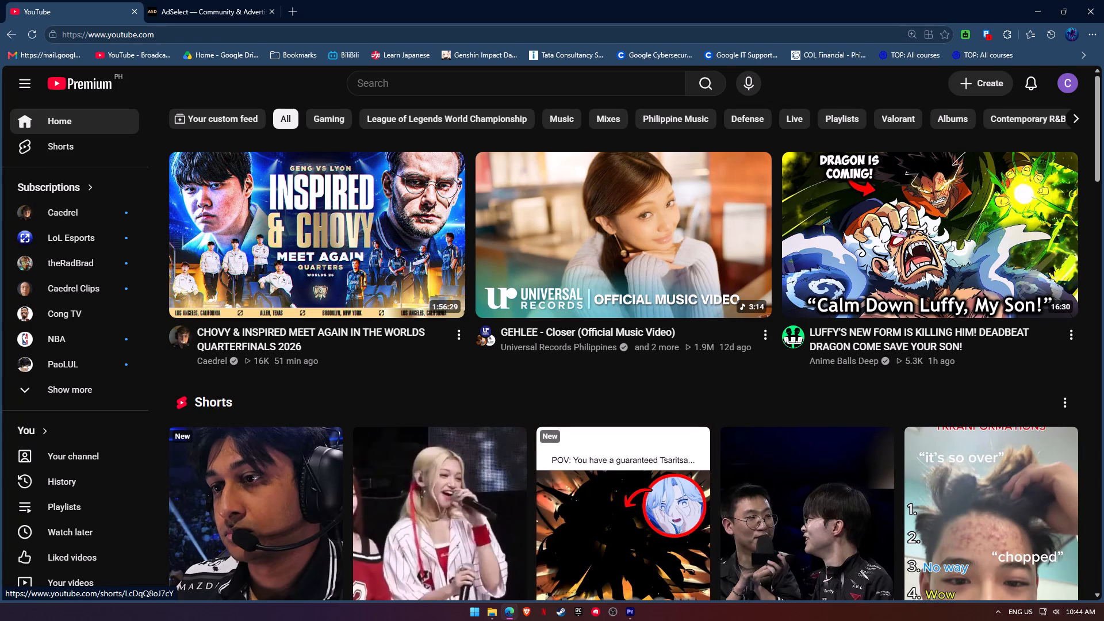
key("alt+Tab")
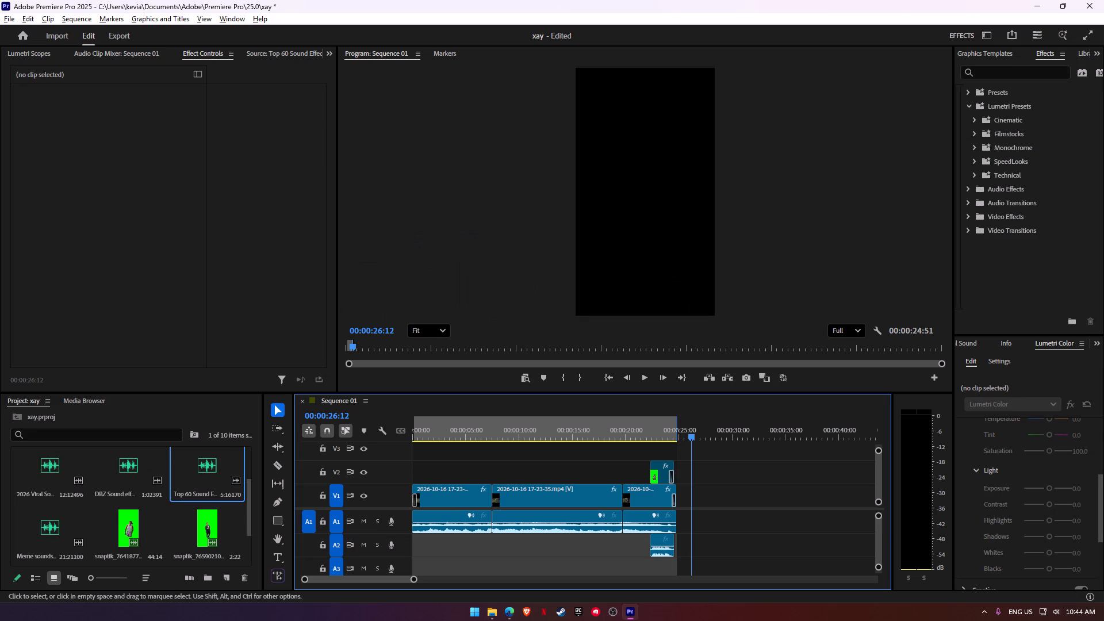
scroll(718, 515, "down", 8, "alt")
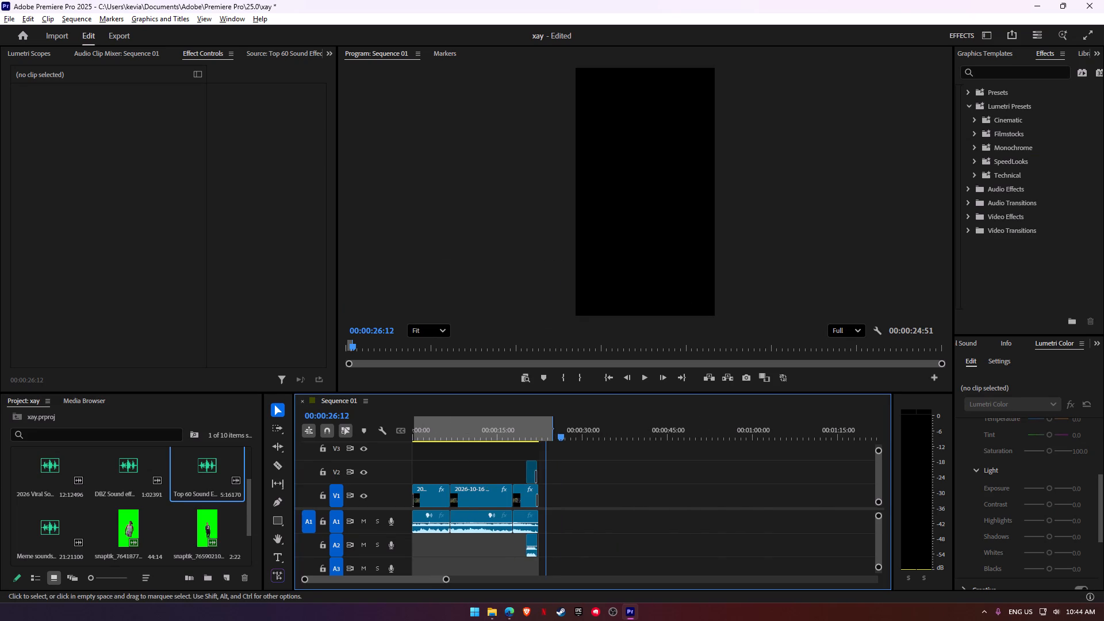
Scan the long gameplay clip on V1 from about 10:55 to 16:28 for another highlight moment.
left_click_drag(417, 582, 522, 586)
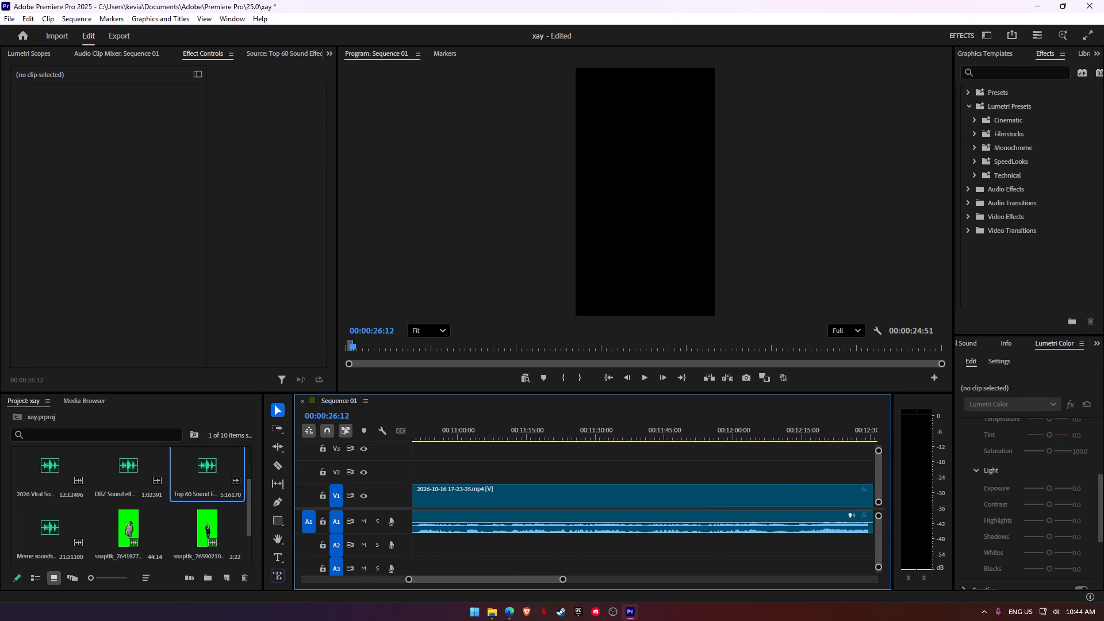
left_click_drag(522, 586, 514, 586)
scroll(523, 560, "down", 10, "alt")
left_click(568, 431)
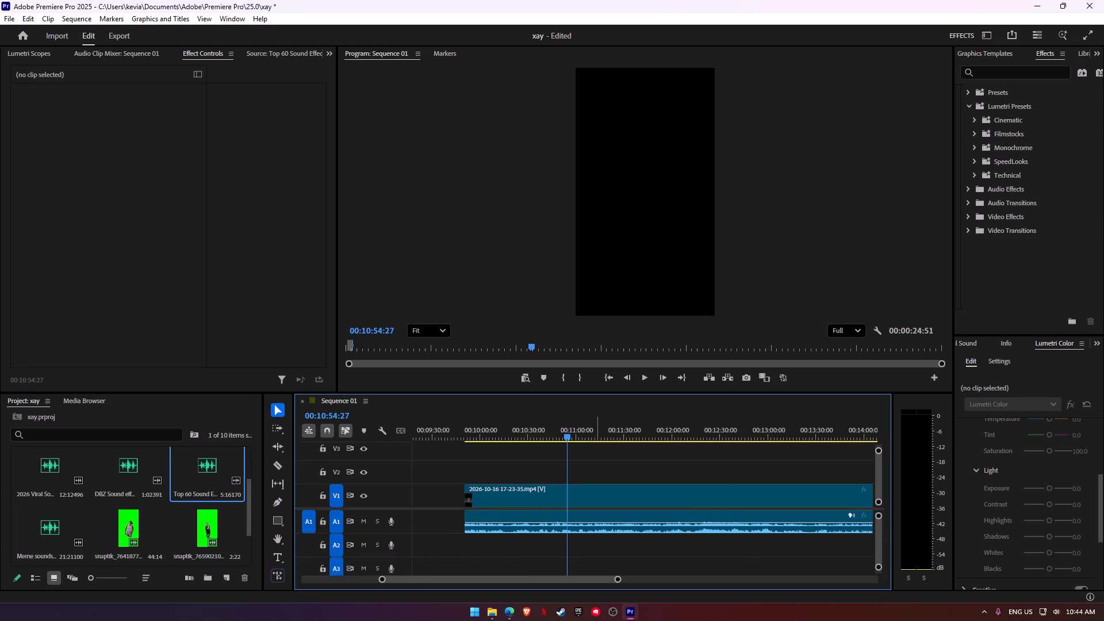
key("space")
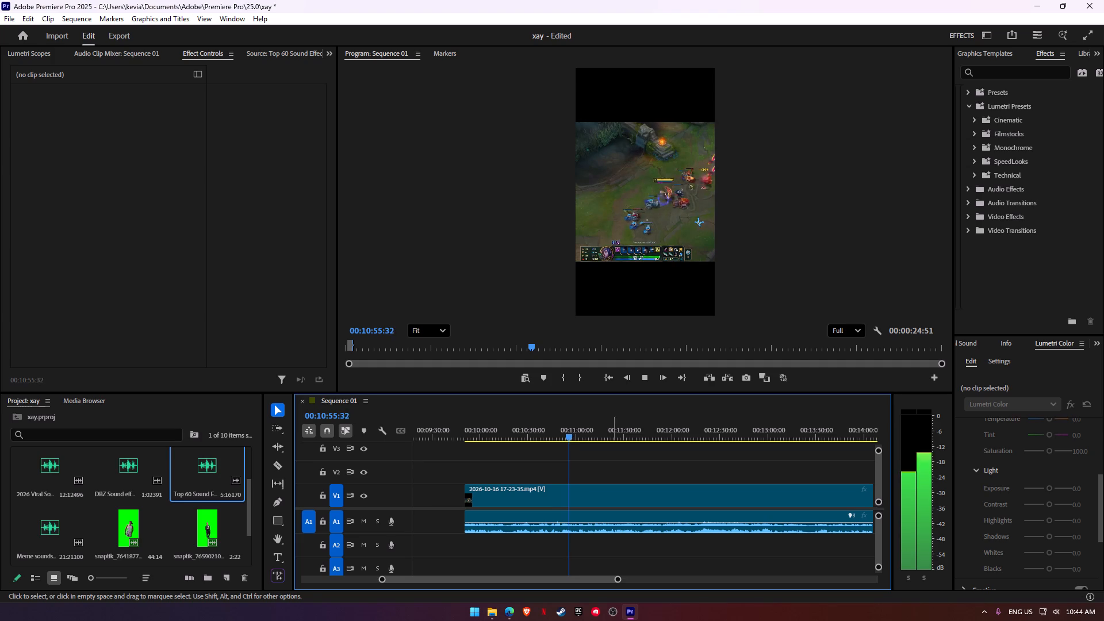
left_click(656, 438)
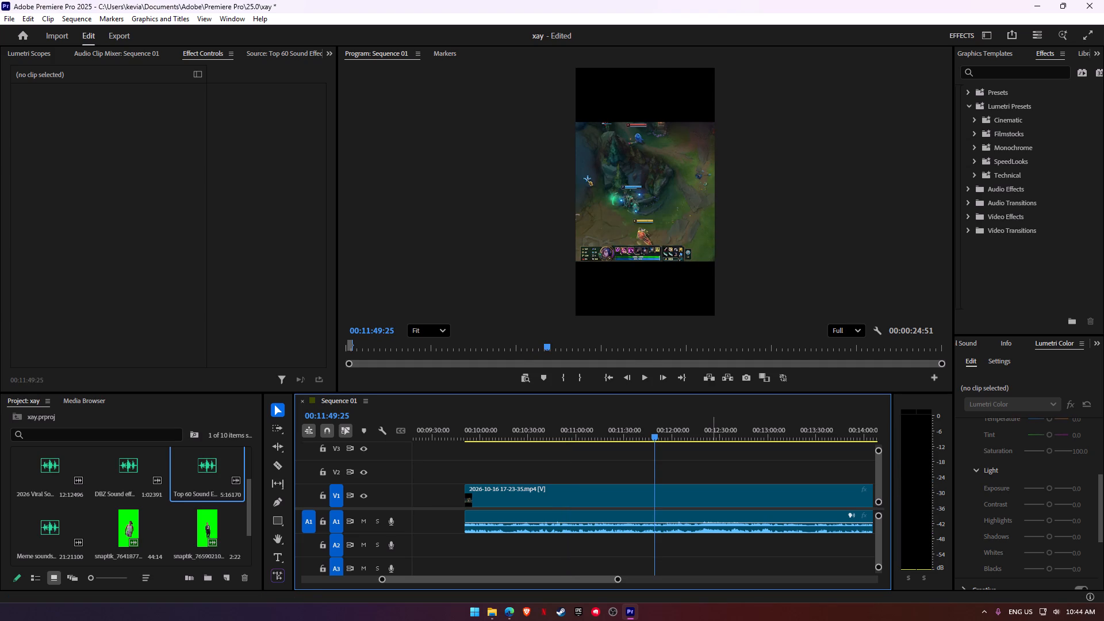
left_click(714, 438)
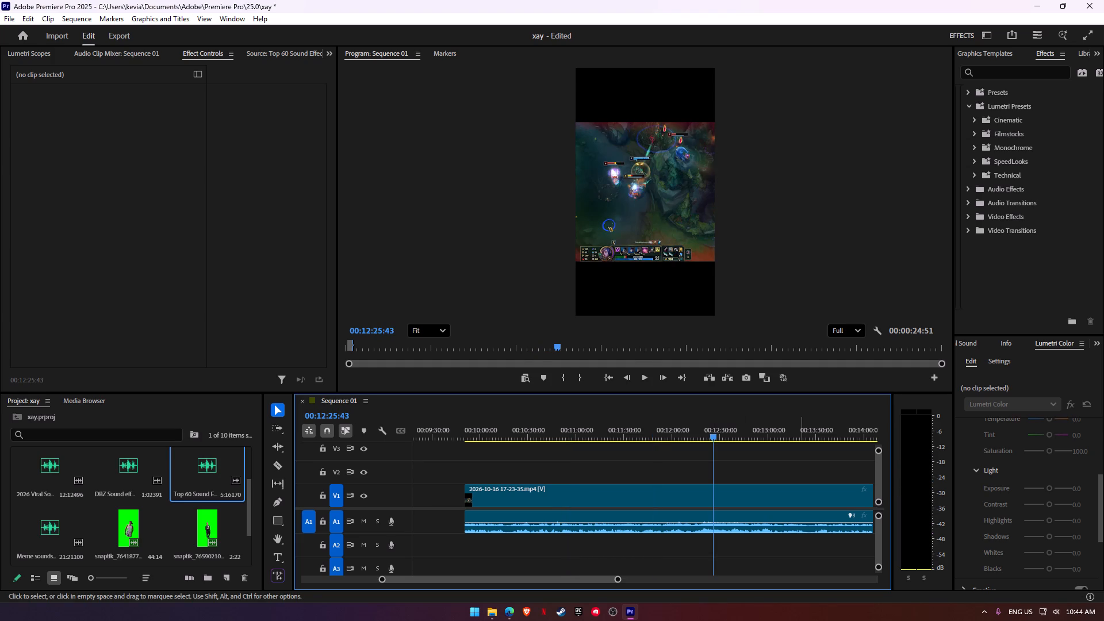
key("space")
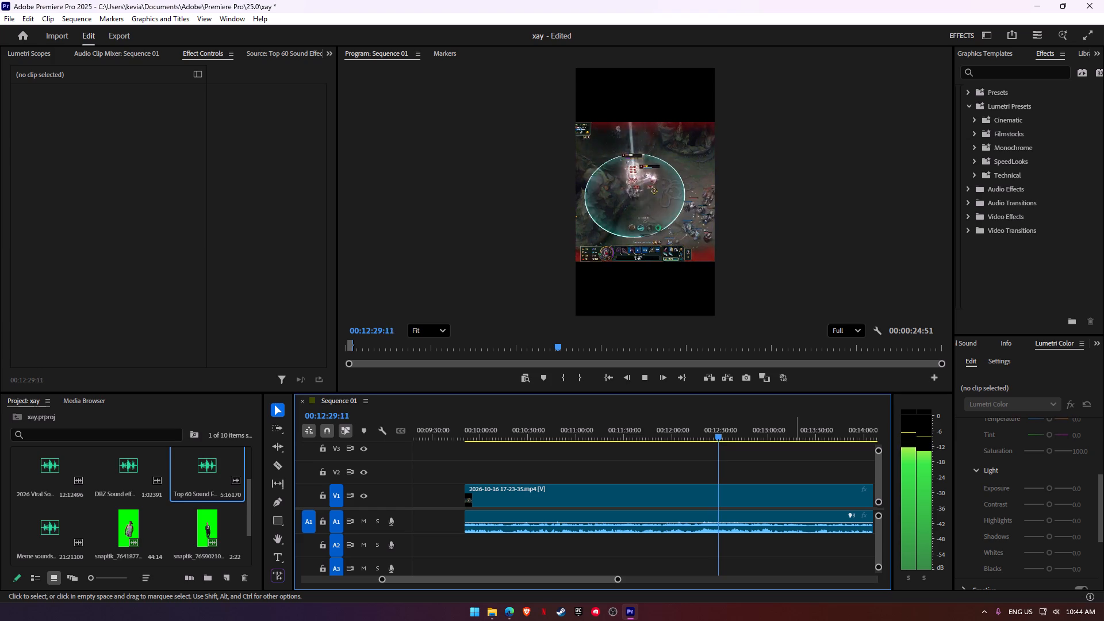
left_click_drag(570, 581, 584, 582)
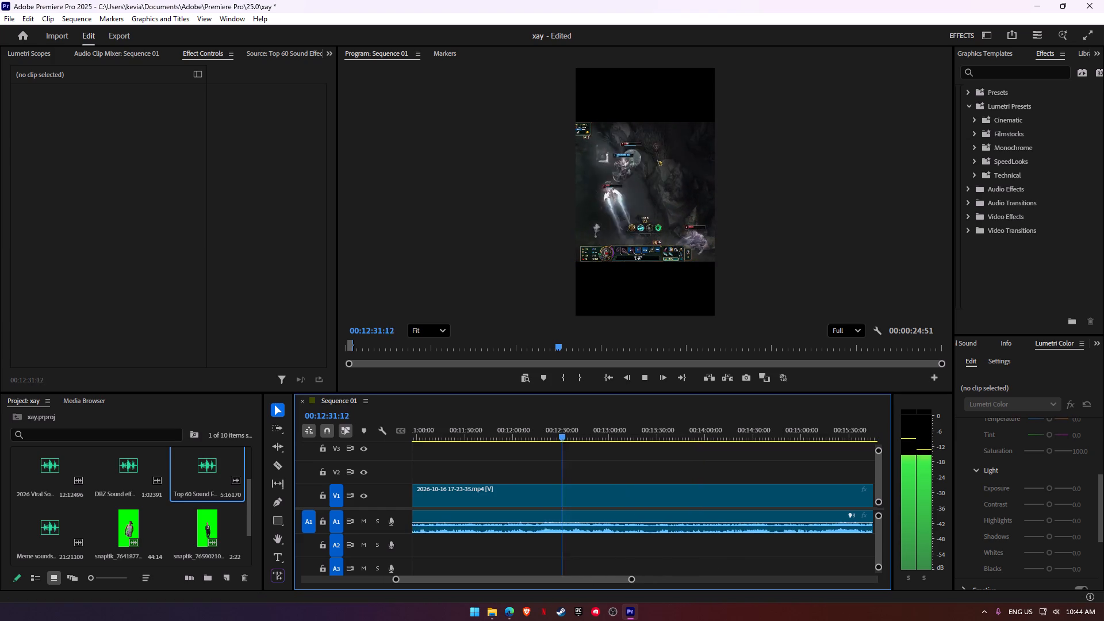
left_click_drag(584, 582, 590, 582)
left_click(726, 433)
scroll(771, 461, "down", 7, "alt")
left_click(819, 434)
left_click(819, 434)
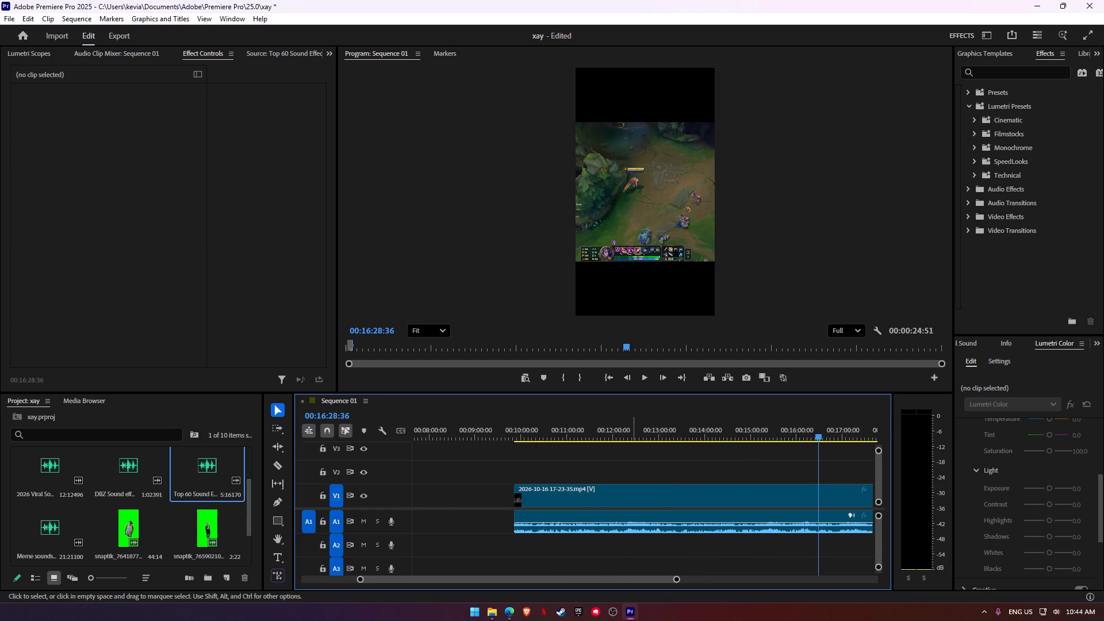
Continue scanning the long gameplay clip from about 17:58 to 24:50 for fights worth using.
left_click_drag(628, 577, 673, 577)
left_click(605, 428)
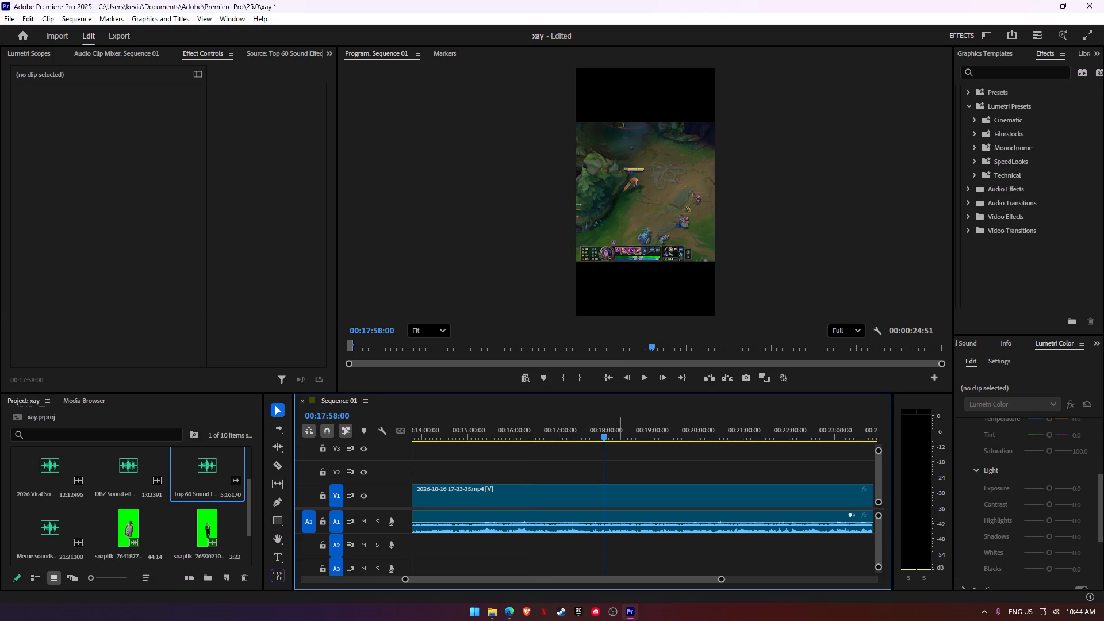
left_click(729, 434)
left_click(854, 434)
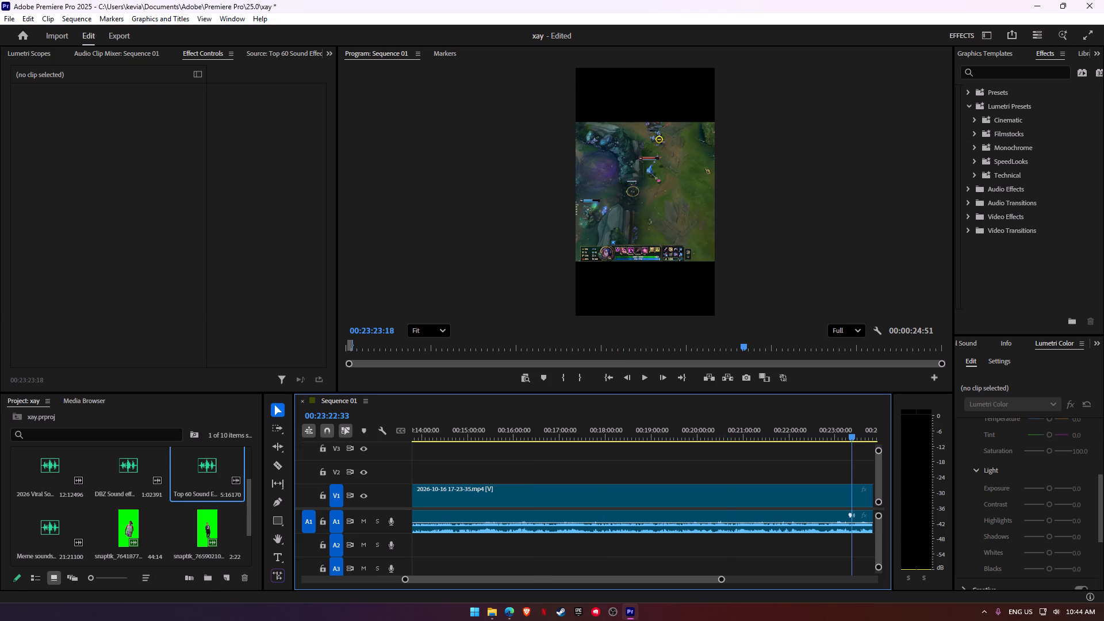
scroll(781, 500, "down", 9, "alt")
left_click_drag(712, 577, 727, 577)
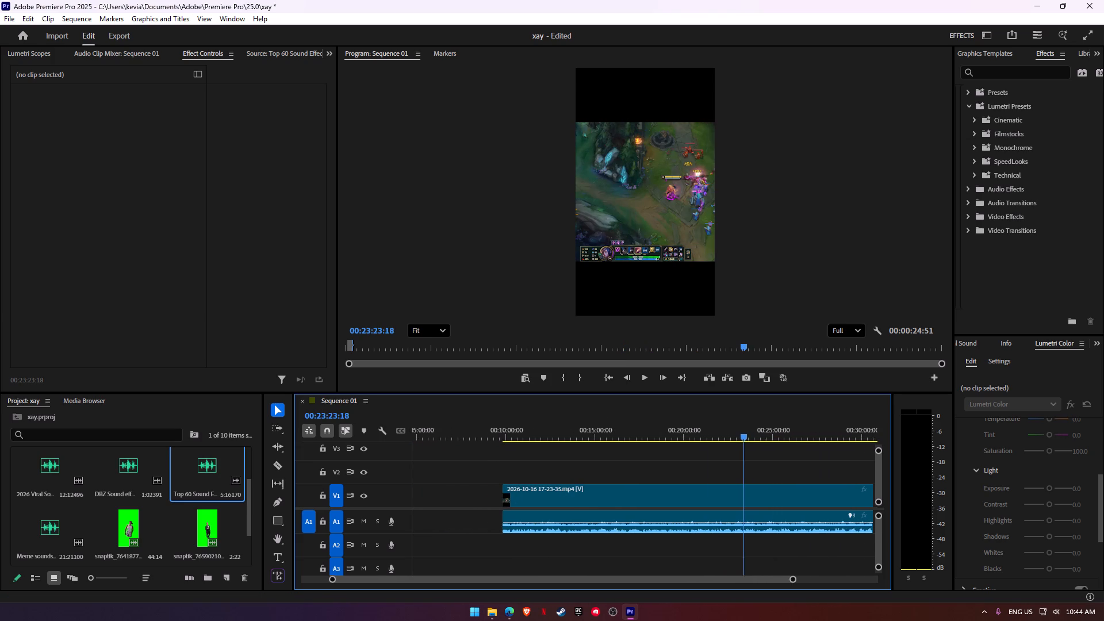
left_click_drag(727, 577, 773, 577)
left_click(632, 425)
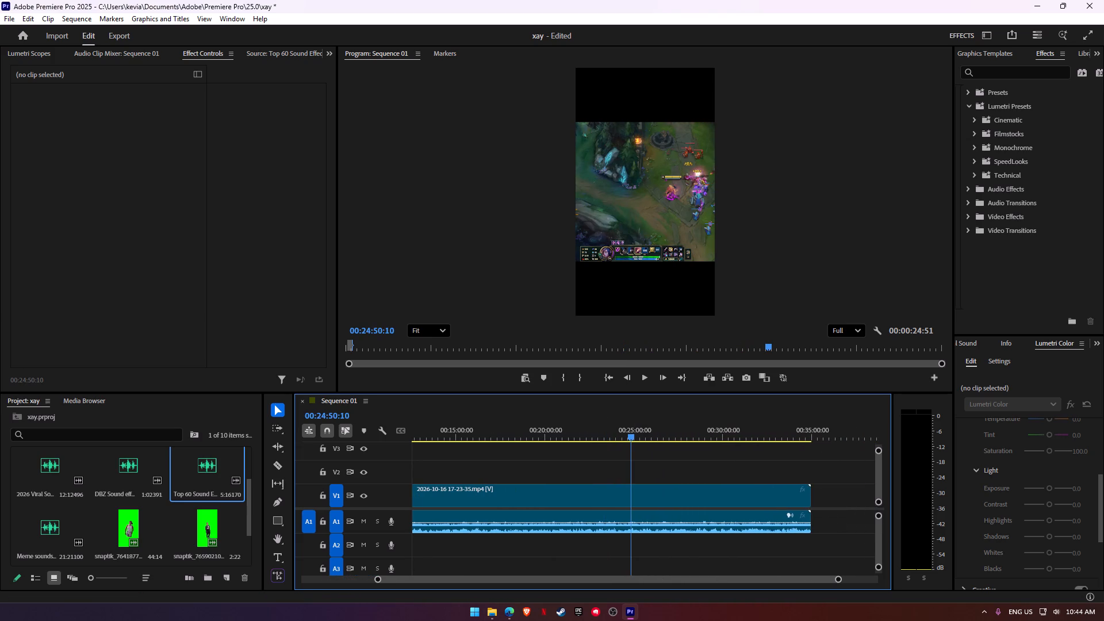
key("space")
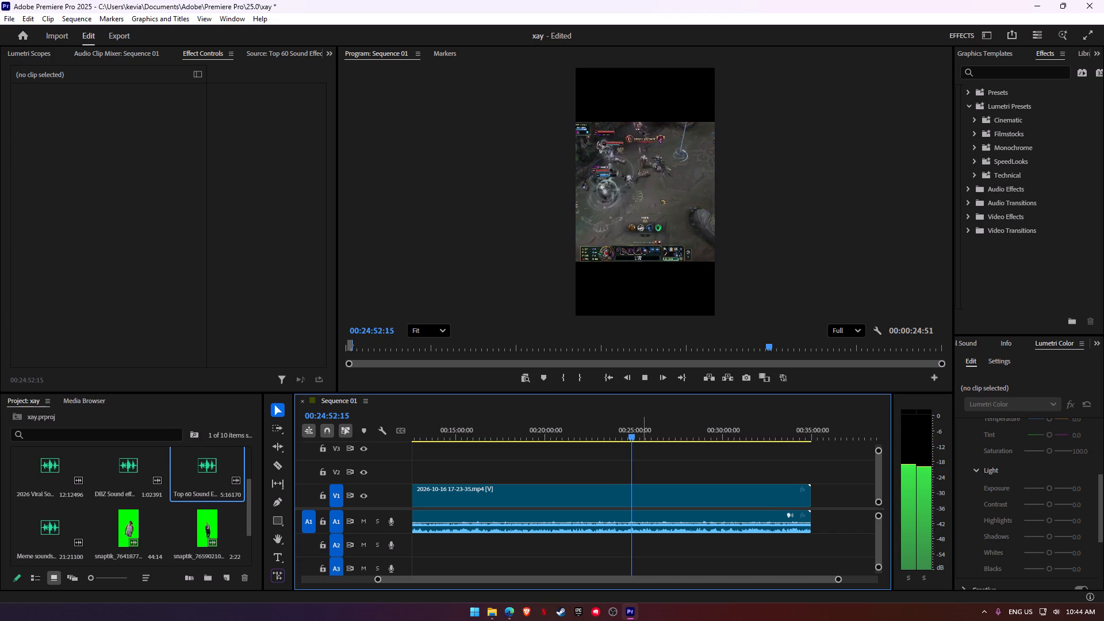
Sample short stretches of the gameplay clip between about 26:15 and 28:59 for usable action.
left_click(657, 435)
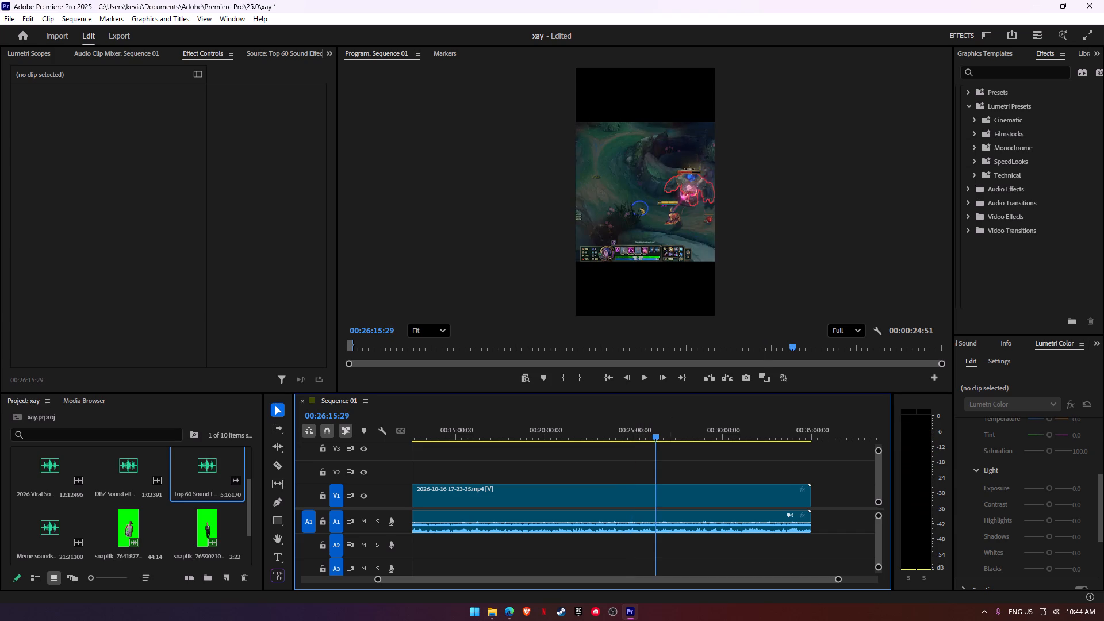
key("space")
left_click(674, 435)
key("space")
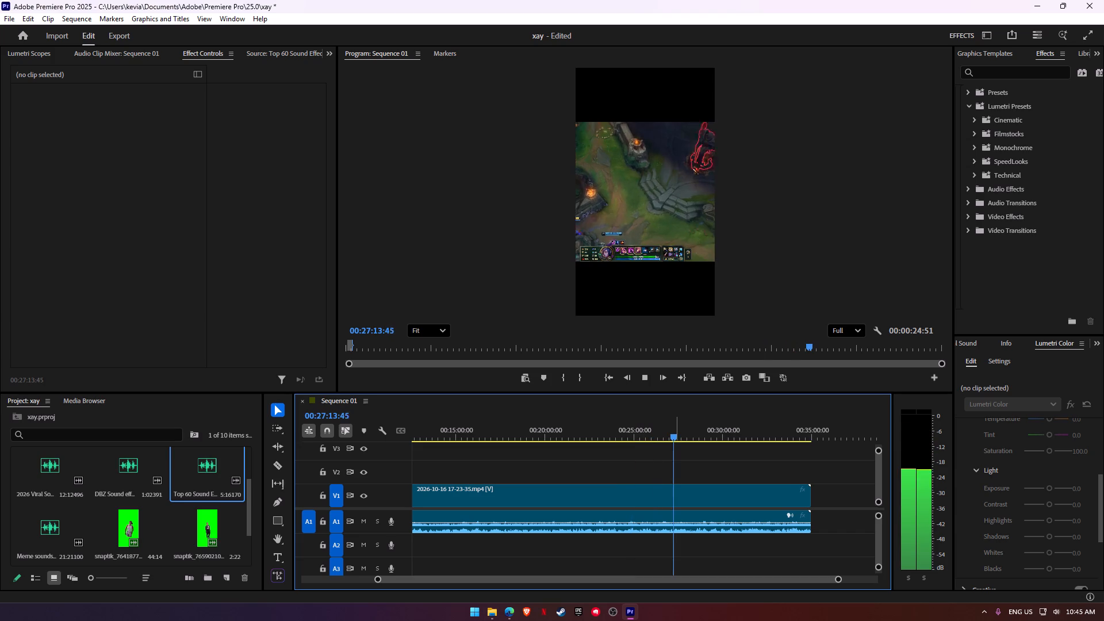
left_click_drag(683, 435, 688, 435)
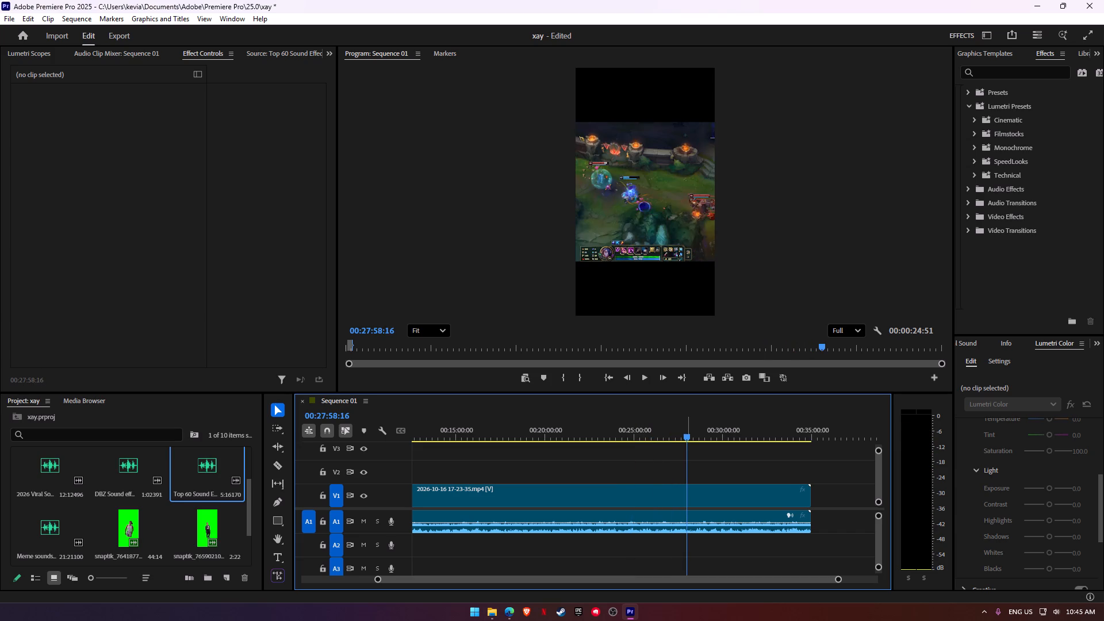
key("space")
left_click_drag(700, 435, 706, 435)
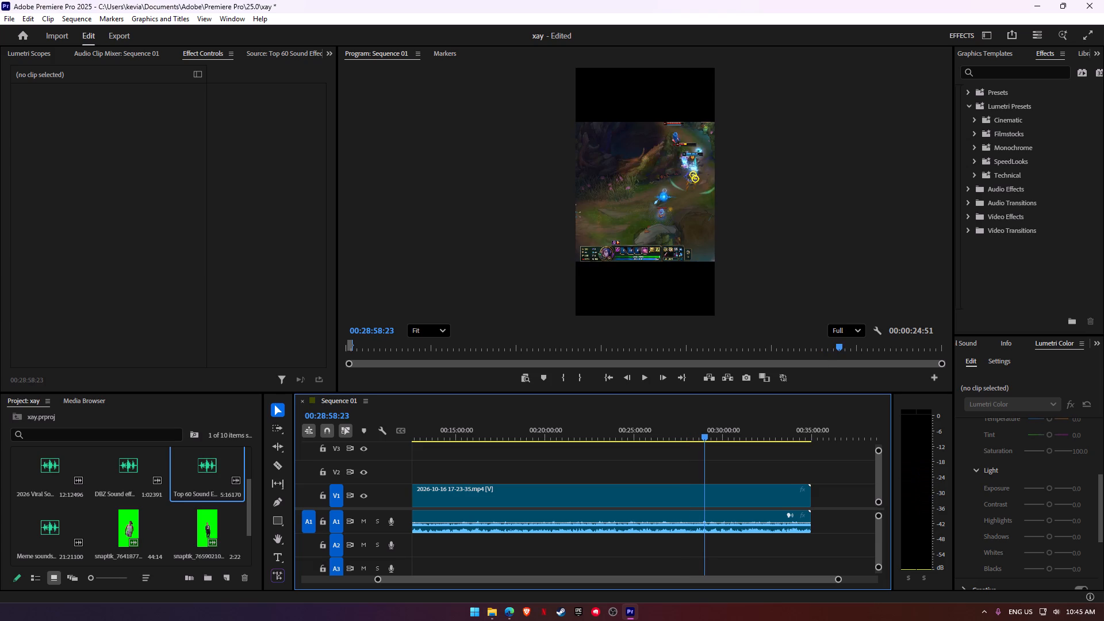
key("space")
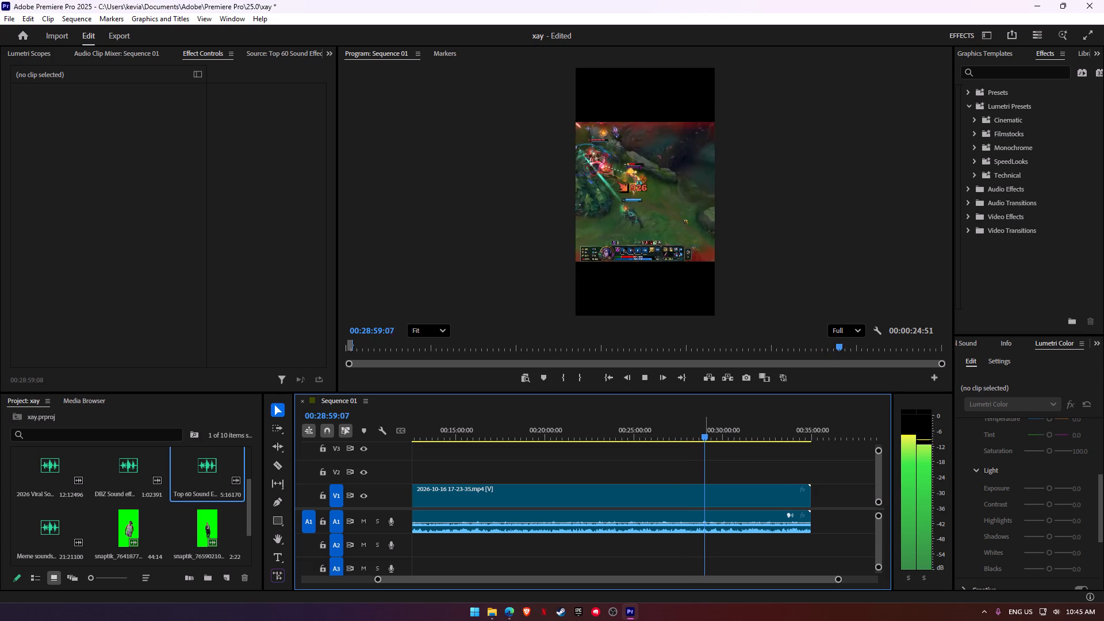
Sample the gameplay clip between about 29:54 and 31:48 to locate where a fight begins.
left_click(712, 442)
left_click(722, 437)
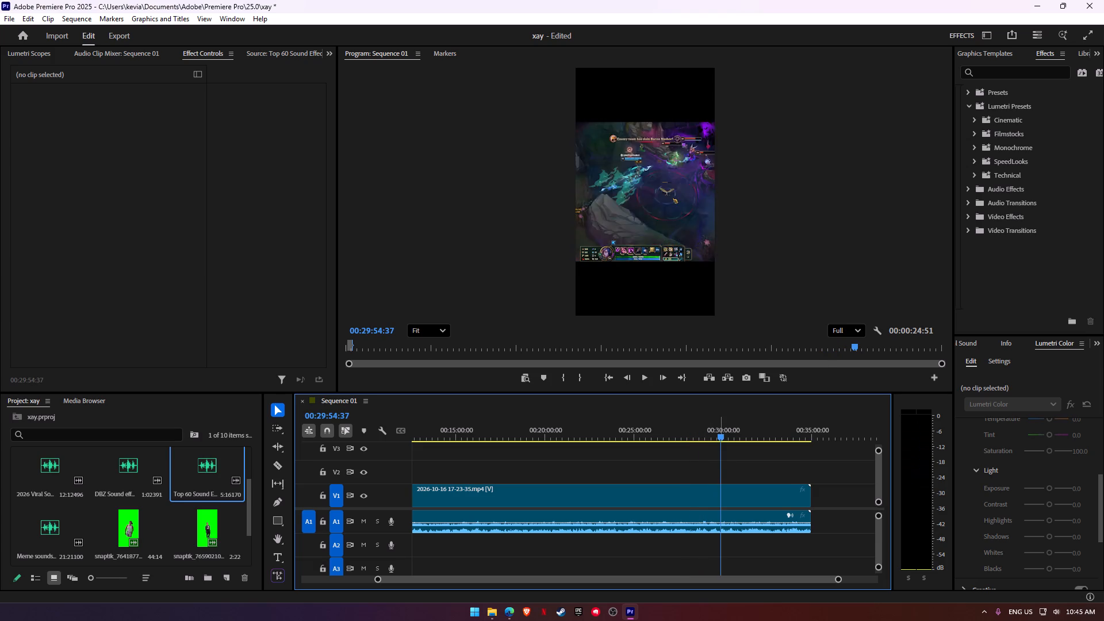
key("space")
key("space")
left_click(734, 437)
key("space")
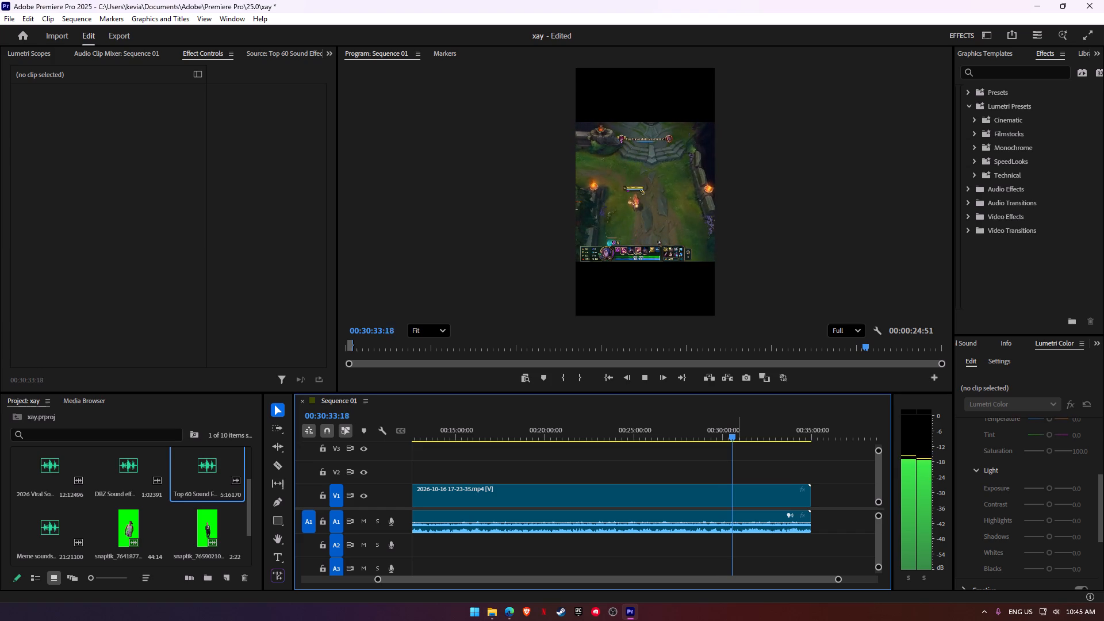
left_click(739, 438)
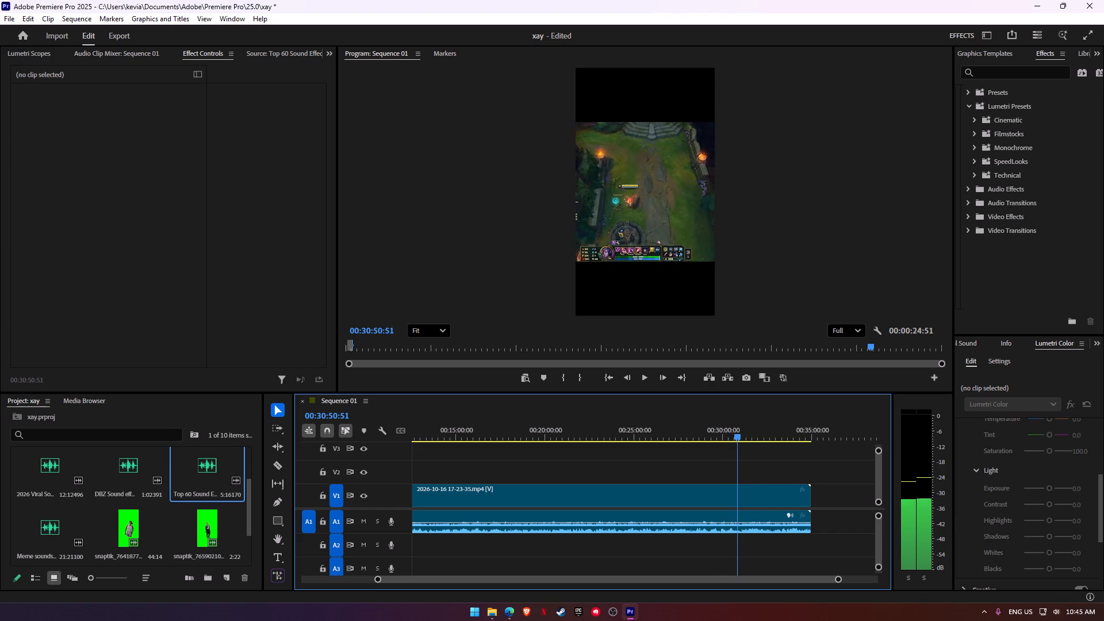
left_click(754, 440)
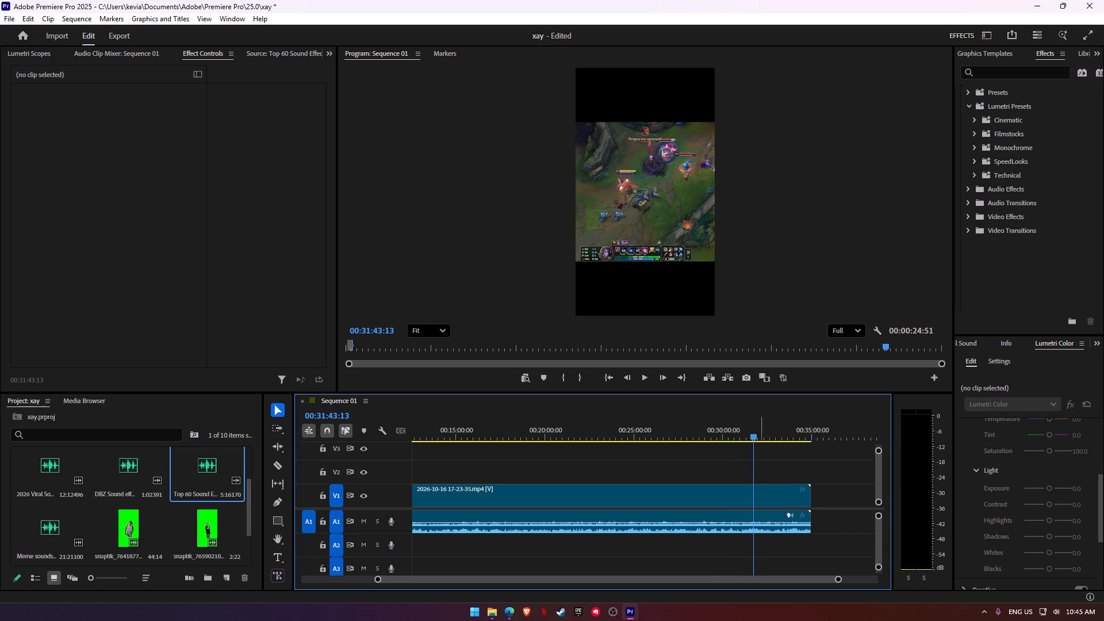
key("space")
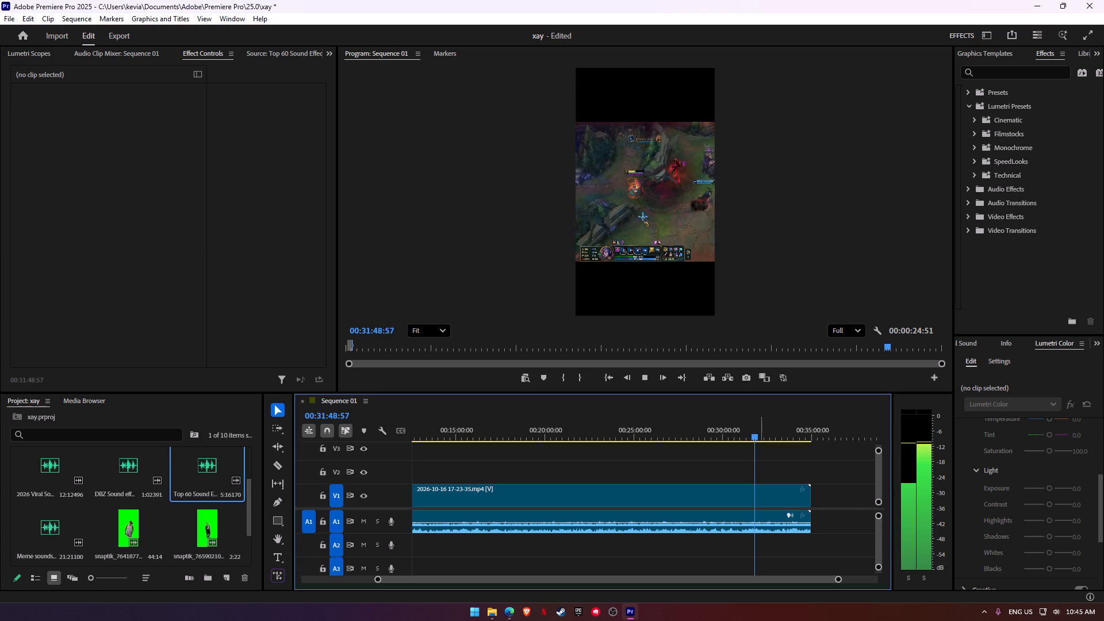
Split the long gameplay clip on V1 at about 31:35, before the fight.
left_click(746, 431)
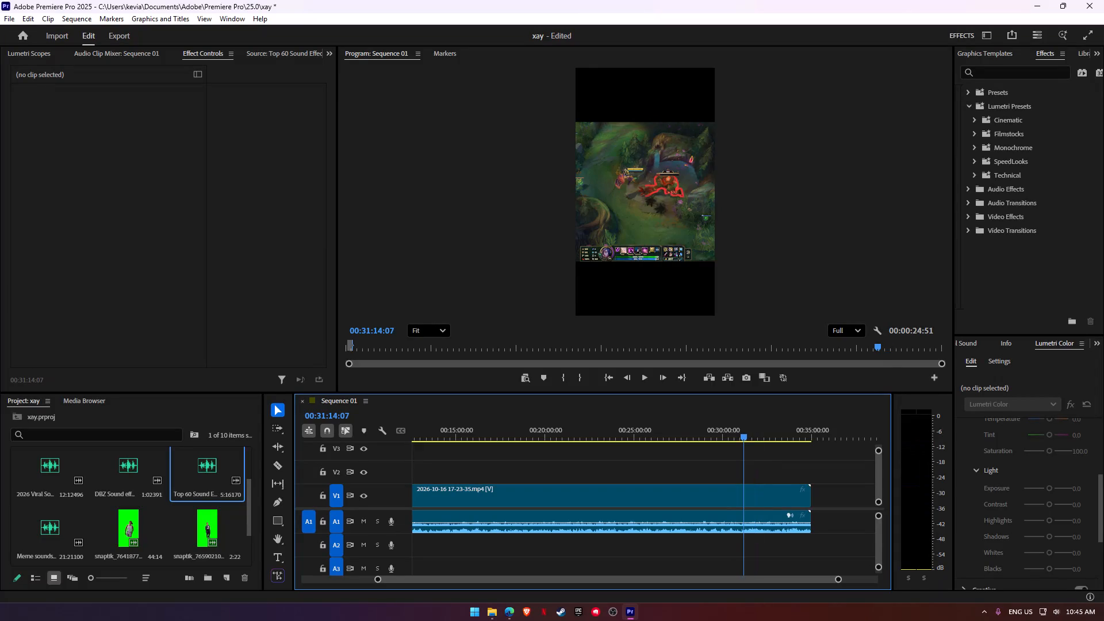
left_click(752, 439)
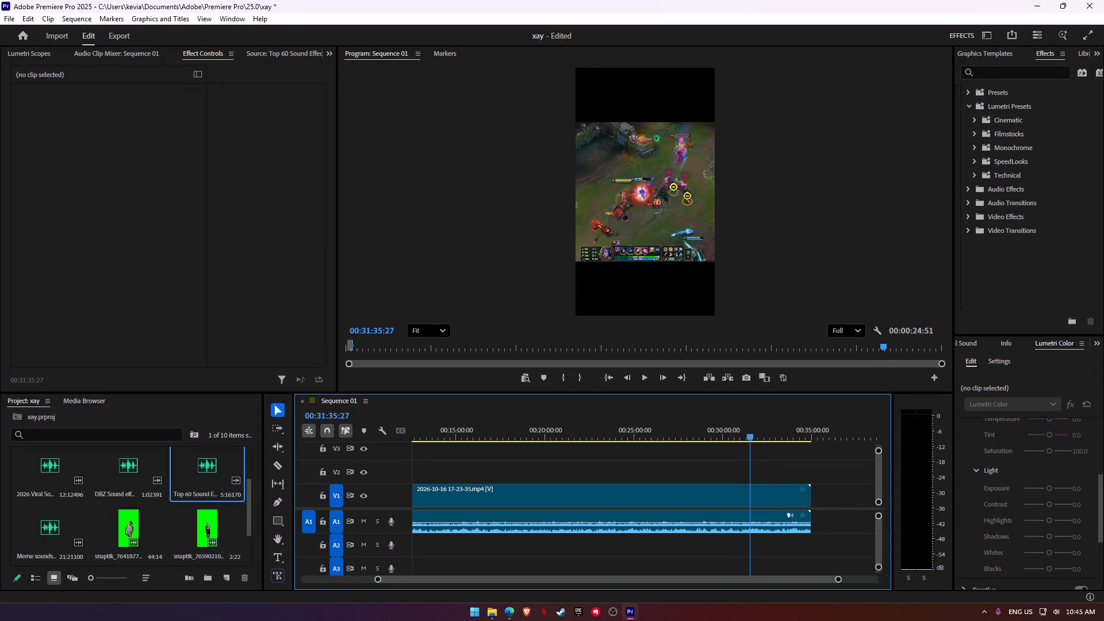
key("c")
left_click(750, 491)
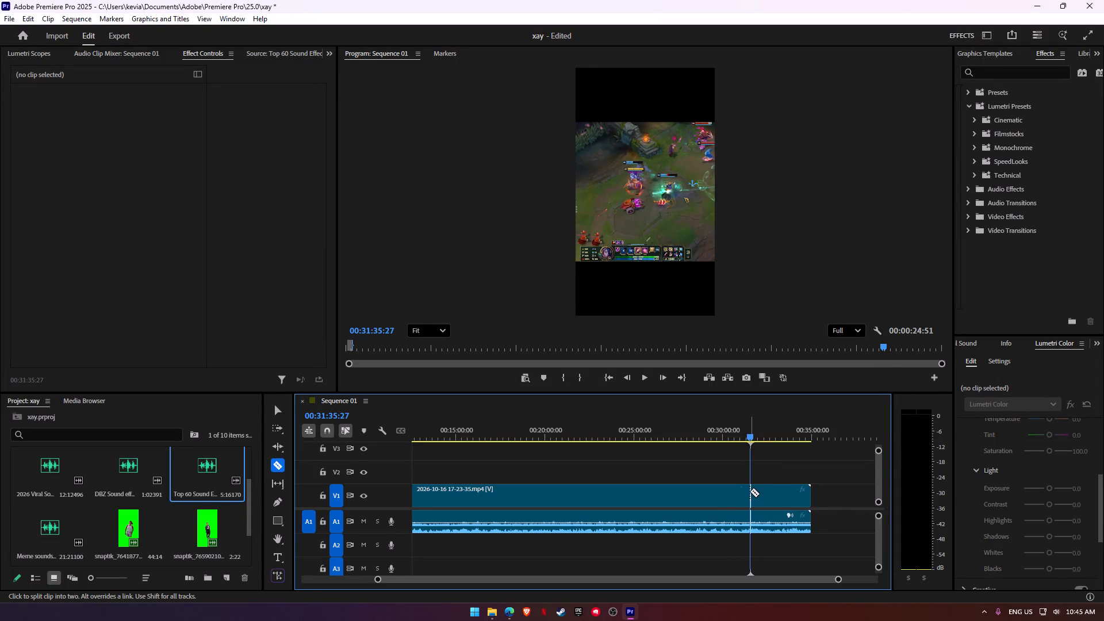
key("v")
Review the footage after the cut and split the gameplay clip again at about 33:46.
key("space")
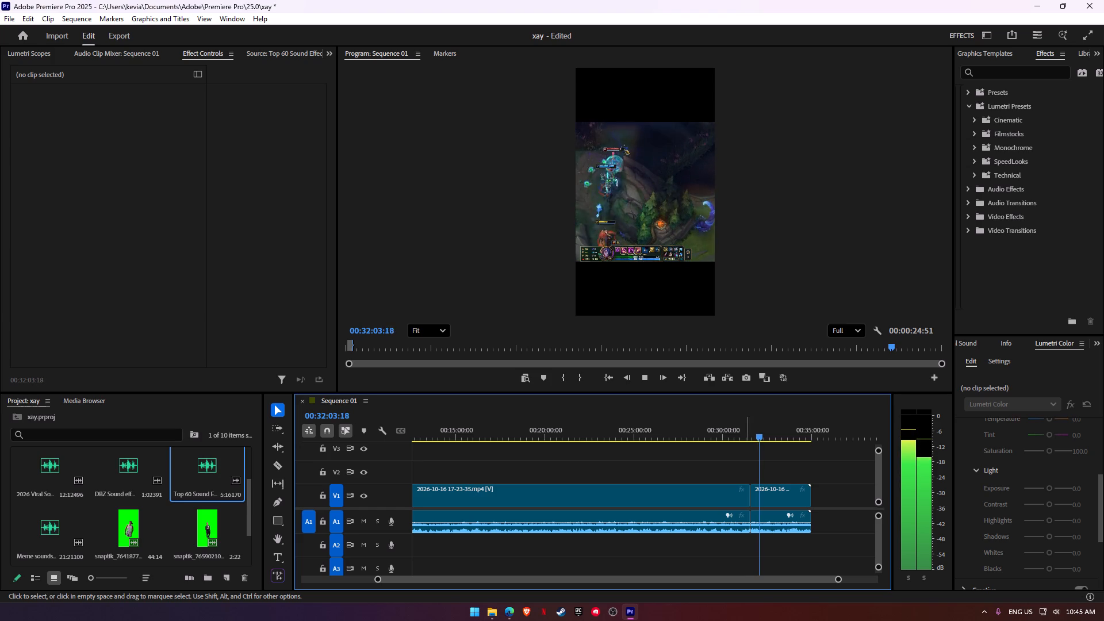
left_click(779, 441)
left_click(781, 437)
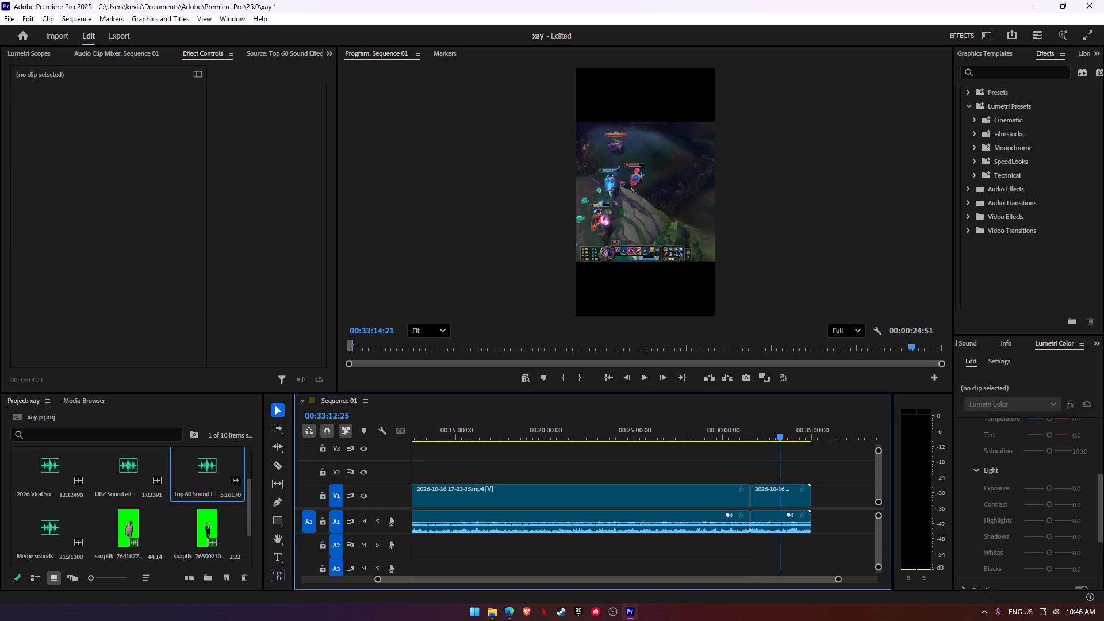
left_click(791, 436)
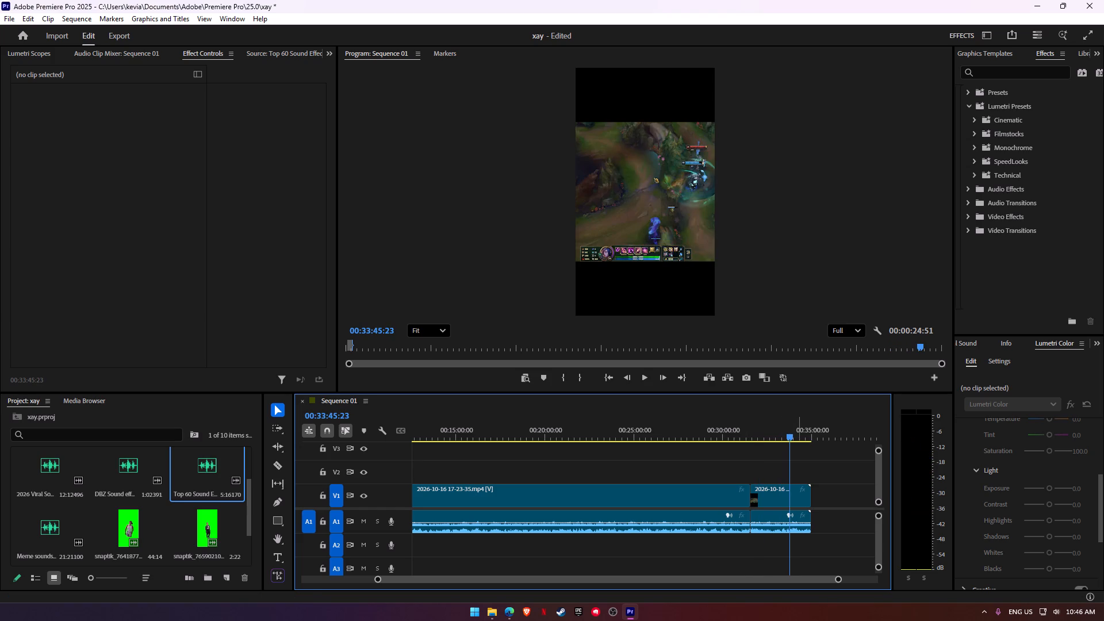
key("space")
key("space")
key("c")
left_click(792, 494)
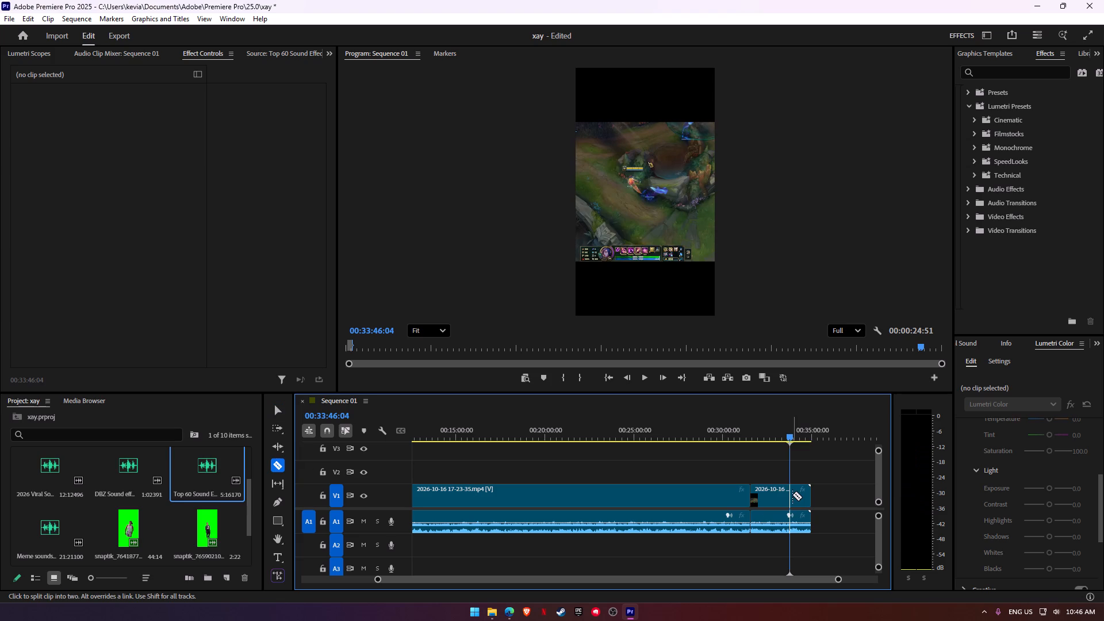
key("v")
Play on from the second cut and split the remaining gameplay clip at about 34:14.
key("space")
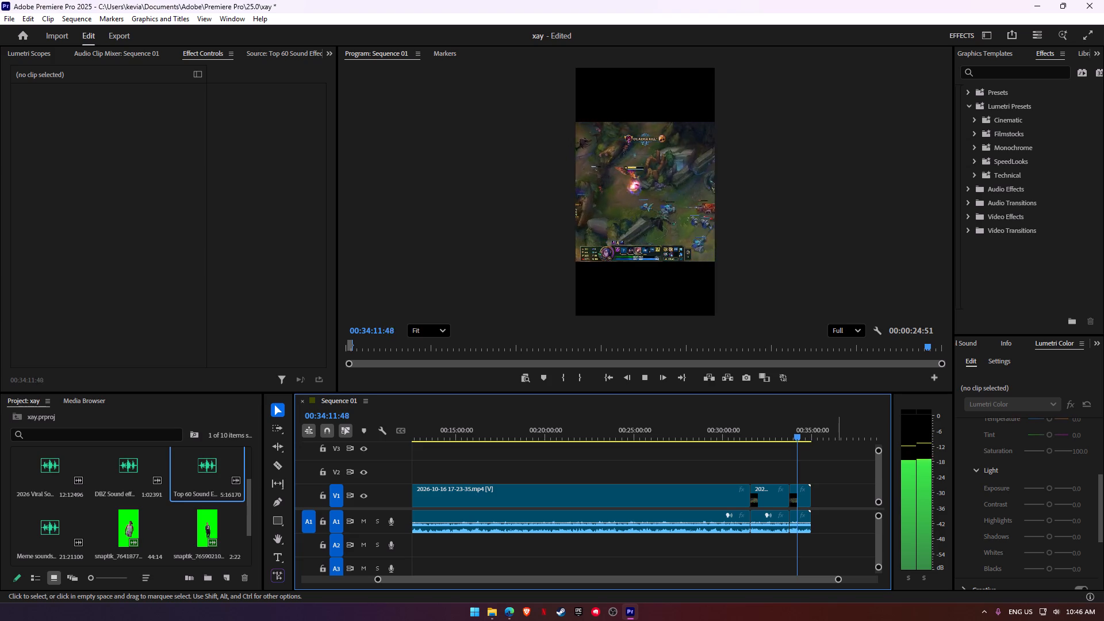
key("c")
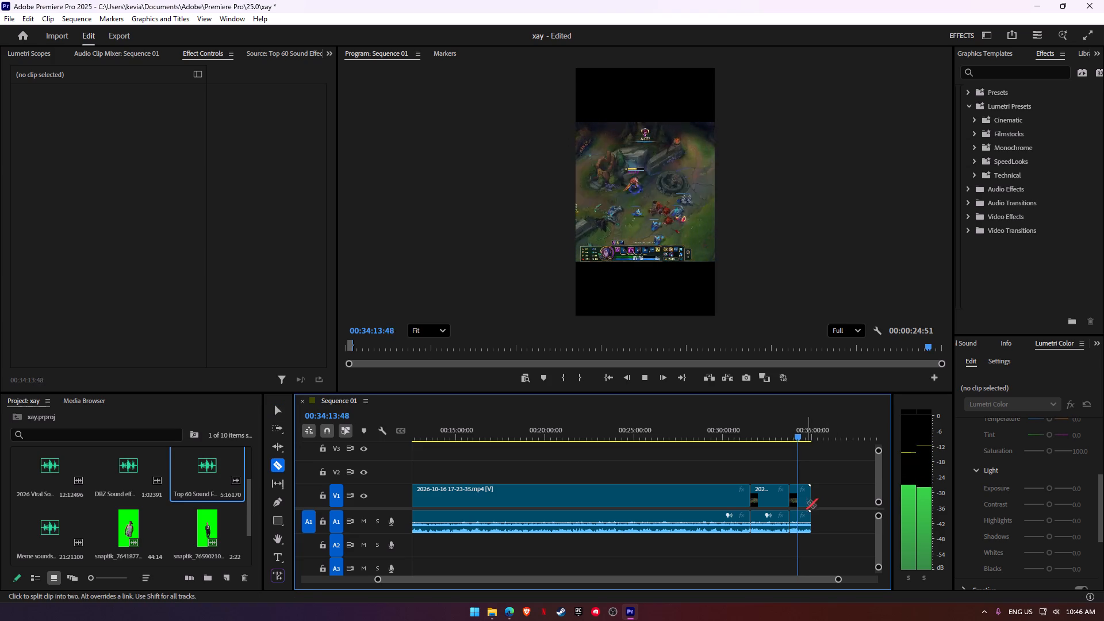
left_click(800, 503)
key("v")
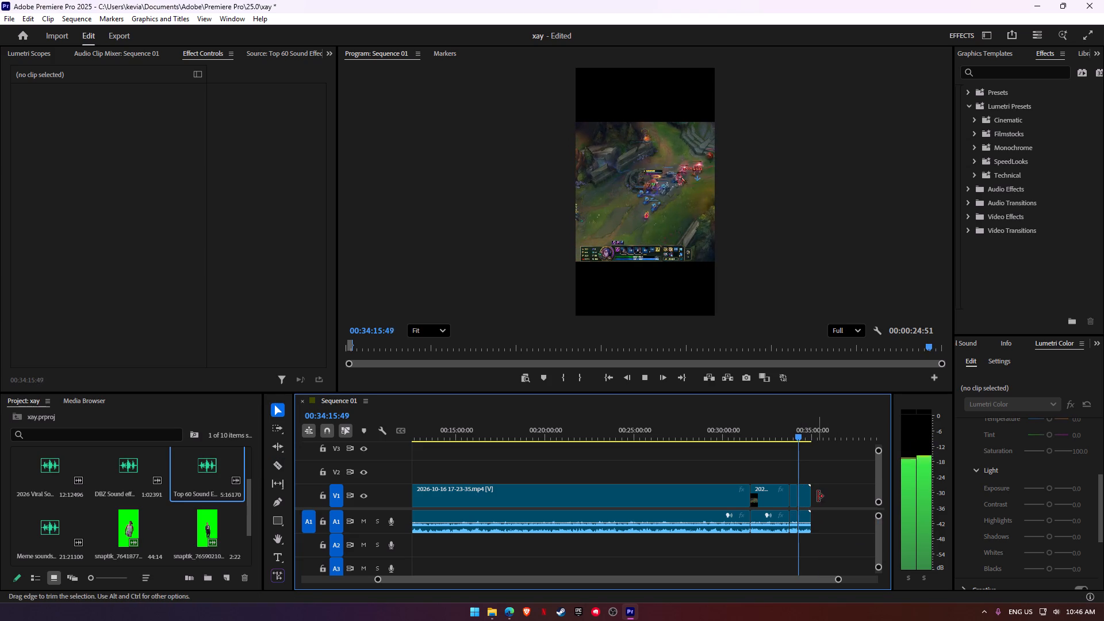
key("space")
Delete the gameplay segment between the cuts at about 31:35 and 33:46.
left_click_drag(756, 469, 769, 496)
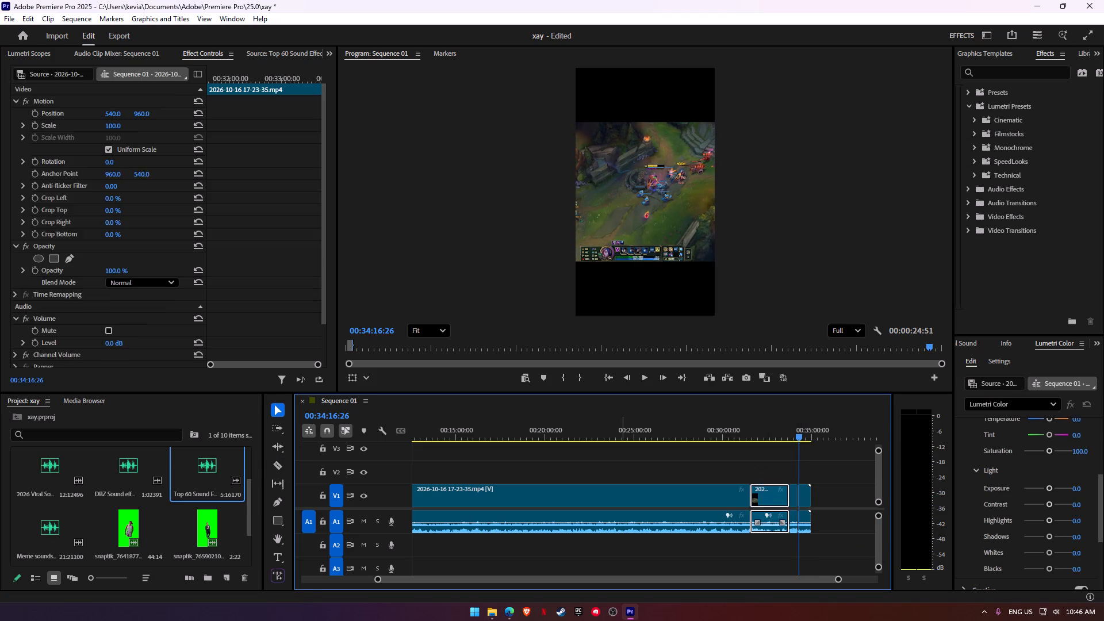
key("BackSpace")
Skim the earlier gameplay footage for a highlight and split the long clip on V1 at about 22:01.
left_click(623, 438)
left_click(524, 437)
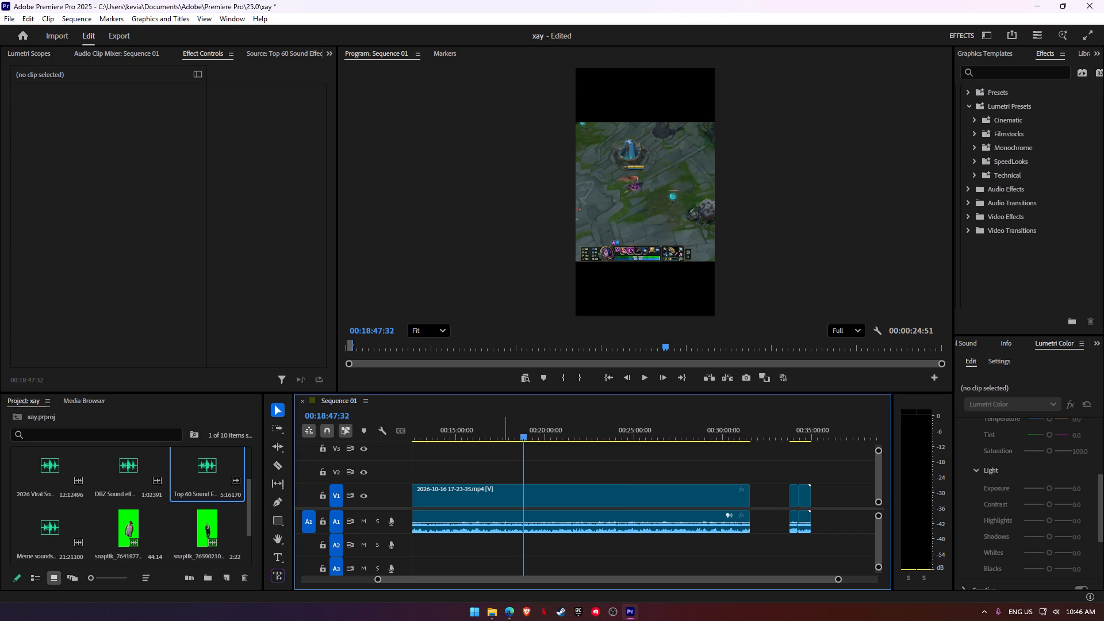
left_click(549, 434)
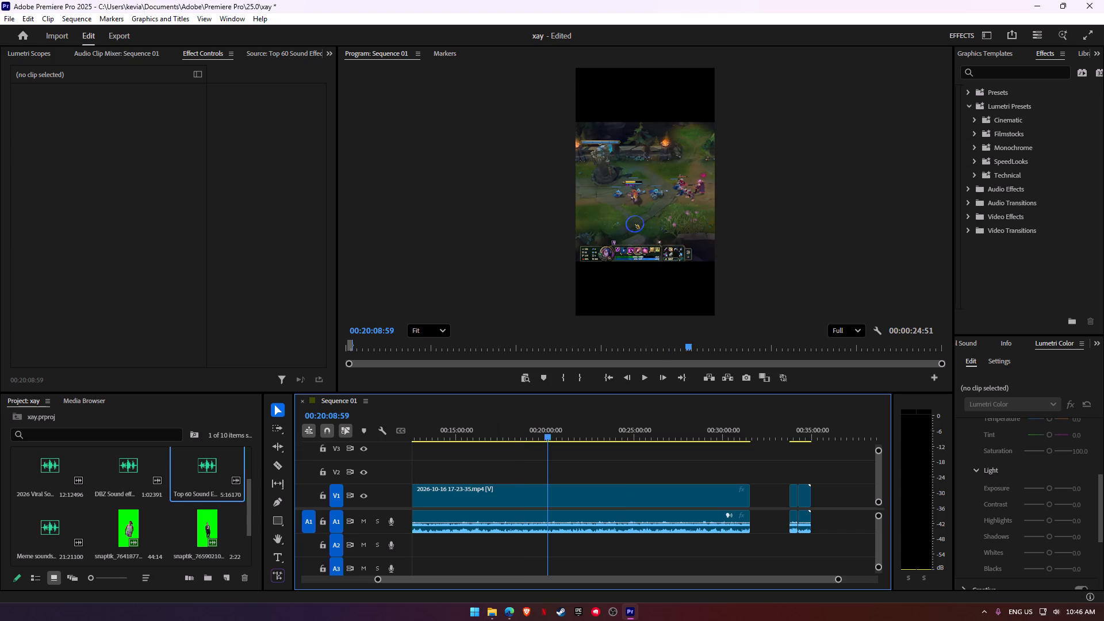
left_click(553, 431)
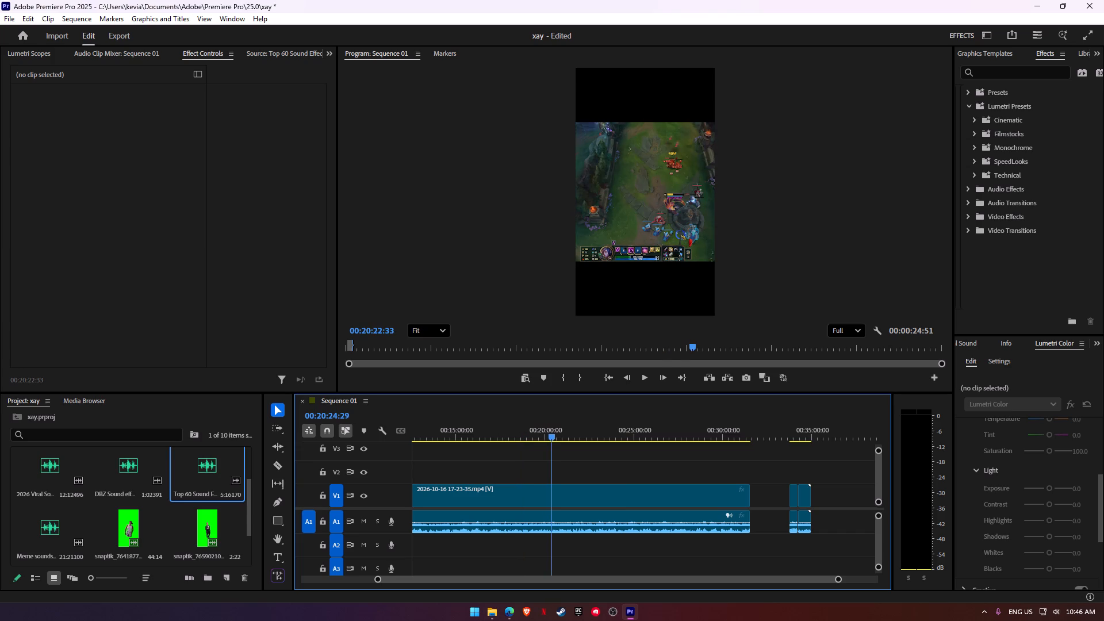
left_click(572, 431)
left_click(582, 431)
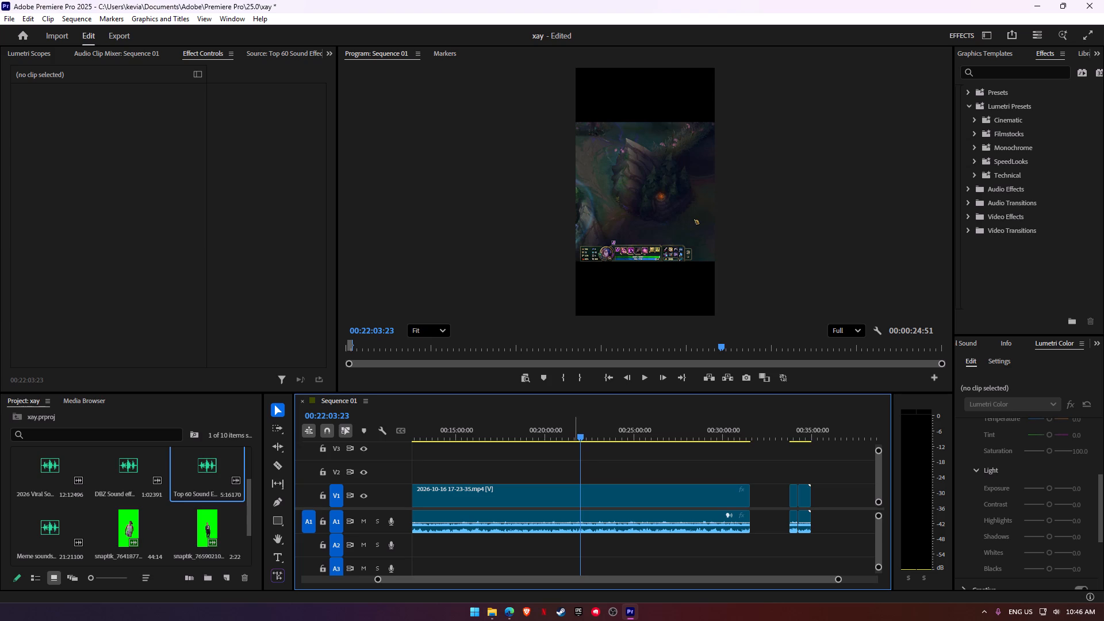
key("c")
left_click(579, 503)
key("v")
Play on from the new cut and split the remaining gameplay clip at about 22:11.
key("space")
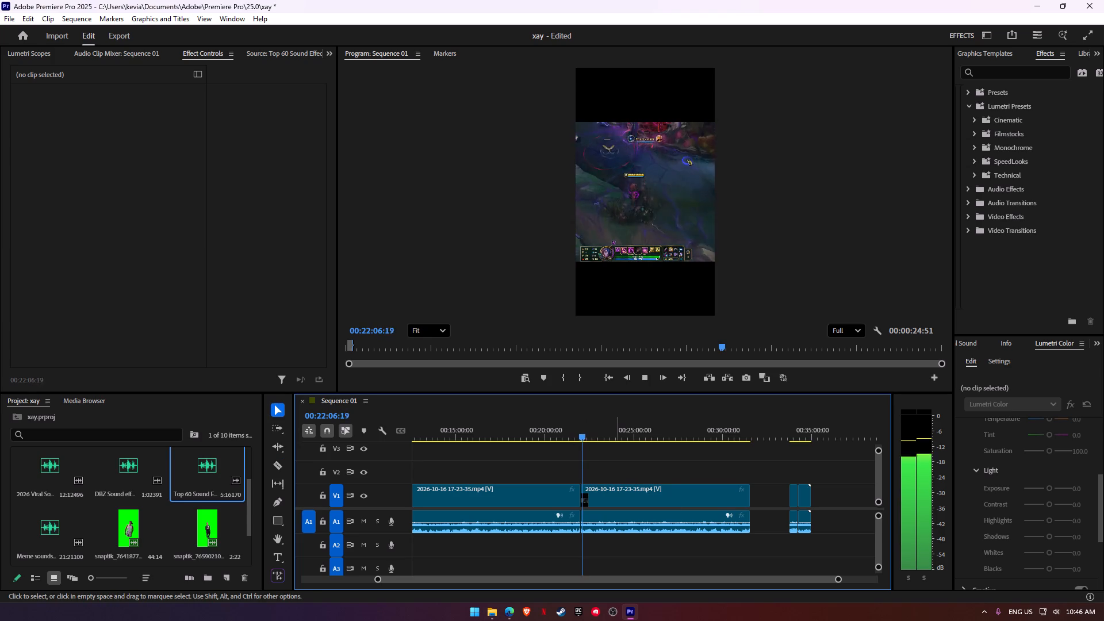
scroll(578, 491, "up", 7, "alt")
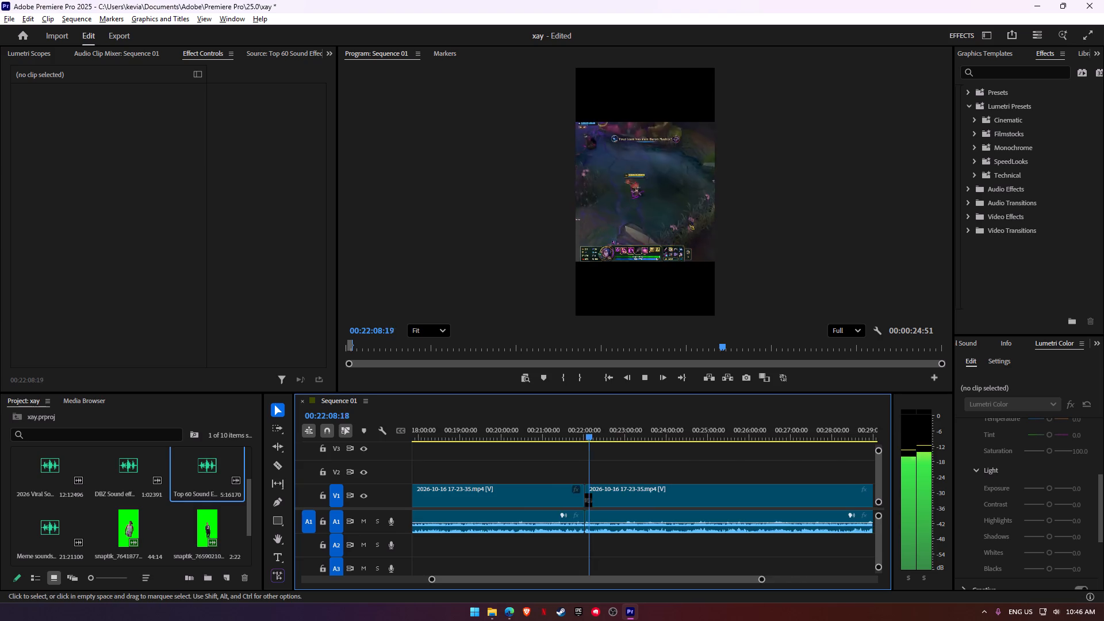
scroll(656, 489, "up", 18, "alt")
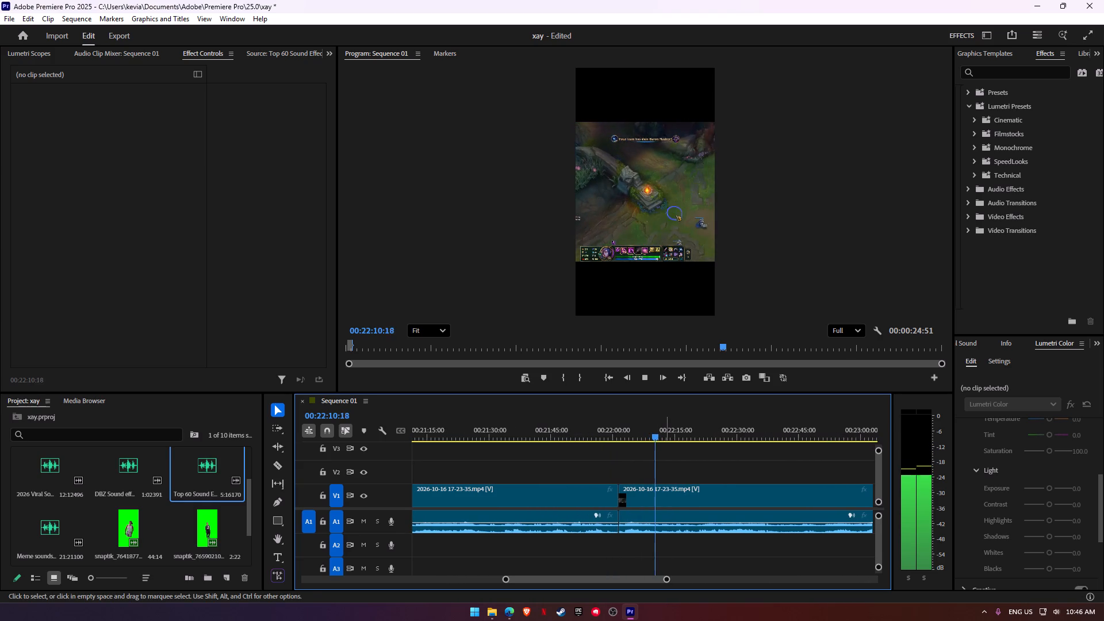
key("space")
type("c")
left_click(663, 496)
key("v")
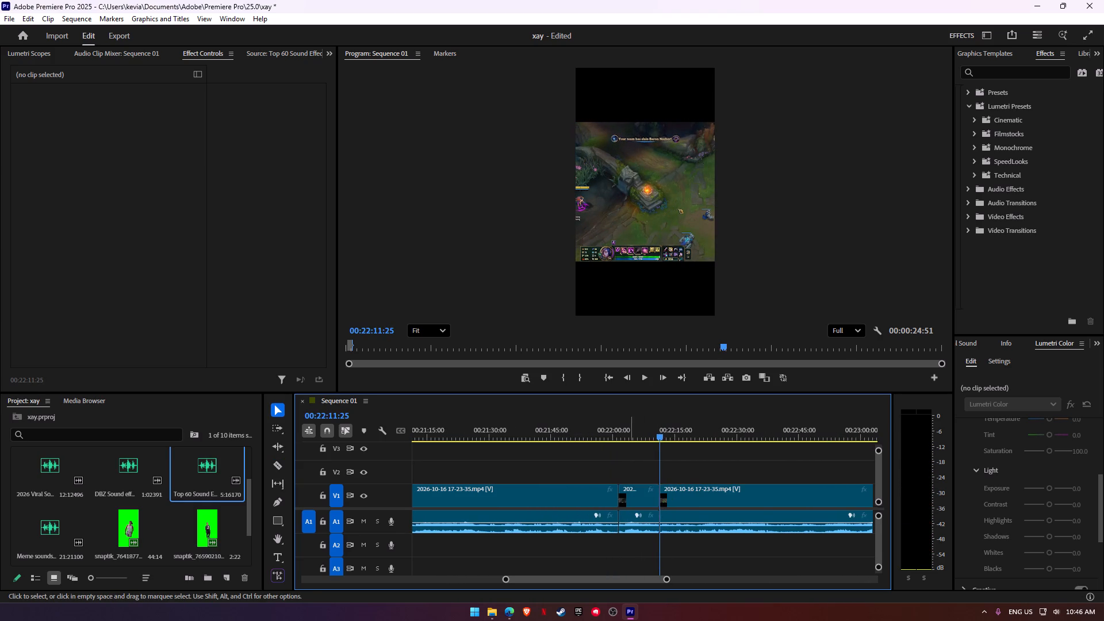
Delete the long gameplay segments before 22:01 and after 22:11, keeping the short segment between the cuts.
left_click(628, 496)
left_click(550, 499)
key("BackSpace")
left_click(699, 489)
key("BackSpace")
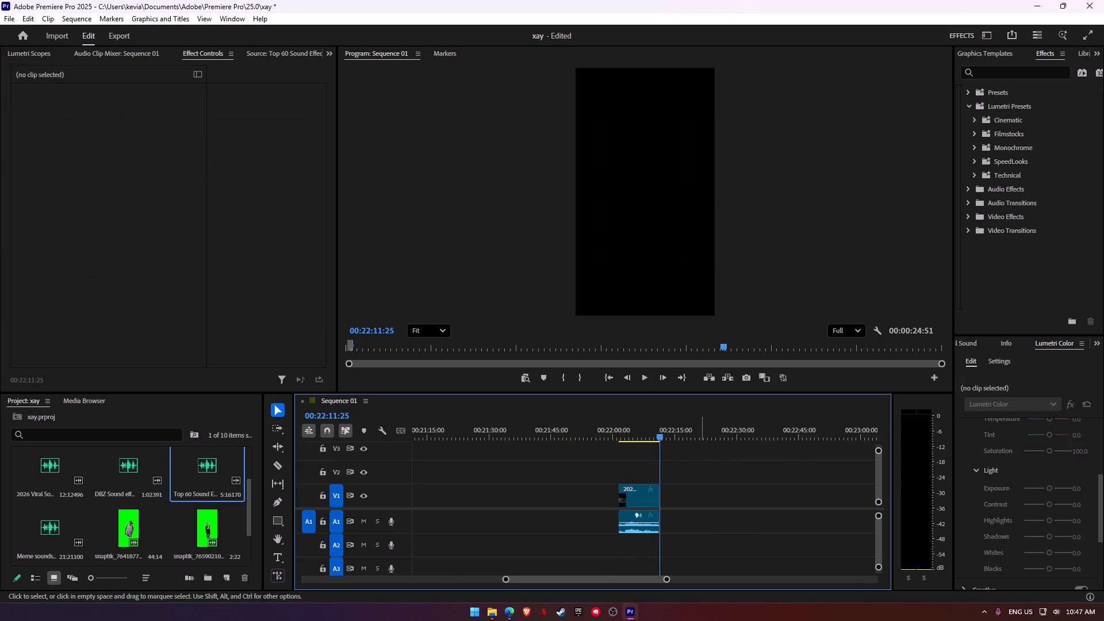
Check the segments left on the timeline and place the playhead at the start of the short one, 22:01:18.
scroll(677, 508, "down", 8, "alt")
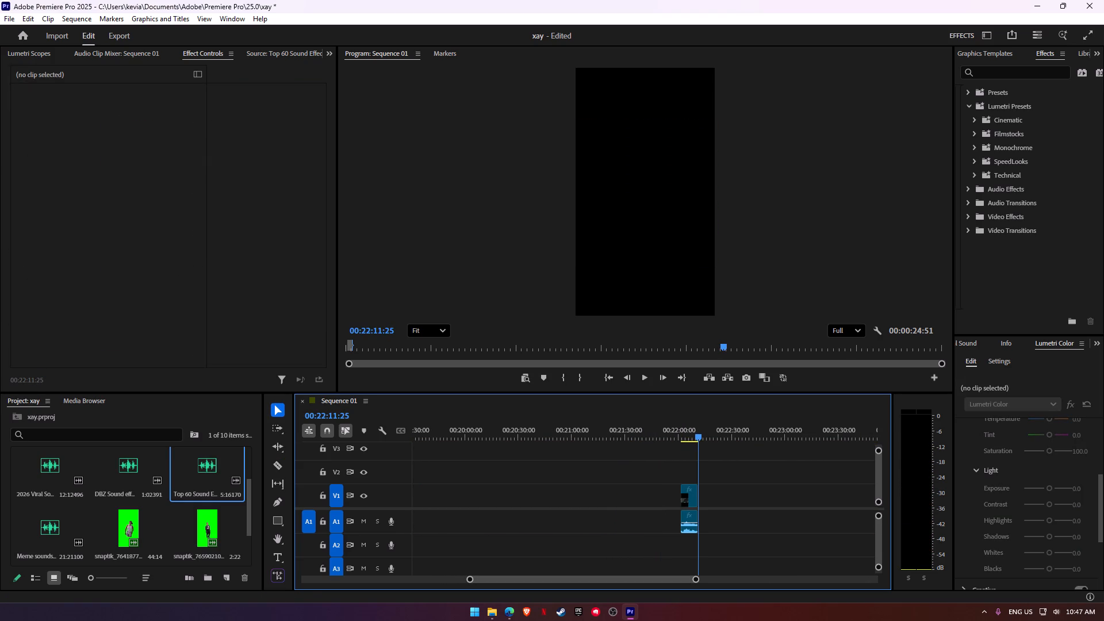
left_click(646, 584)
left_click_drag(643, 581, 750, 576)
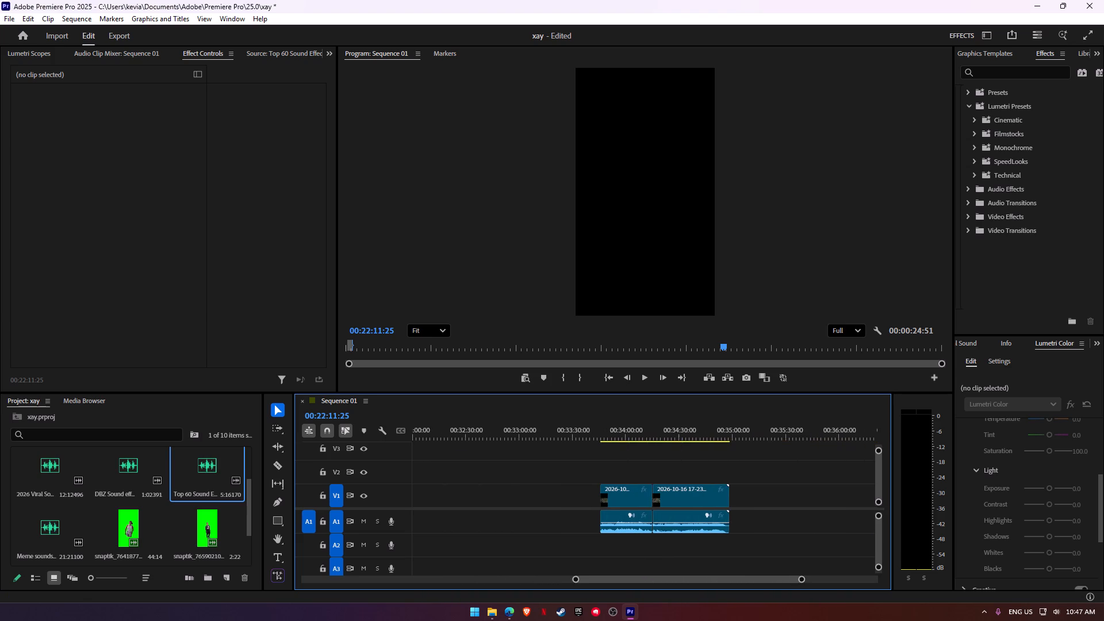
left_click_drag(750, 576, 641, 576)
scroll(792, 507, "up", 9, "alt")
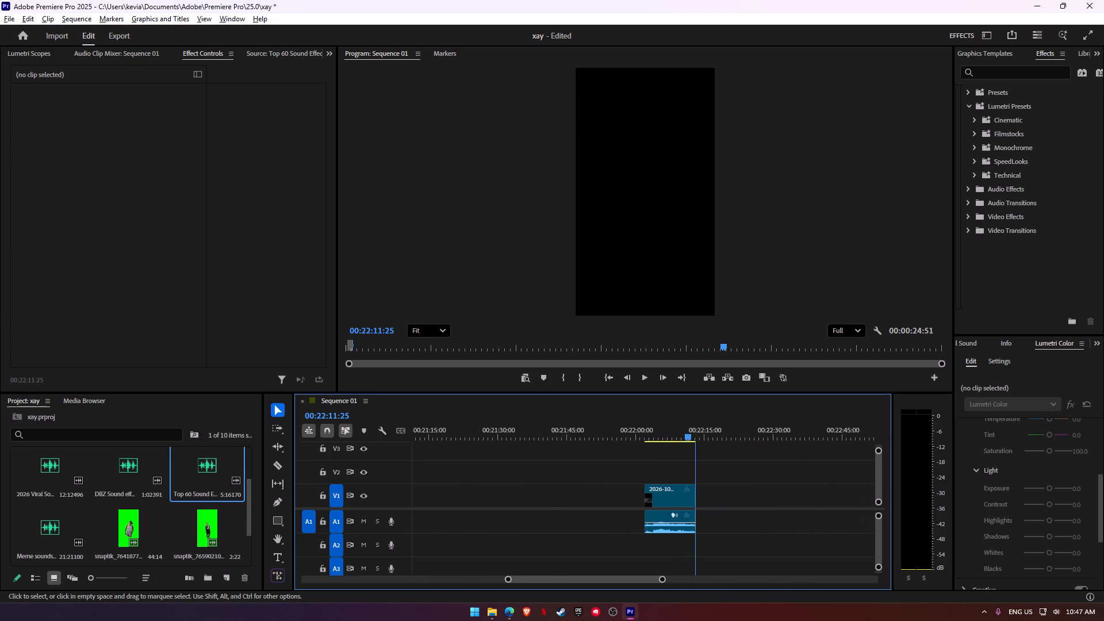
scroll(616, 507, "up", 8, "alt")
left_click(588, 432)
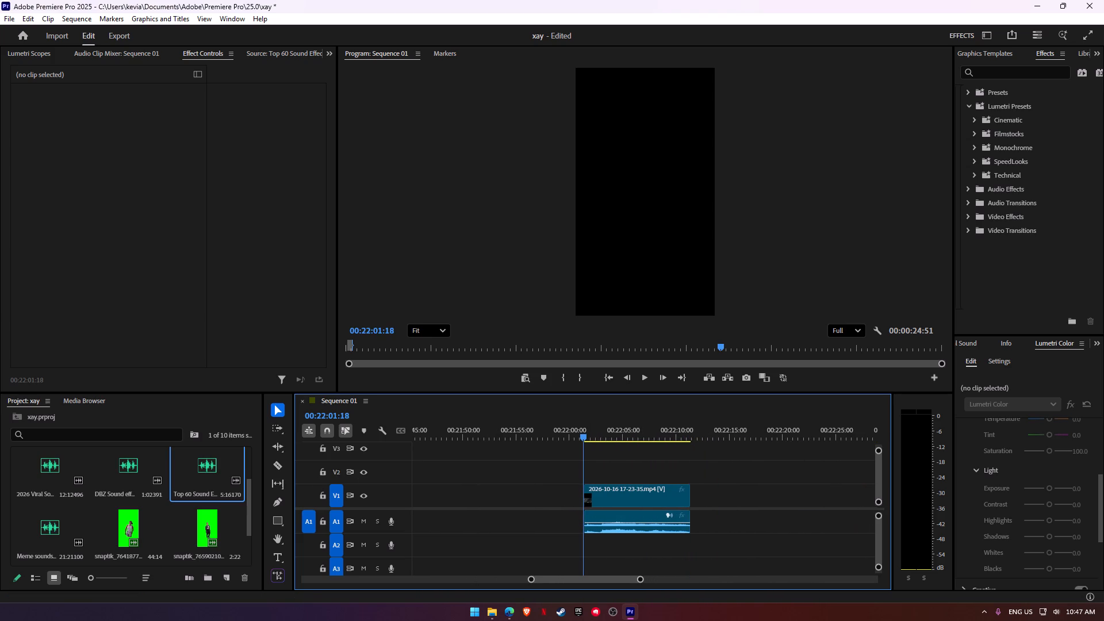
Audition several sounds in the Meme sounds audio file for one that suits the highlight.
double_click(36, 523)
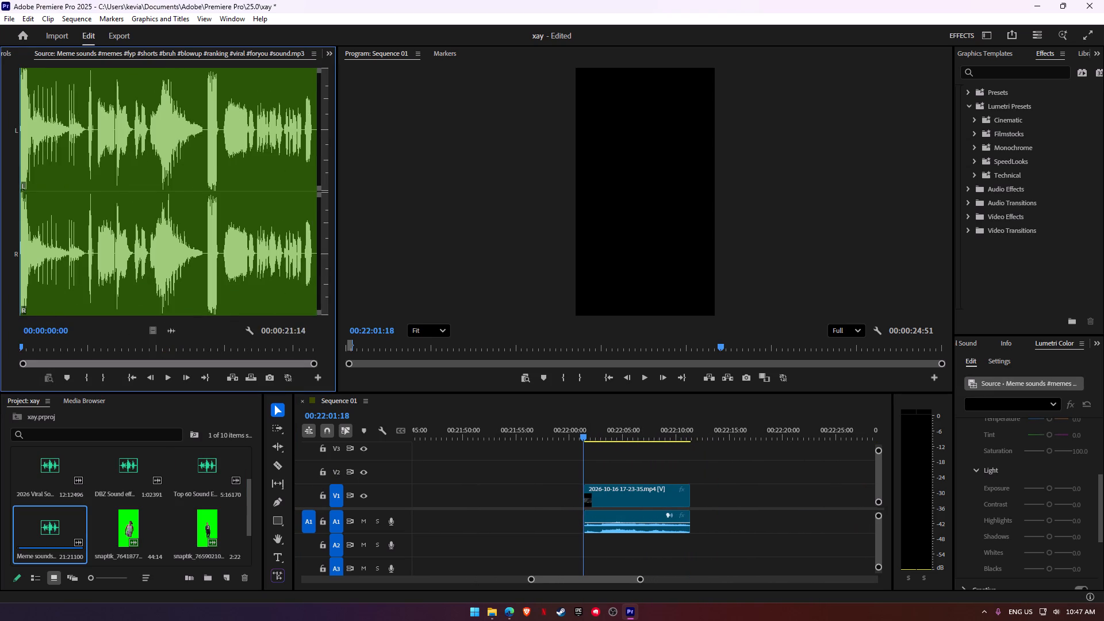
key("space")
left_click(67, 262)
key("space")
left_click(88, 260)
key("space")
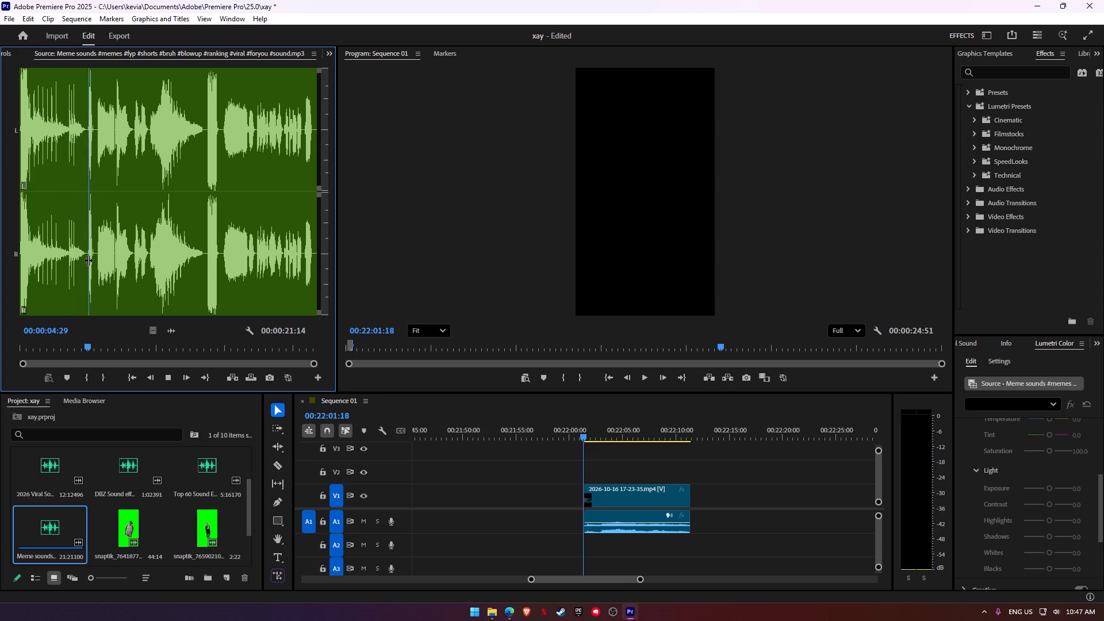
left_click(133, 252)
key("space")
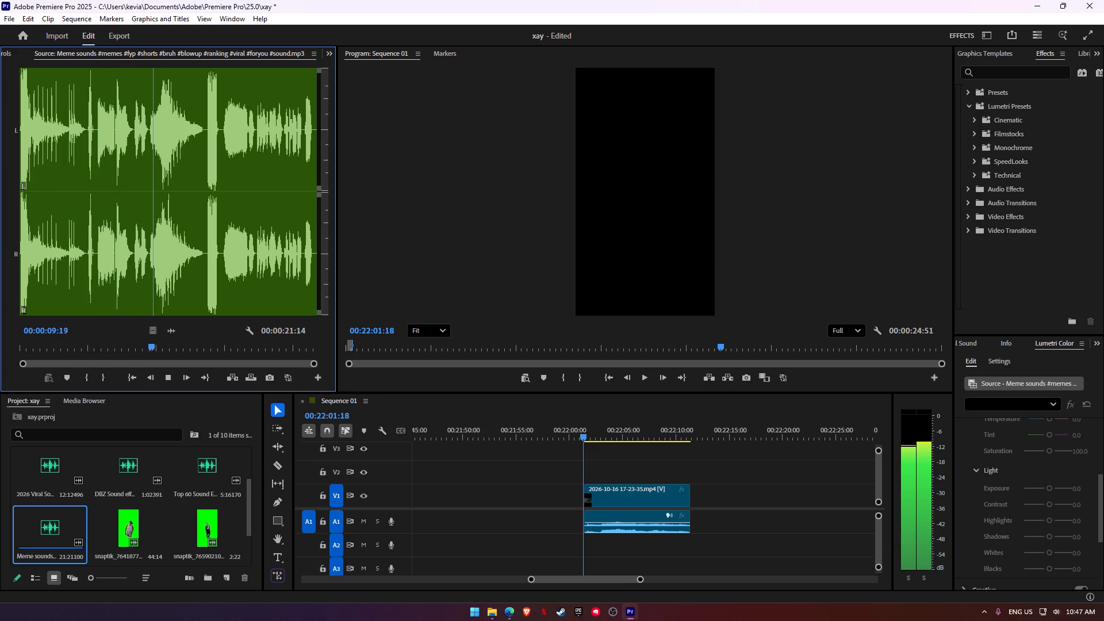
left_click(205, 239)
key("space")
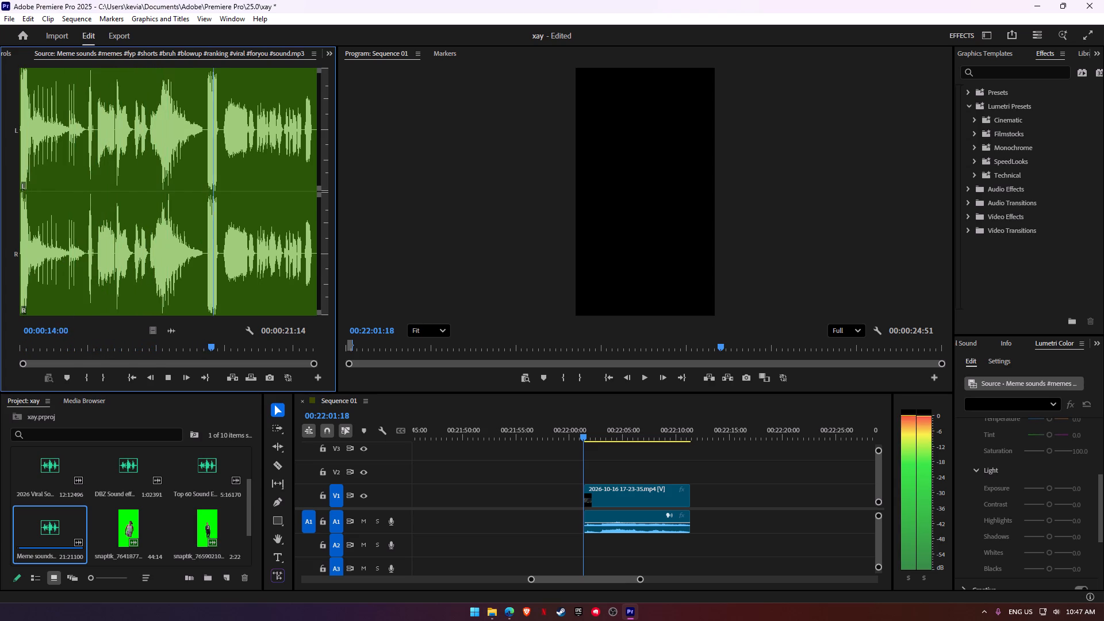
key("space")
Audition the 2026 Viral Sound Effects audio and mark the sound from 00:00:02:23 to 00:00:04:01 with in and out points.
double_click(43, 473)
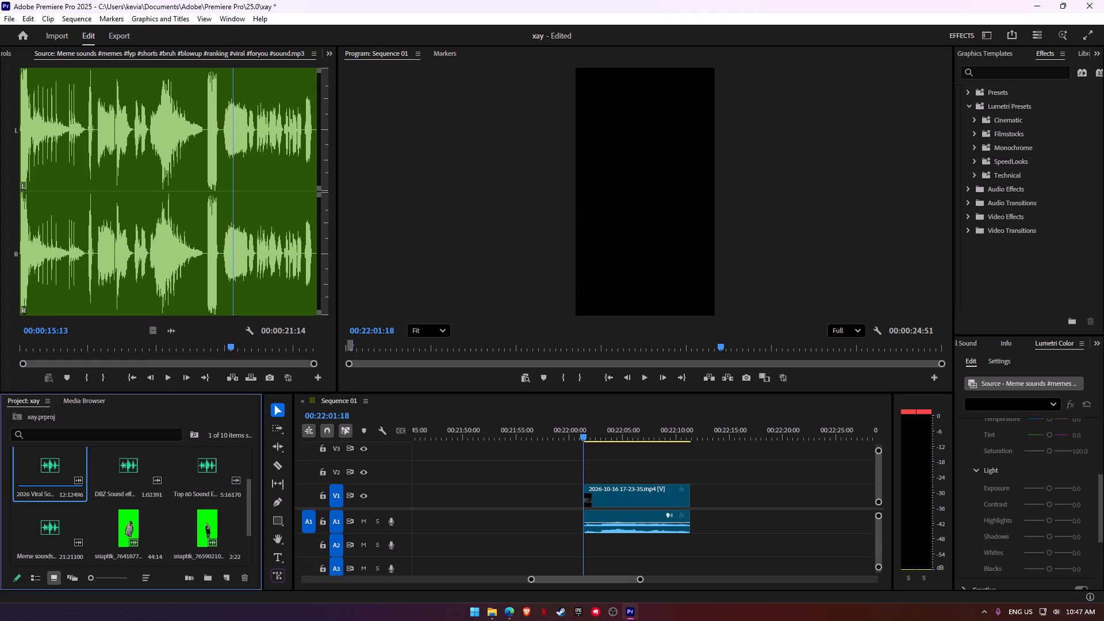
left_click(100, 232)
key("space")
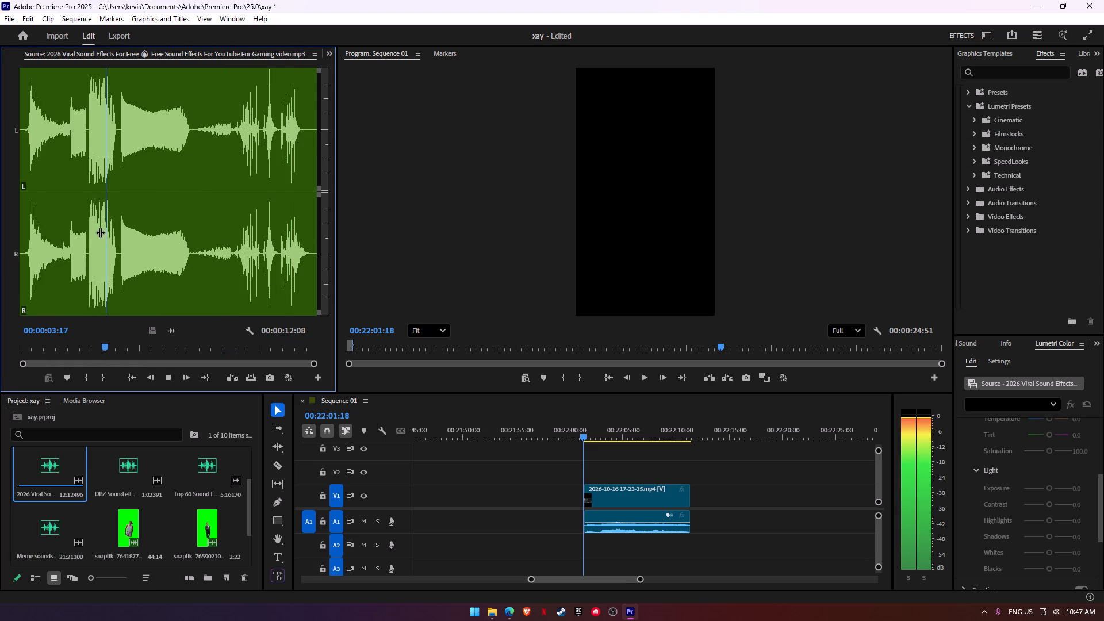
left_click(82, 239)
key("space")
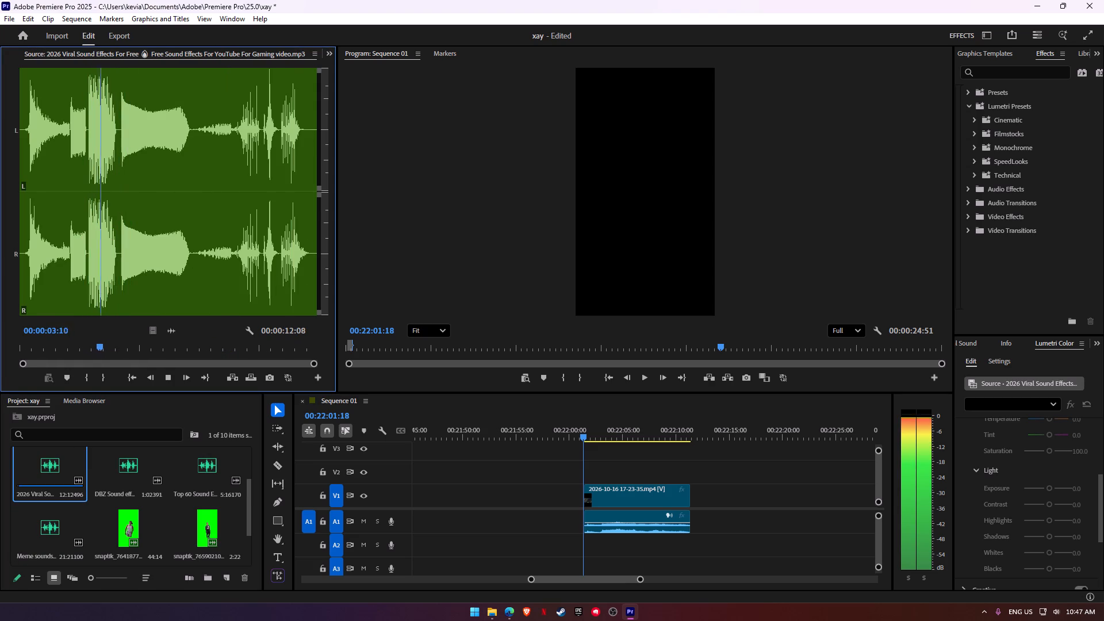
key("space")
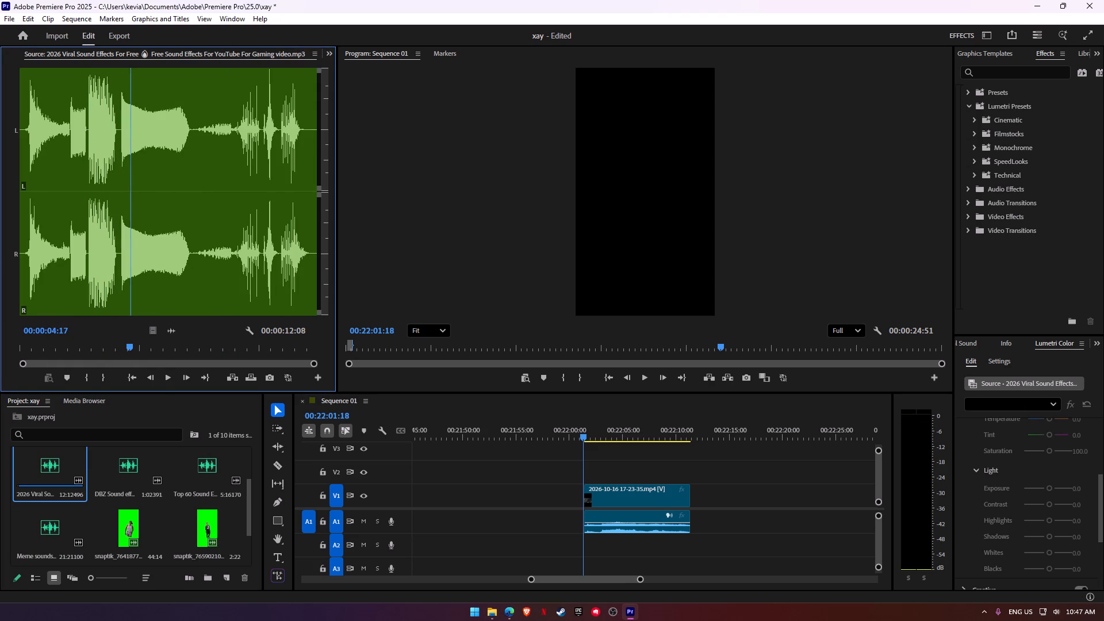
left_click(86, 239)
left_click(91, 380)
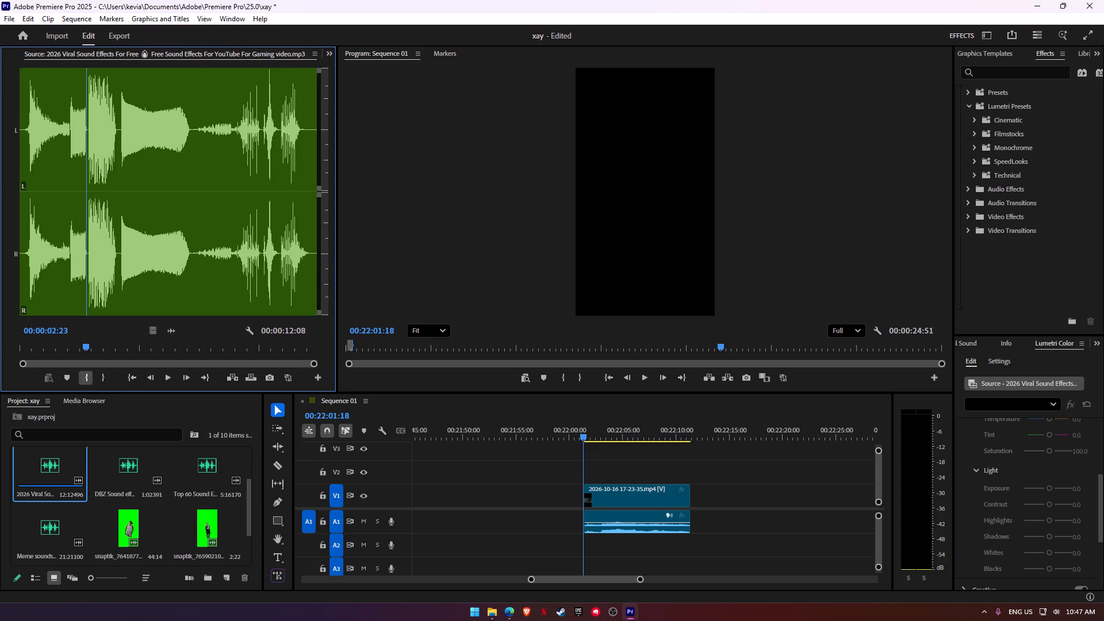
key("space")
key("space")
key("space")
key("space")
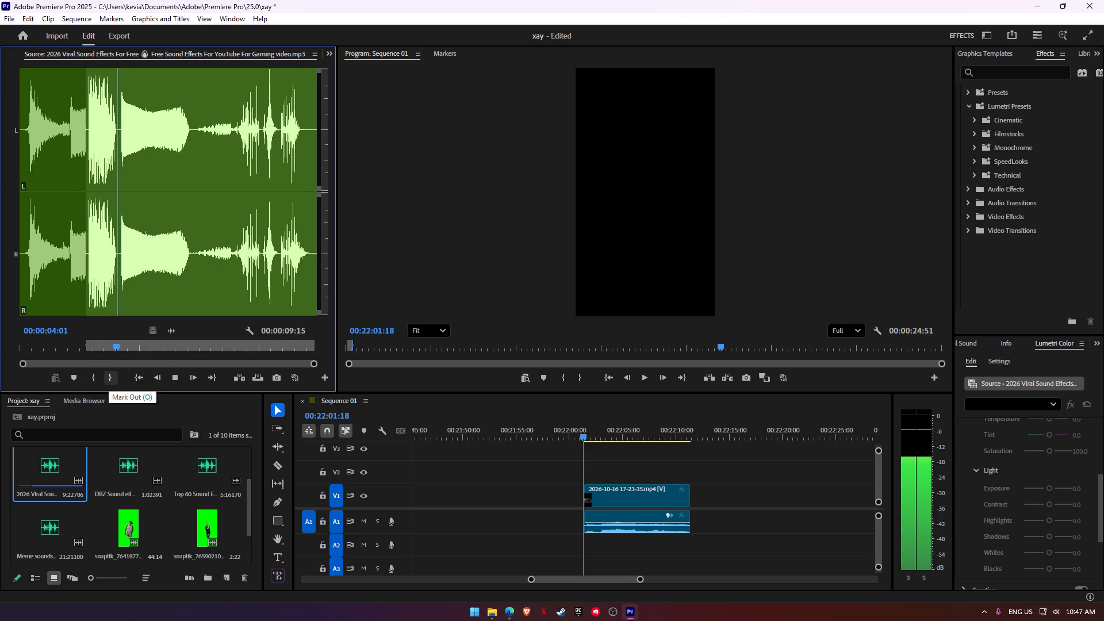
left_click(114, 379)
Preview the start of the highlight and place the marked sound effect on A2 at 22:02:49.
left_click(597, 428)
key("space")
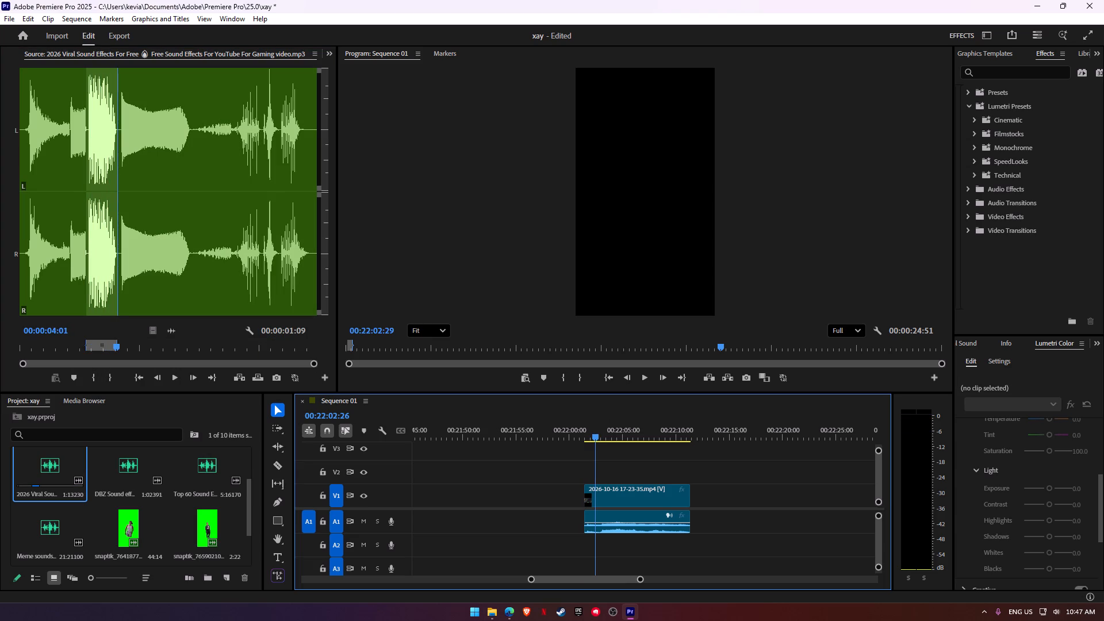
key("space")
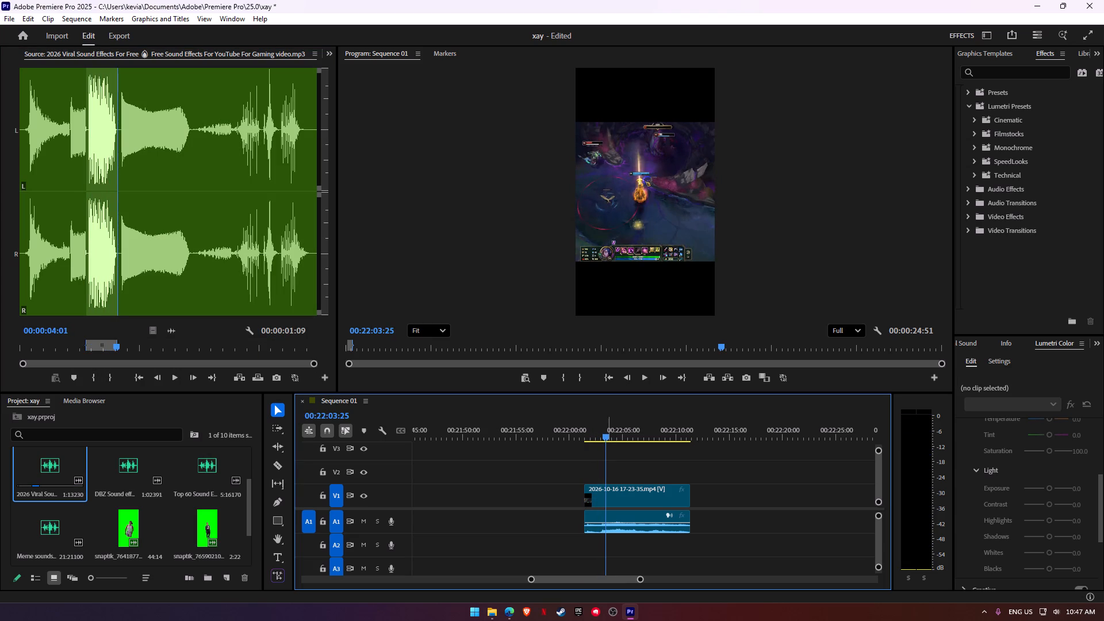
left_click_drag(607, 433, 601, 433)
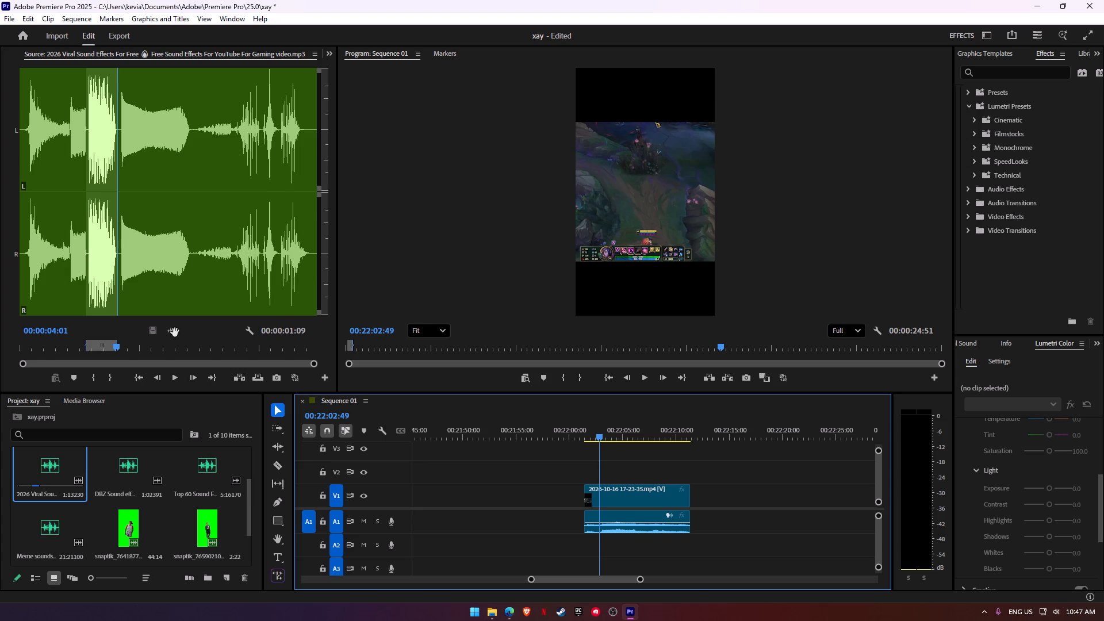
left_click_drag(171, 332, 606, 542)
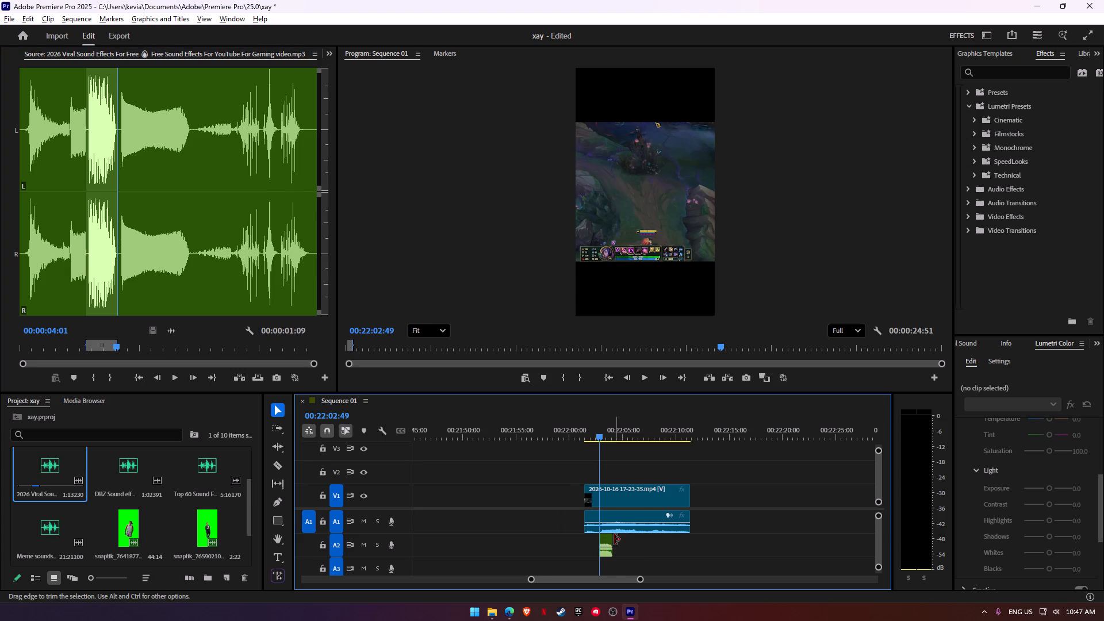
Fine-tune the sound effect's start on A2 to about 22:02:50, playing it back against the fight.
scroll(615, 539, "up", 16, "alt")
left_click_drag(570, 538, 566, 538)
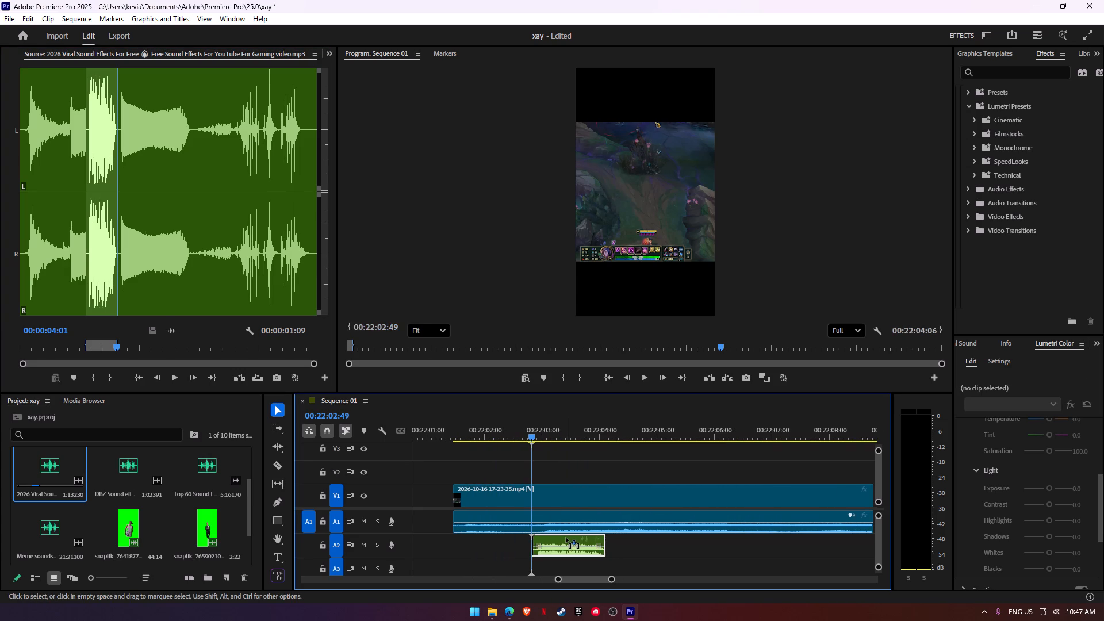
left_click_drag(566, 538, 563, 538)
left_click(517, 433)
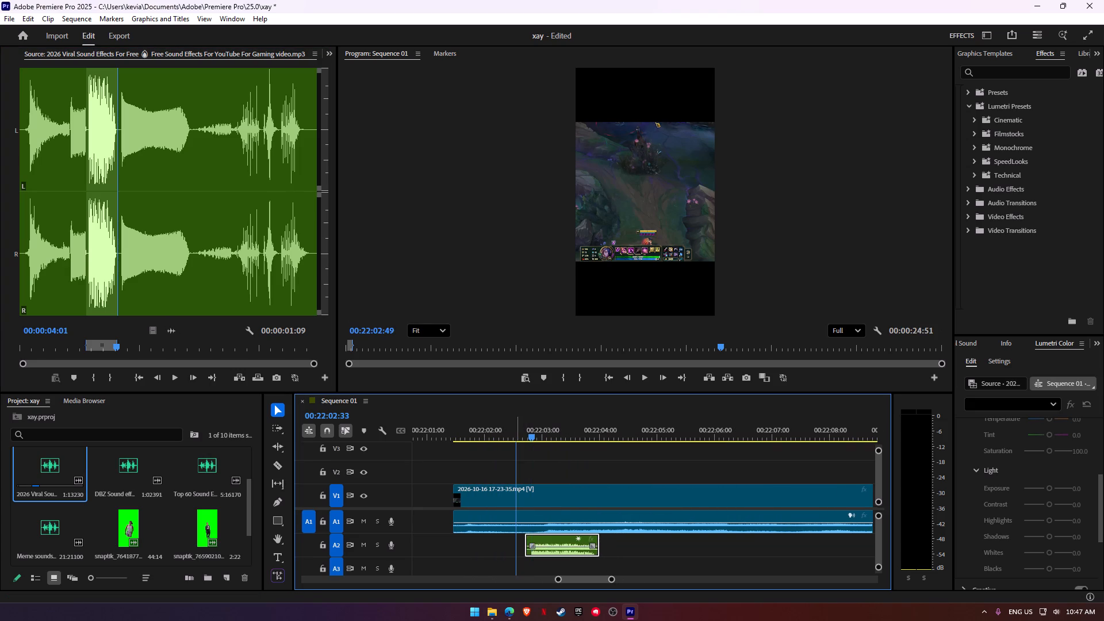
key("space")
key("space")
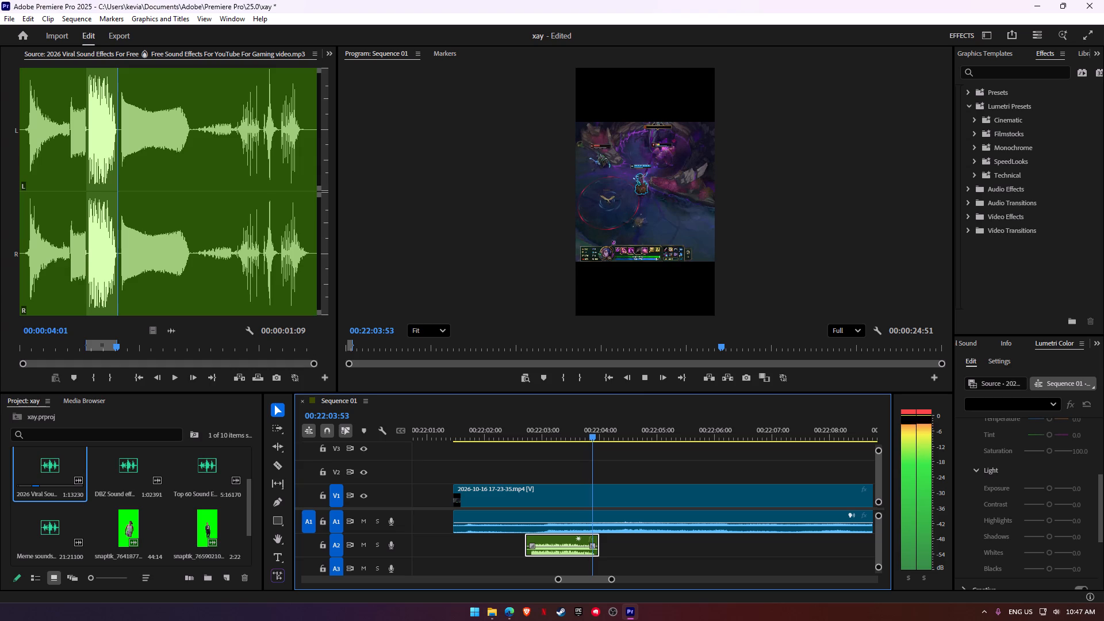
left_click_drag(544, 538, 551, 538)
left_click(504, 432)
key("space")
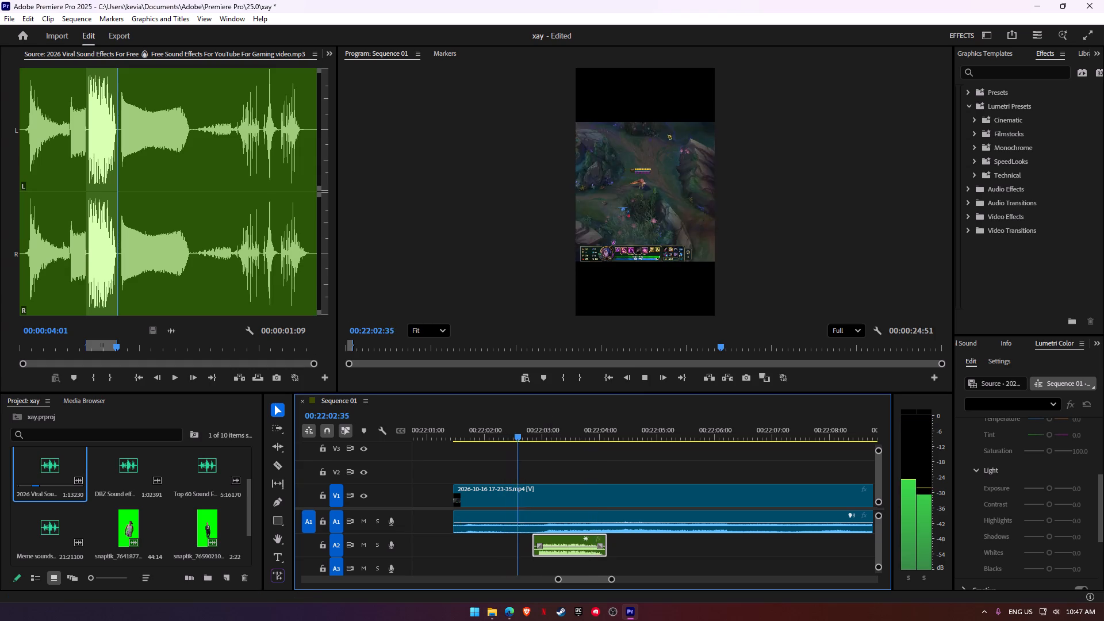
key("space")
key("space")
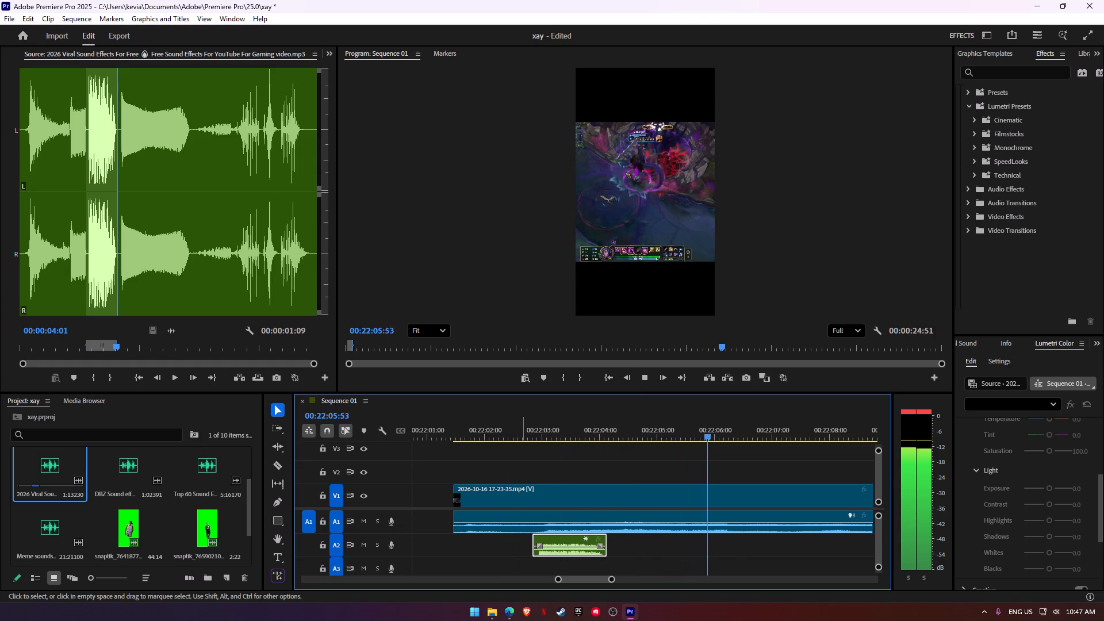
key("space")
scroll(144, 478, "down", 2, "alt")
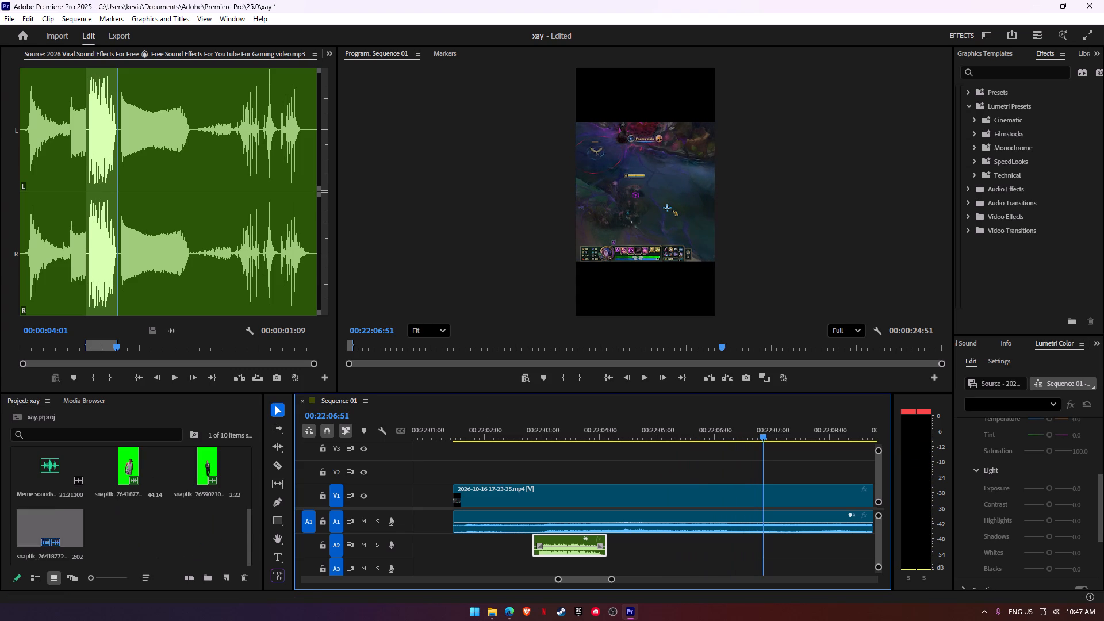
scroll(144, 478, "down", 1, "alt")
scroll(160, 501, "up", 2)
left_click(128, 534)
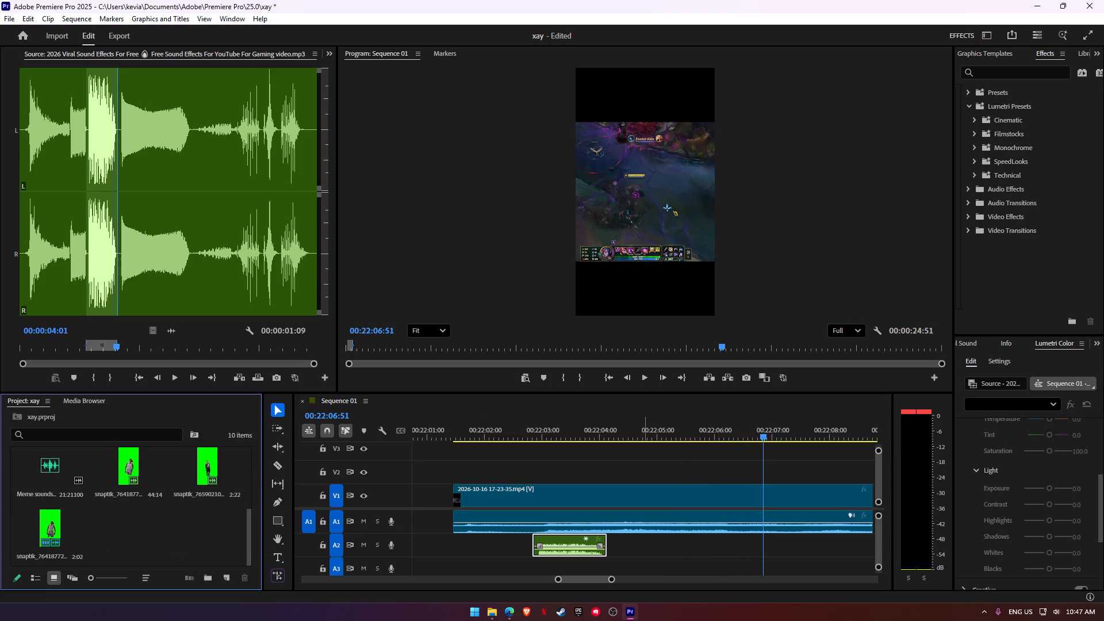
Play the highlight from its start through the fight and split the gameplay clip at 22:05:27.
left_click(538, 493)
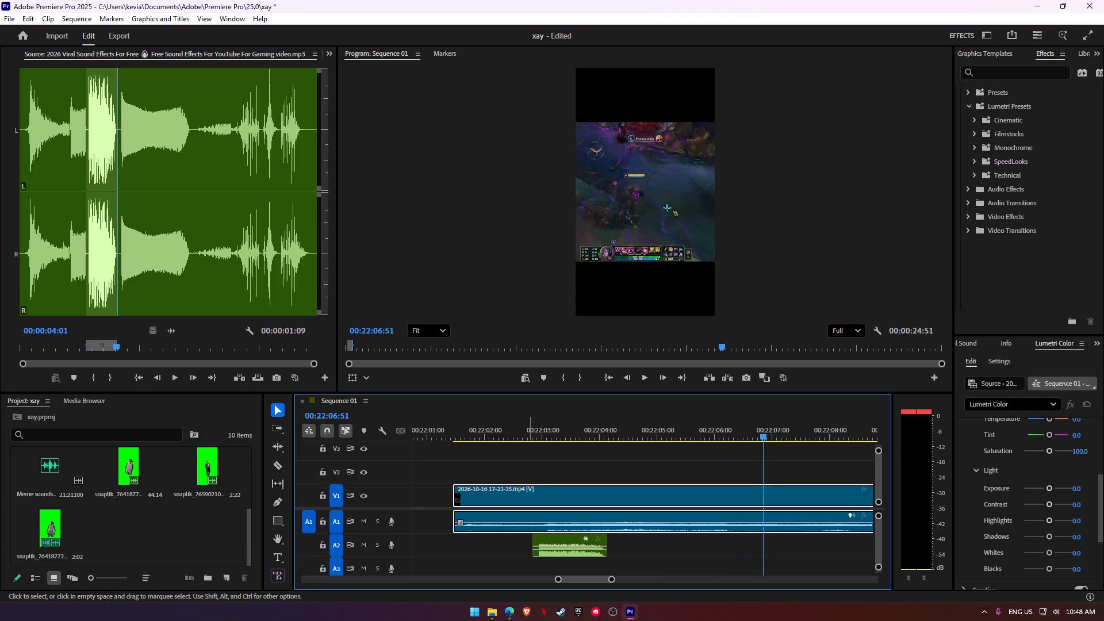
left_click(478, 436)
key("space")
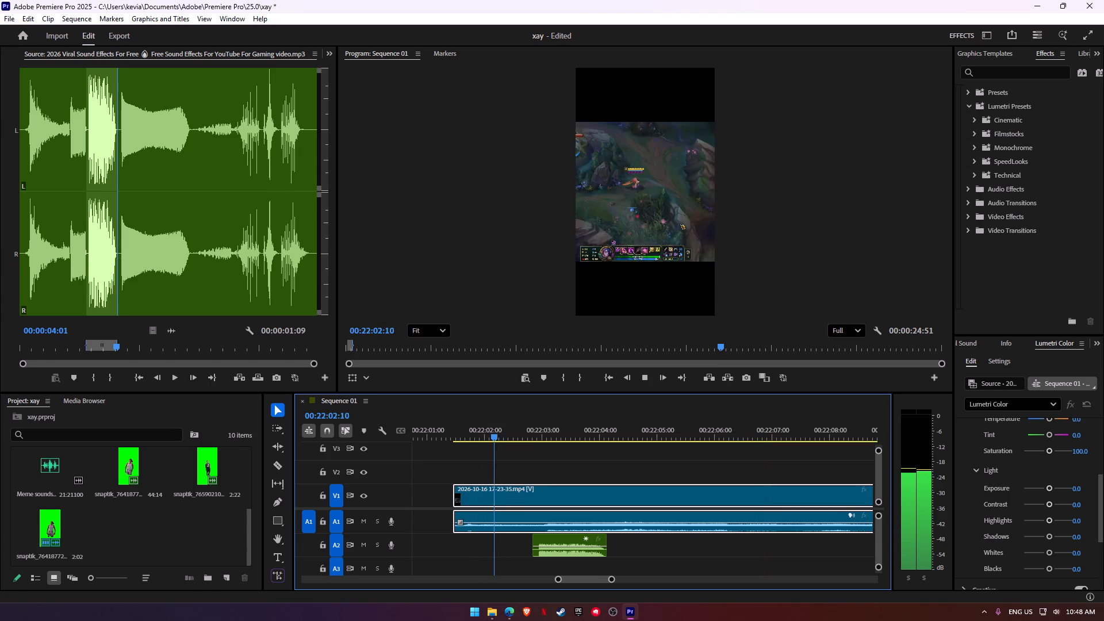
key("space")
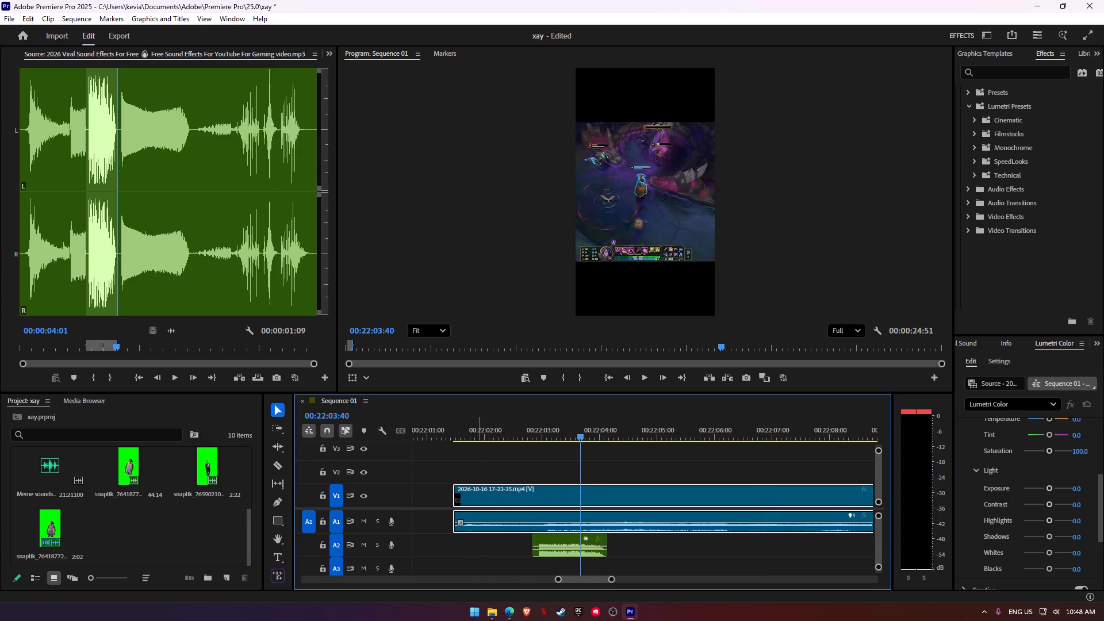
key("space")
key("space")
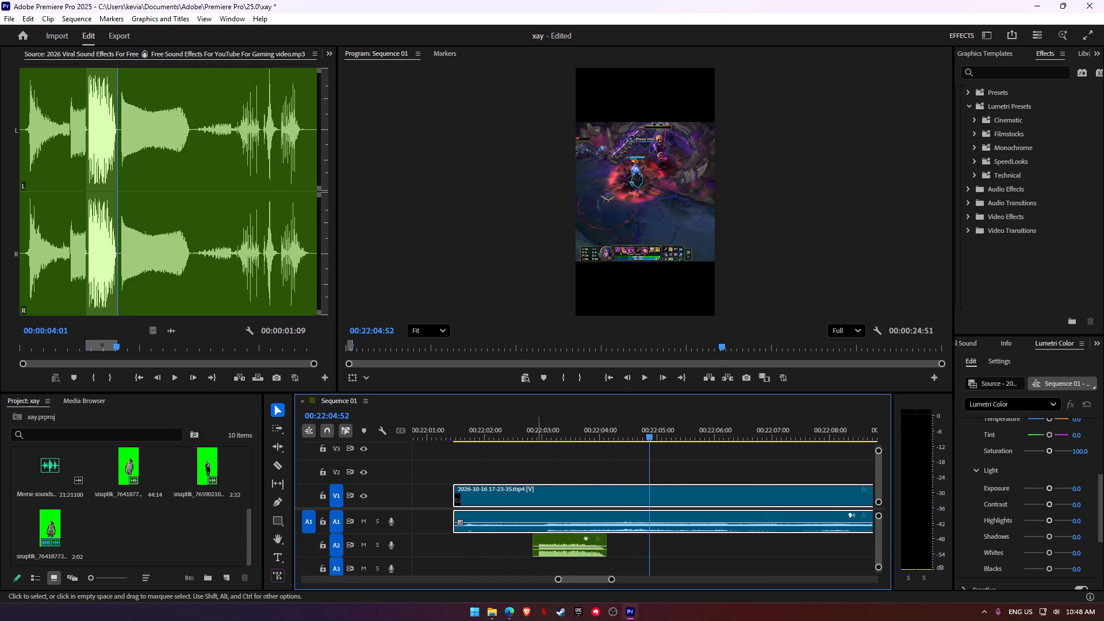
key("space")
key("space")
key("c")
left_click(680, 496)
key("v")
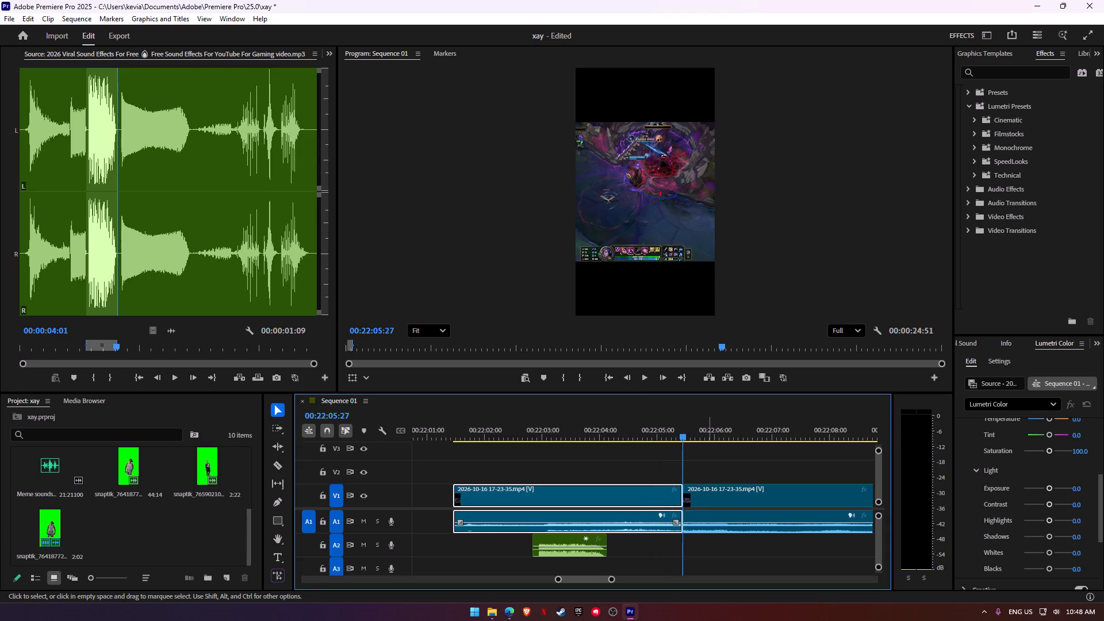
Audition sounds between about 00:00:51 and 00:01:41 in the Top 60 Sound Effects audio file for one that suits the fight.
scroll(181, 511, "up", 1)
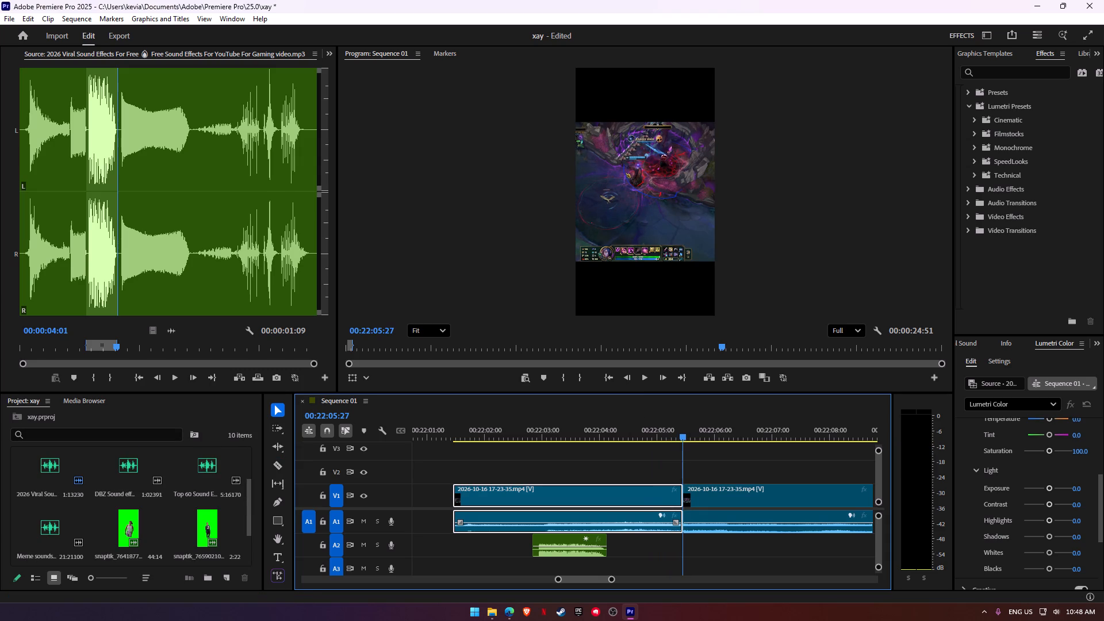
double_click(197, 463)
key("space")
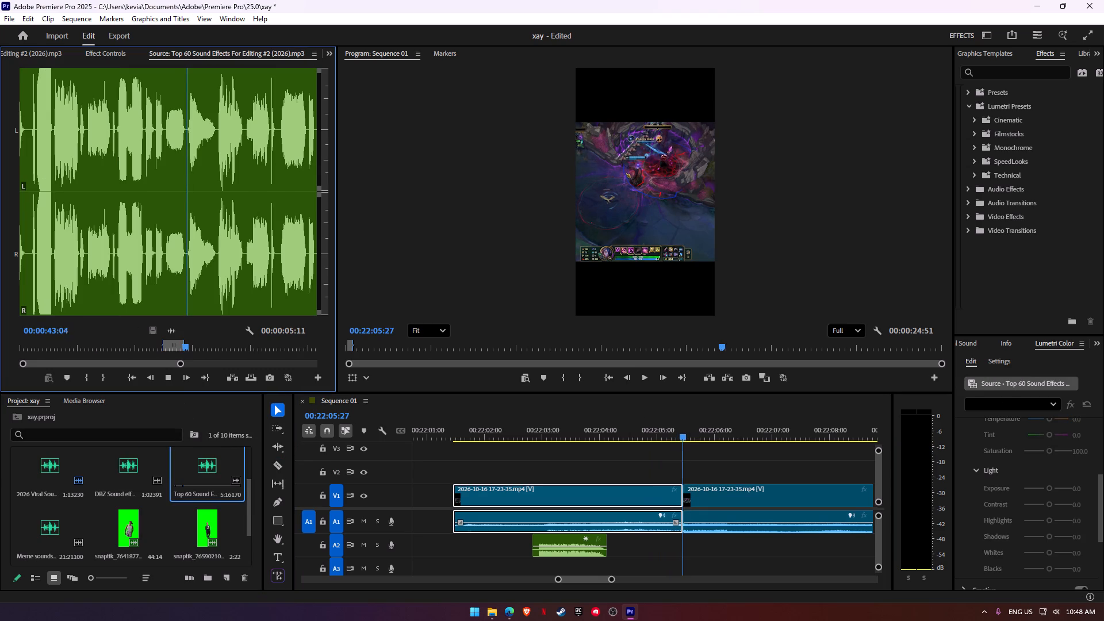
left_click(218, 252)
key("space")
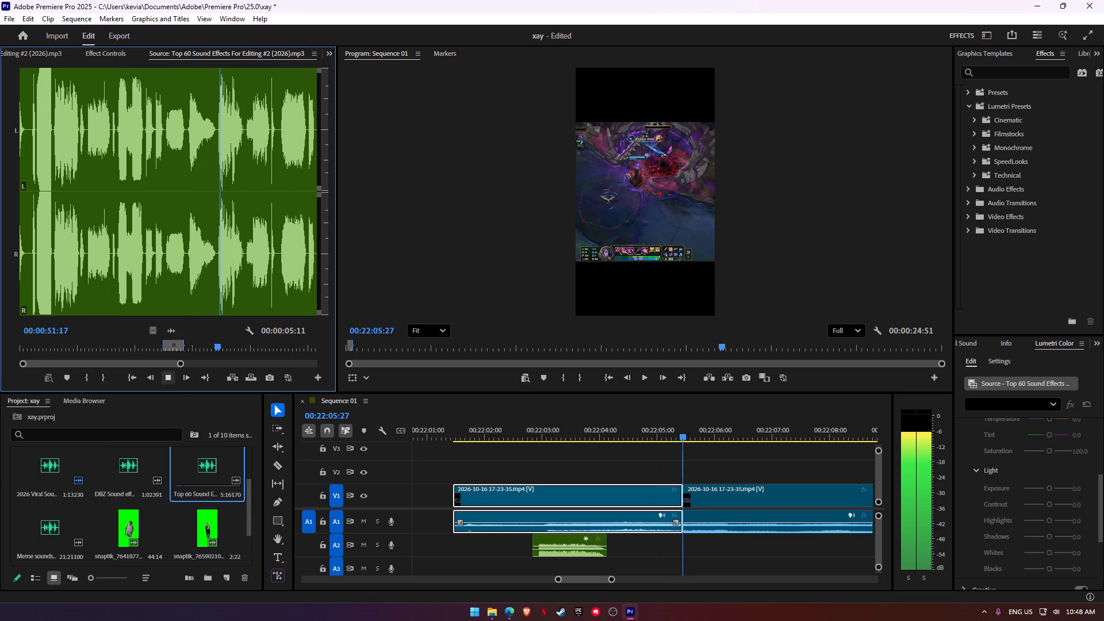
left_click_drag(161, 367, 183, 366)
left_click(104, 248)
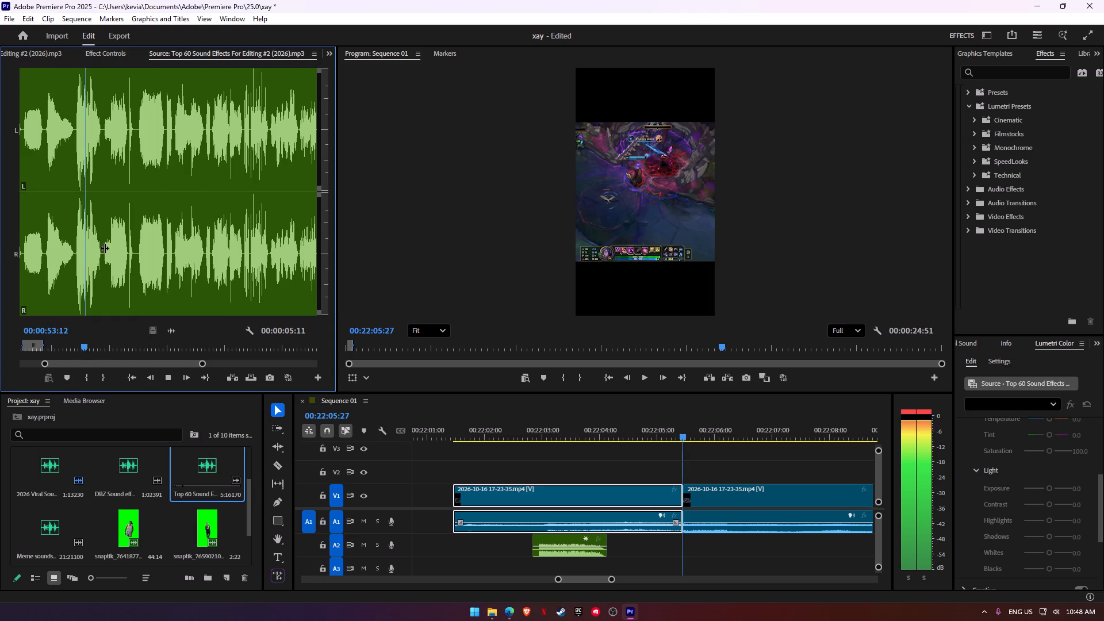
key("space")
left_click(128, 246)
key("space")
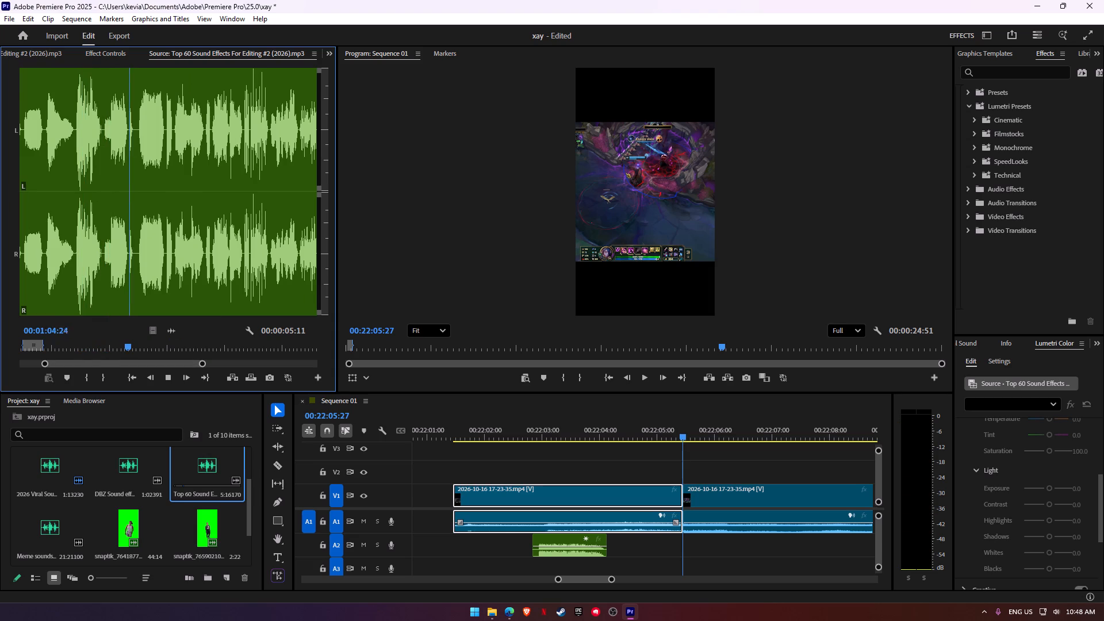
left_click(137, 246)
key("space")
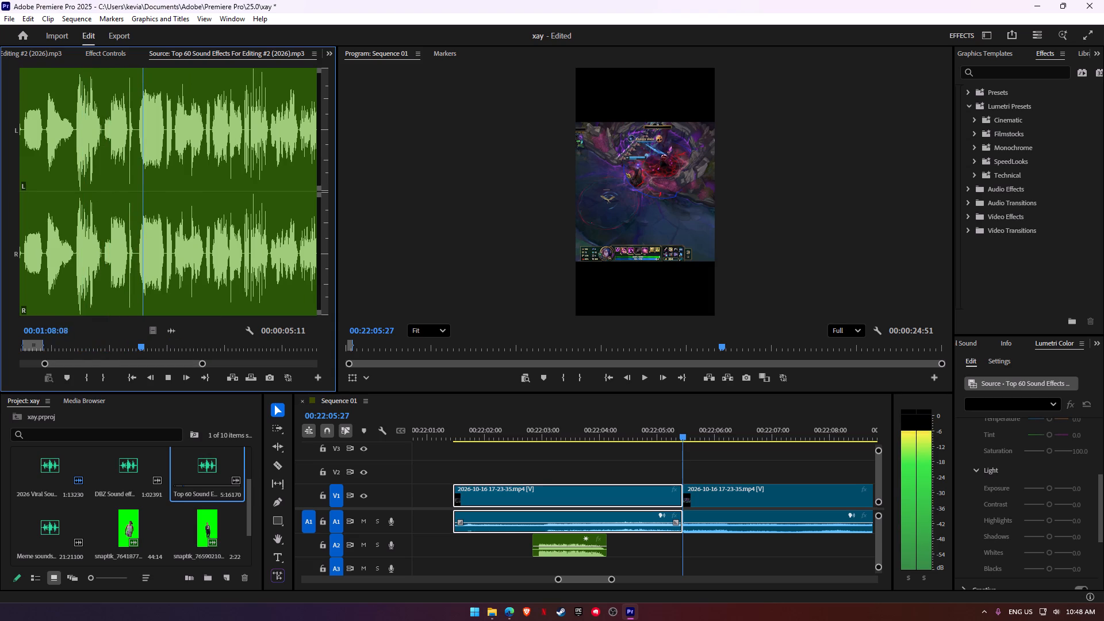
left_click(166, 241)
key("space")
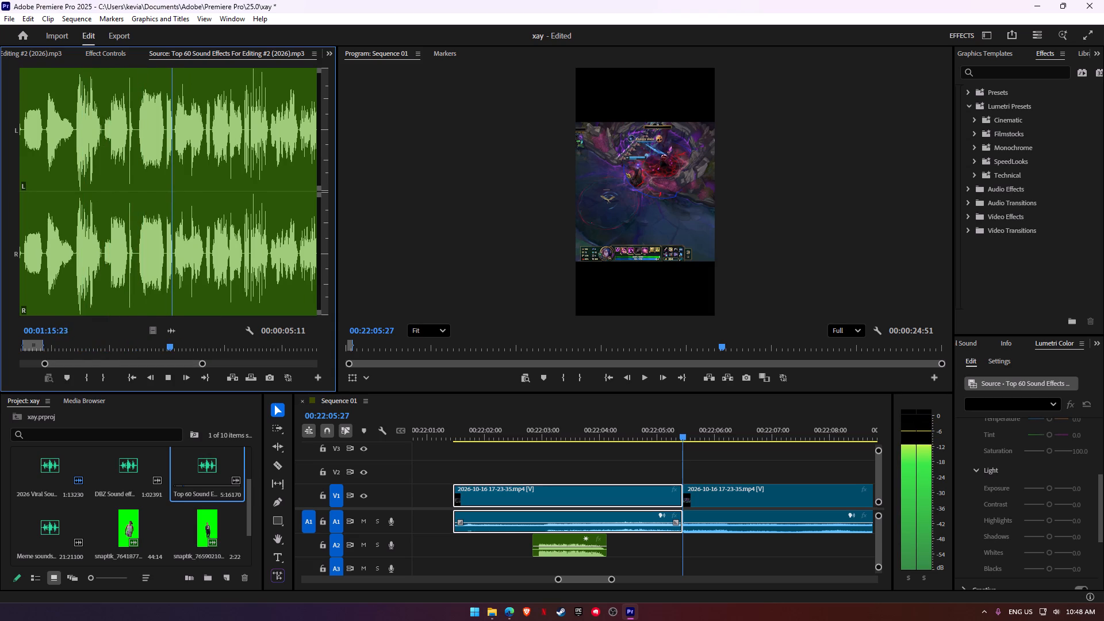
left_click(205, 250)
key("space")
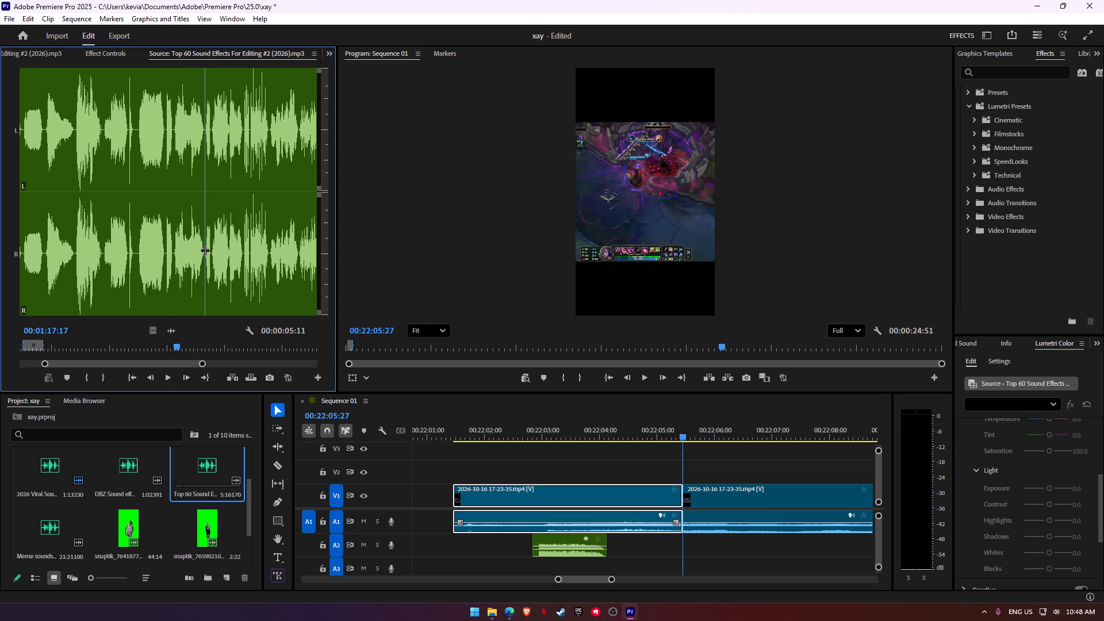
left_click(243, 250)
key("space")
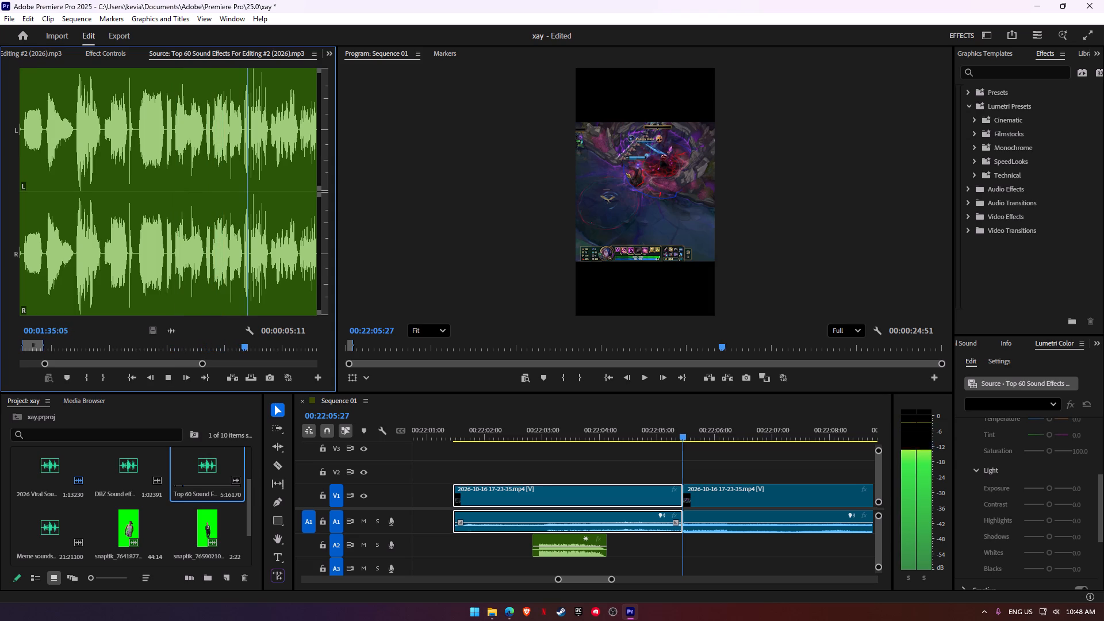
left_click(269, 251)
left_click_drag(243, 246, 254, 246)
key("space")
left_click(269, 251)
key("space")
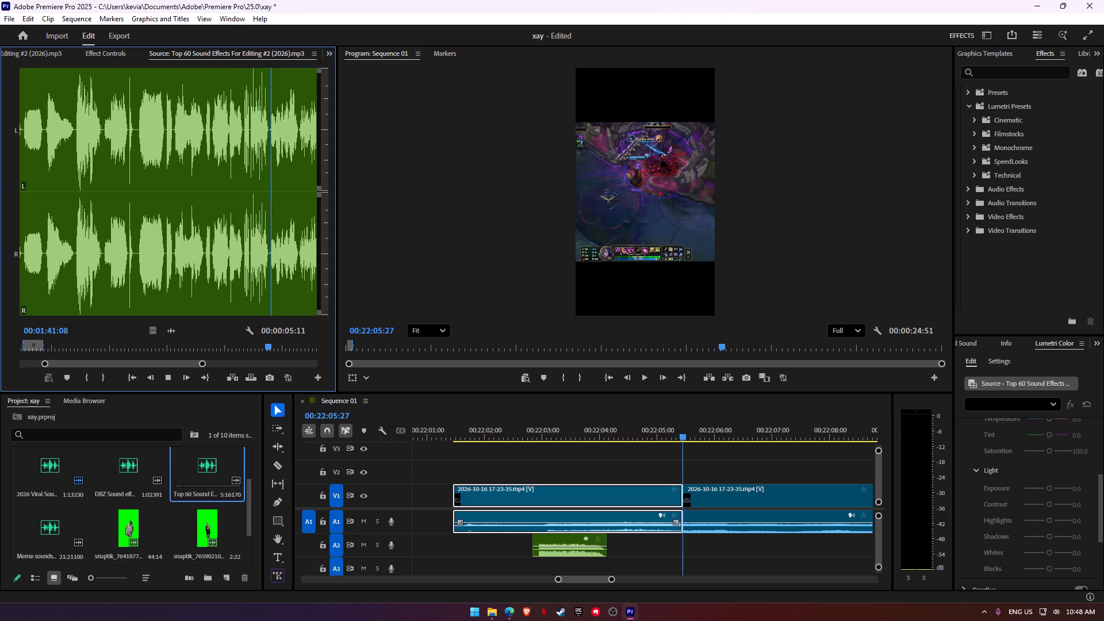
Mark the sound from 00:01:35:23 to 00:01:40:20 in the Top 60 Sound Effects audio with in and out points.
key("space")
left_click(249, 250)
key("space")
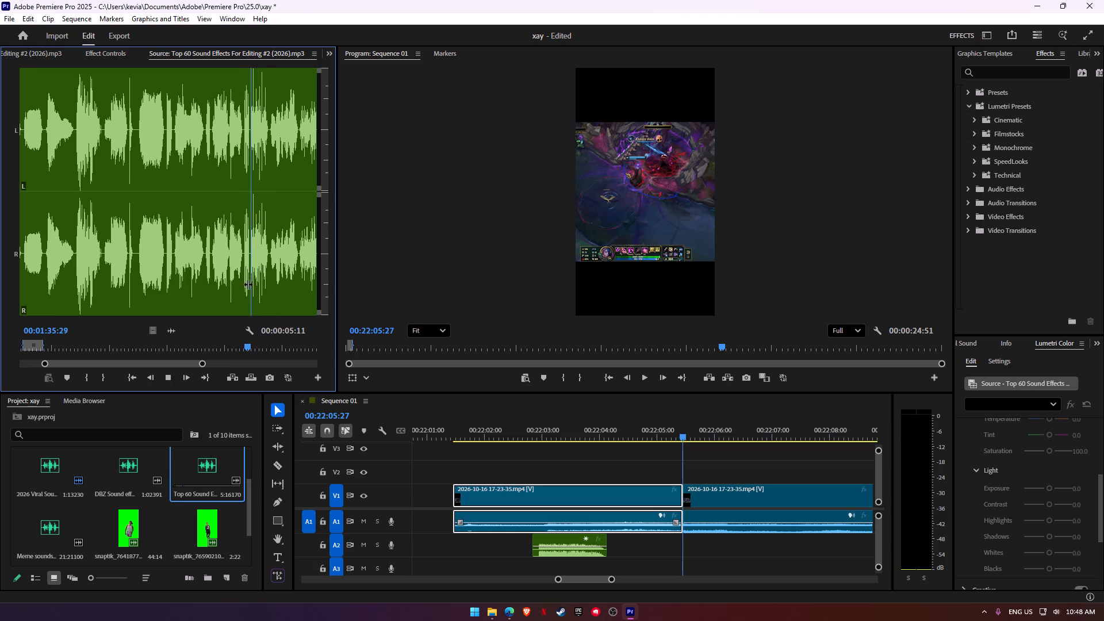
left_click_drag(204, 364, 181, 364)
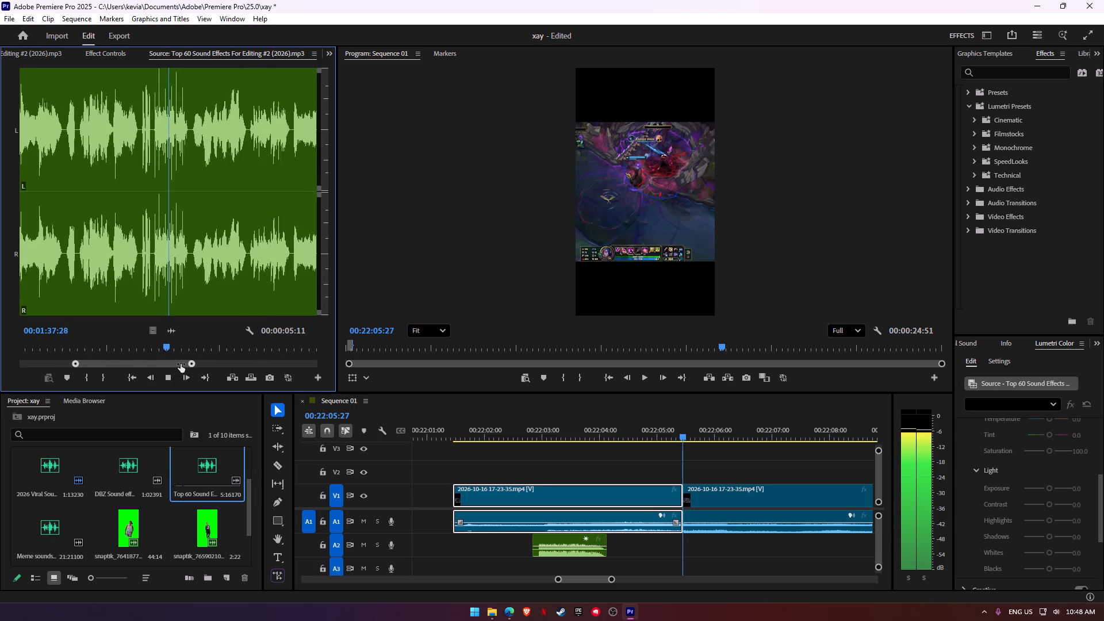
left_click_drag(181, 364, 169, 362)
key("space")
left_click(135, 244)
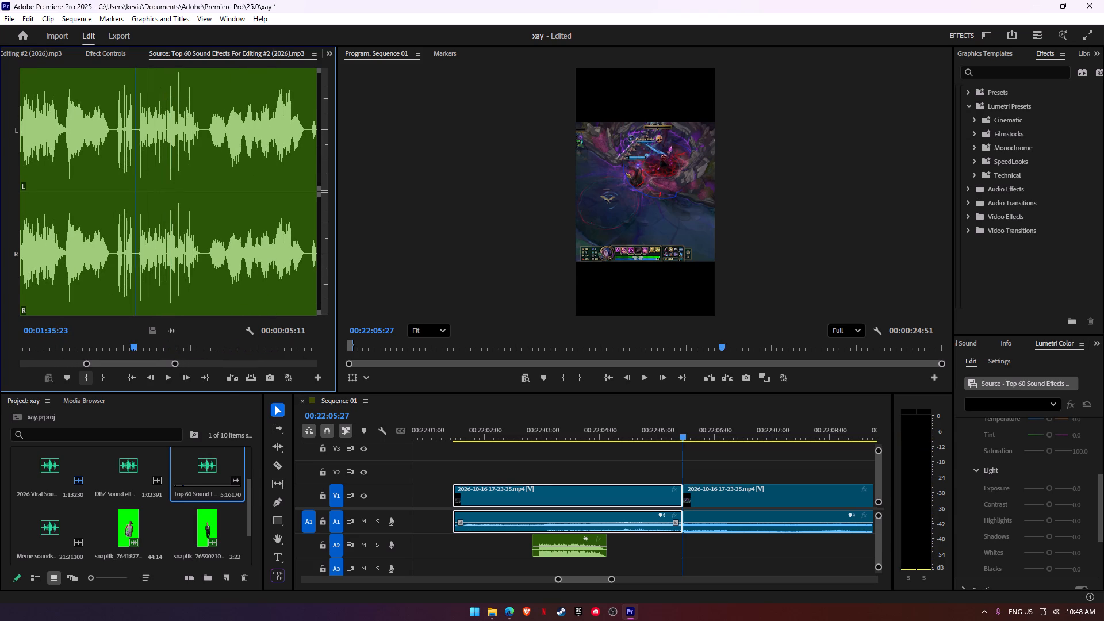
left_click(87, 381)
key("space")
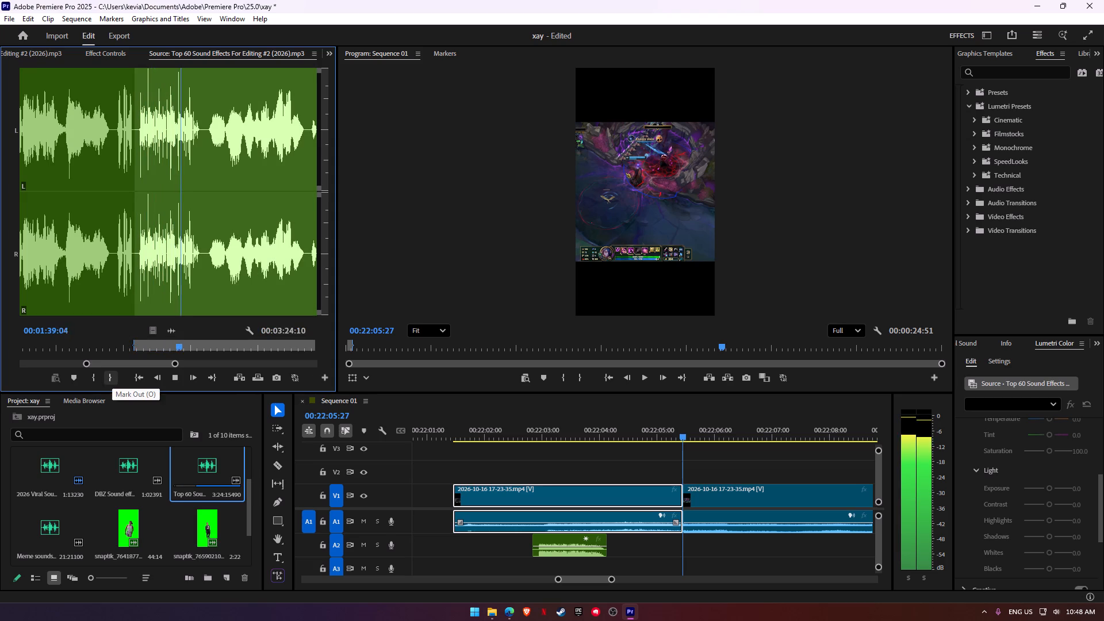
left_click(112, 377)
key("space")
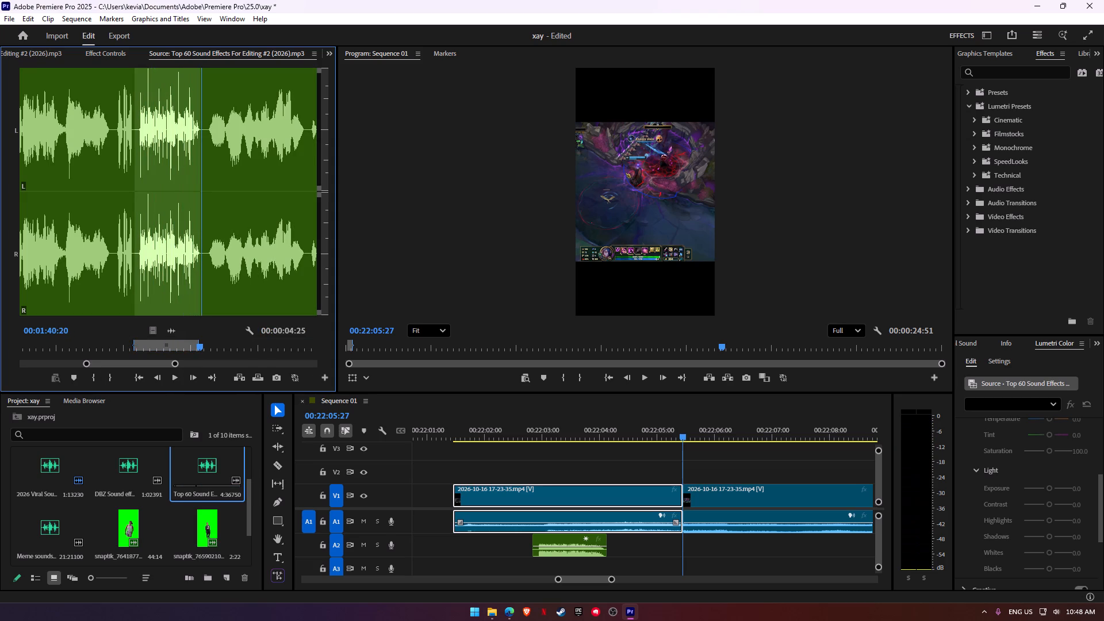
Place the marked sound effect on A2 at the 22:05:27 cut.
left_click_drag(174, 335, 684, 547)
left_click(713, 488)
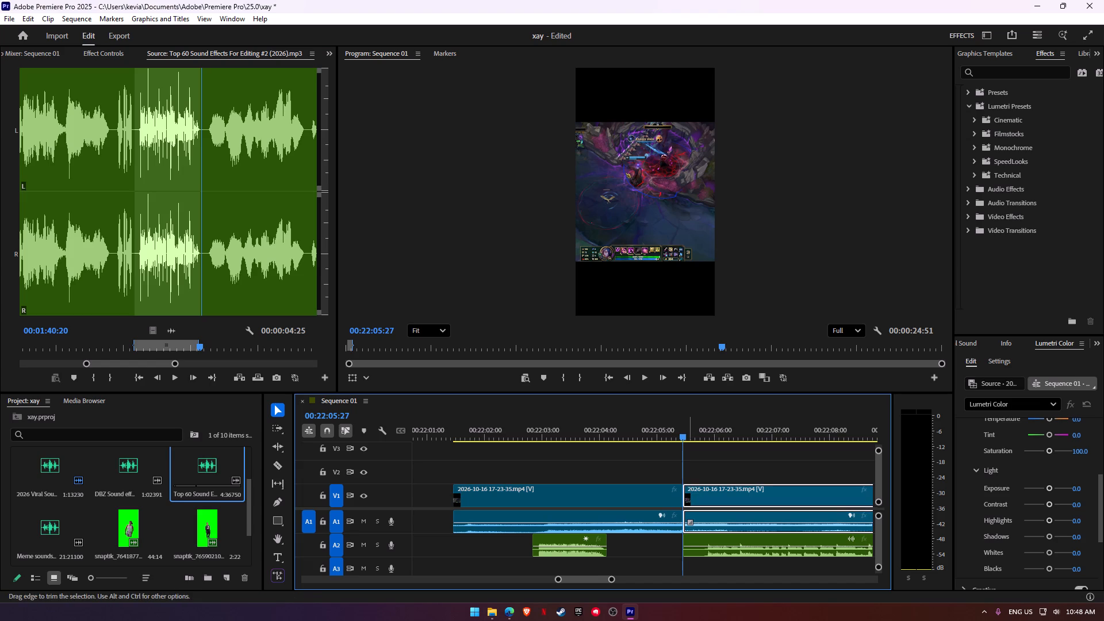
Cut off the quiet opening of the new A2 sound effect and shift the rest earlier to start just before 22:05:00.
key("c")
left_click(703, 543)
key("v")
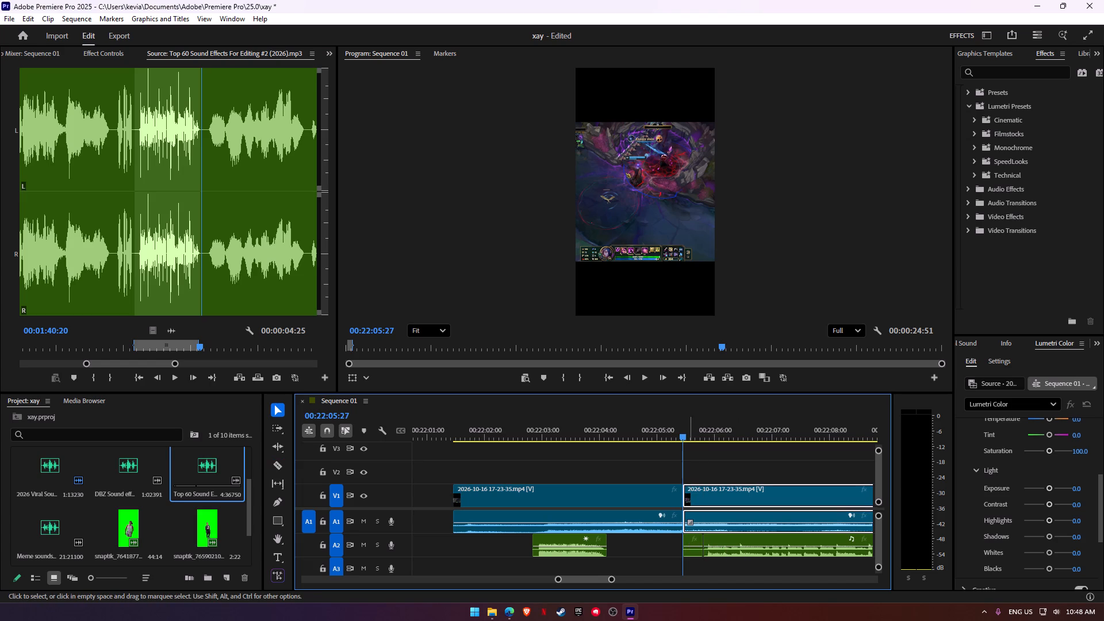
left_click(689, 540)
key("BackSpace")
left_click_drag(719, 543, 668, 543)
Play back the fight leading into the 22:05:27 cut to check the timing of the new sound effect.
left_click(641, 436)
key("space")
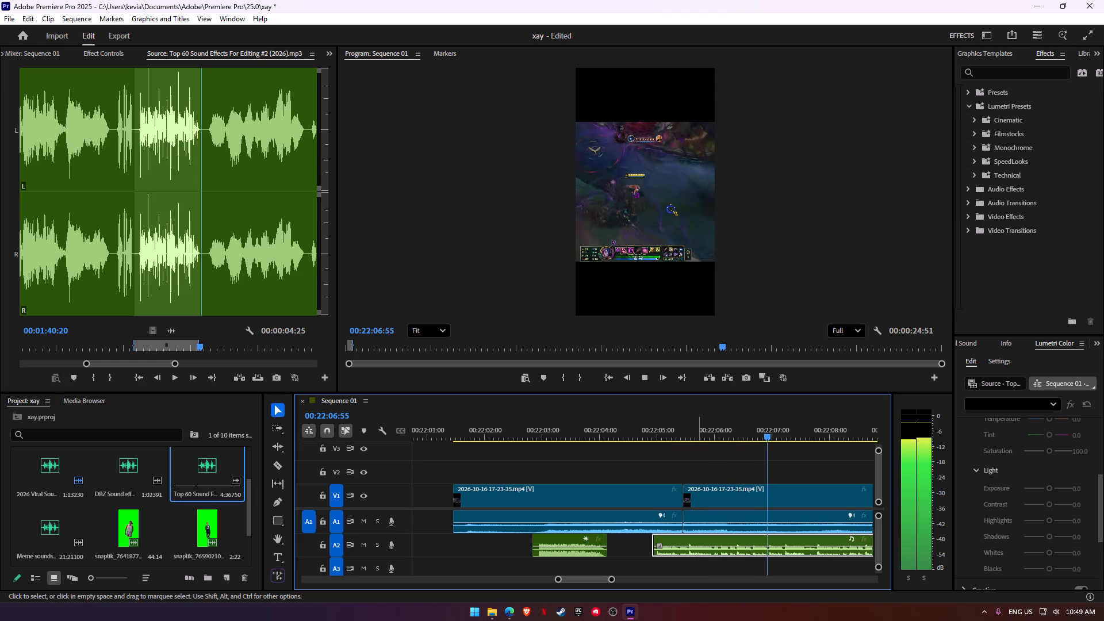
key("space")
left_click(623, 433)
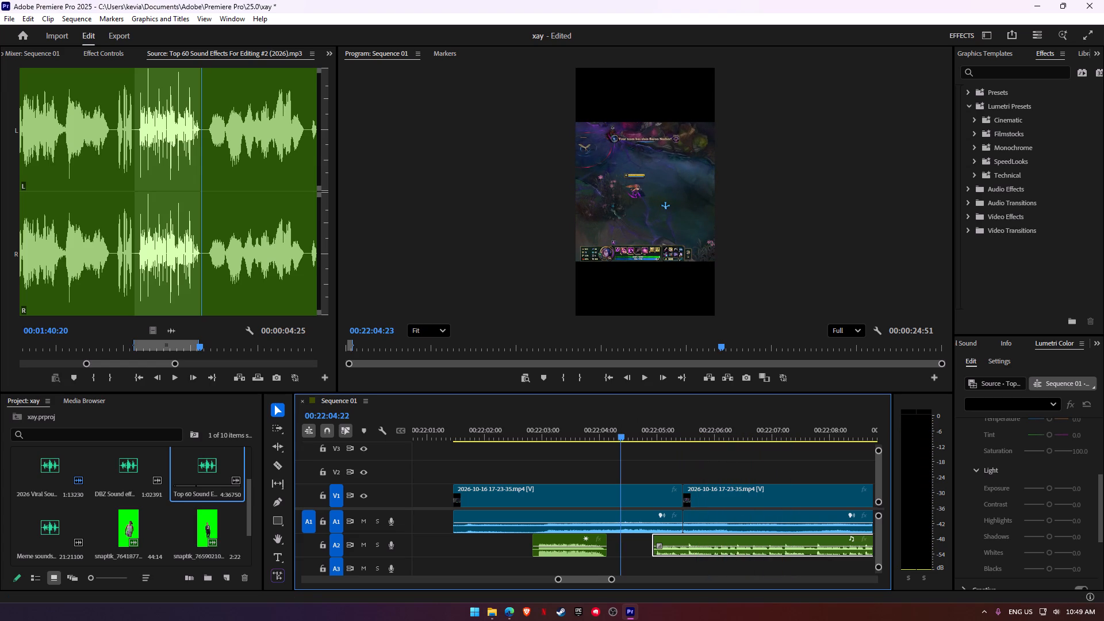
left_click(579, 432)
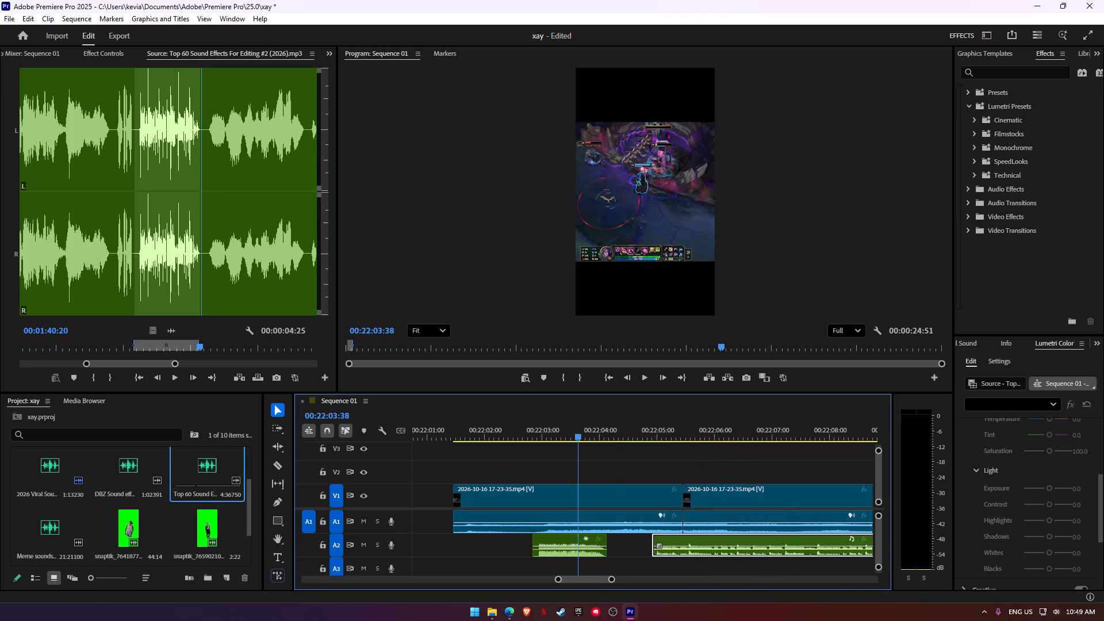
key("space")
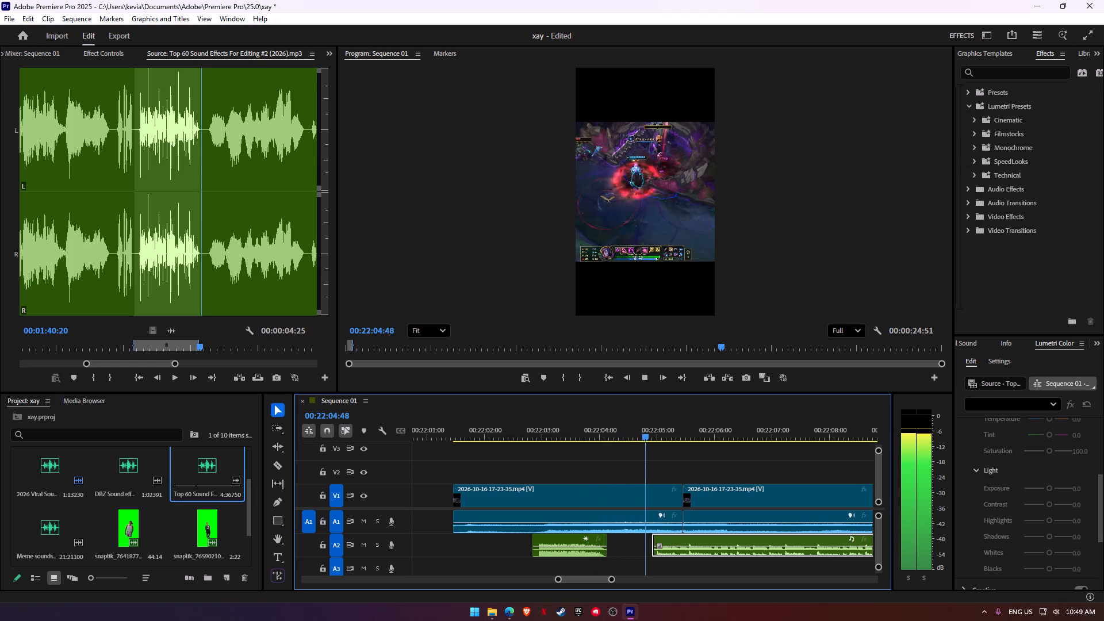
key("space")
key("space")
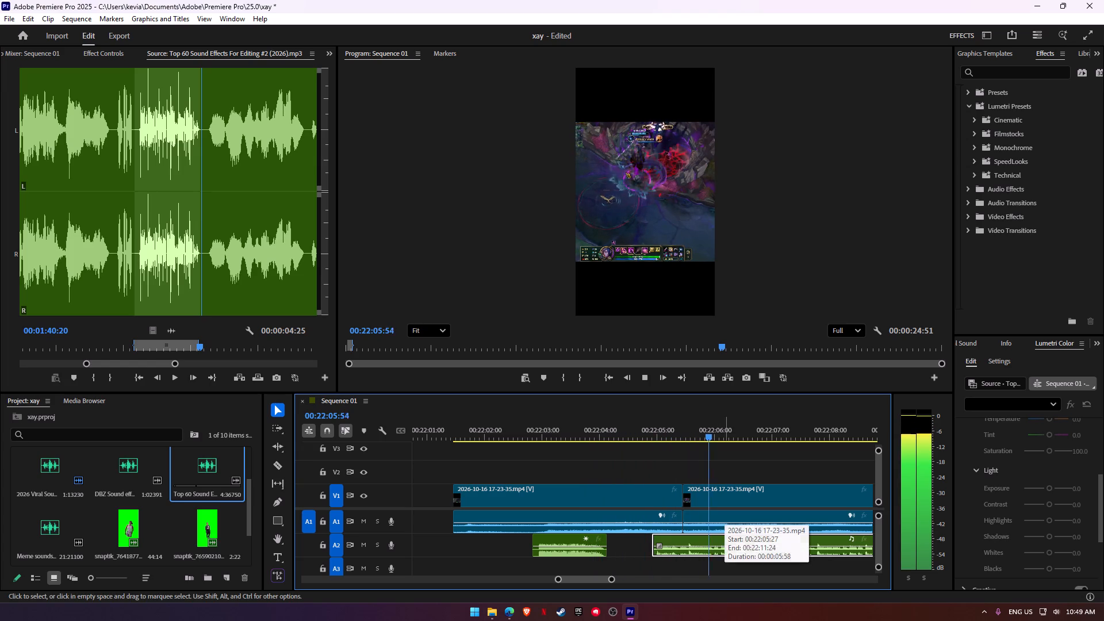
key("space")
Extend the second gameplay clip's start about two seconds back in the footage, keeping it joined to the first clip at 22:05:27.
left_click_drag(756, 496, 837, 495)
left_click_drag(766, 501, 698, 498)
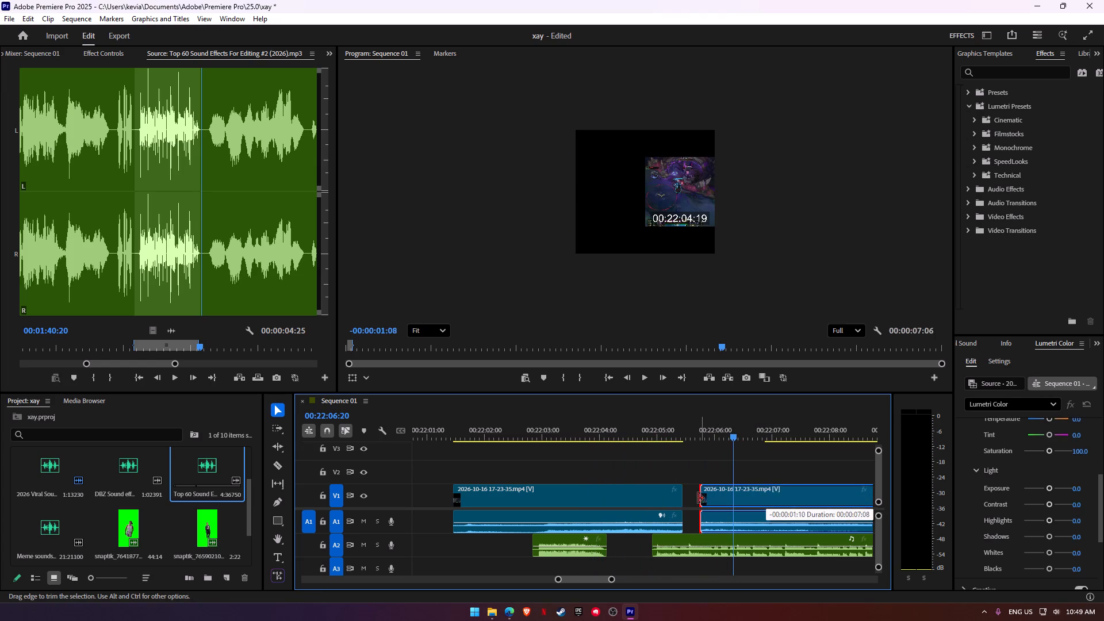
left_click_drag(698, 498, 688, 496)
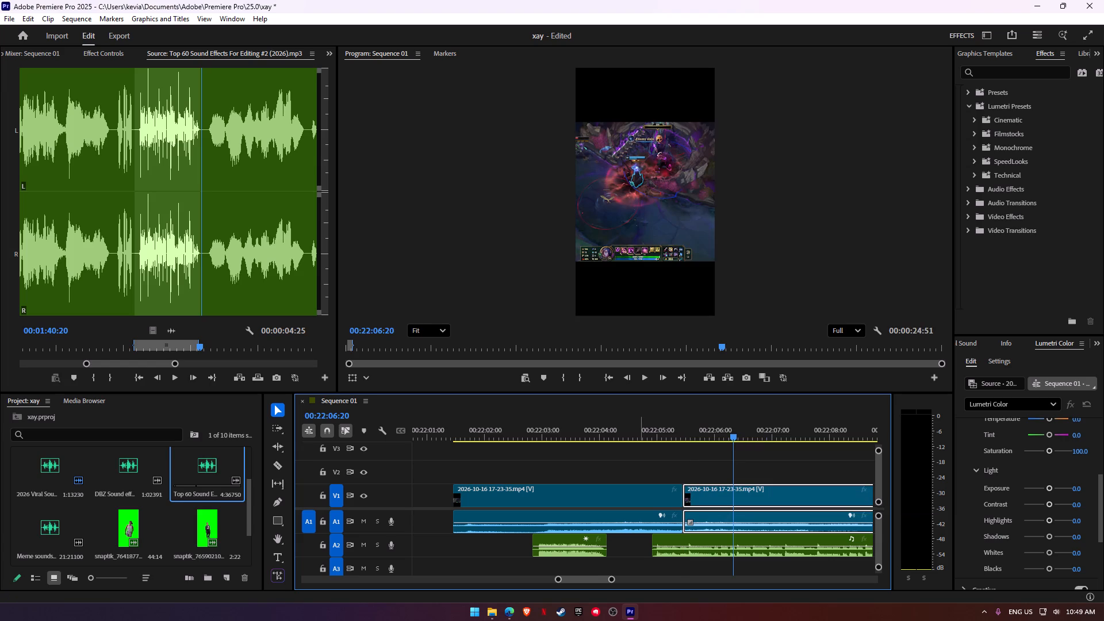
left_click_drag(713, 491, 740, 491)
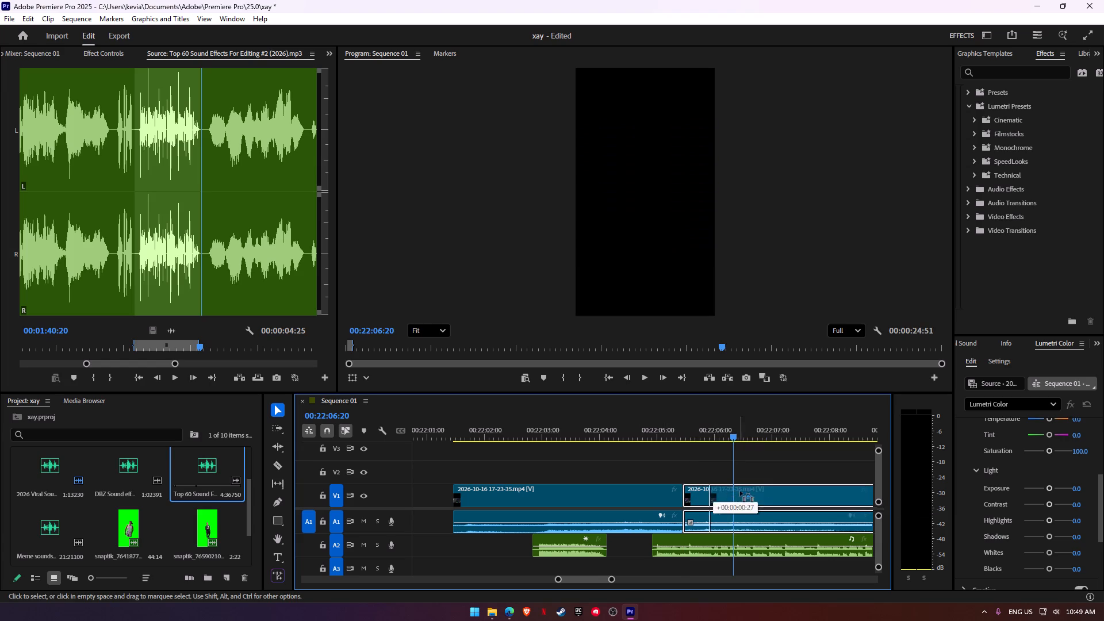
left_click_drag(740, 491, 757, 491)
left_click_drag(738, 492, 689, 491)
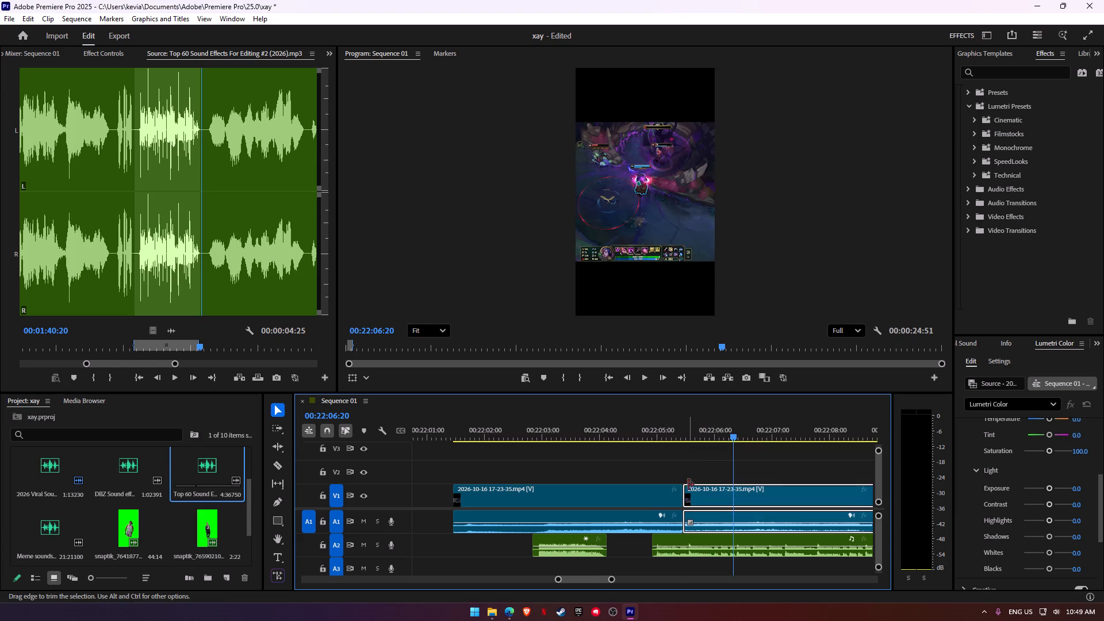
Zoom in the second gameplay clip with Scale 230 and reframe it at Position 1398, 1256.
double_click(689, 427)
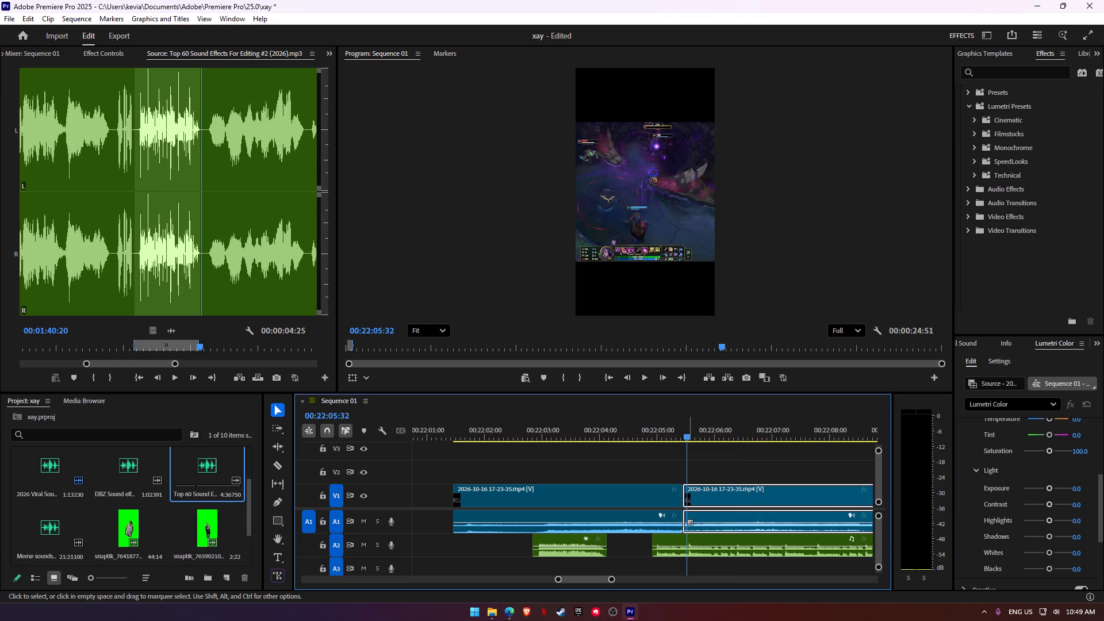
left_click(709, 492)
left_click(94, 55)
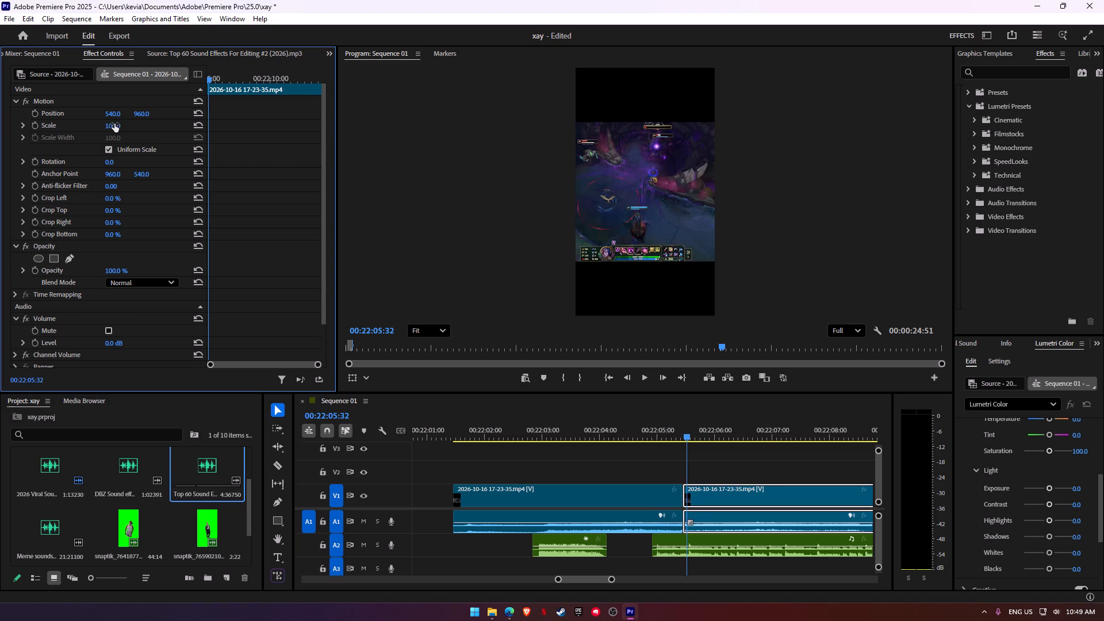
left_click_drag(114, 124, 116, 49)
left_click_drag(108, 117, 600, 116)
left_click_drag(147, 112, 143, 25)
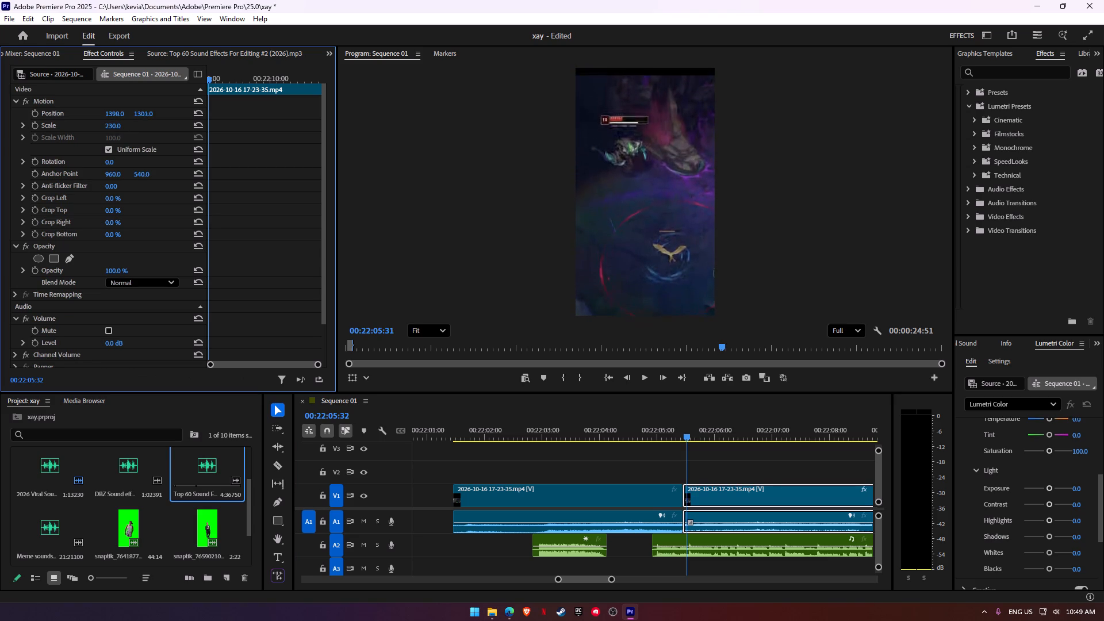
left_click_drag(143, 25, 129, 53)
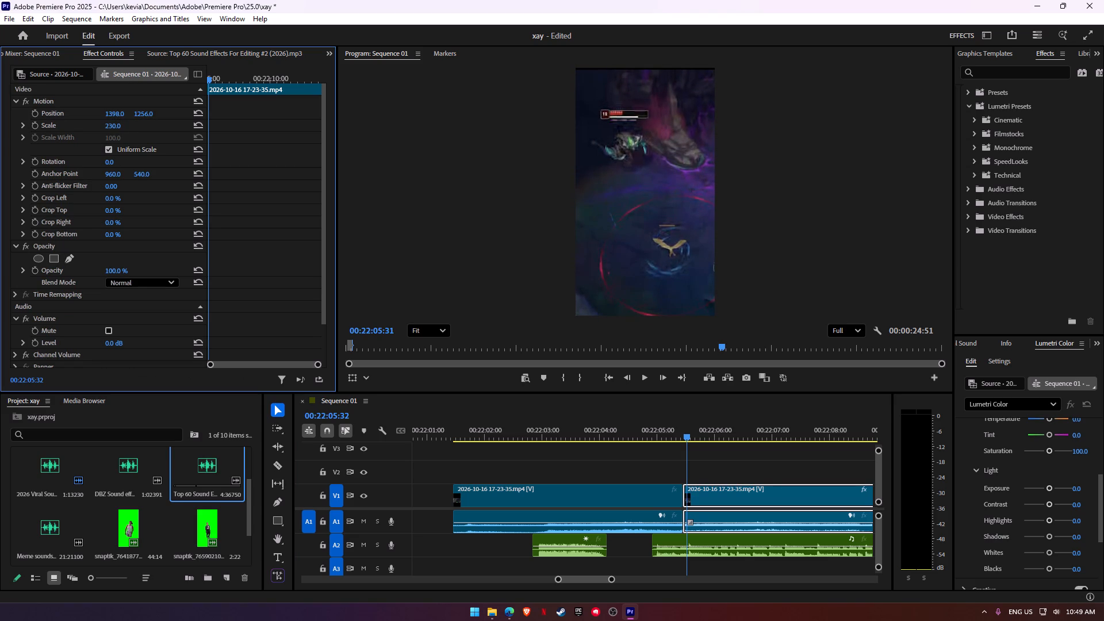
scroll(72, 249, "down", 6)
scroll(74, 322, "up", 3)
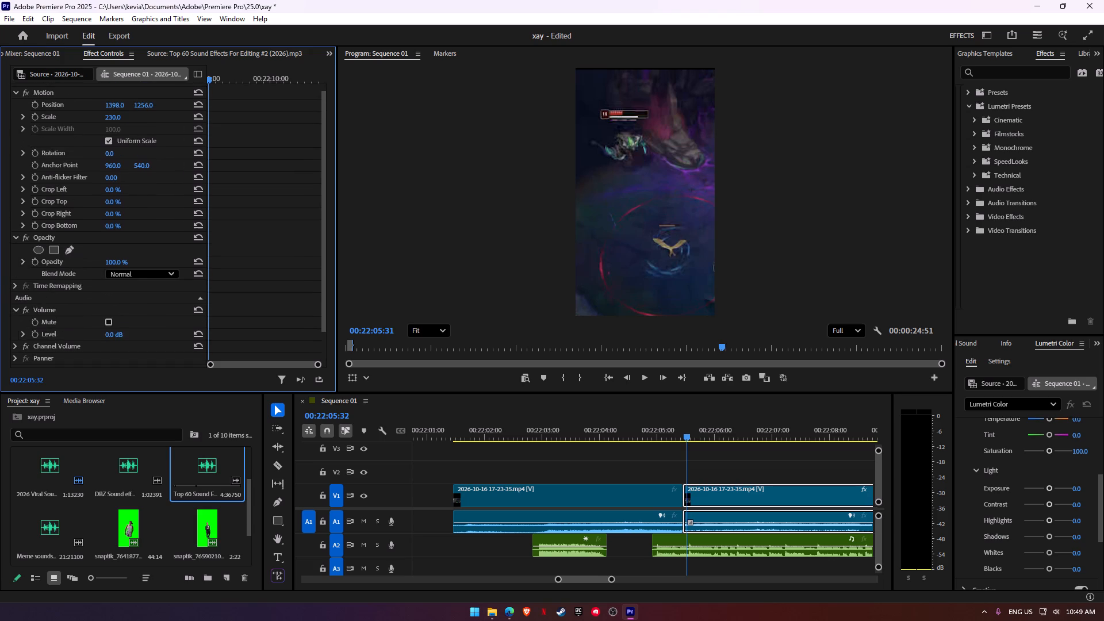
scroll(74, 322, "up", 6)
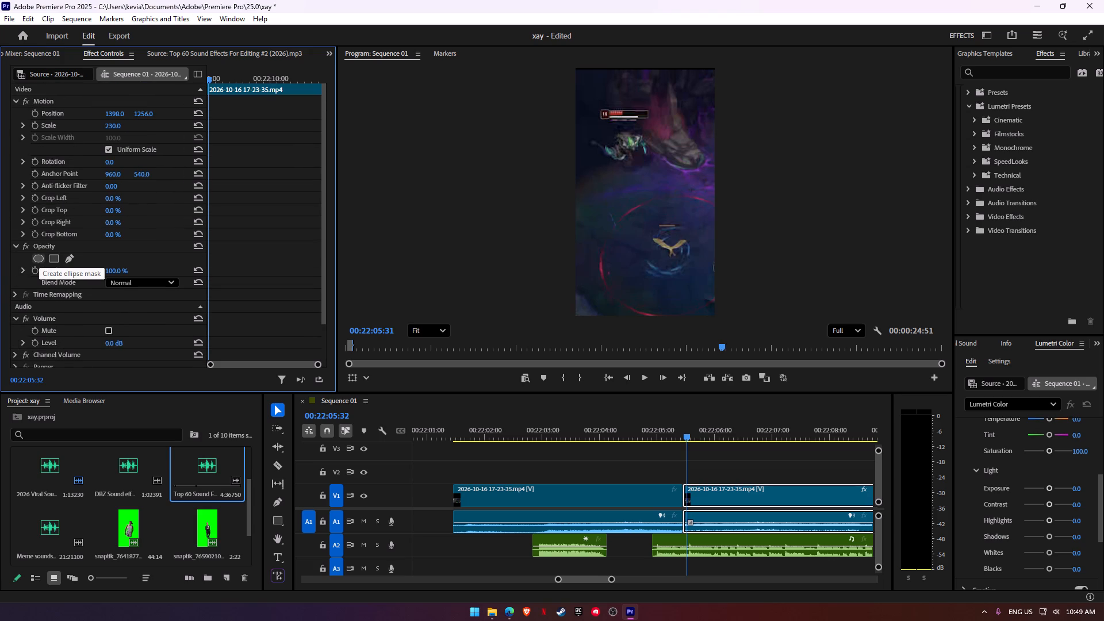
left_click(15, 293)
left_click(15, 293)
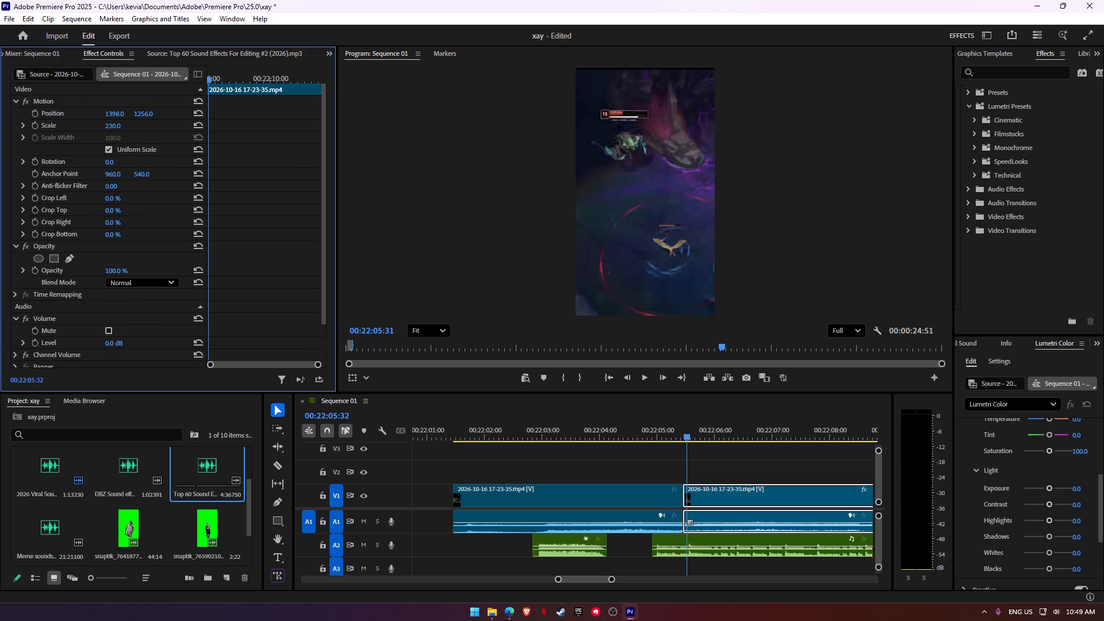
Search the effects library for "motion" and look through the matching video effects and transitions.
left_click(999, 78)
left_click(999, 77)
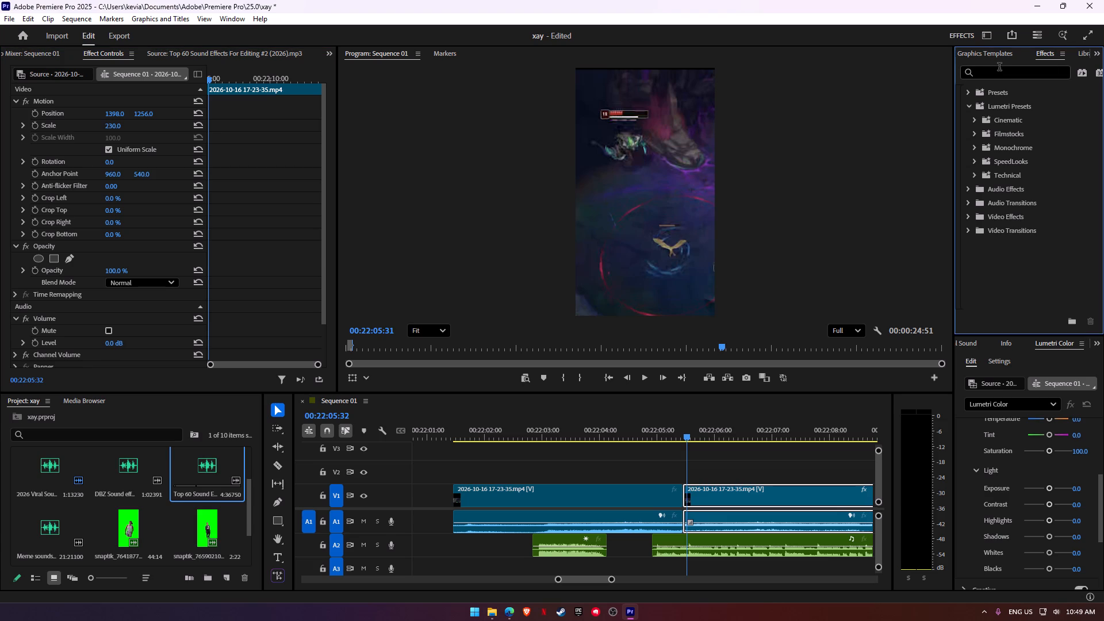
left_click(999, 68)
type("motion")
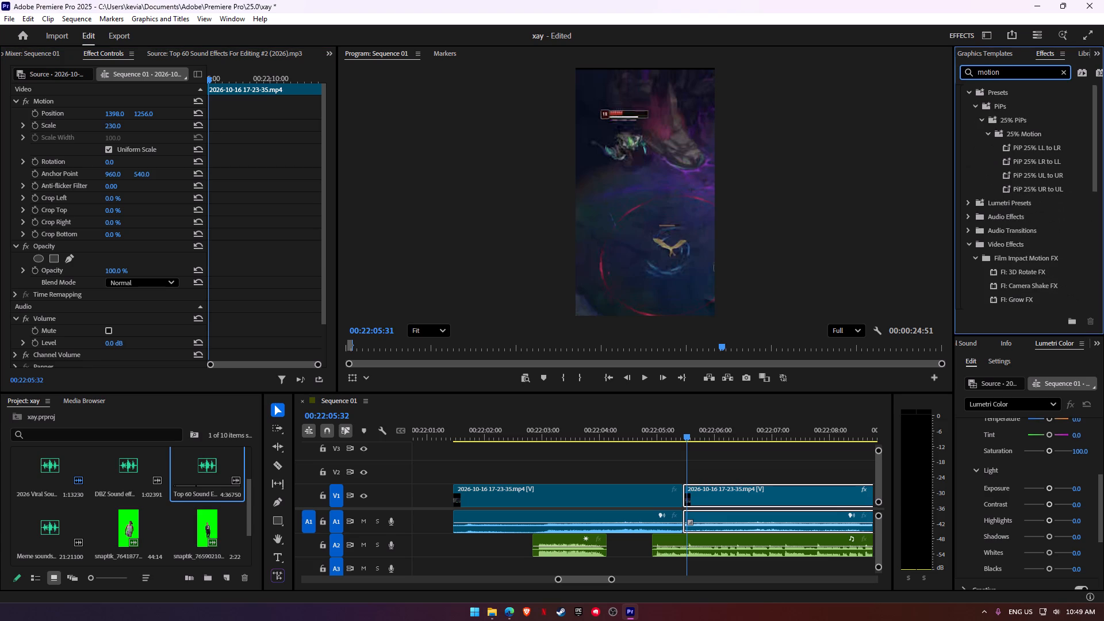
scroll(1052, 275, "down", 17)
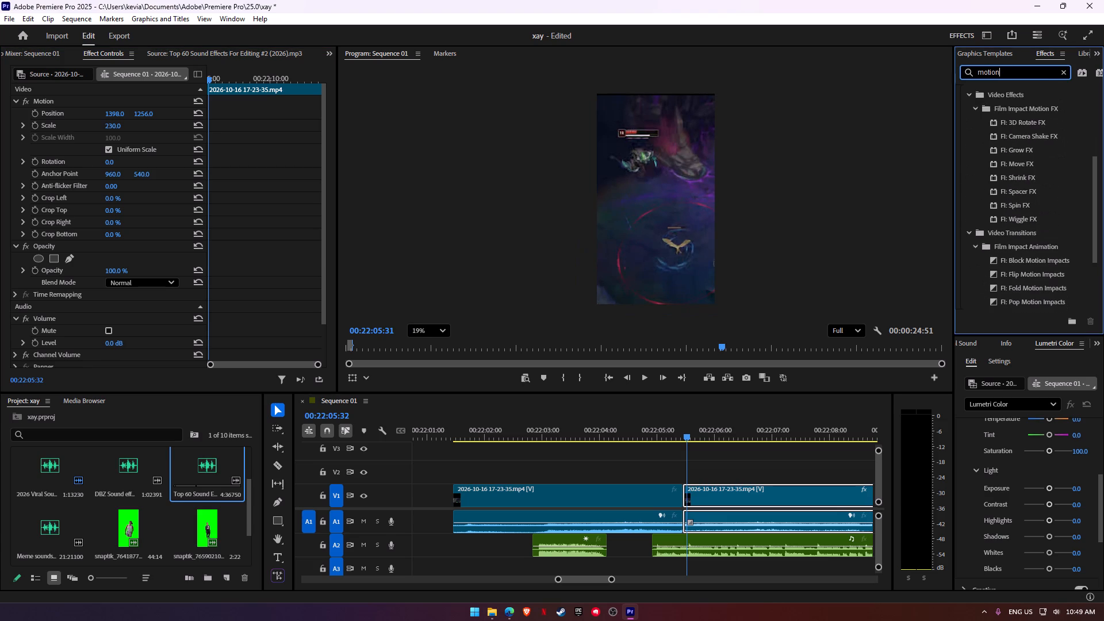
scroll(1048, 275, "down", 12)
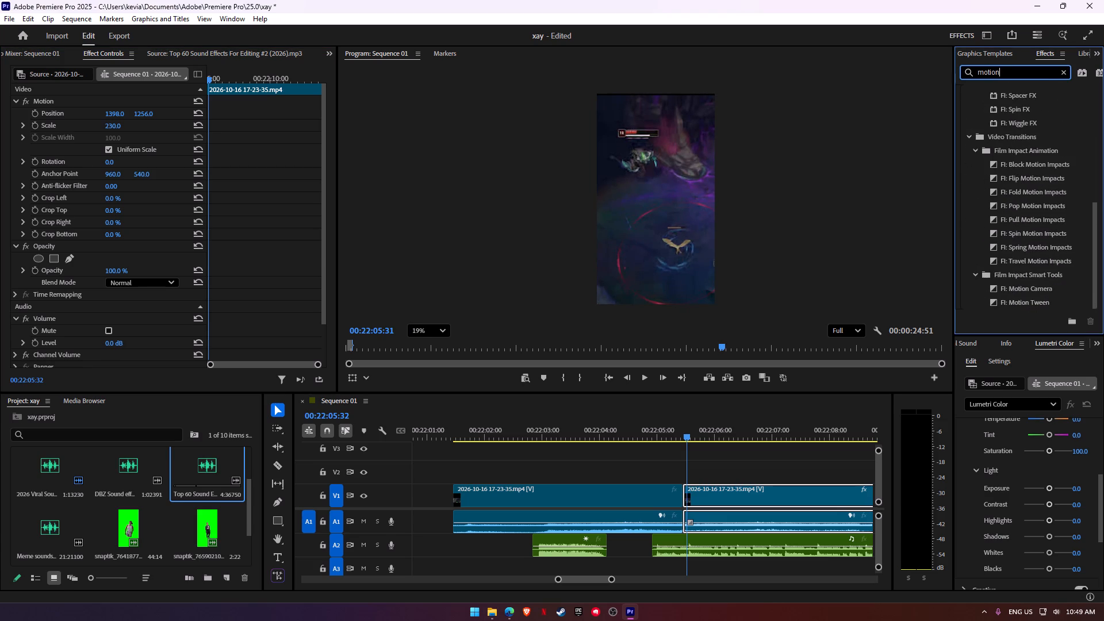
scroll(1056, 290, "up", 15)
Set the sequence preview magnification to 25% for a closer view of the zoomed frame.
left_click(777, 223)
scroll(777, 223, "down", 1)
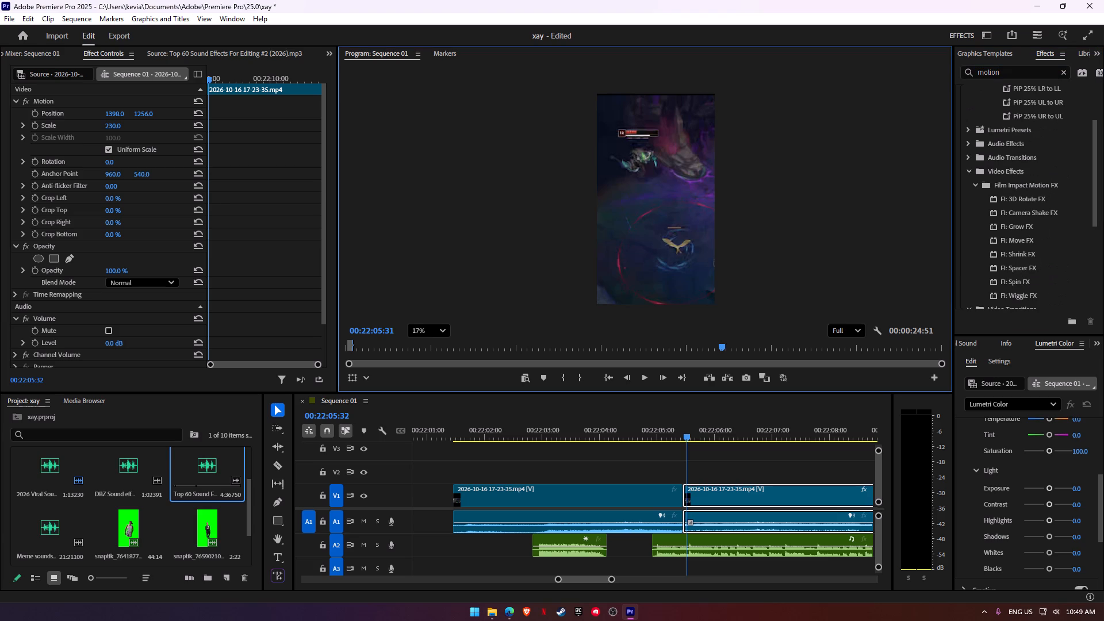
scroll(777, 223, "down", 2)
scroll(777, 223, "up", 9)
scroll(761, 220, "down", 2)
scroll(761, 220, "up", 2)
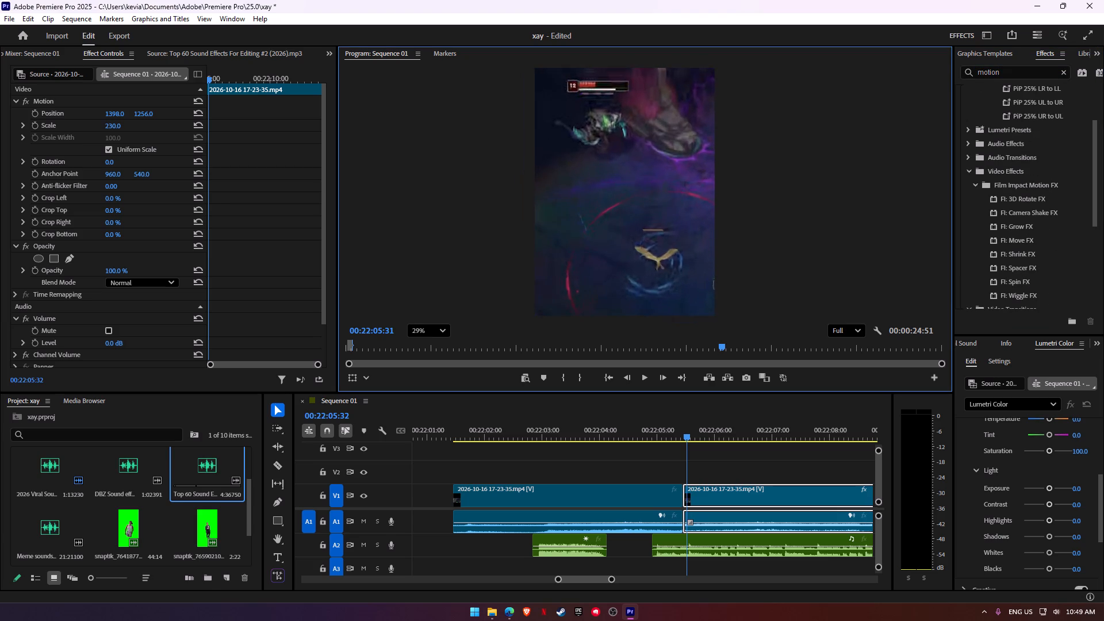
left_click(439, 331)
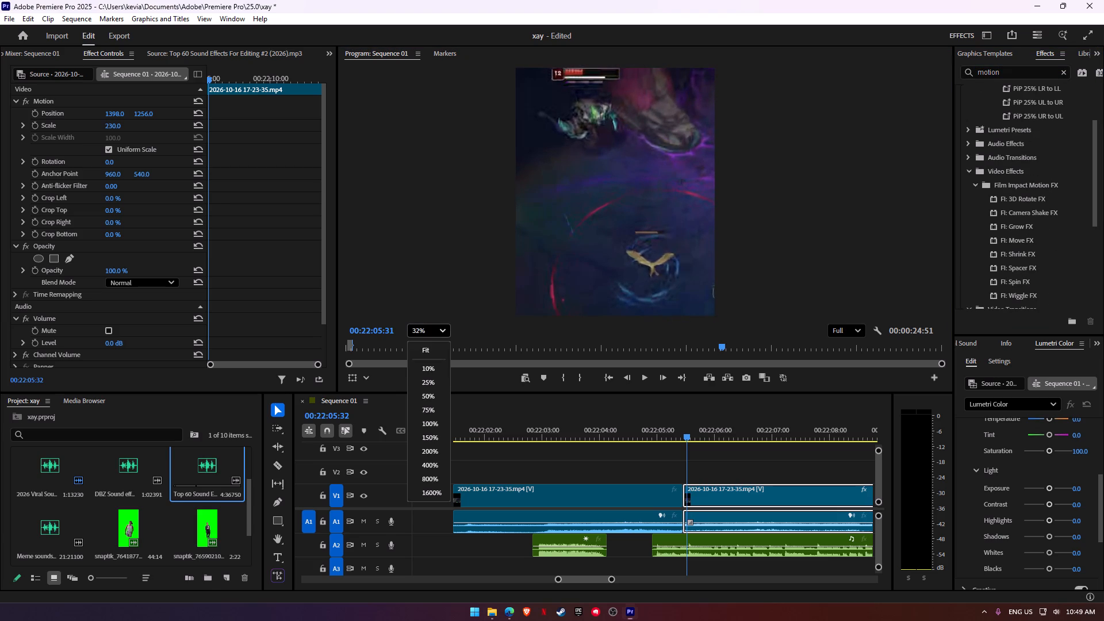
left_click(439, 394)
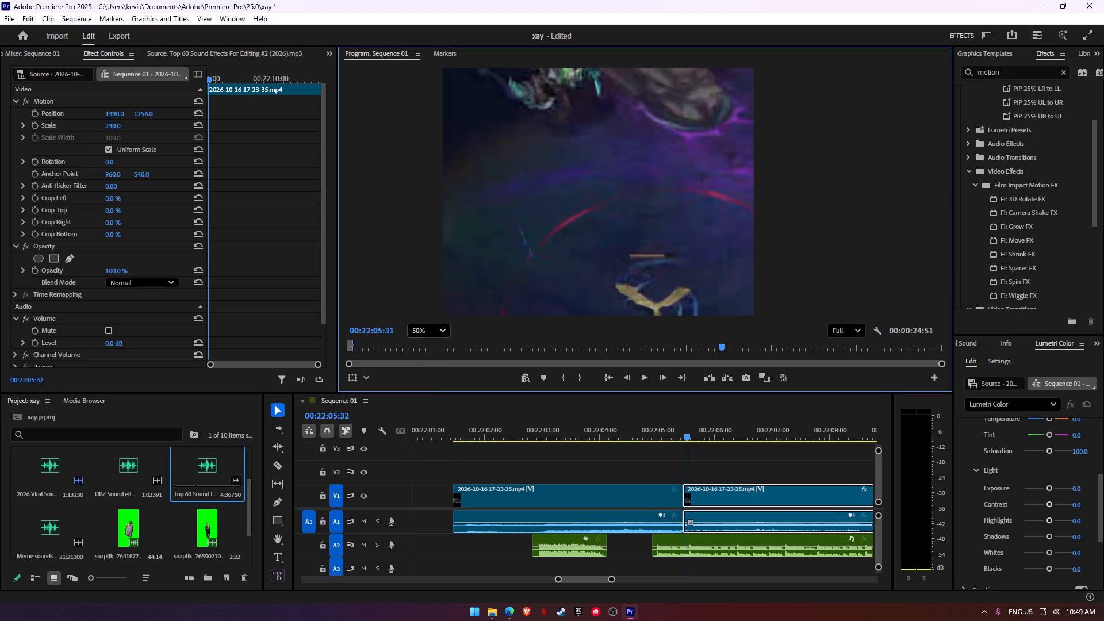
left_click(434, 329)
left_click(435, 369)
left_click(439, 336)
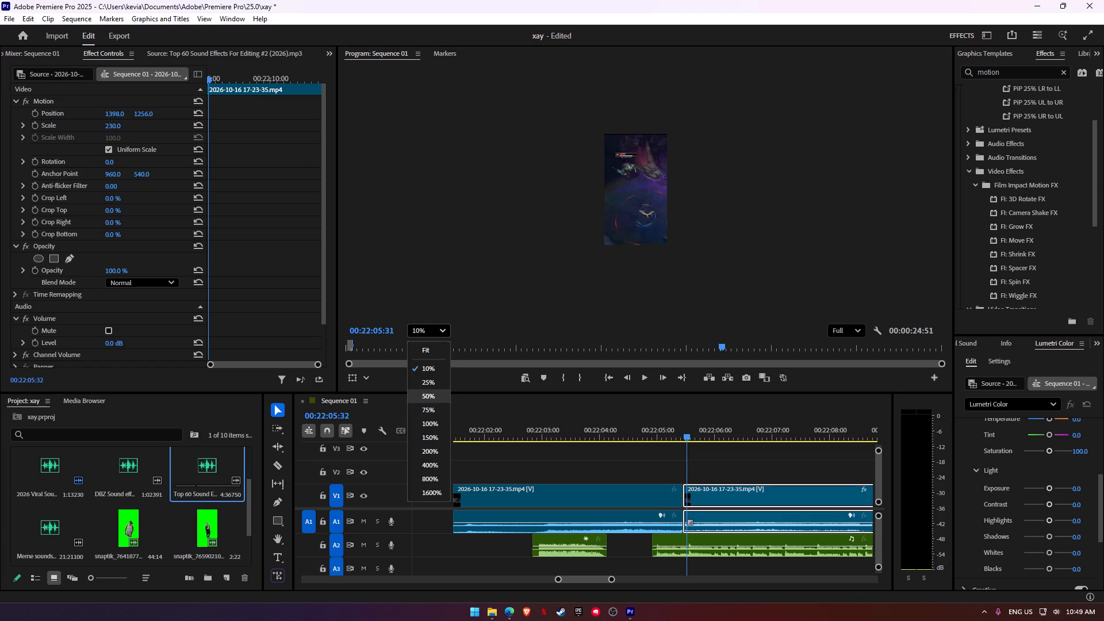
left_click(431, 401)
left_click(432, 329)
left_click(430, 382)
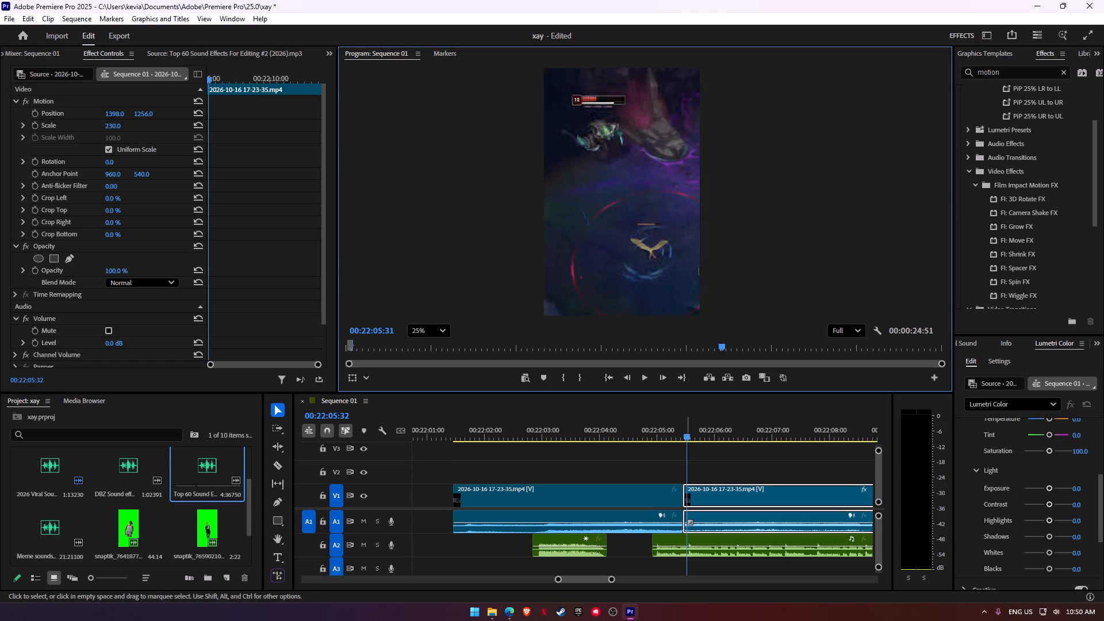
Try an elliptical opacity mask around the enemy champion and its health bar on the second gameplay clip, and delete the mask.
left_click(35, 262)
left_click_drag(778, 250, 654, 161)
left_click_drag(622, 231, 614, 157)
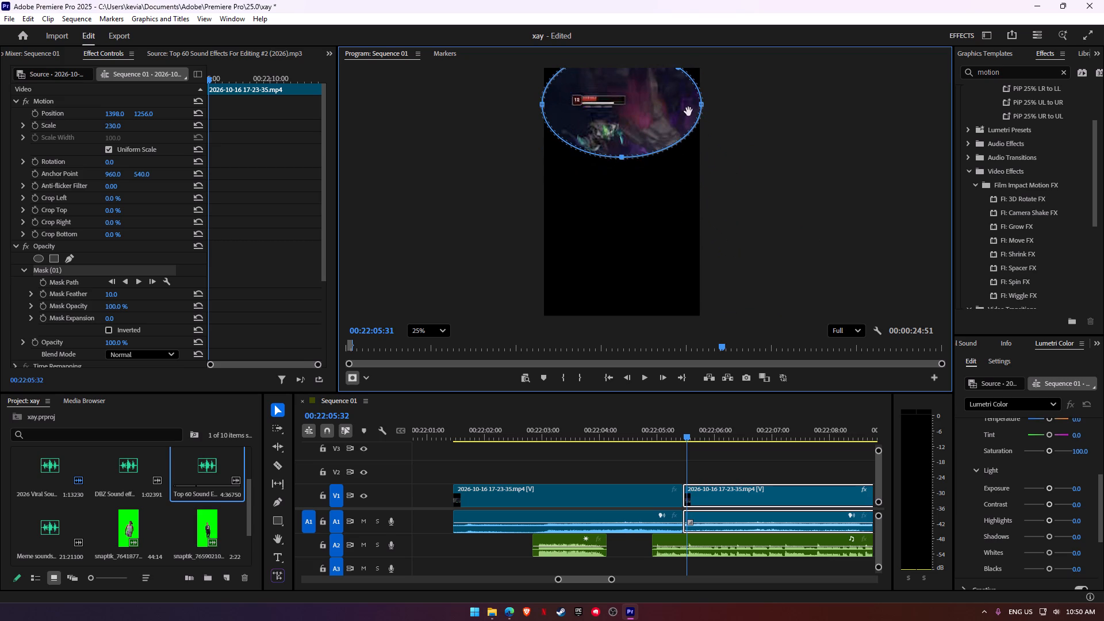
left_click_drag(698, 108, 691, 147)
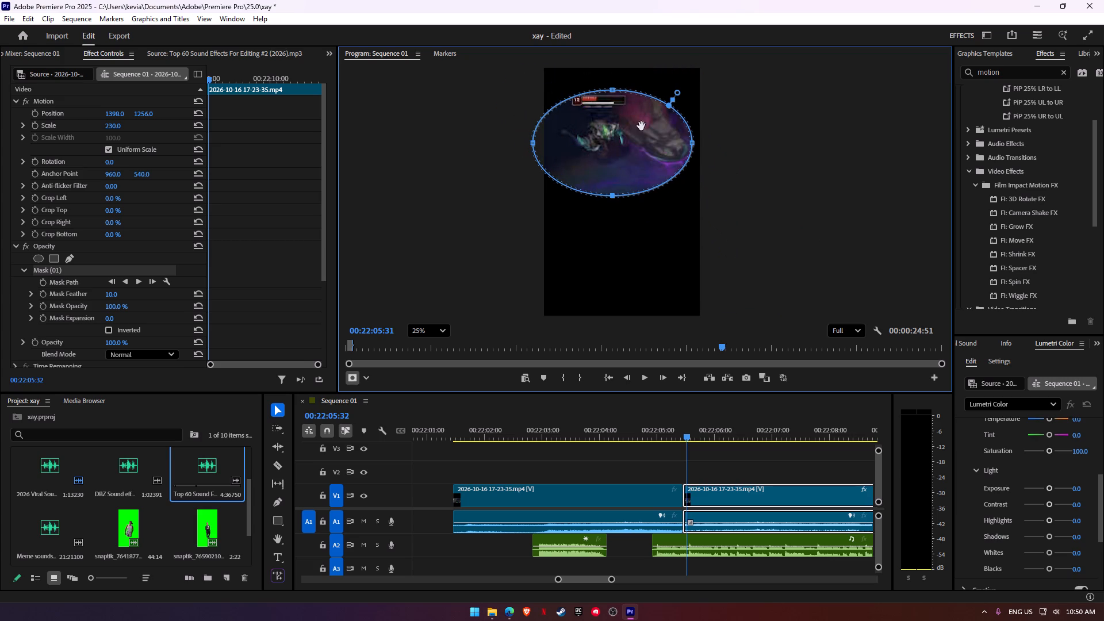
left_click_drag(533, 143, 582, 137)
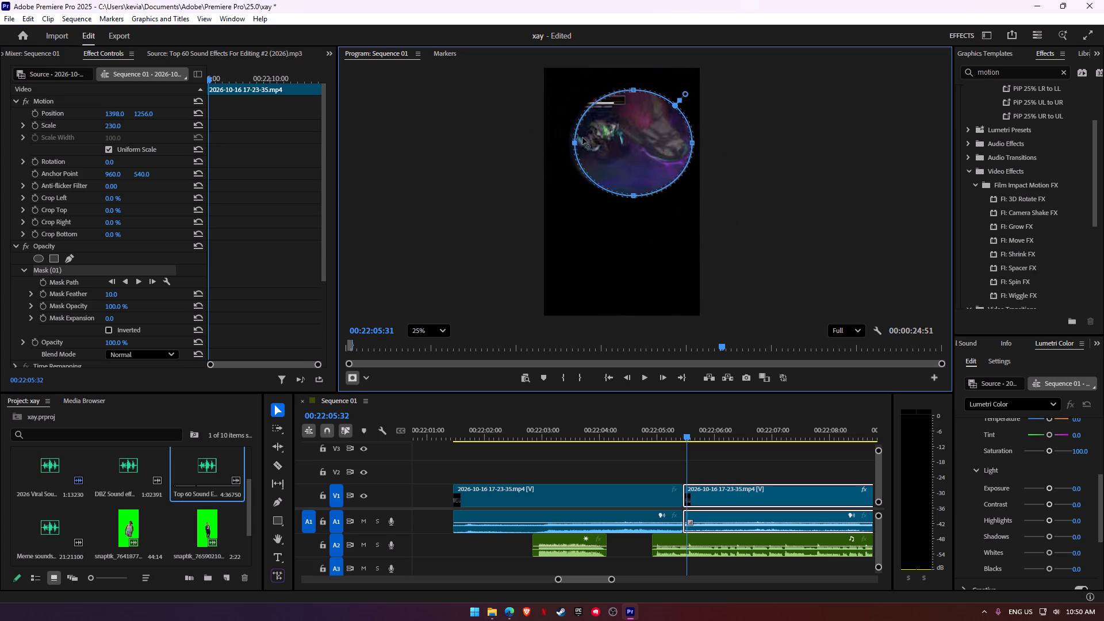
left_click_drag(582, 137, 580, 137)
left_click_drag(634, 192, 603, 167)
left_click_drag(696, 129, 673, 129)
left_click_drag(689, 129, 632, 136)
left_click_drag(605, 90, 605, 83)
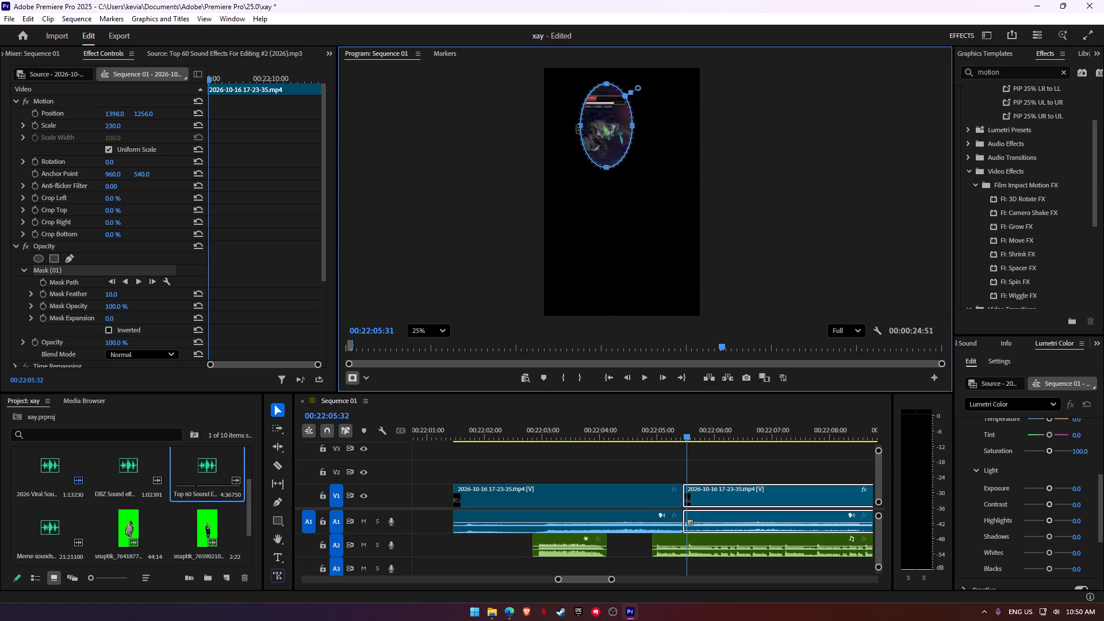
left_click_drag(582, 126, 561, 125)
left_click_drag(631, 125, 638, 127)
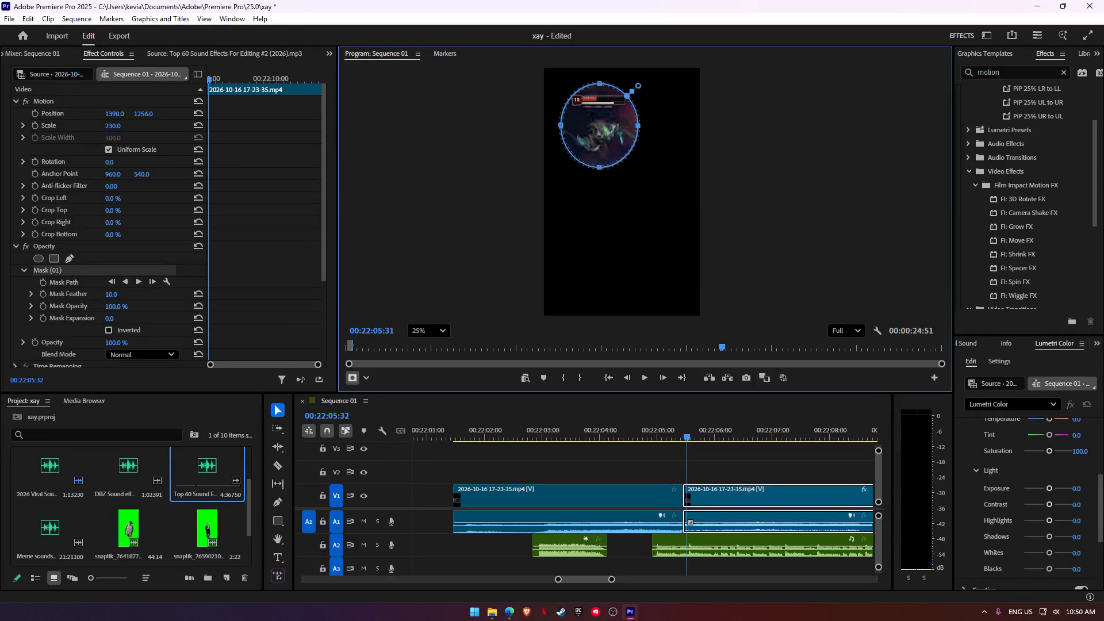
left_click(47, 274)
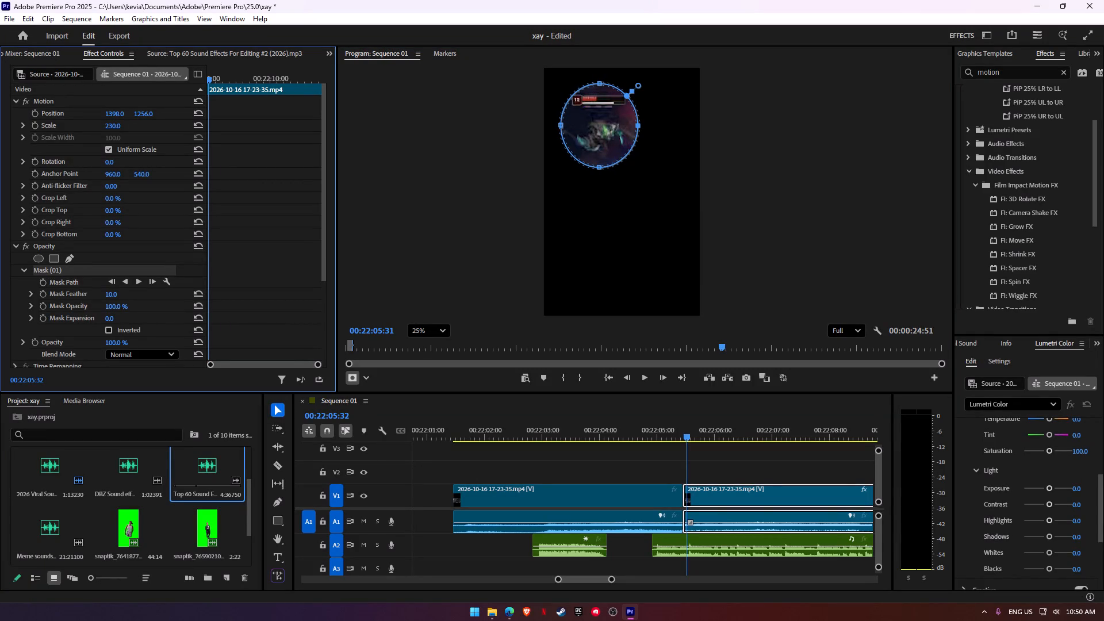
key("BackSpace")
Keyframe the second gameplay clip's Position: 1398, 1256 at 22:07:33, 1521, 1256 at 22:07:53 and 1521, 1387 at 22:08:17.
key("space")
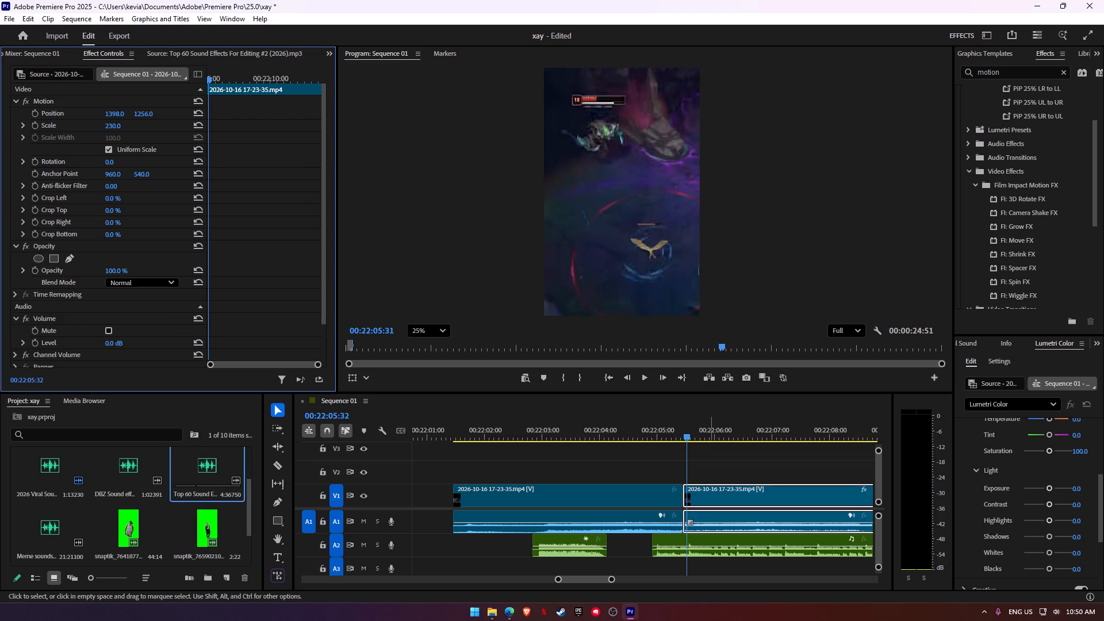
key("space")
key("space")
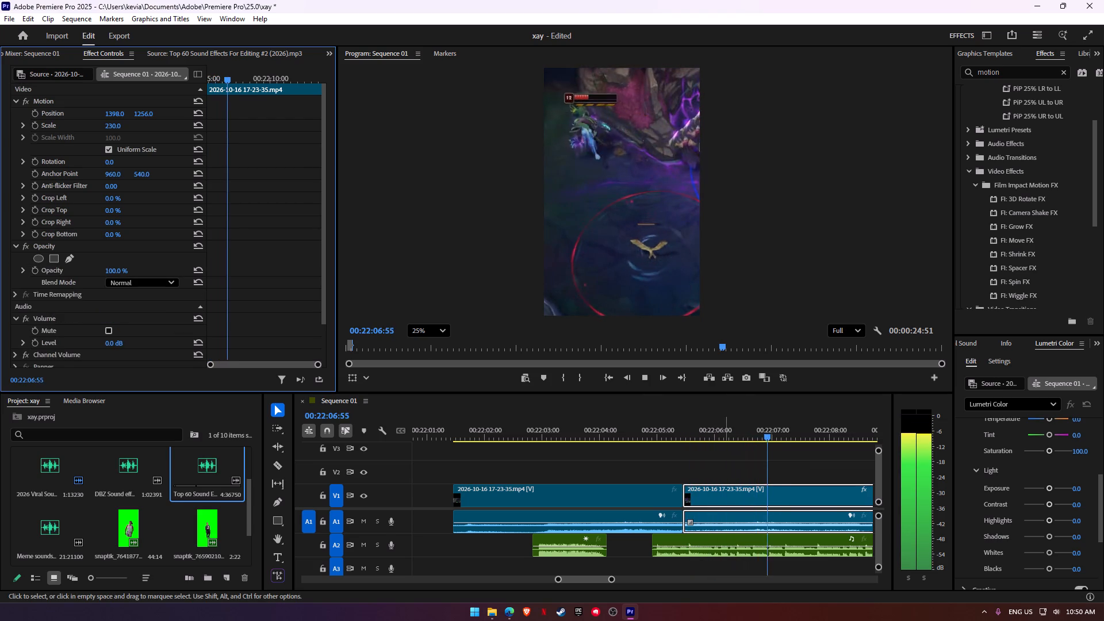
key("space")
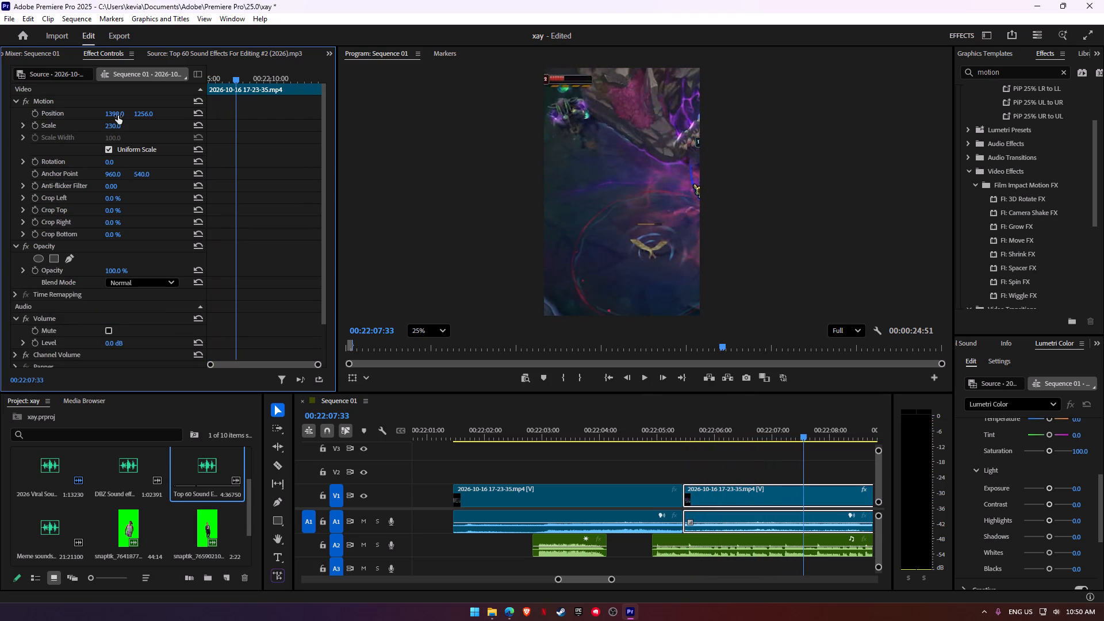
left_click(37, 114)
key("space")
left_click_drag(115, 115, 156, 117)
key("space")
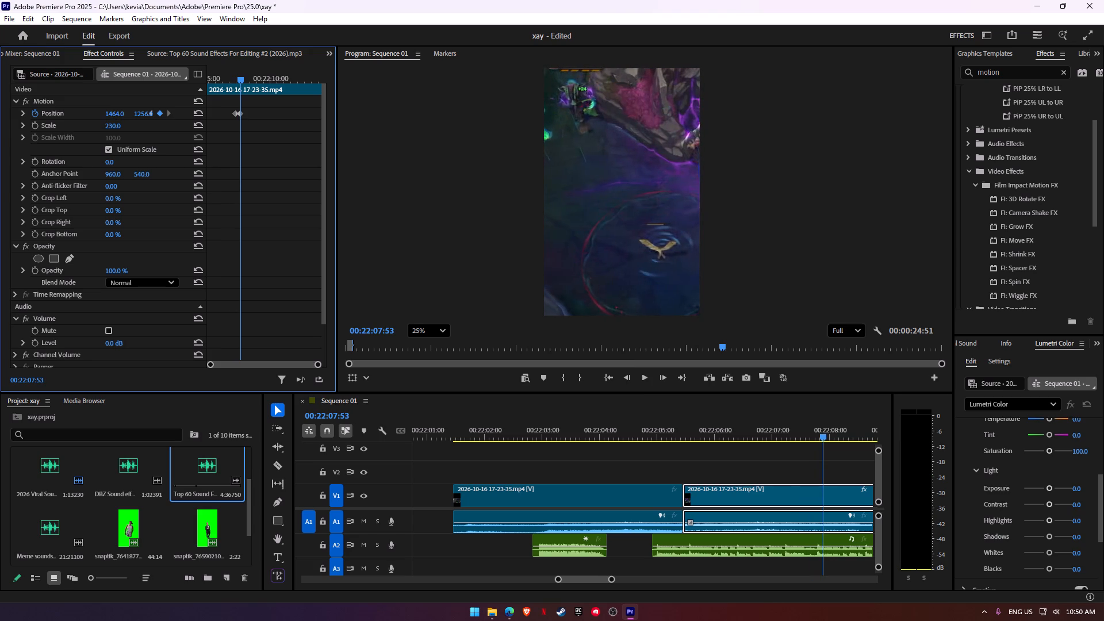
left_click_drag(156, 117, 189, 117)
key("space")
key("space")
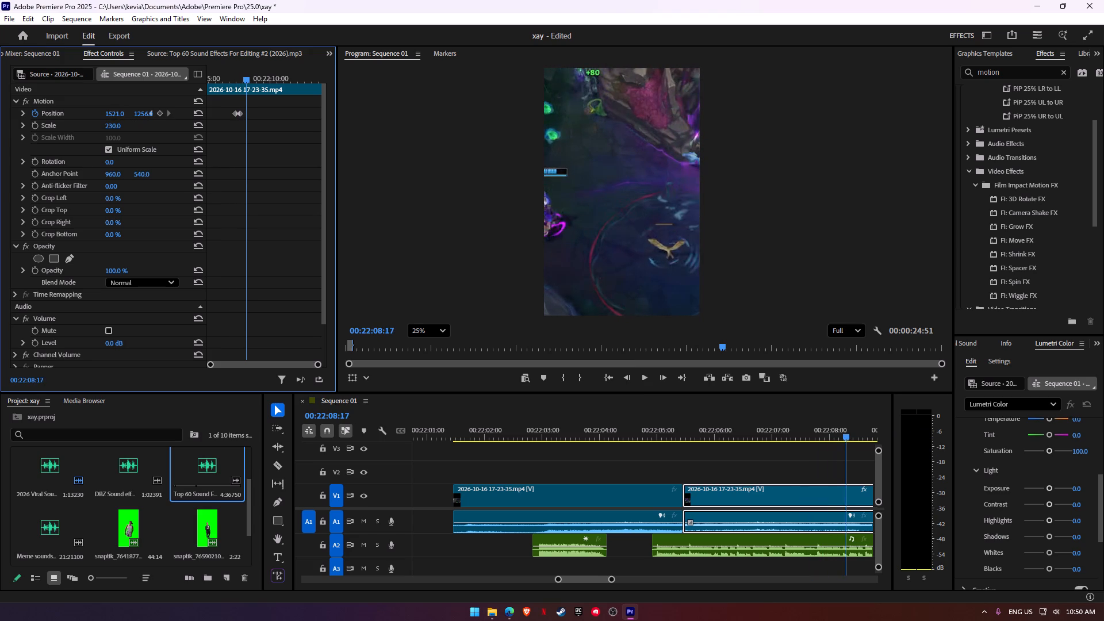
left_click_drag(144, 110, 154, 36)
Cut the second gameplay clip where the A2 sound effect ends, shortly after 22:09:00, and delete the remainder.
key("space")
key("space")
scroll(474, 420, "down", 7, "alt")
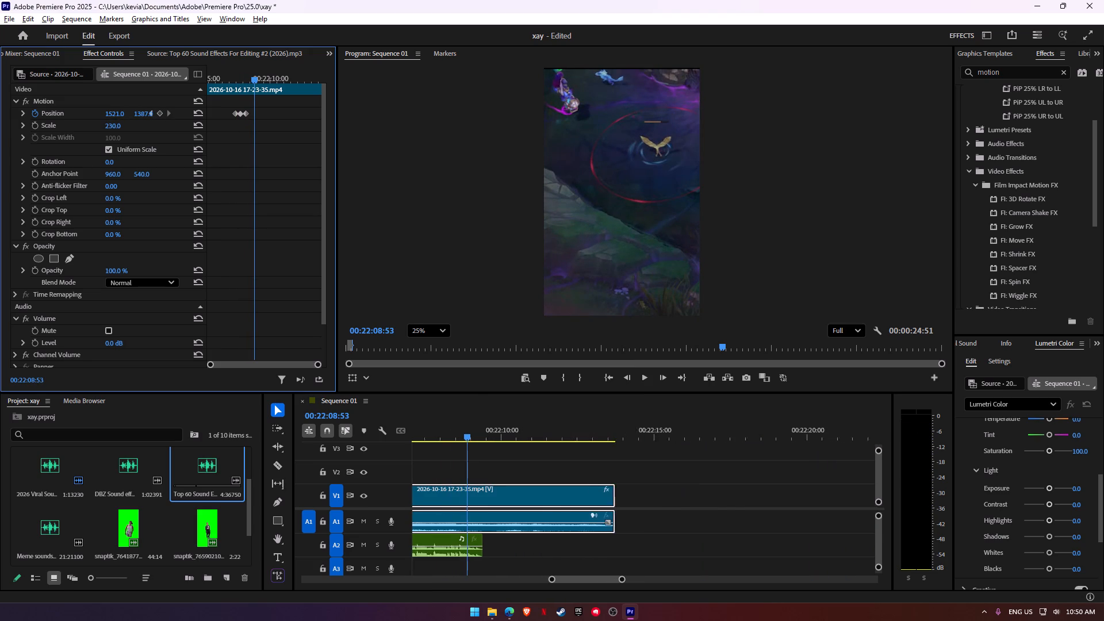
scroll(476, 425, "down", 4, "alt")
key("c")
left_click(477, 498)
key("v")
left_click(499, 497)
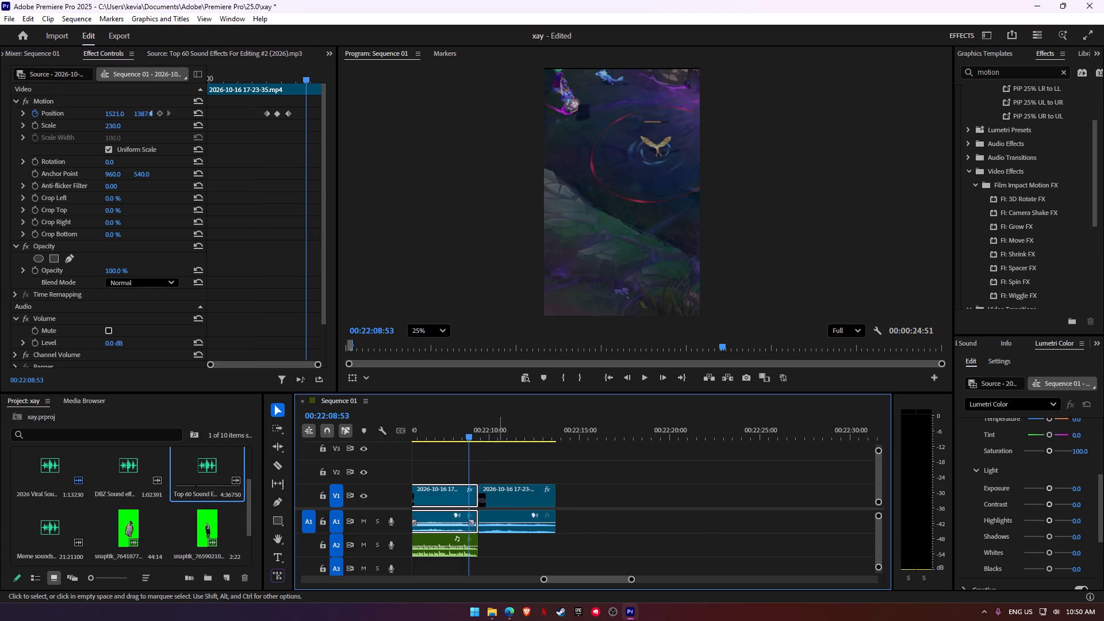
key("BackSpace")
Play back the zoomed replay from 22:06:53 to check the keyframed reframing.
left_click(434, 424)
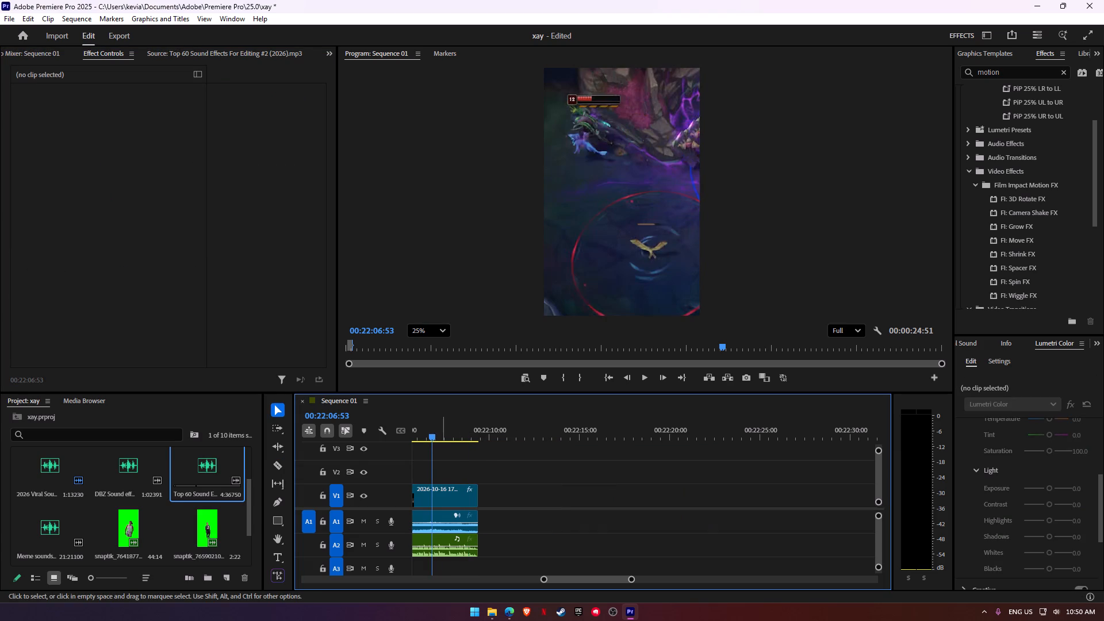
key("space")
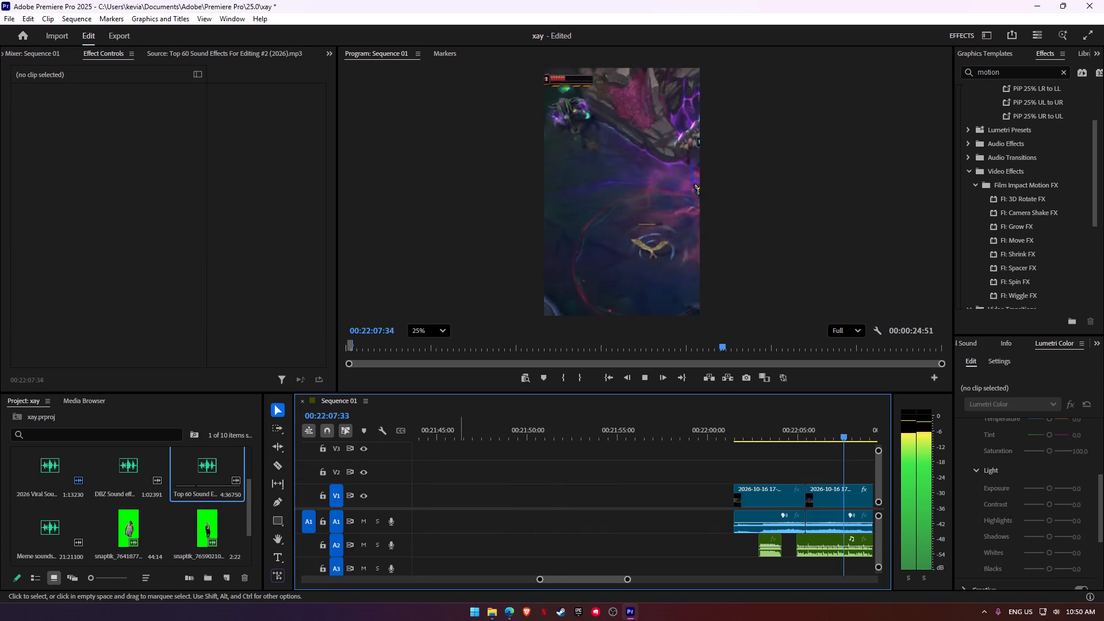
scroll(618, 494, "down", 3, "alt")
key("space")
key("c")
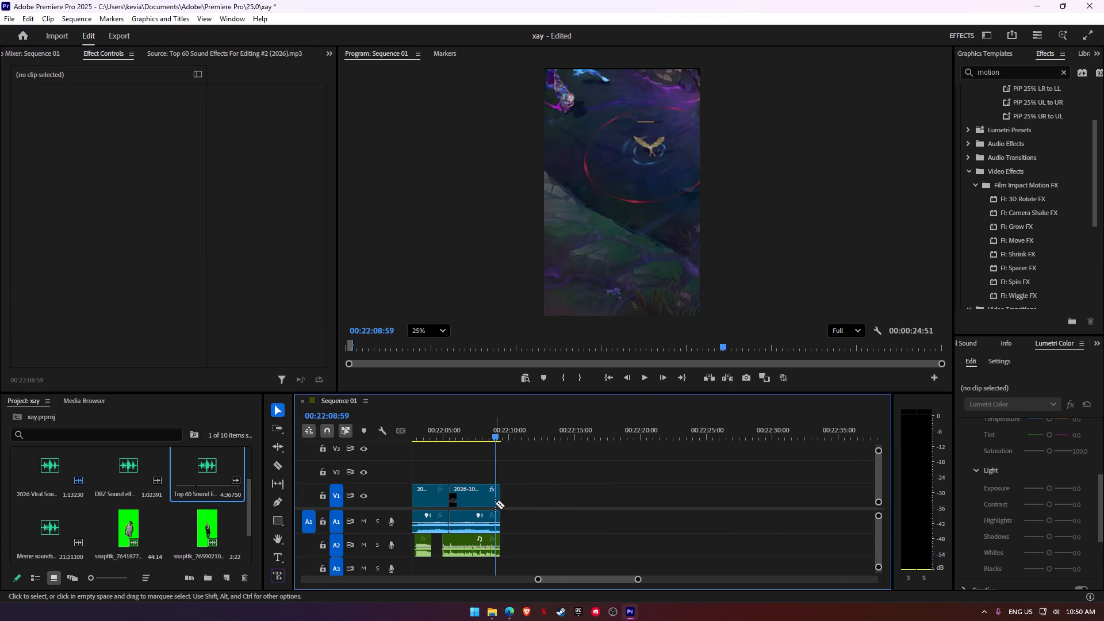
key("v")
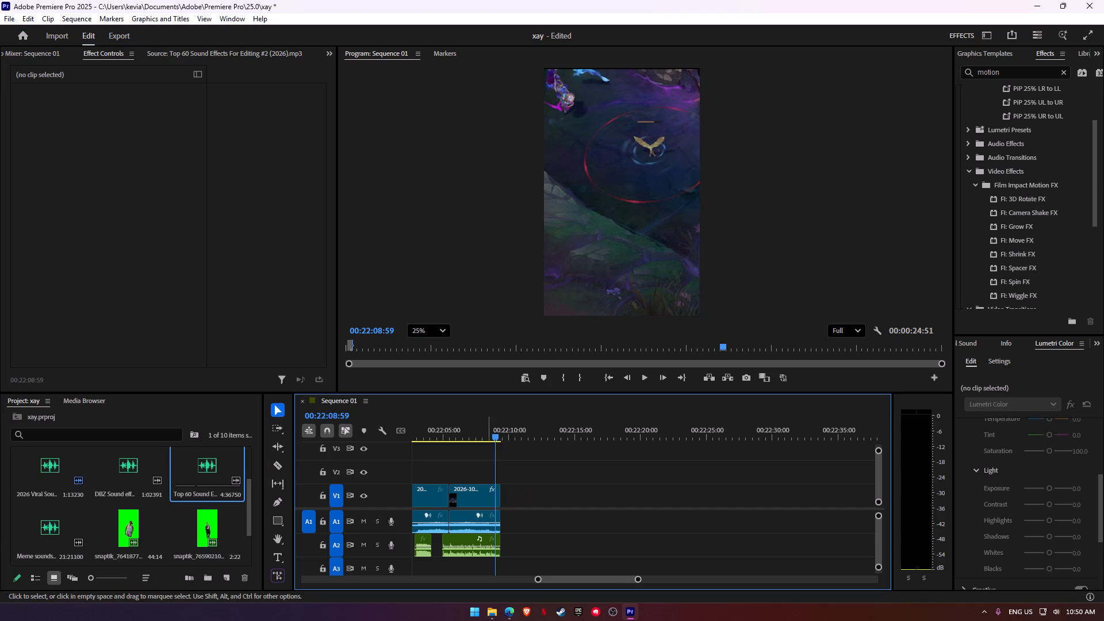
Add a Position keyframe at 22:08:28 on the second gameplay clip with the vertical value set to 1361.
left_click(474, 492)
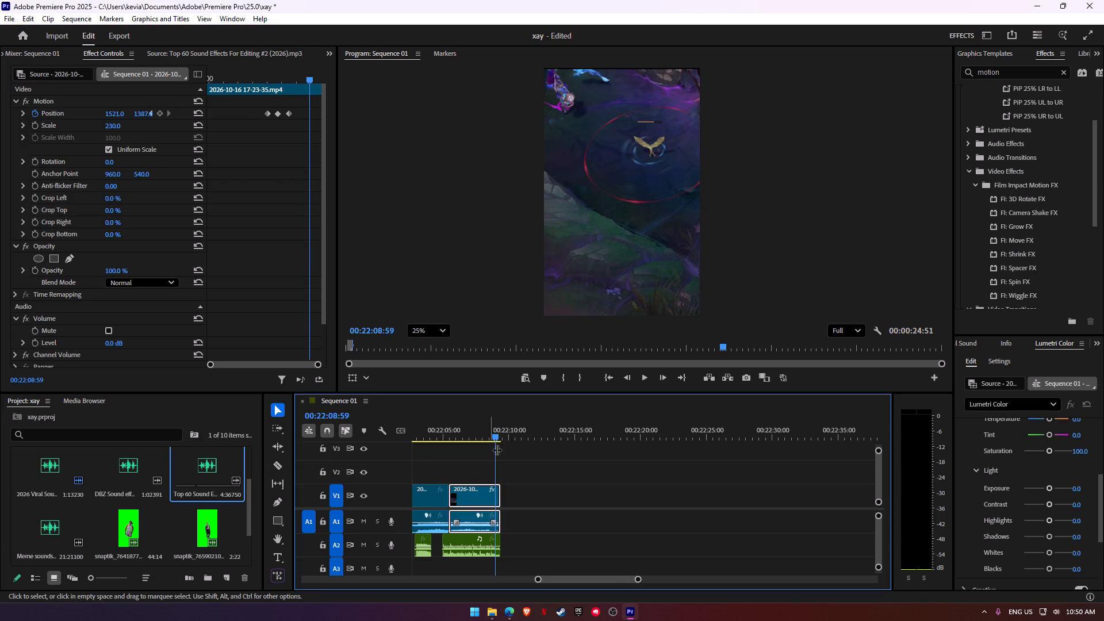
left_click(476, 435)
key("space")
key("space")
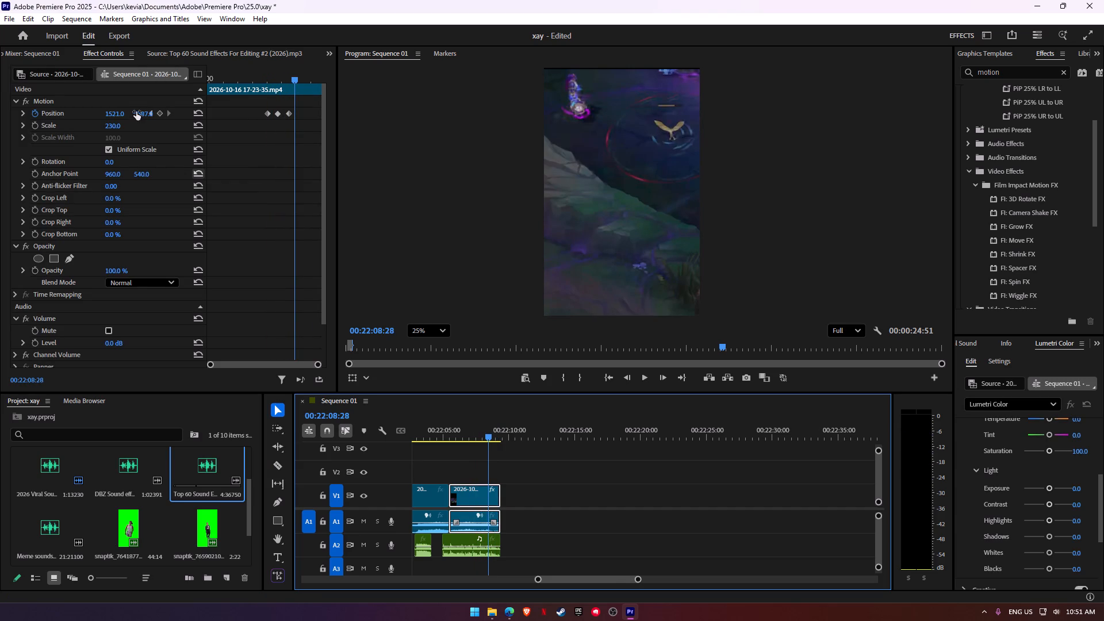
left_click_drag(136, 112, 136, 97)
key("ctrl+z")
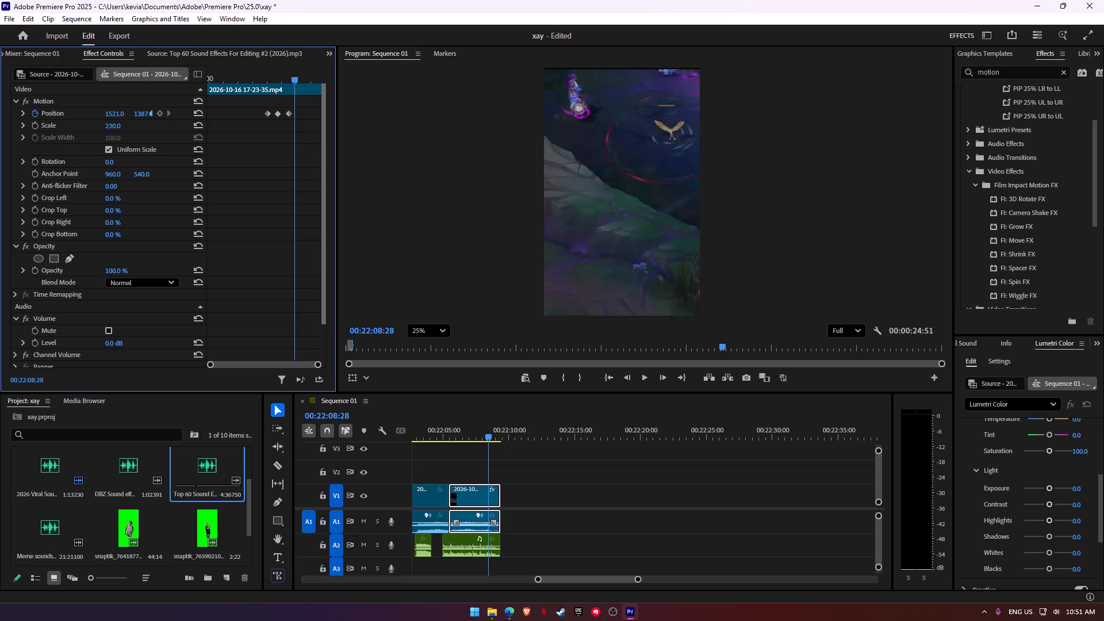
left_click_drag(144, 112, 130, 128)
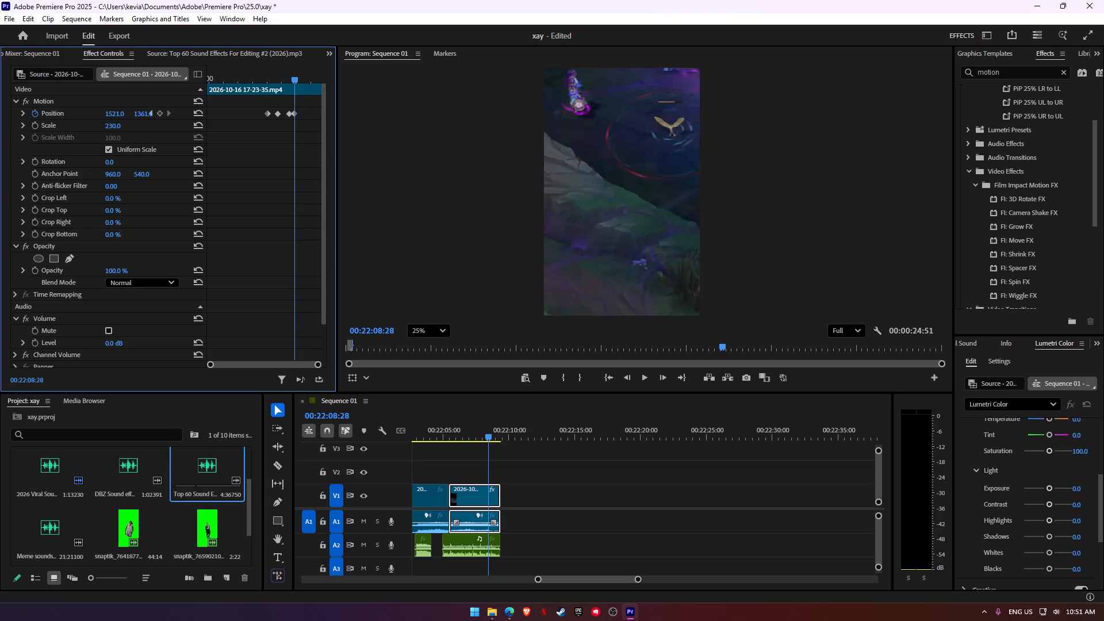
Set the vertical Position value of the second gameplay clip's keyframe at 22:08:28 to 1366.
left_click_drag(130, 128, 129, 122)
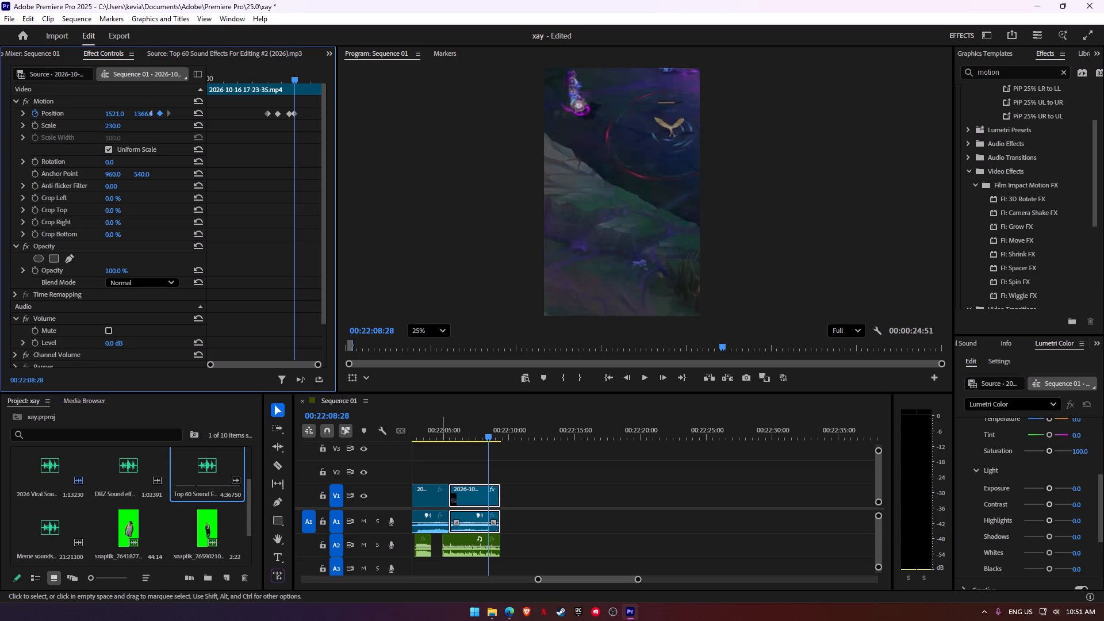
Add a Position keyframe at 22:08:48 on the second gameplay clip with the horizontal value set to 661.
left_click(438, 435)
key("space")
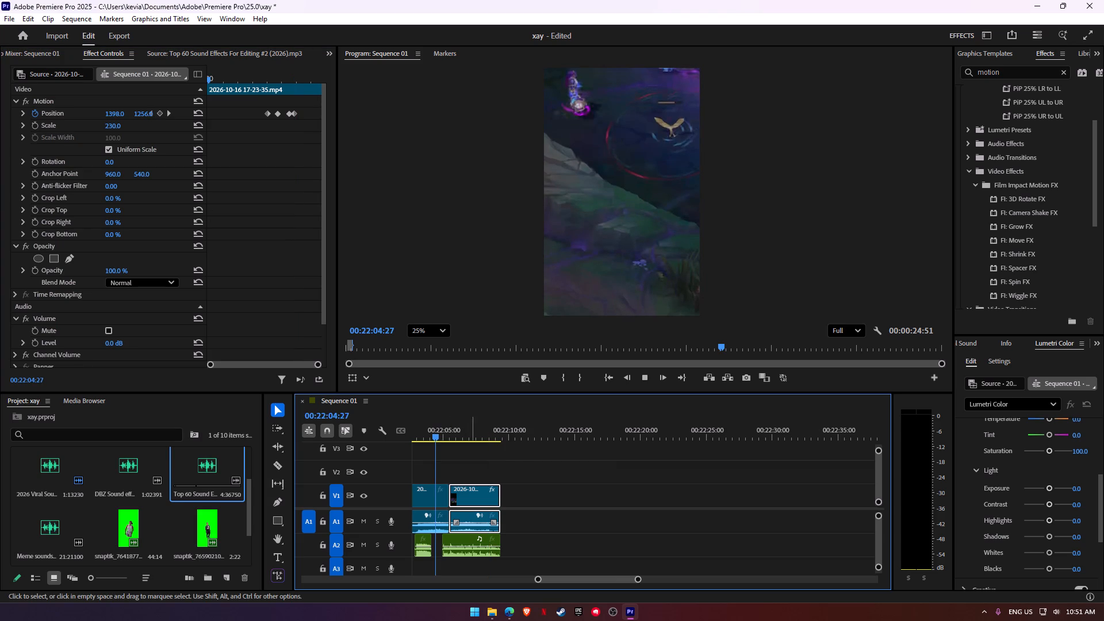
left_click(476, 493)
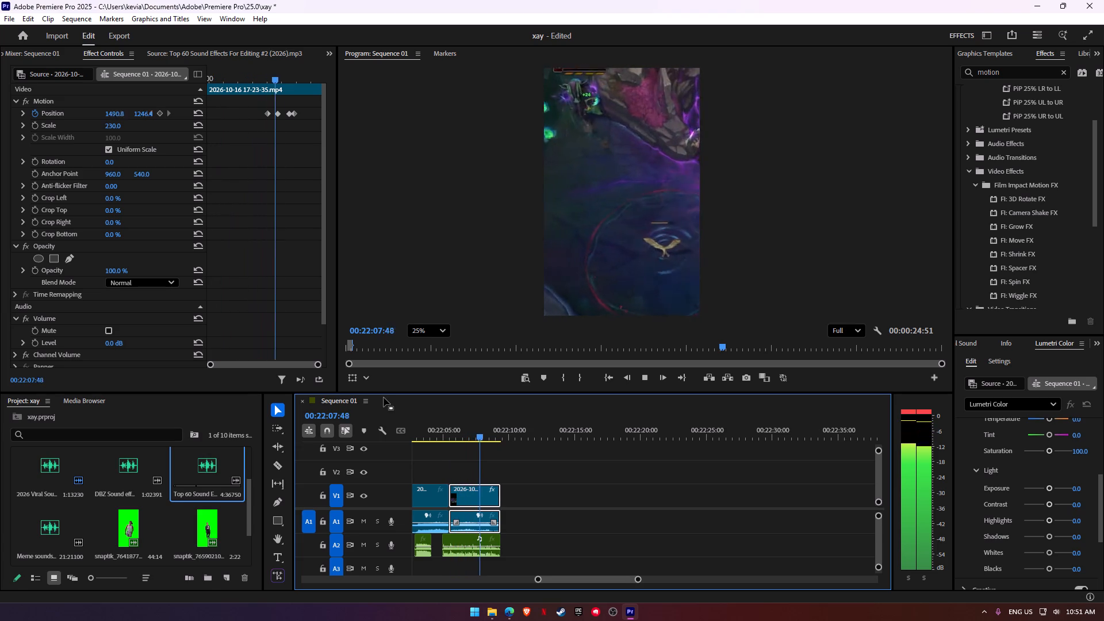
key("space")
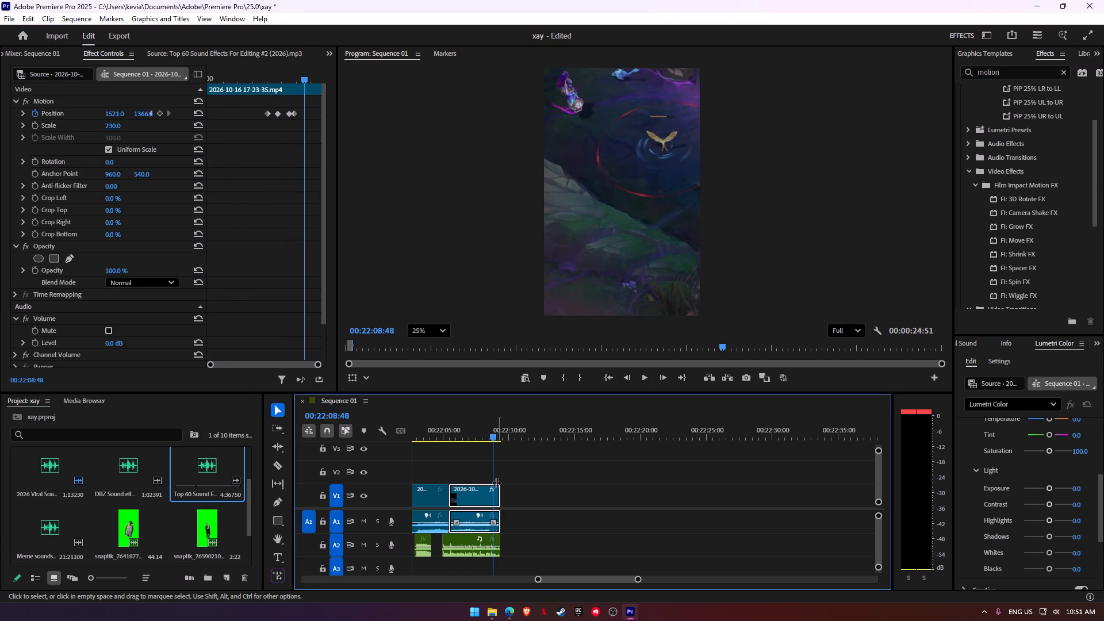
left_click(479, 489)
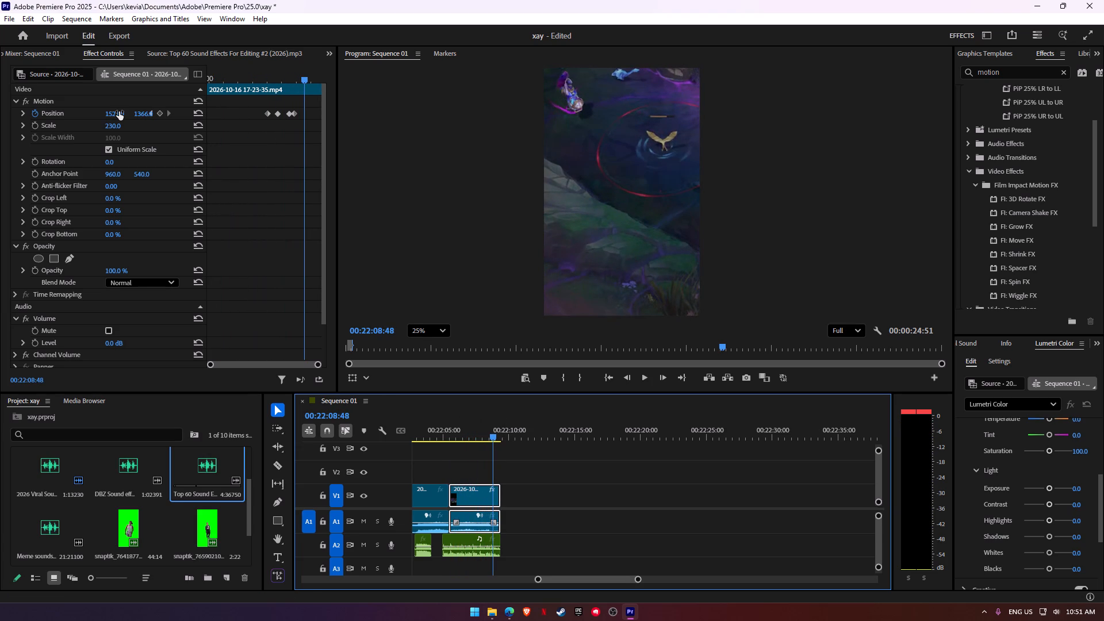
left_click_drag(119, 112, 101, 112)
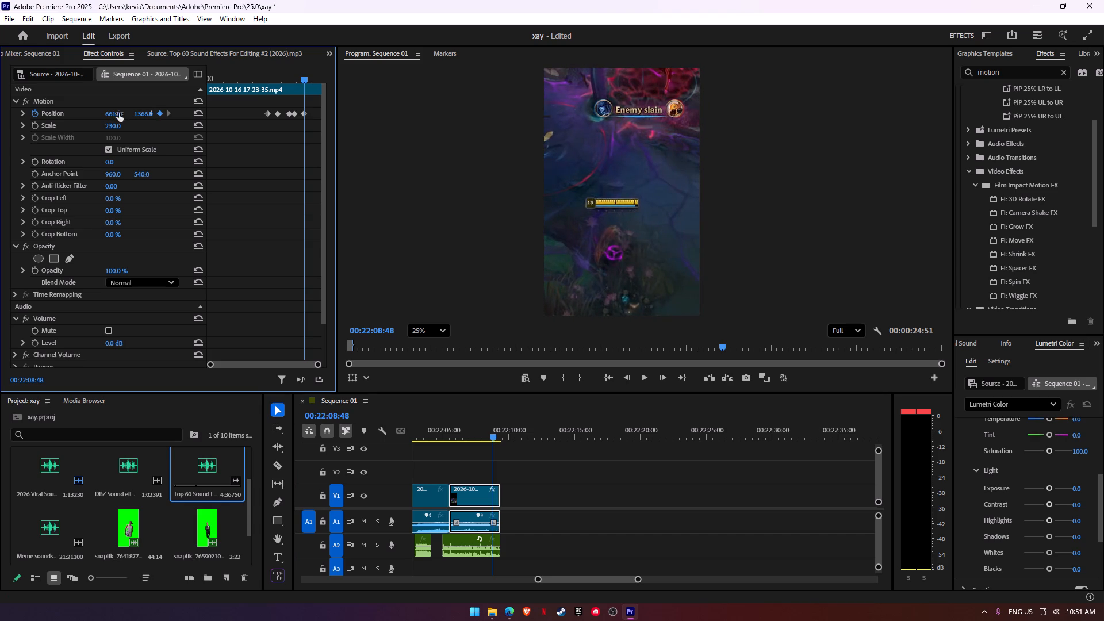
left_click_drag(139, 115, 139, 97)
key("ctrl+z")
Cut the first gameplay clip at 22:02:33 and delete the part before the cut.
left_click(436, 428)
key("space")
scroll(549, 459, "down", 4, "alt")
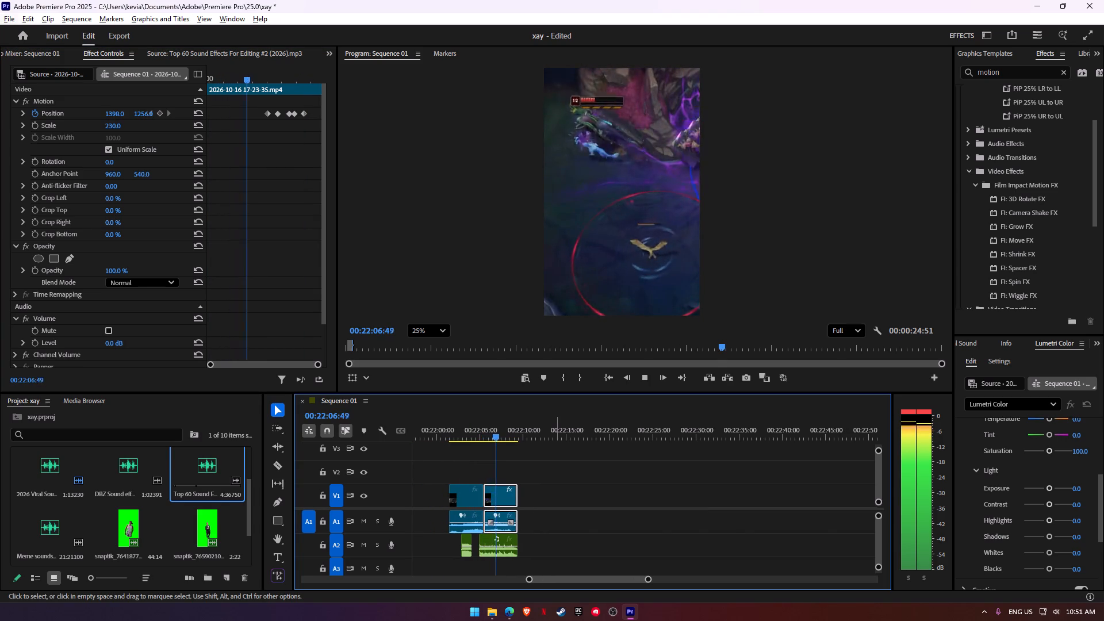
key("space")
left_click(450, 432)
key("space")
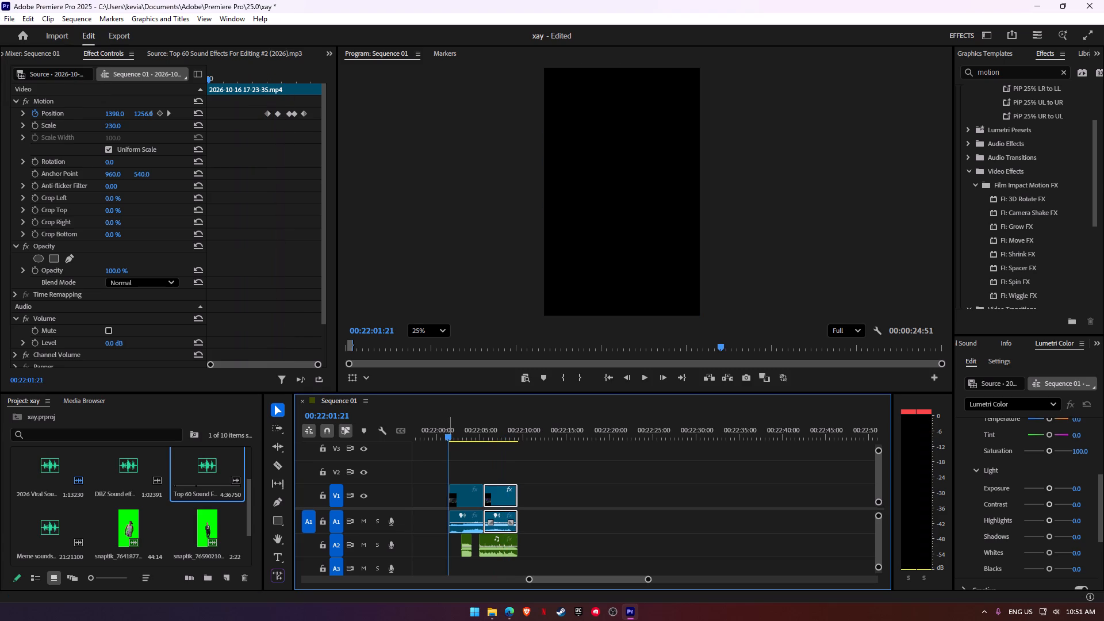
key("space")
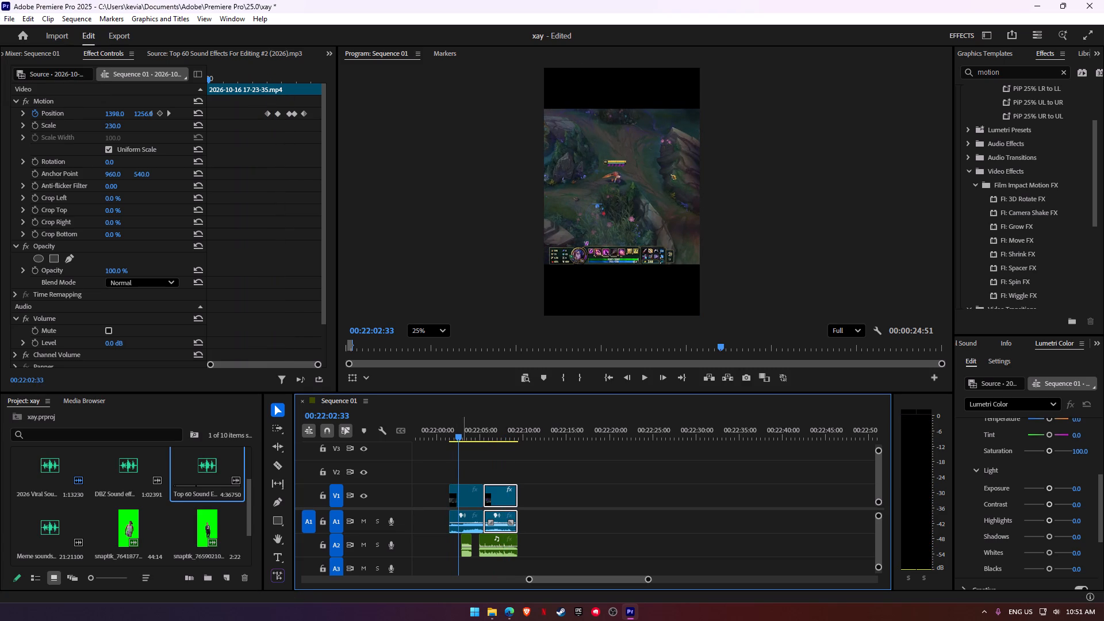
key("c")
left_click(455, 494)
key("v")
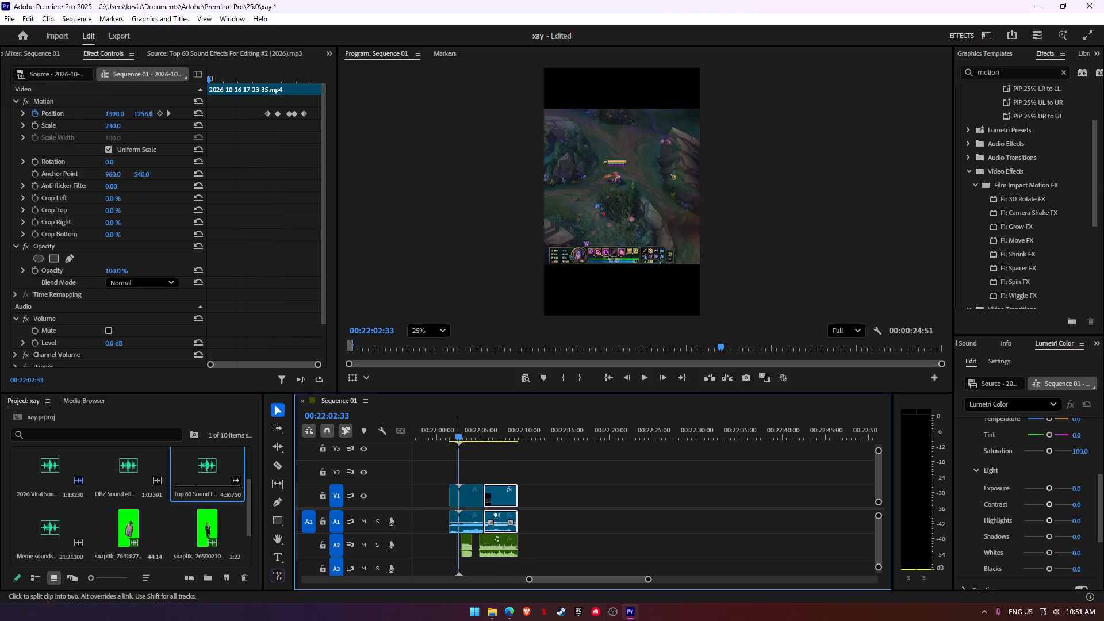
left_click(455, 494)
key("BackSpace")
Set the Scale of the trimmed first gameplay clip to 165.
key("space")
key("space")
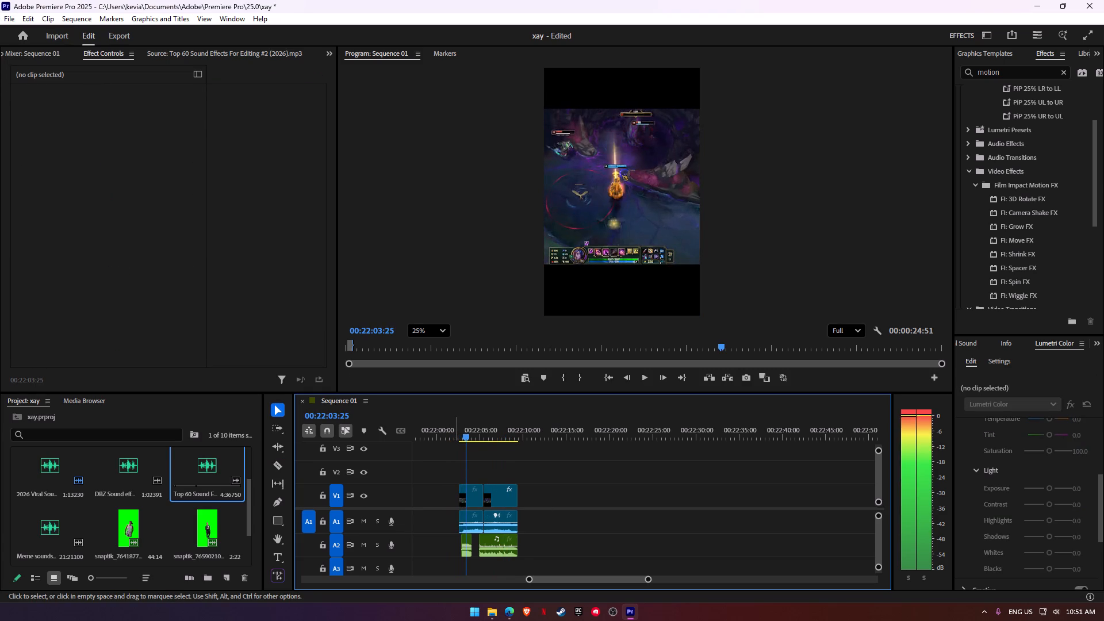
left_click(474, 499)
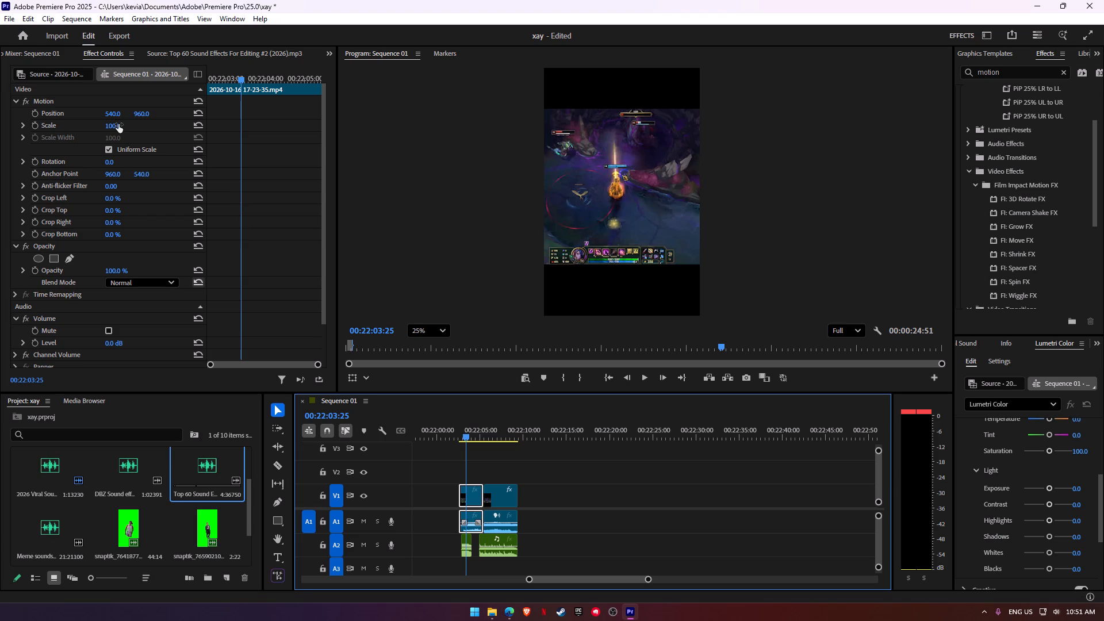
left_click_drag(118, 124, 126, 91)
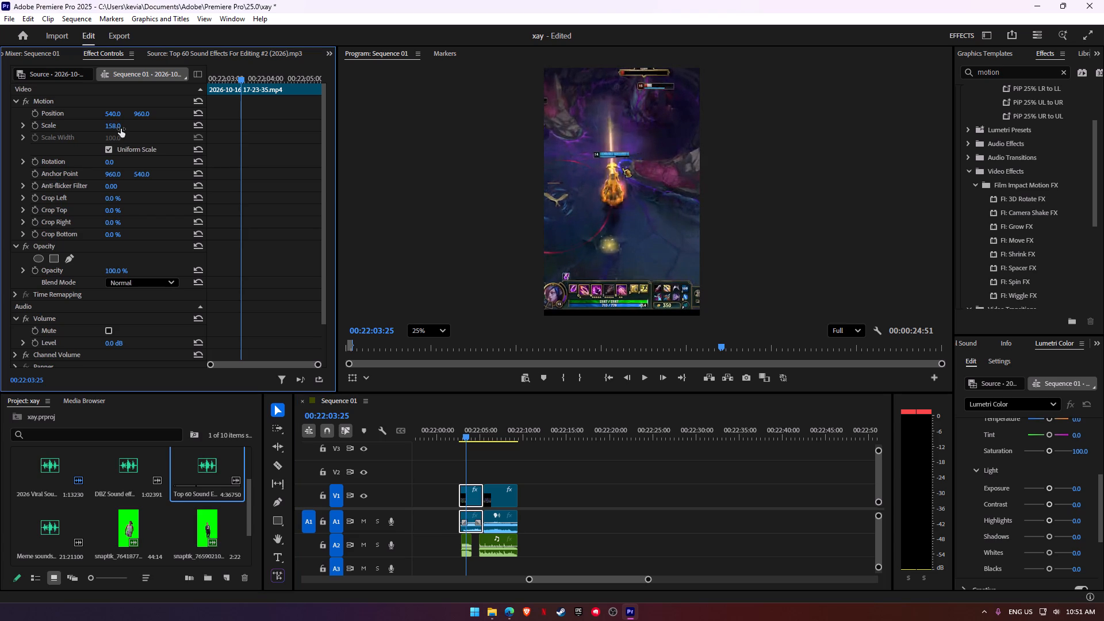
left_click(118, 129)
type("180")
key("Return")
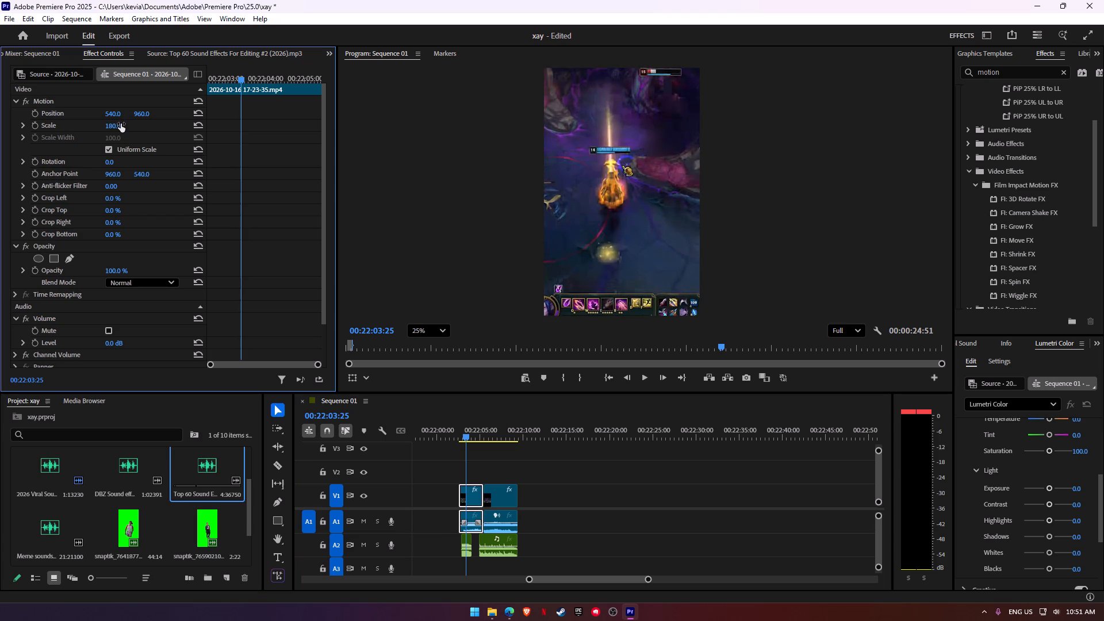
left_click(110, 139)
left_click(118, 130)
left_click(117, 125)
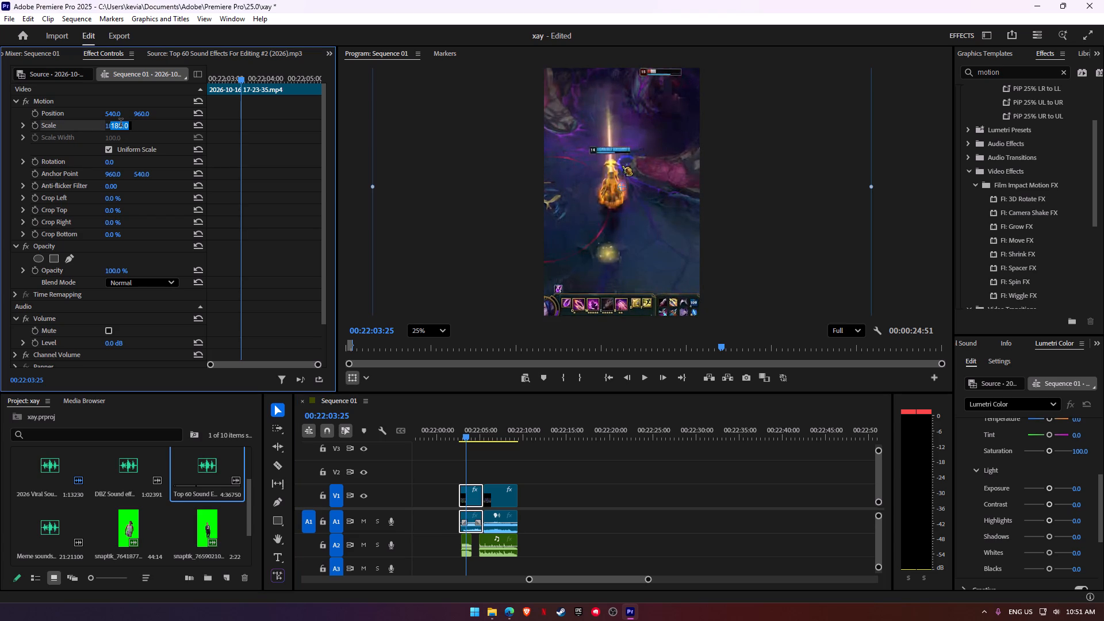
type("160")
key("Return")
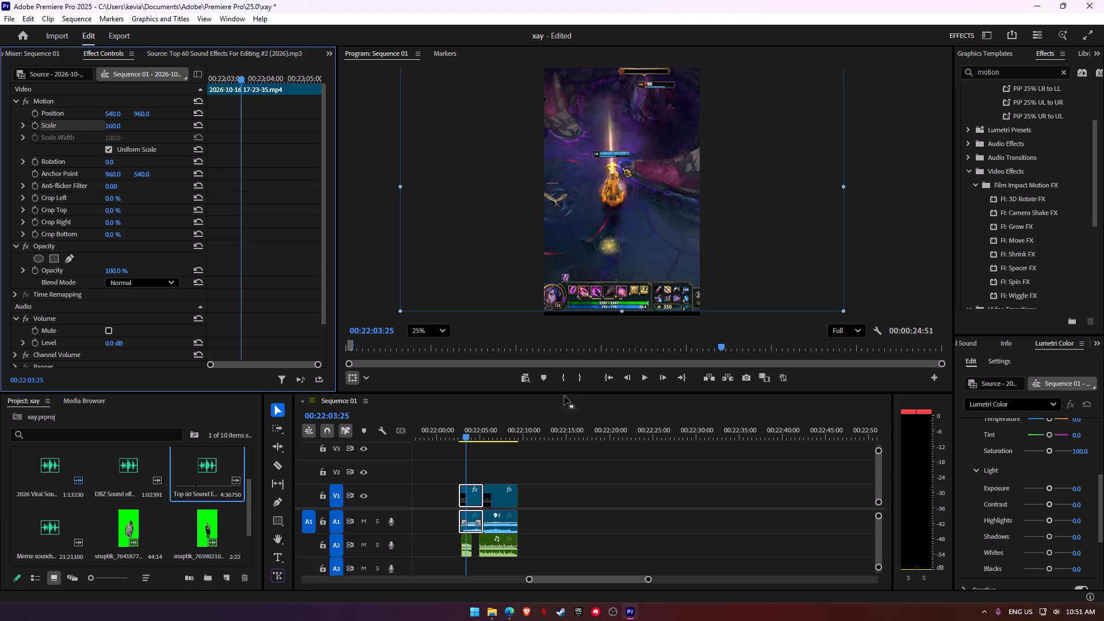
left_click(122, 120)
left_click(113, 121)
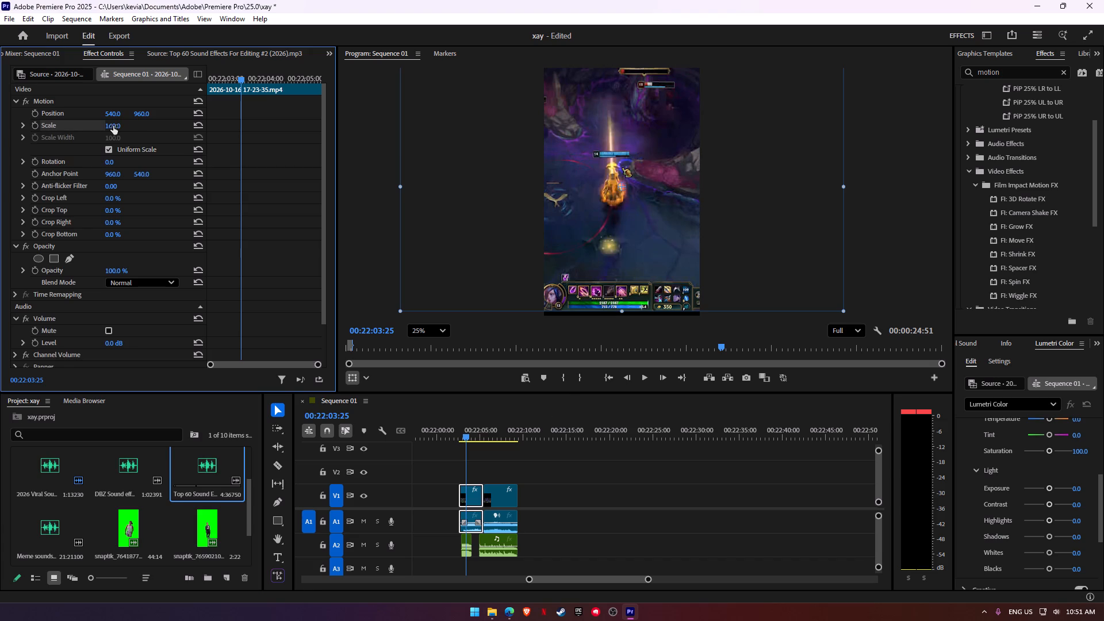
left_click(113, 126)
type("165")
key("Return")
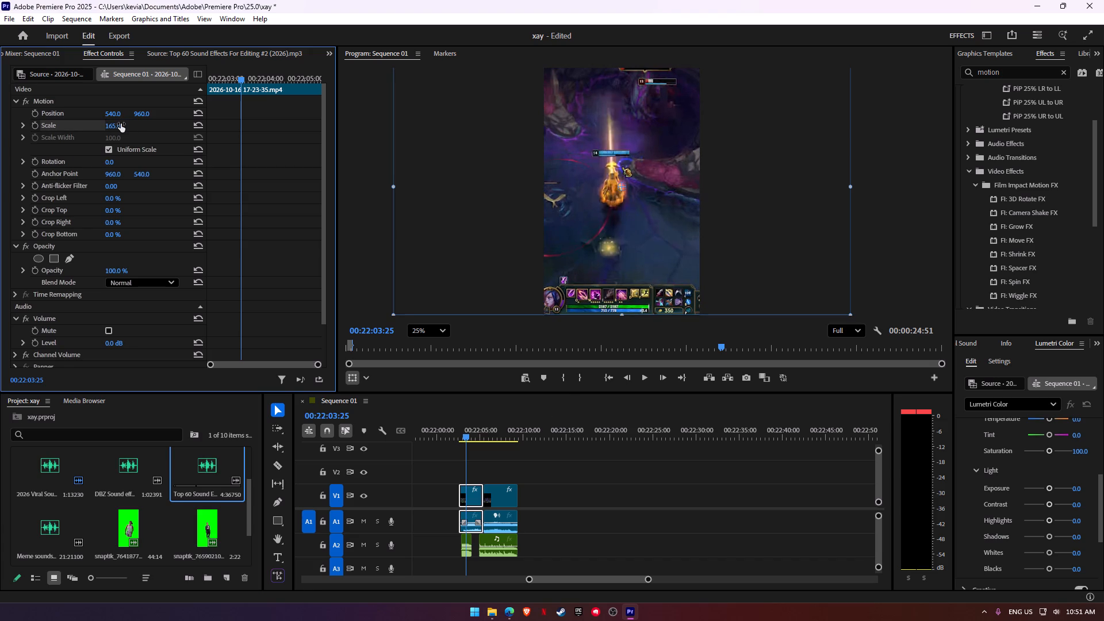
Set the first gameplay clip's vertical Position value to 1026, checking the framing at 22:03:55.
left_click(453, 433)
key("space")
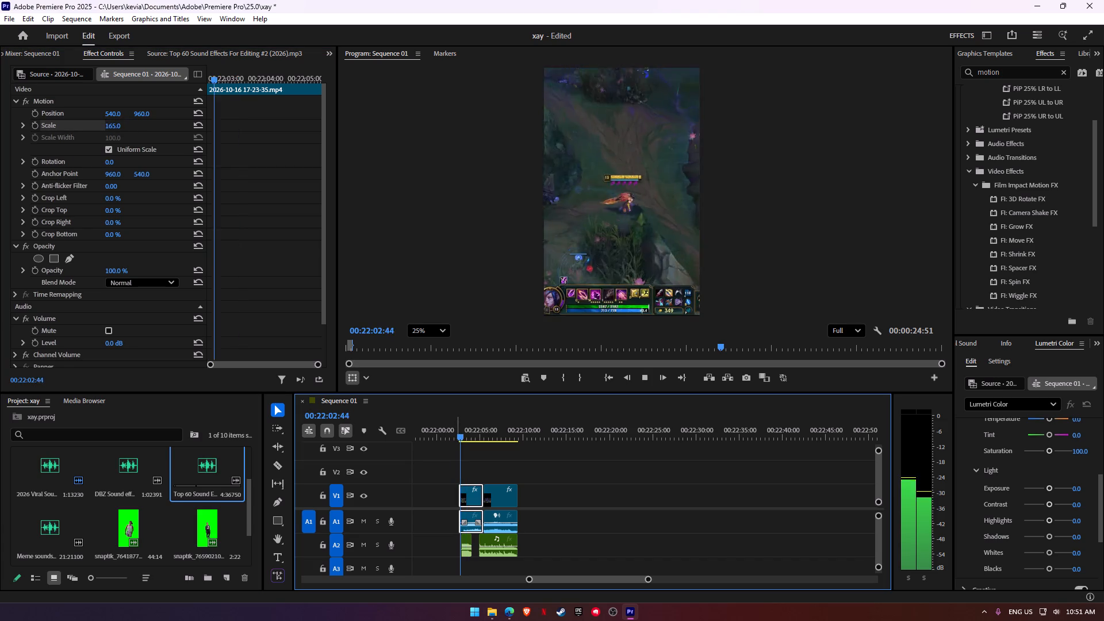
key("space")
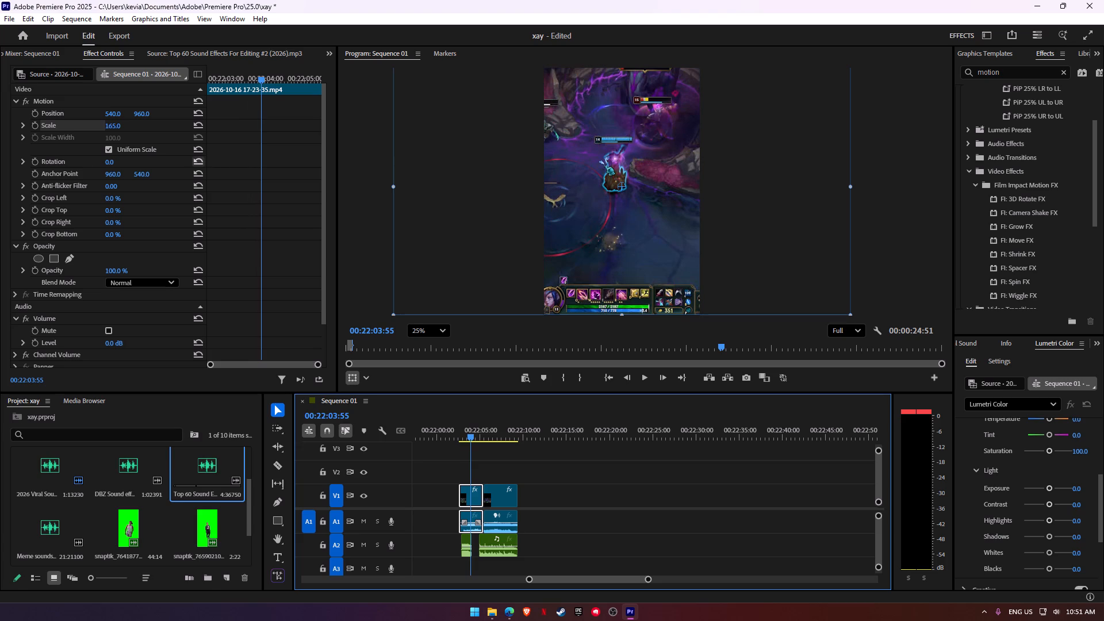
left_click_drag(145, 114, 145, 79)
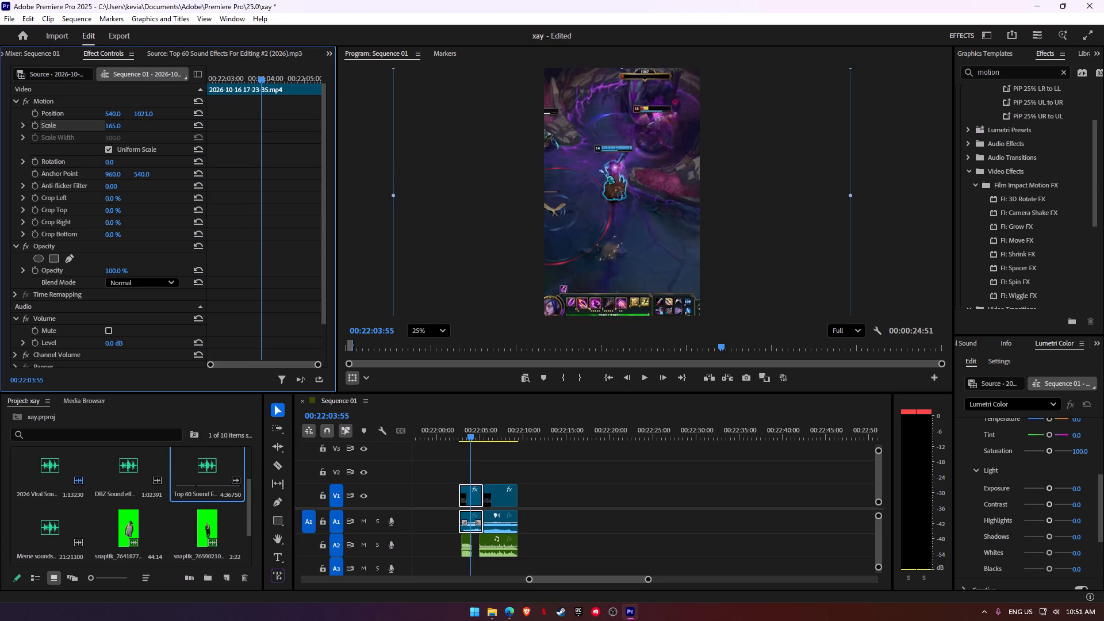
left_click_drag(145, 79, 151, 76)
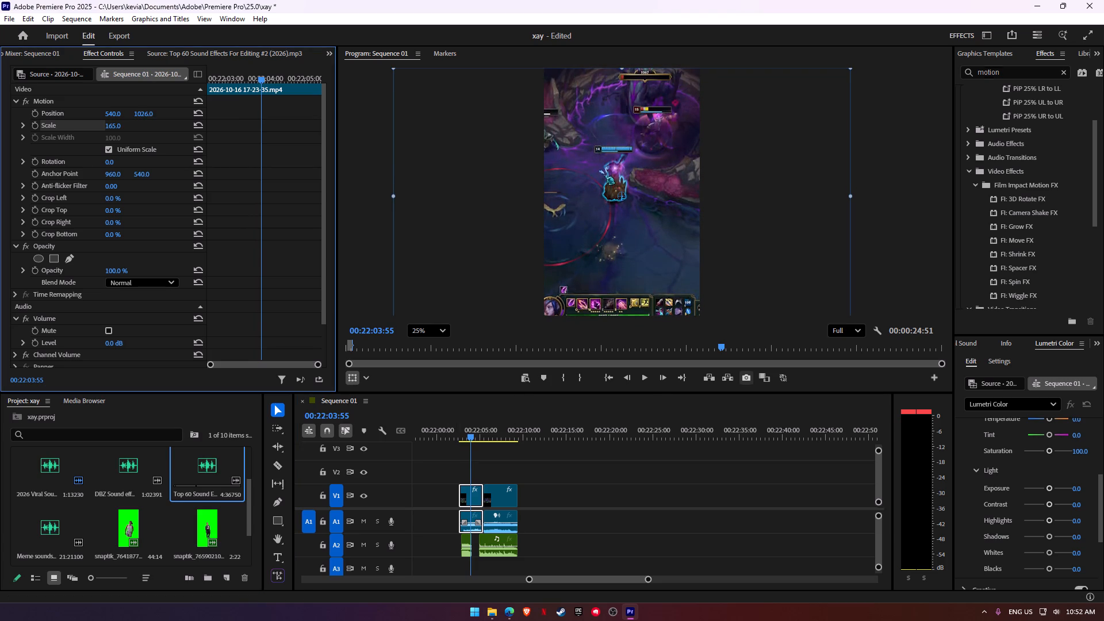
Apply a Cross Dissolve video transition to the start of the first gameplay clip.
left_click(1067, 73)
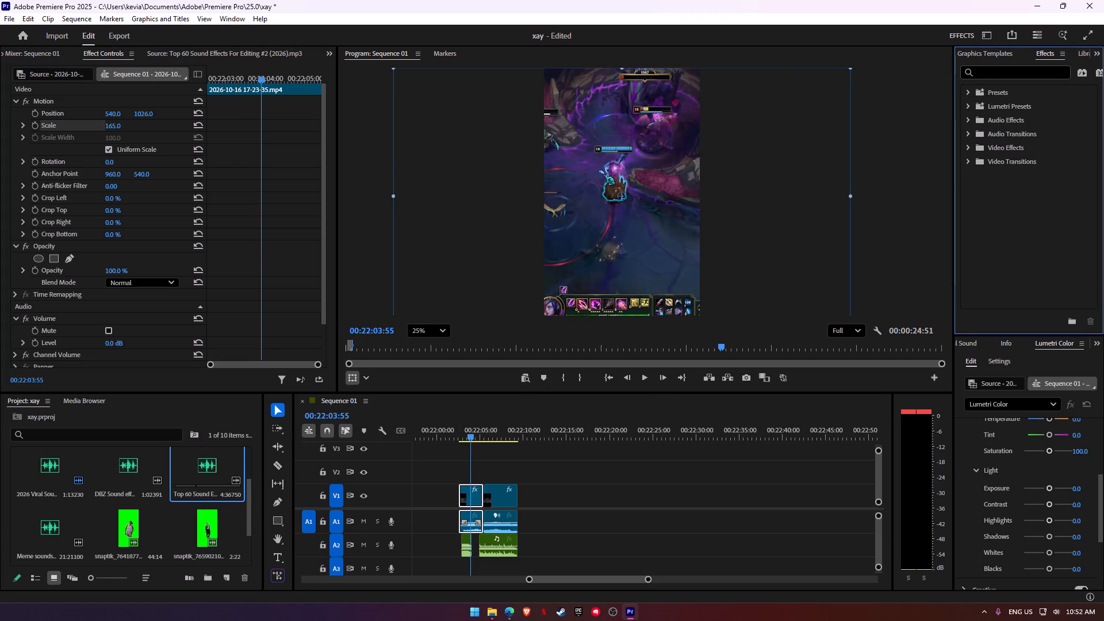
left_click(971, 163)
left_click(975, 170)
left_click_drag(999, 206, 463, 488)
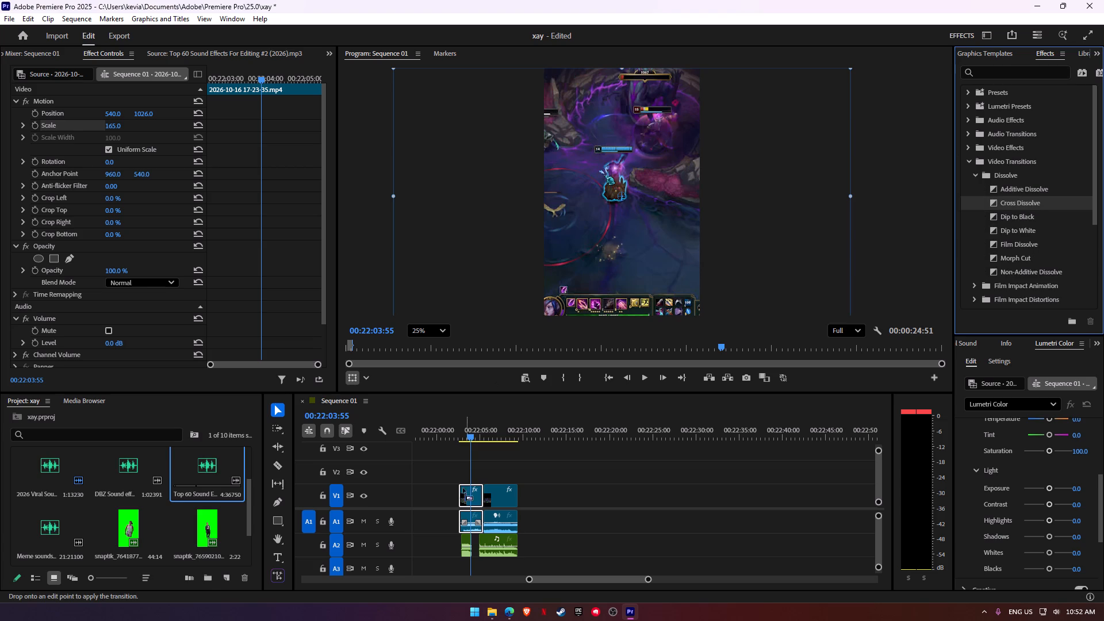
left_click_drag(463, 488, 461, 502)
Play back the new opening, and shift the first sound effect on A2 slightly later.
left_click(461, 430)
left_click(461, 430)
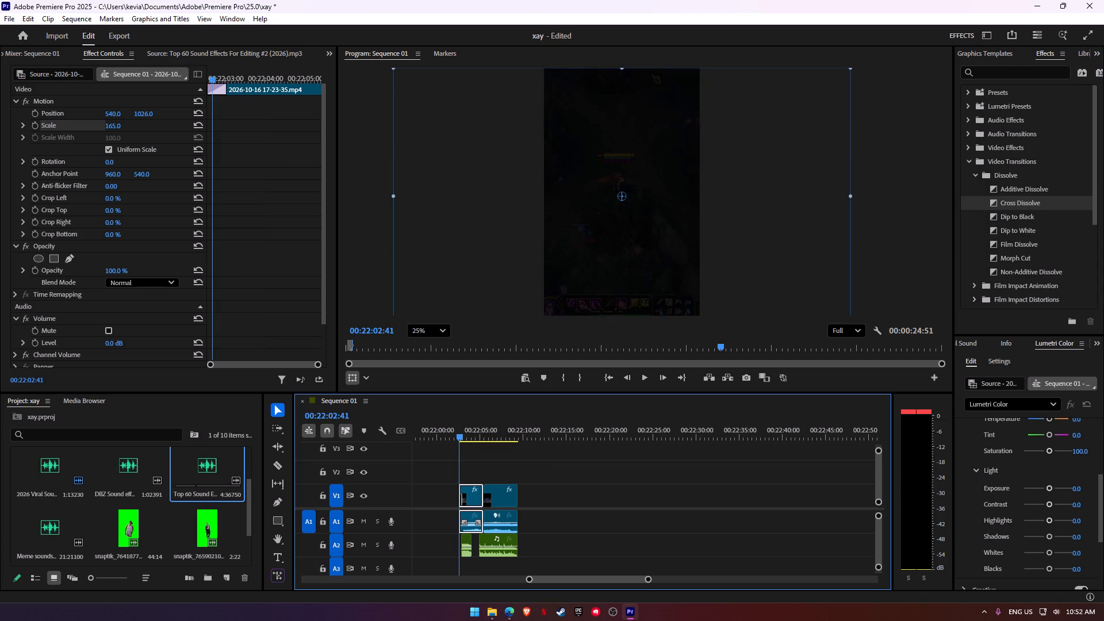
key("space")
key("space")
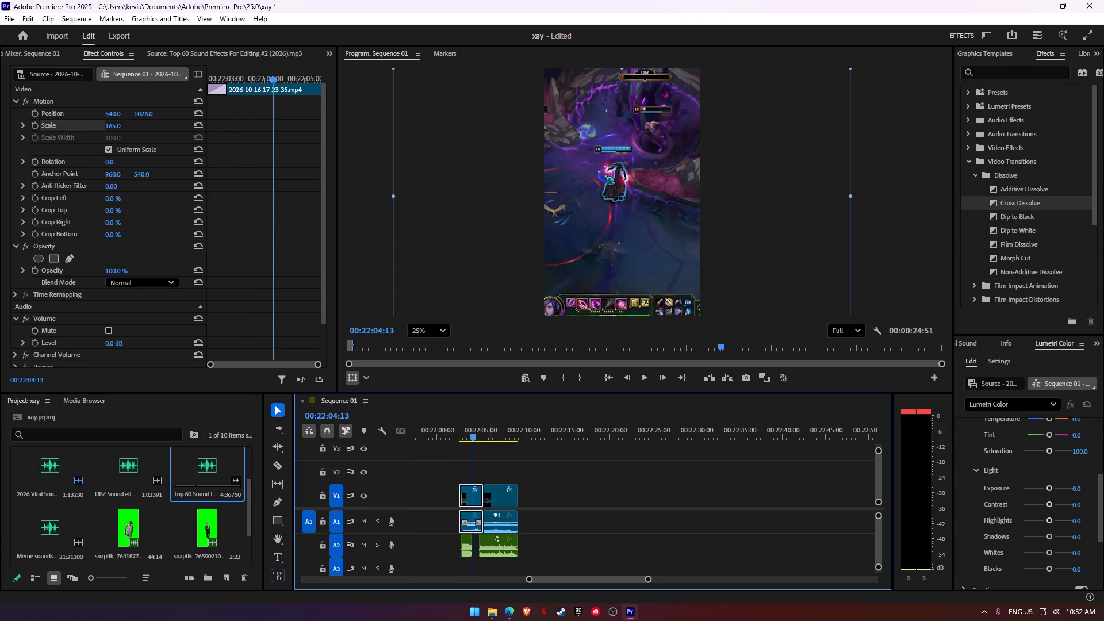
scroll(491, 494, "up", 9, "alt")
left_click_drag(448, 539, 458, 539)
Play back the highlight through the end of the replay to check the sound timing, zoom and reframing.
left_click(434, 438)
key("space")
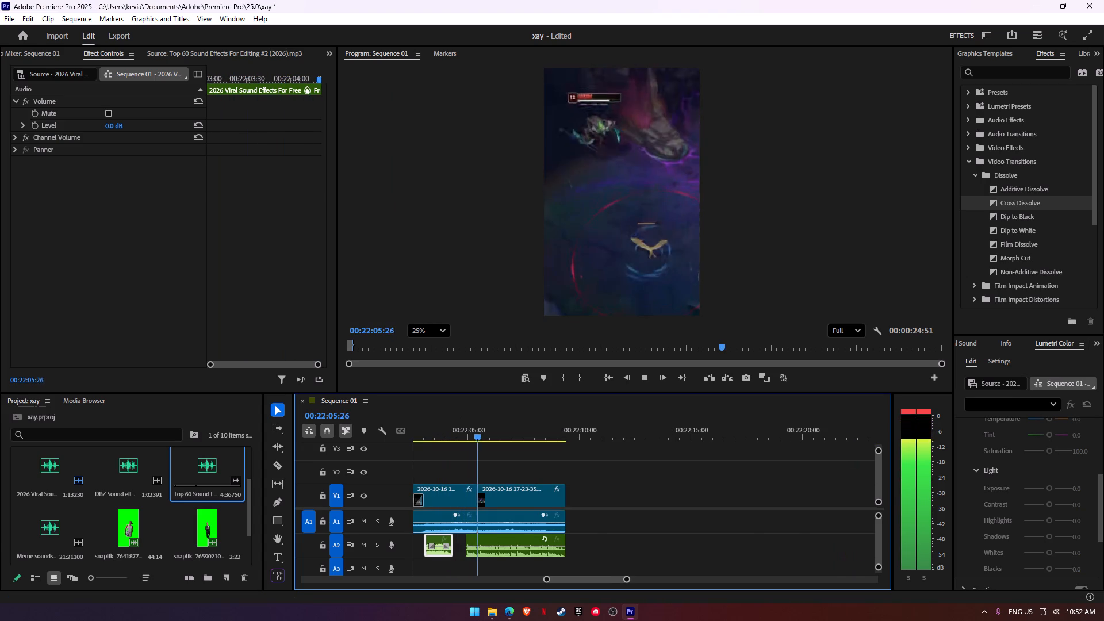
key("space")
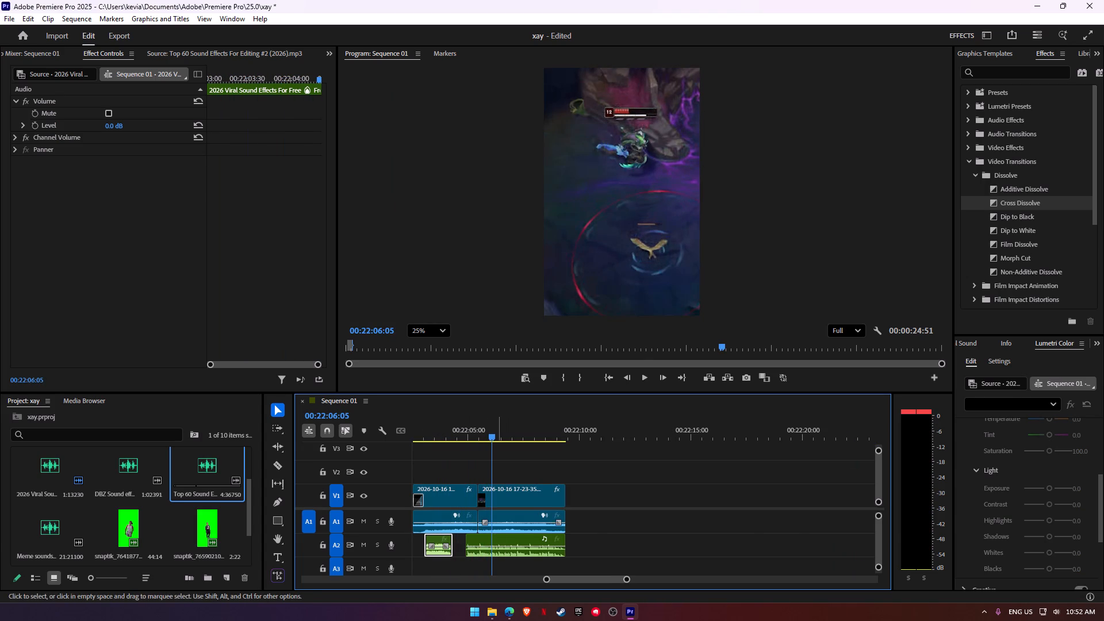
left_click(466, 431)
key("space")
key("space")
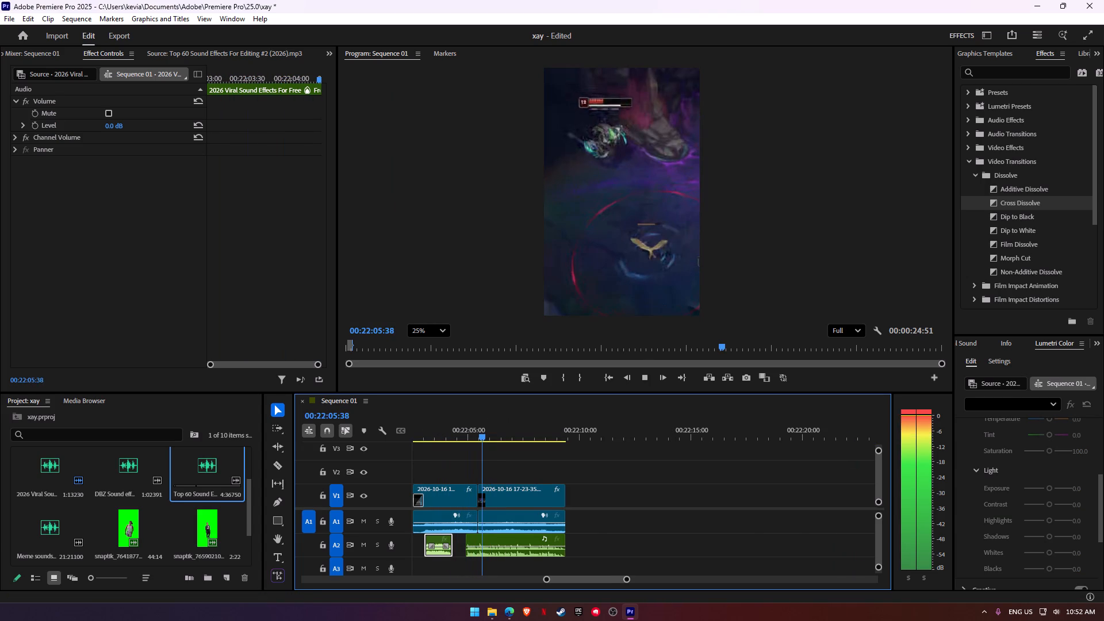
key("space")
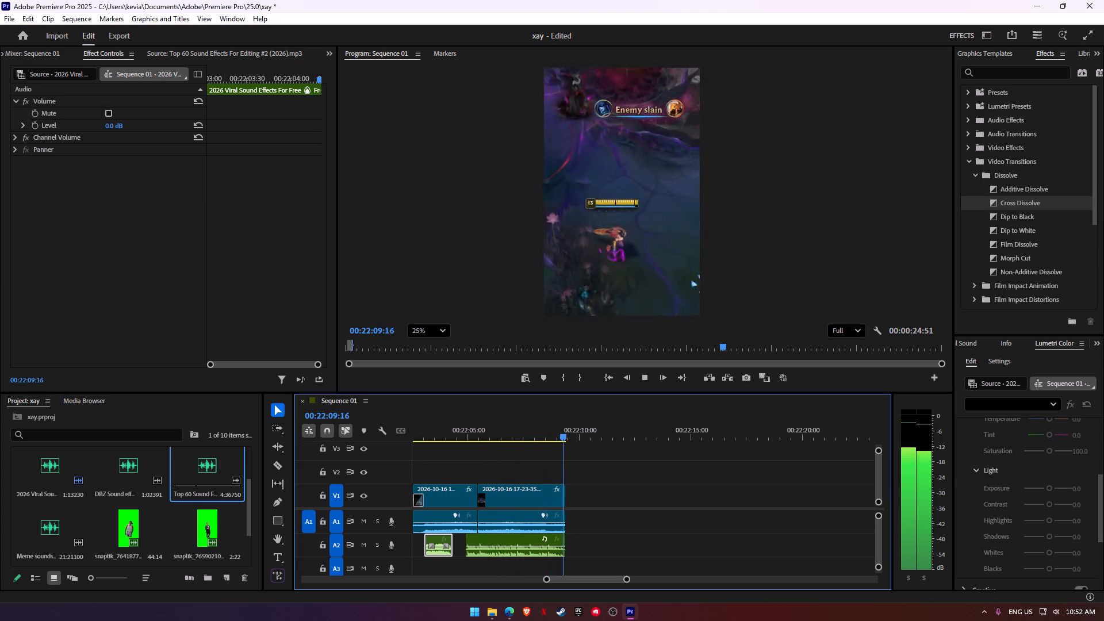
key("space")
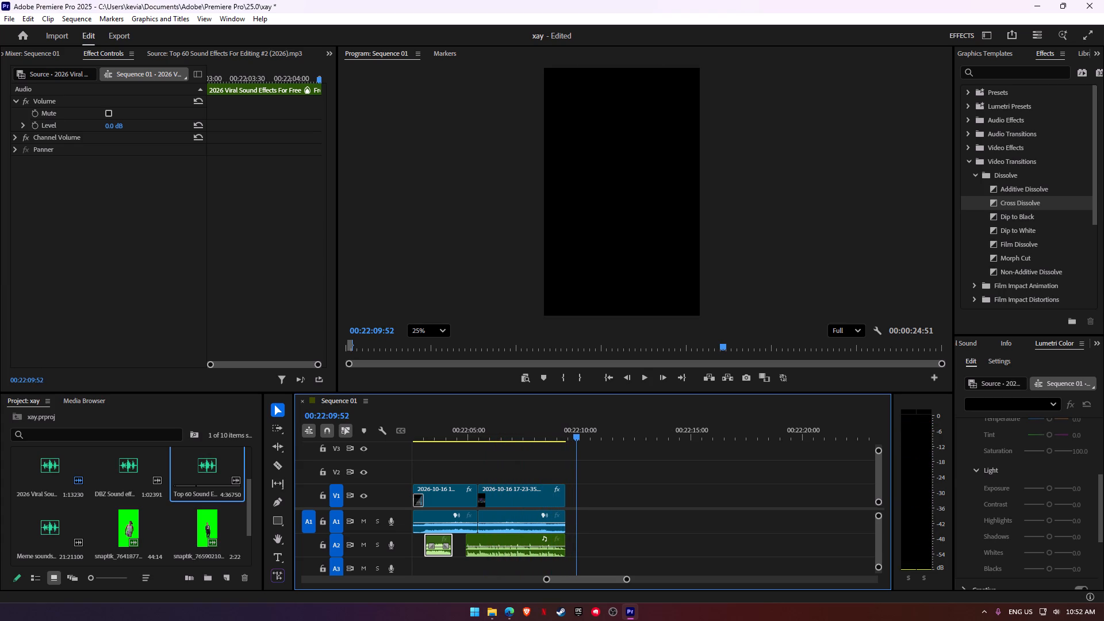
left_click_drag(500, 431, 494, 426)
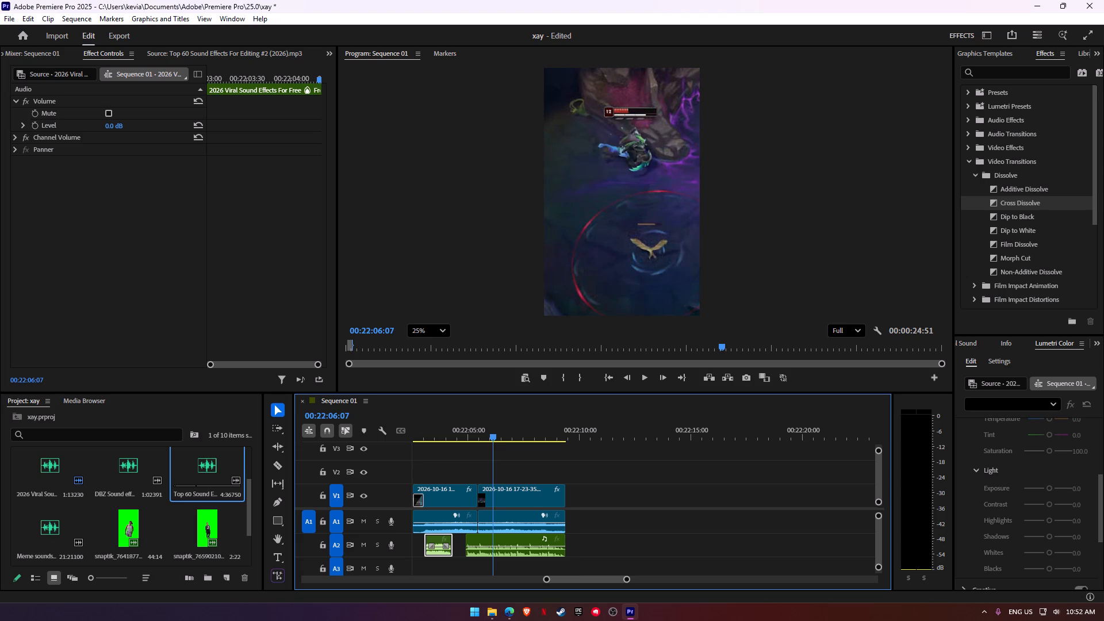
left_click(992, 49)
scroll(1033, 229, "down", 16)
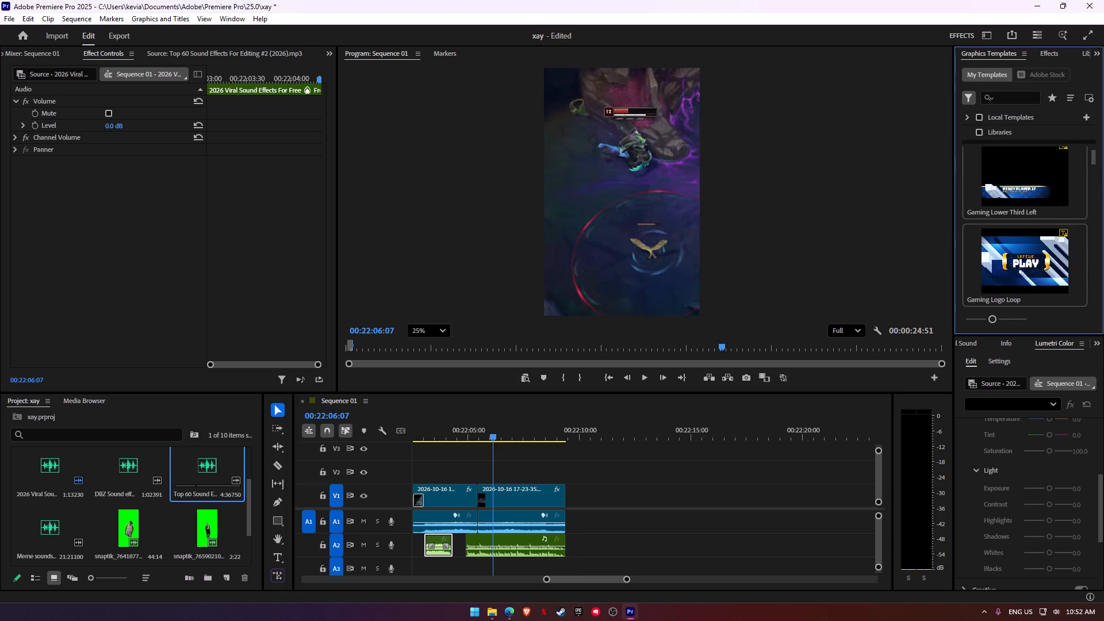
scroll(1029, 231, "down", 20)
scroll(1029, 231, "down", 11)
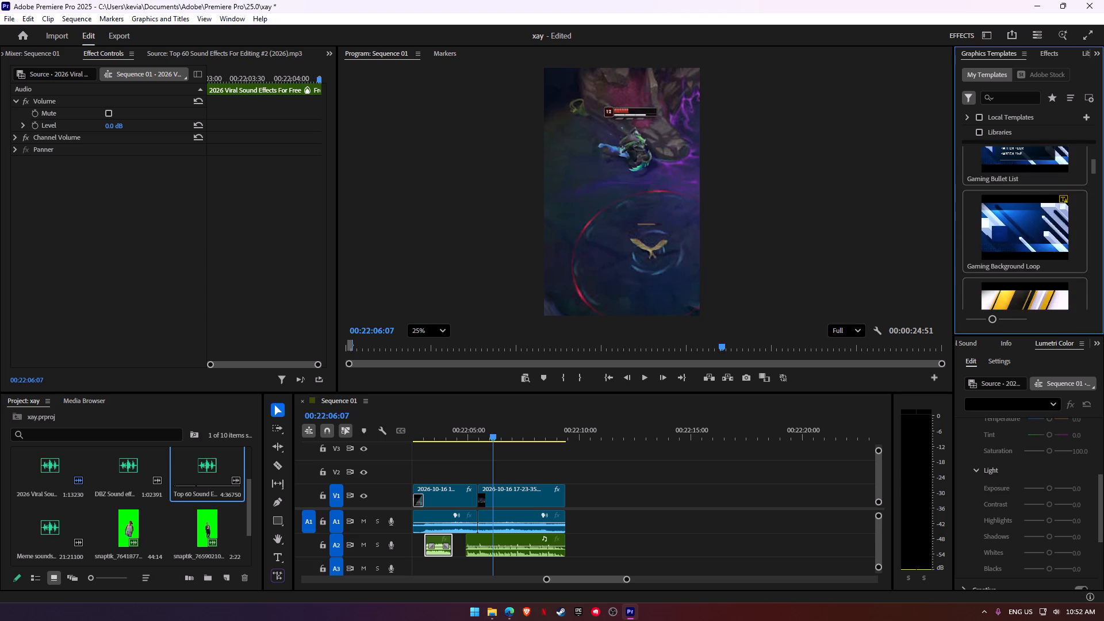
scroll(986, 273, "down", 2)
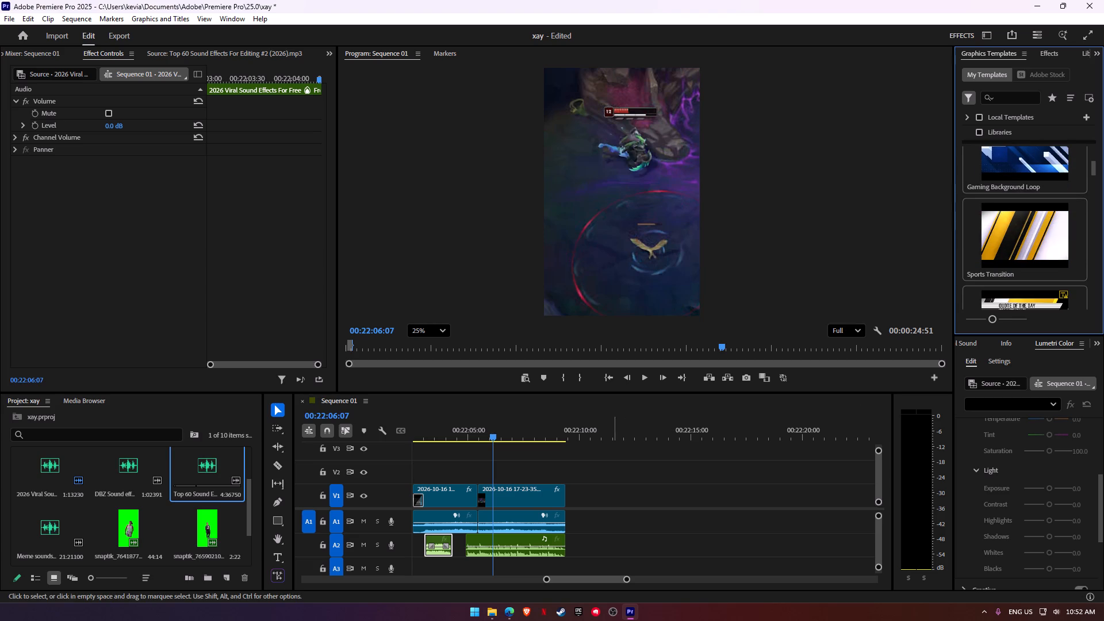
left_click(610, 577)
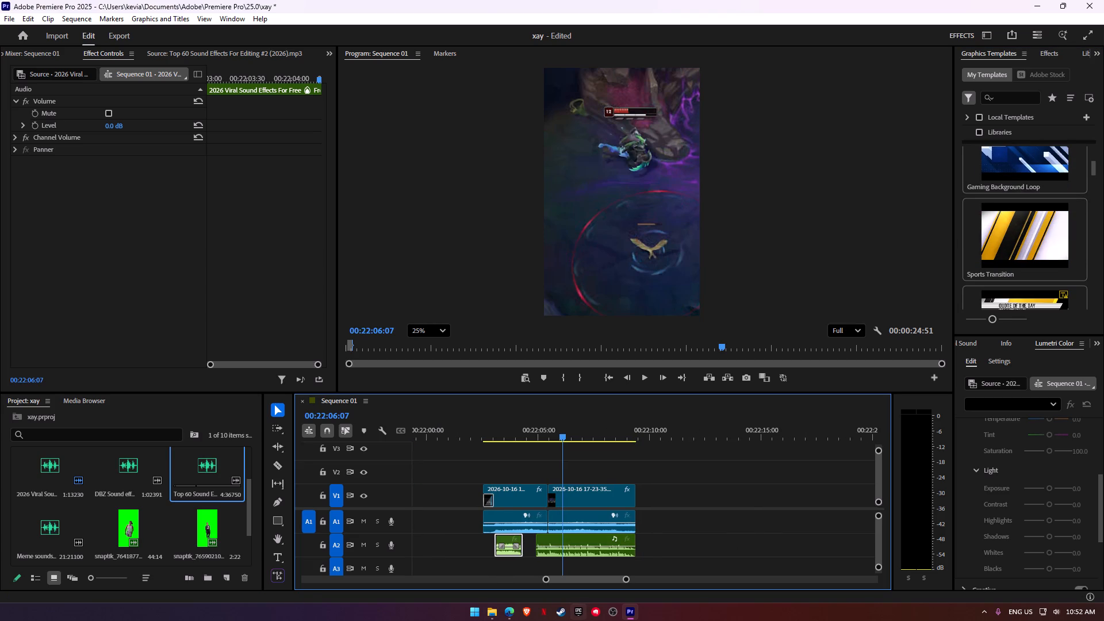
Switch to the Brave browser, open YouTube in a new tab and search for "fck this shit im out".
left_click(527, 610)
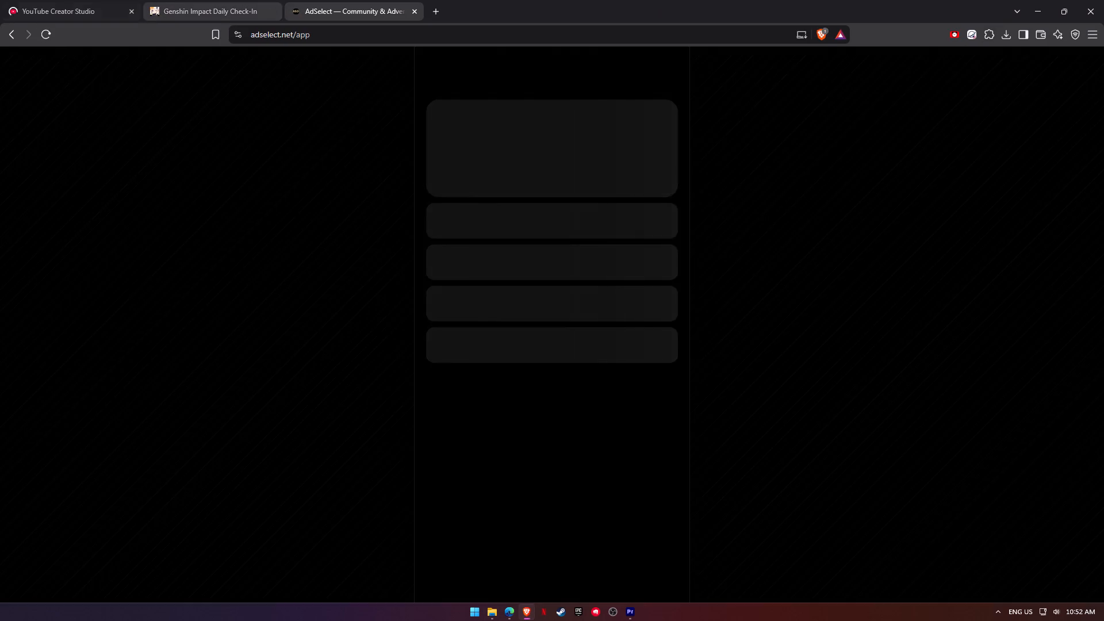
left_click(71, 0)
left_click(436, 13)
key("y")
key("Return")
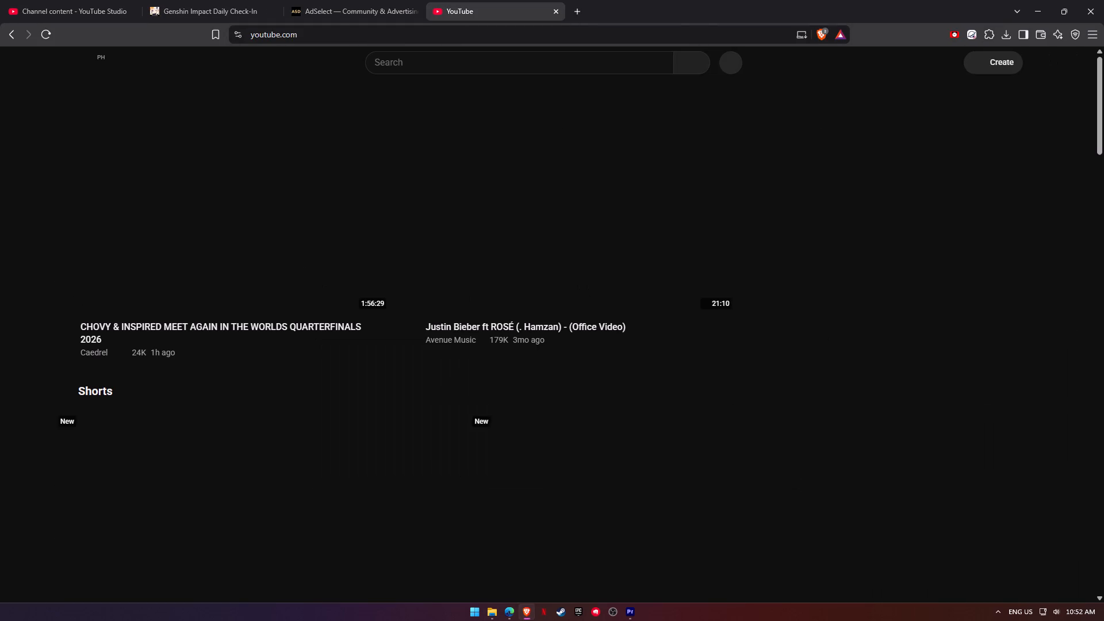
left_click(451, 61)
type("fck this shit im out")
key("Return")
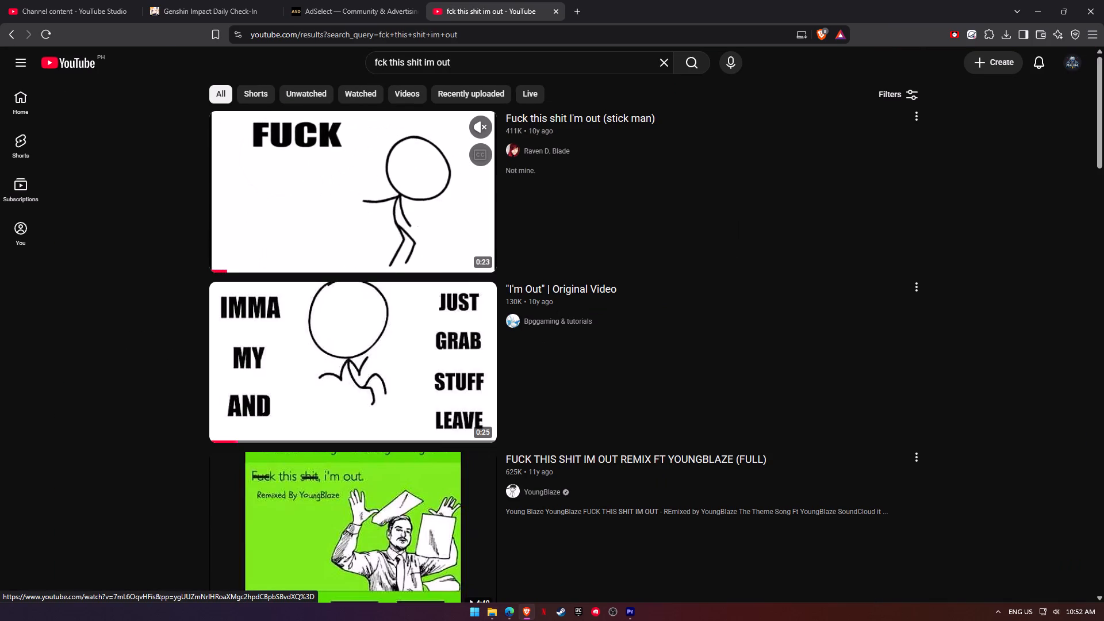
Open the 0:25 stick man video, copy its link, and start converting it to MP3 on the YTMP3 site.
left_click(388, 206)
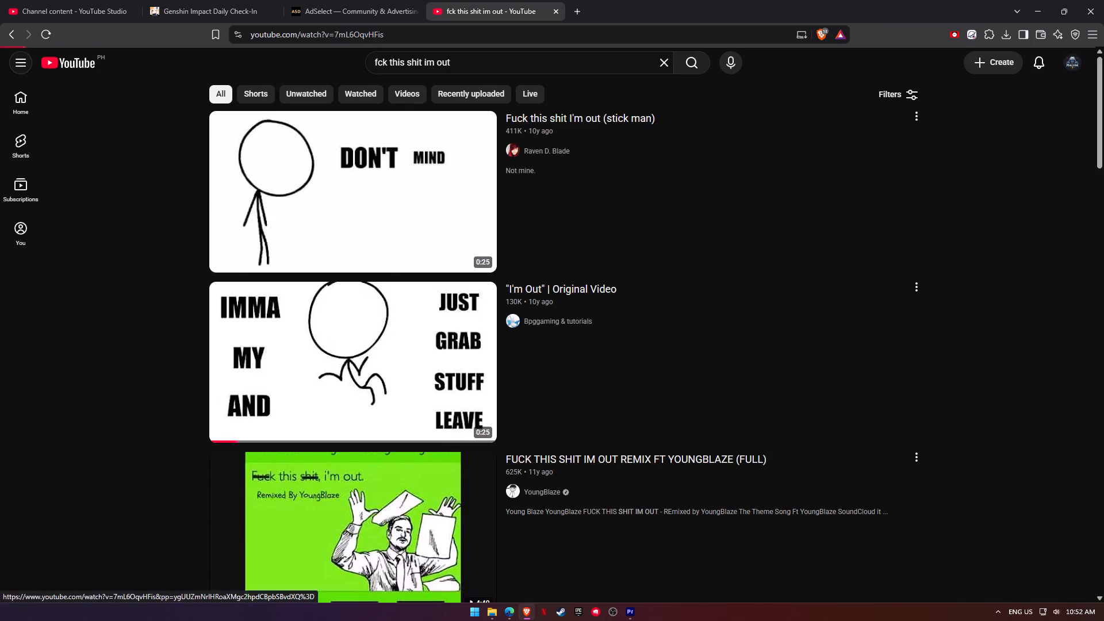
left_click(482, 40)
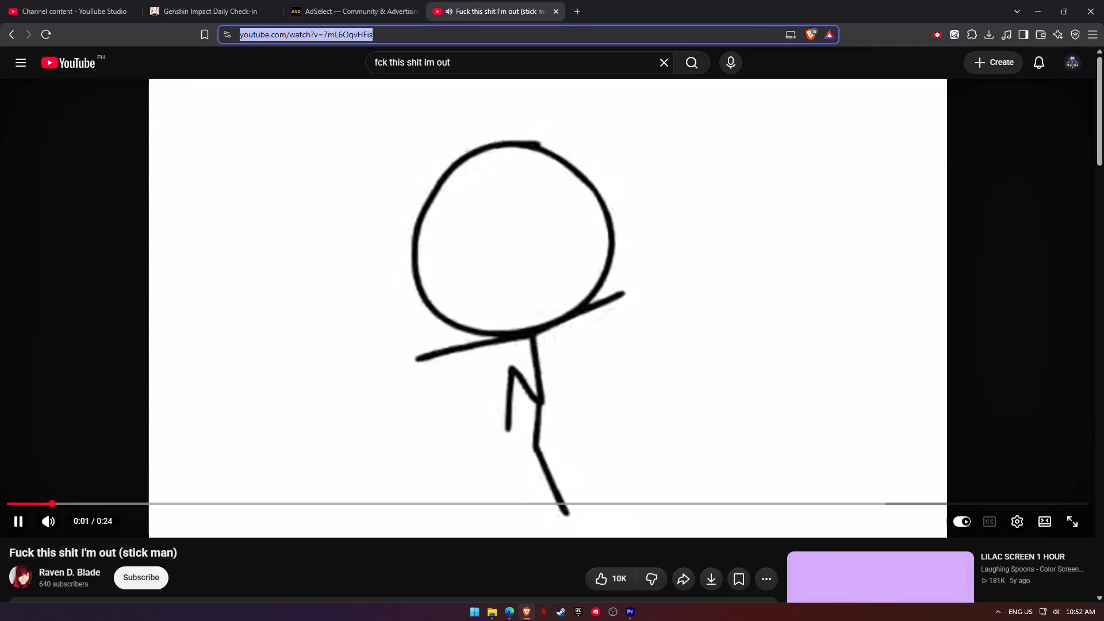
key("ctrl+c")
left_click(581, 5)
left_click(73, 51)
left_click(519, 0)
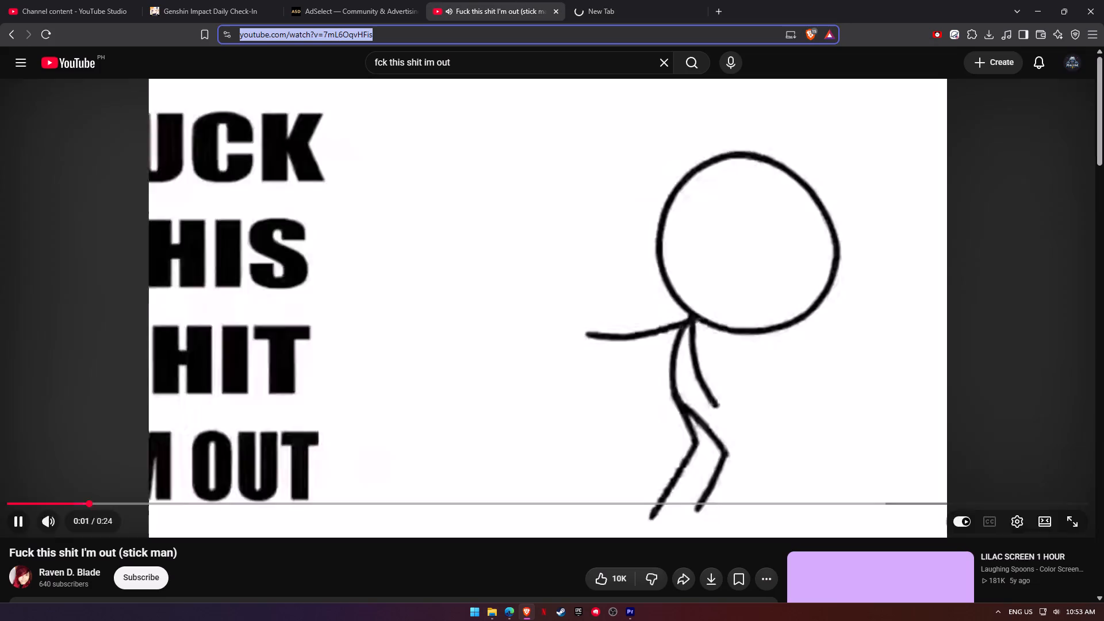
left_click(673, 0)
left_click(526, 159, "ctrl")
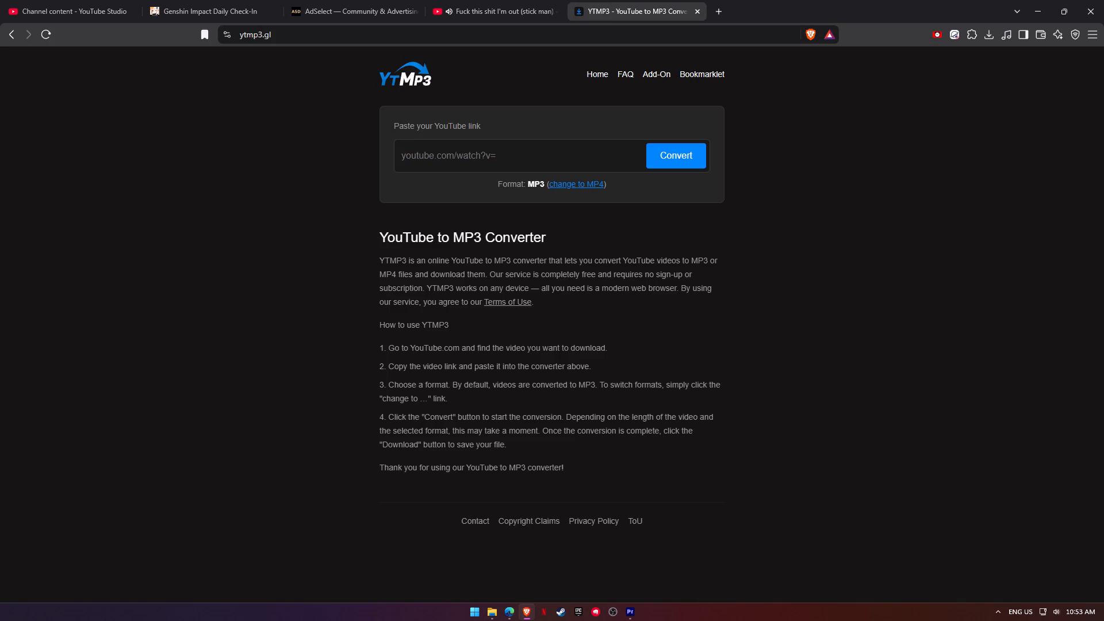
key("ctrl+v")
left_click(677, 163)
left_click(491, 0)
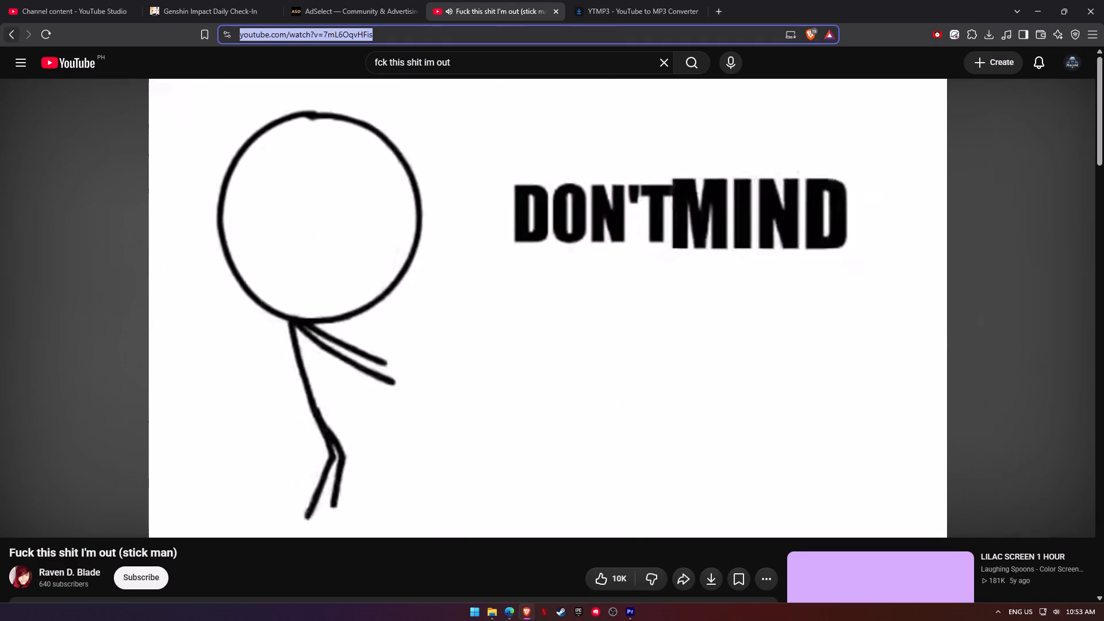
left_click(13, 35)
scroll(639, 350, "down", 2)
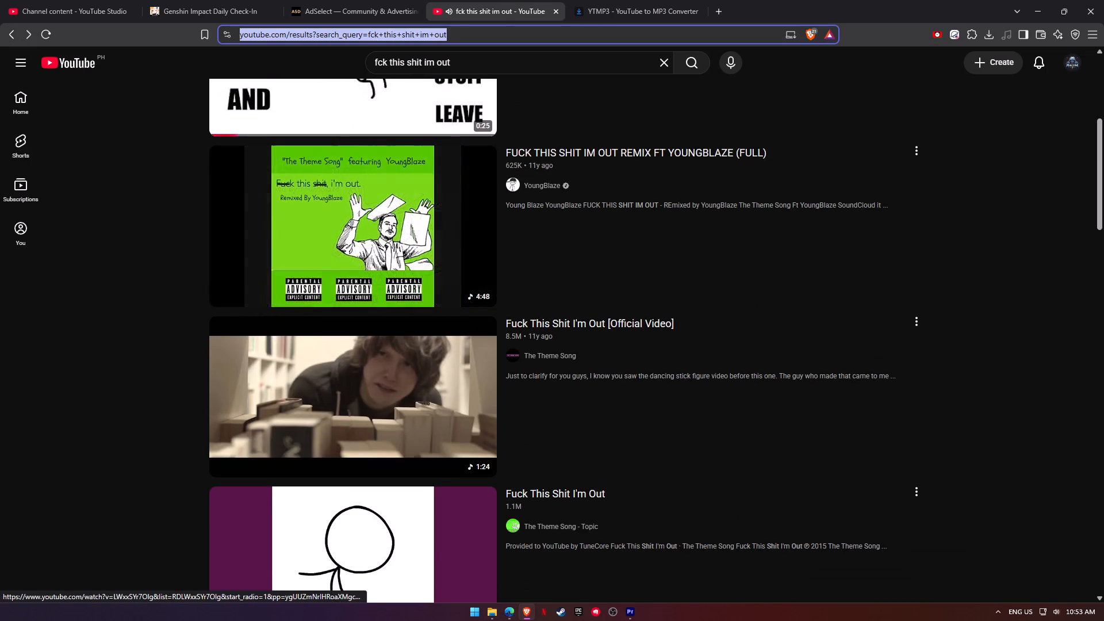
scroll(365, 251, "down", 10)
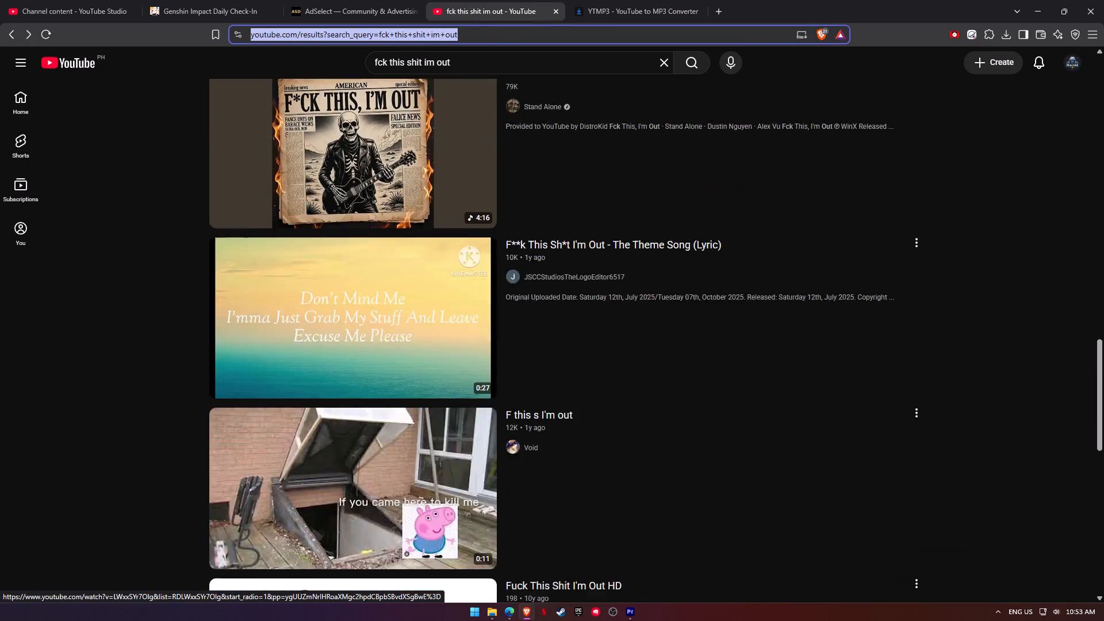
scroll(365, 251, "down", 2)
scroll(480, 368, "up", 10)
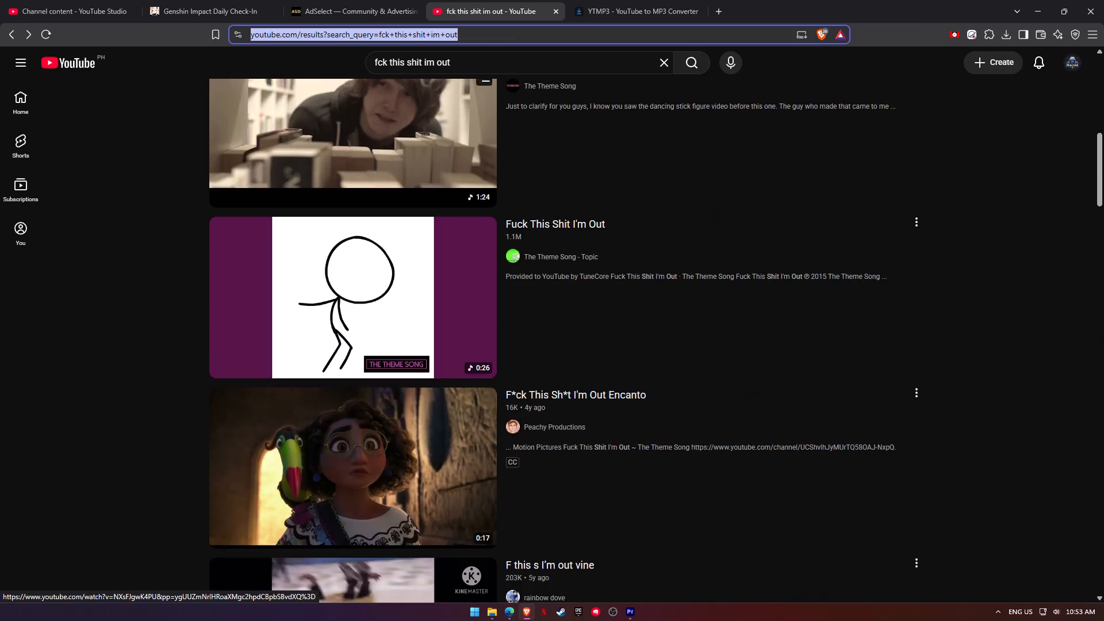
Download the converted stick man MP3 to the RYSCU STARTER PACK folder, close the converter and return to Premiere Pro.
left_click(632, 0)
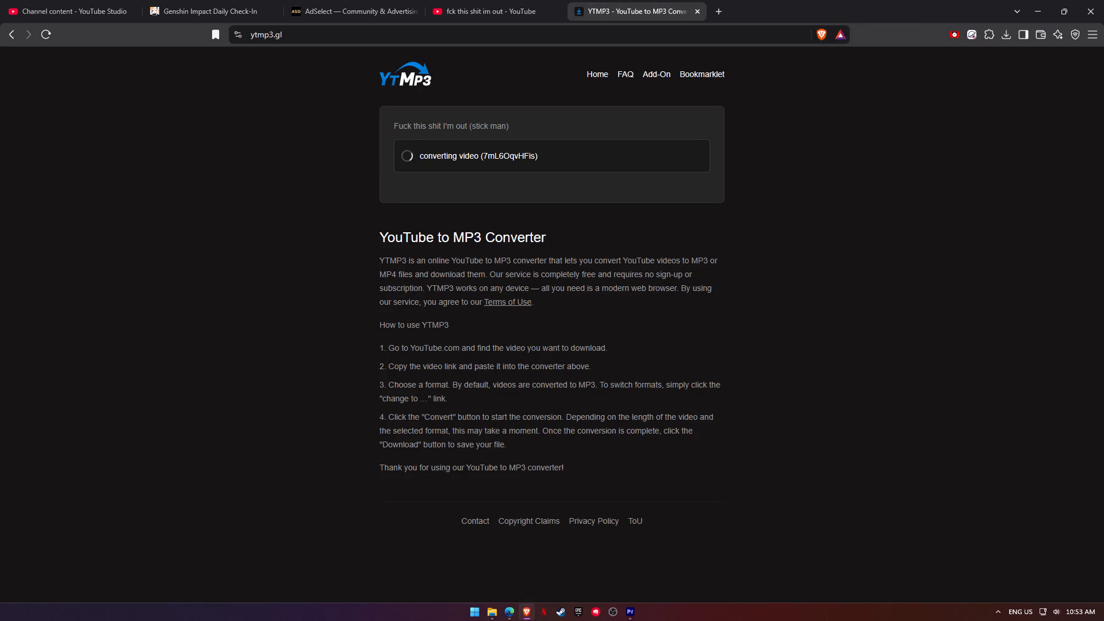
left_click(520, 160)
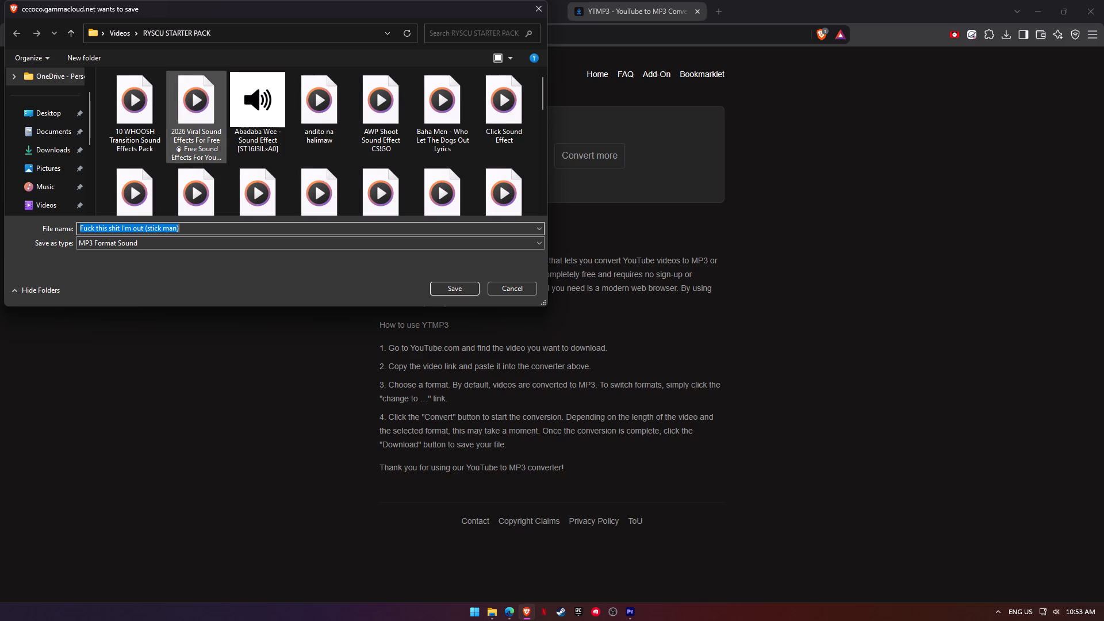
left_click(446, 290)
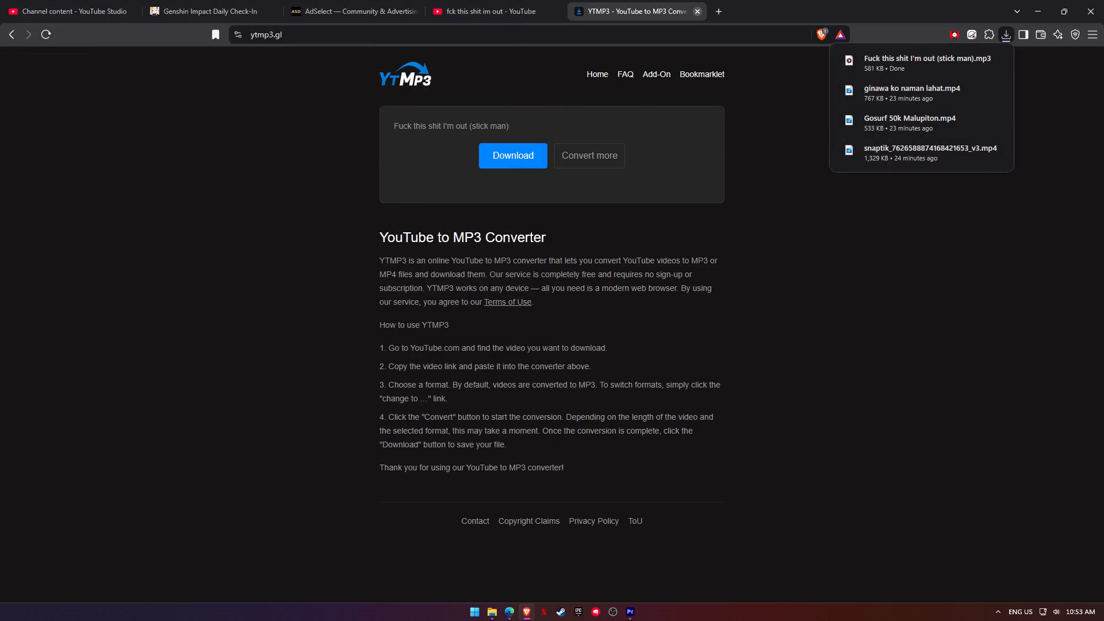
left_click(699, 10)
left_click(1049, 0)
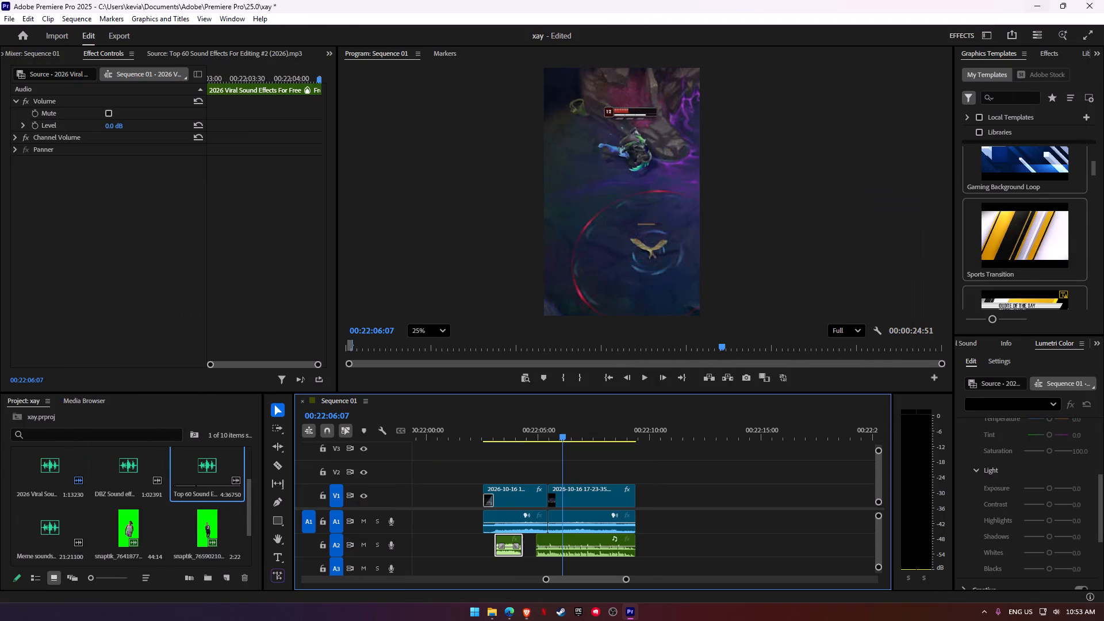
Delete the music clip under the second gameplay clip on A2.
left_click(577, 534)
key("BackSpace")
Import the "stick man" MP3 from the RYSCU STARTER PACK folder into the project.
double_click(166, 527)
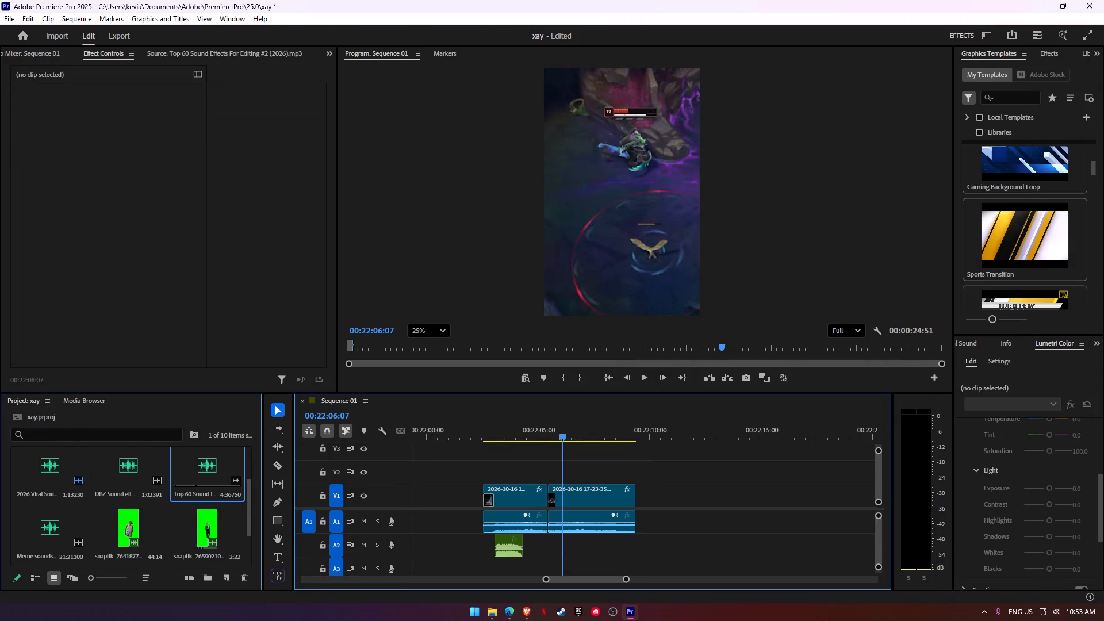
left_click(320, 178)
key("f")
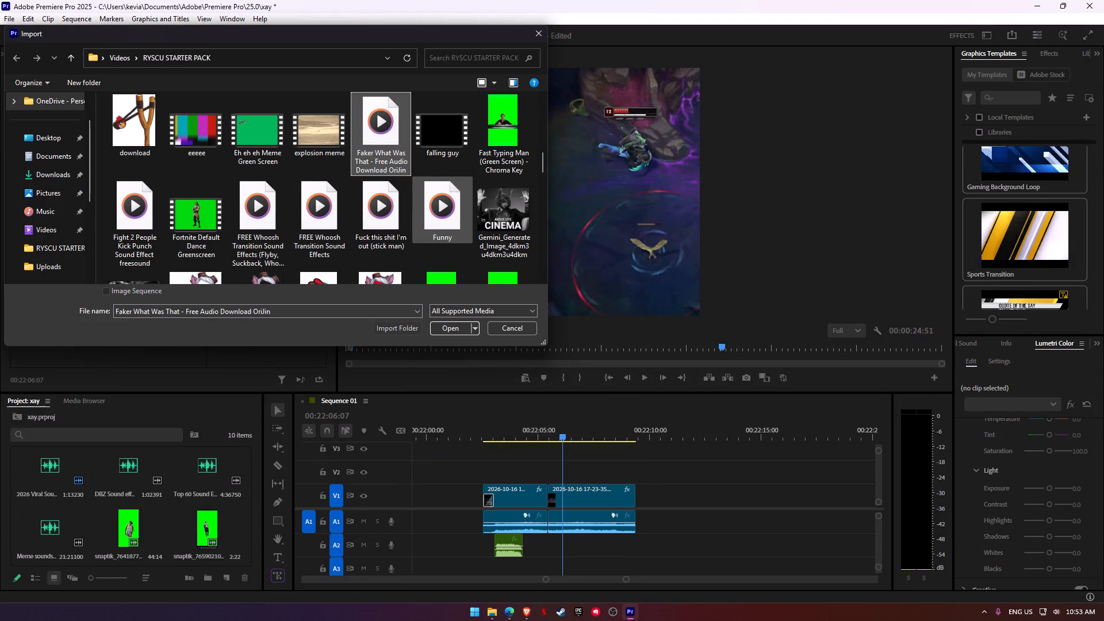
left_click(394, 217)
left_click(453, 330)
Place the imported stick man audio on A2, starting at the beginning of the second gameplay clip.
left_click_drag(124, 533, 508, 549)
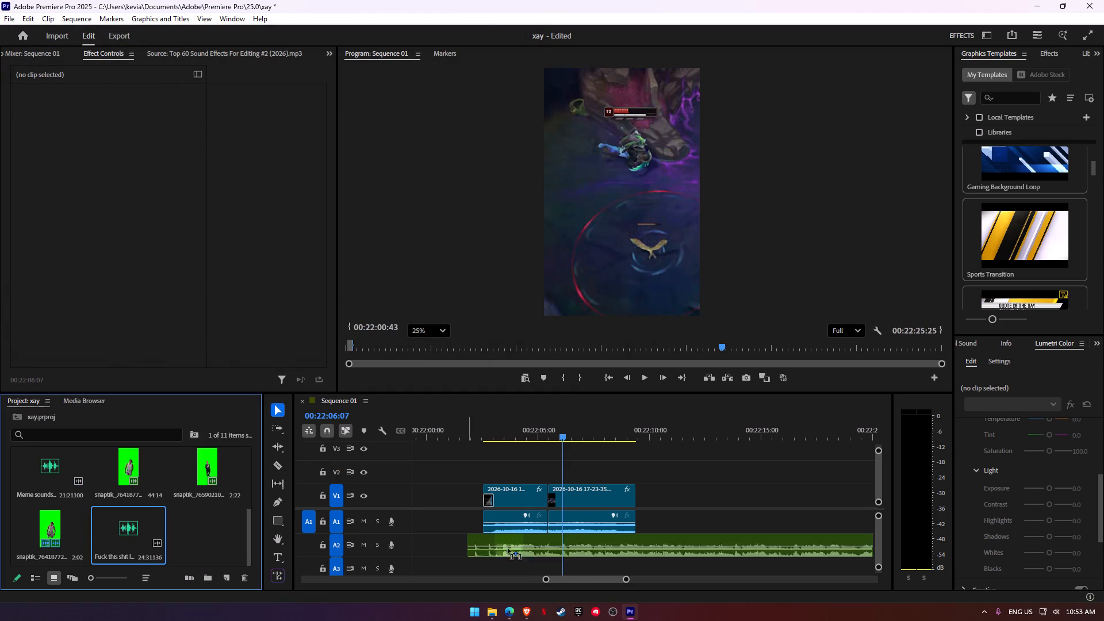
left_click_drag(508, 549, 546, 554)
Play the song's opening, cut it at about 22:06:54, delete the intro and move the remainder to the second gameplay clip's start.
left_click(544, 434)
key("space")
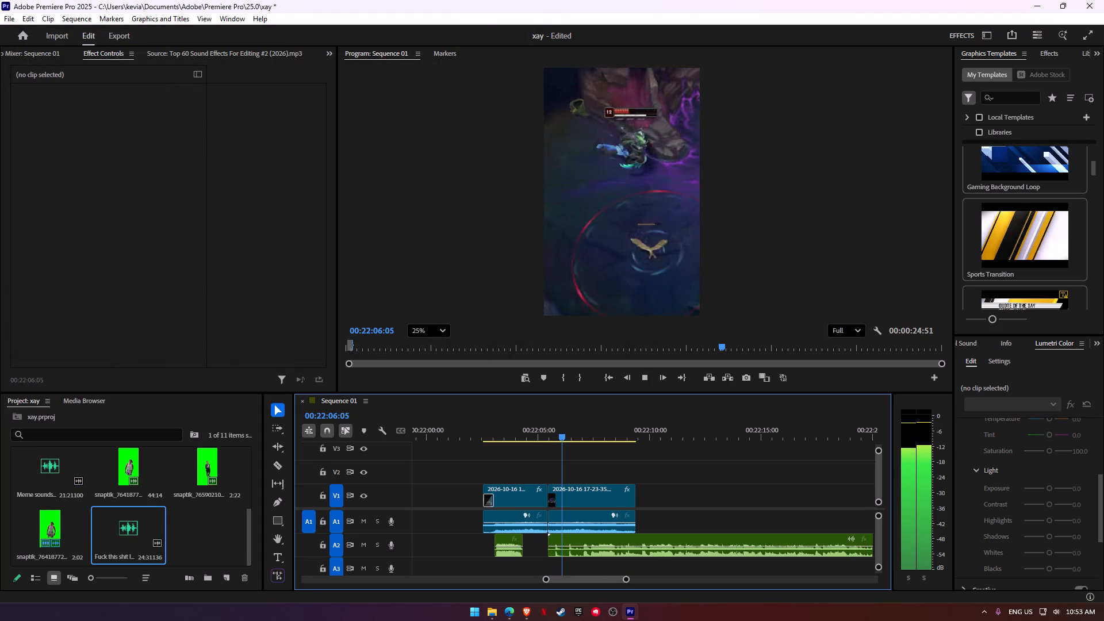
key("space")
key("space")
key("space")
key("c")
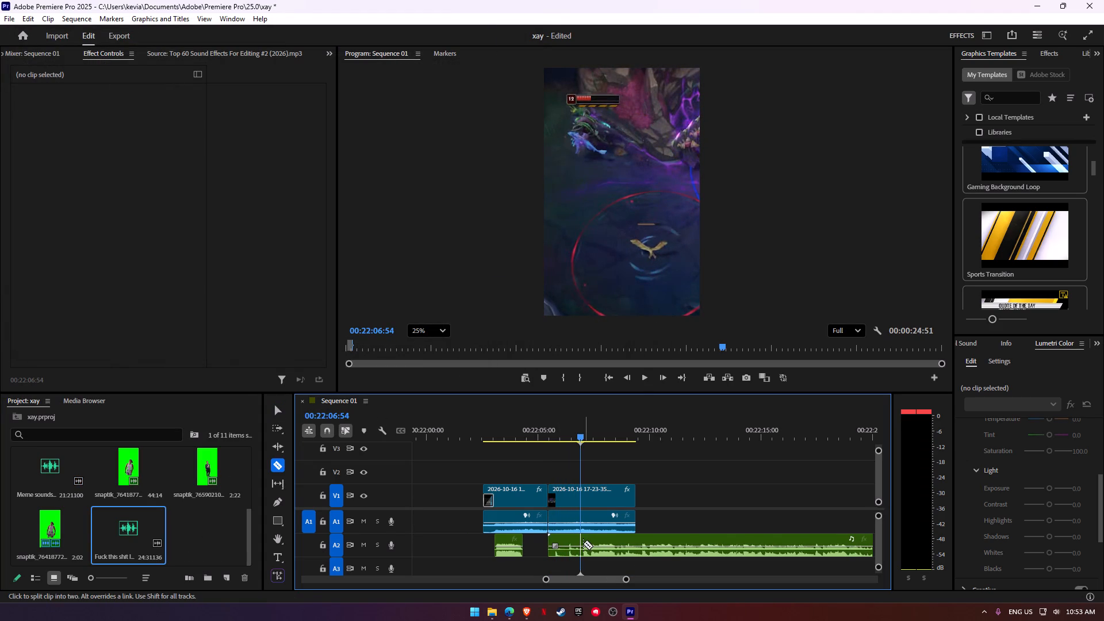
left_click(583, 543)
key("v")
left_click(566, 543)
key("BackSpace")
left_click_drag(604, 536, 578, 536)
Play back the song over the replay, cut it at 22:09:43 and delete everything after the cut.
left_click(535, 430)
key("space")
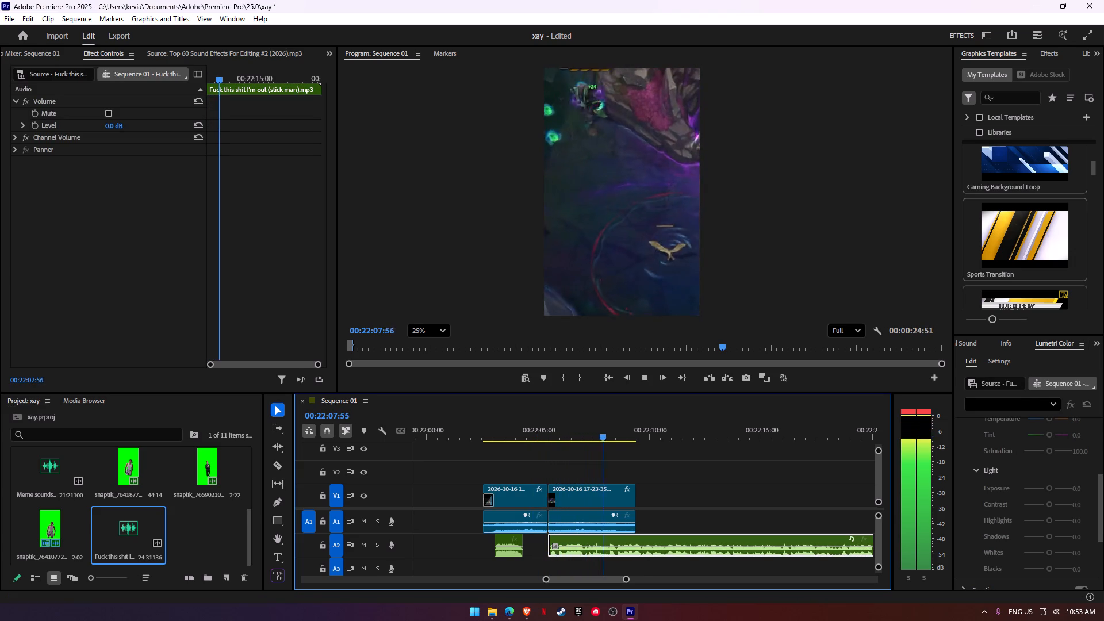
key("space")
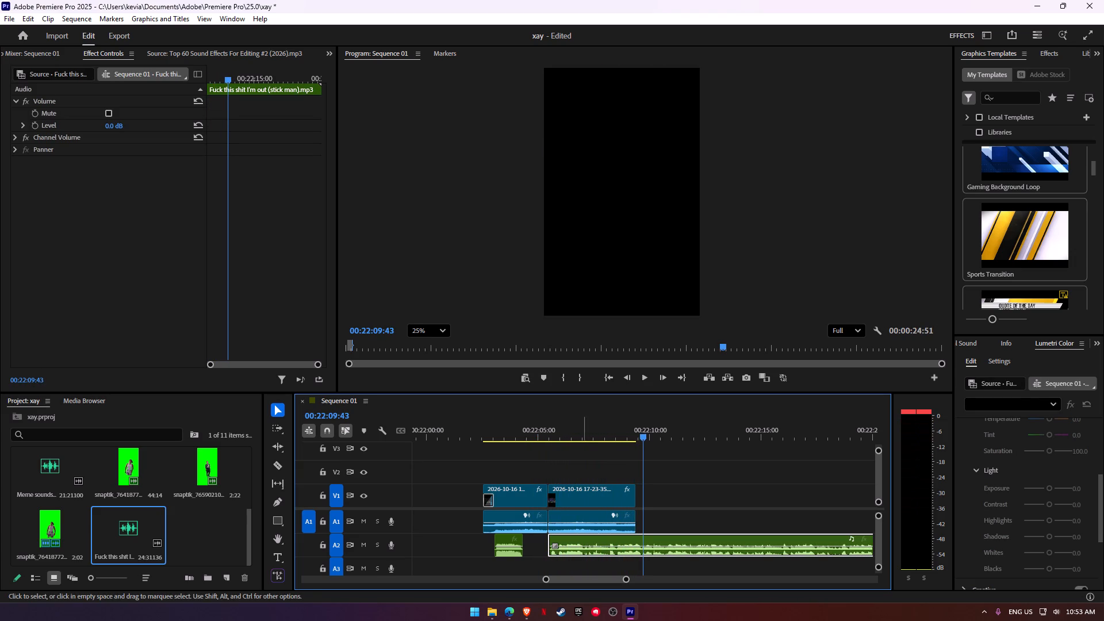
key("c")
left_click(642, 545)
key("v")
left_click(672, 537)
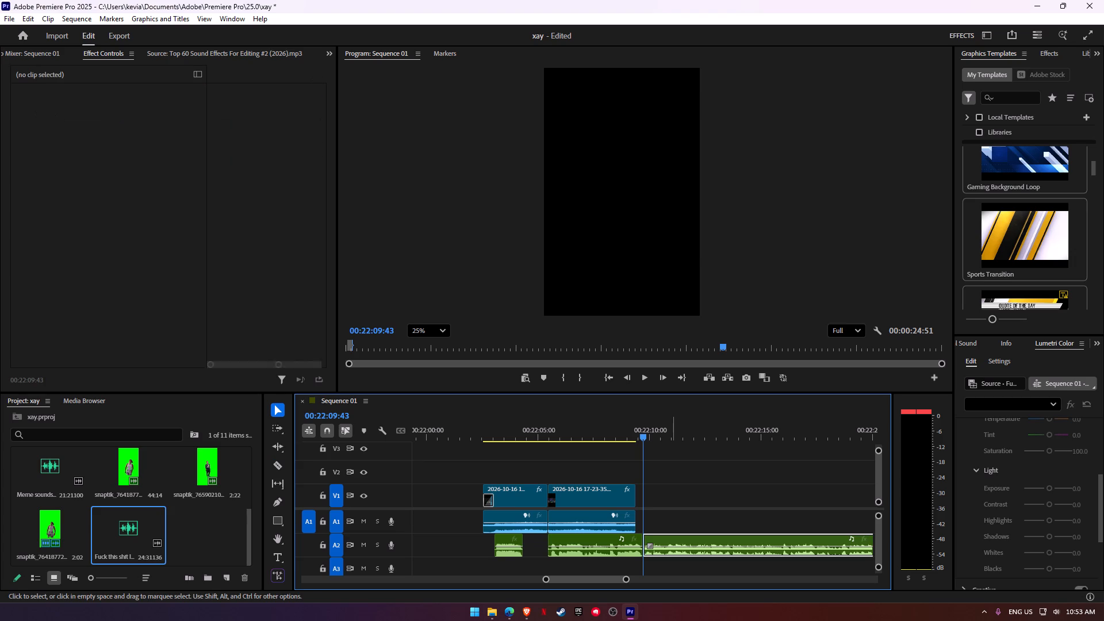
key("BackSpace")
Extend the second gameplay clip to the song's end at 22:09:43 and play back the ending.
left_click_drag(637, 496, 642, 496)
left_click(585, 426)
key("space")
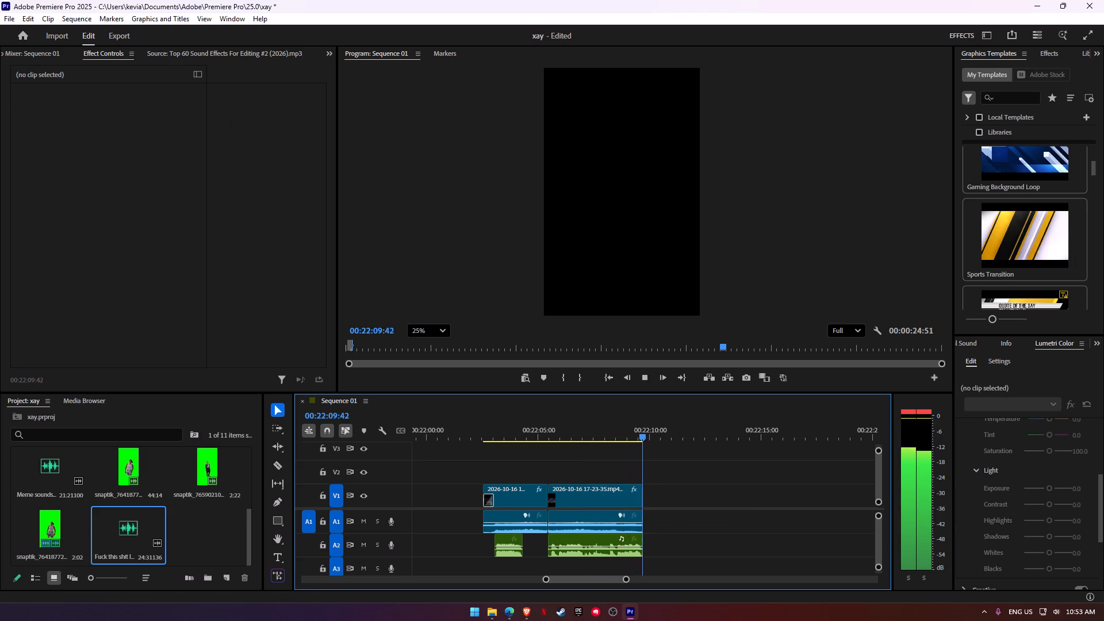
key("space")
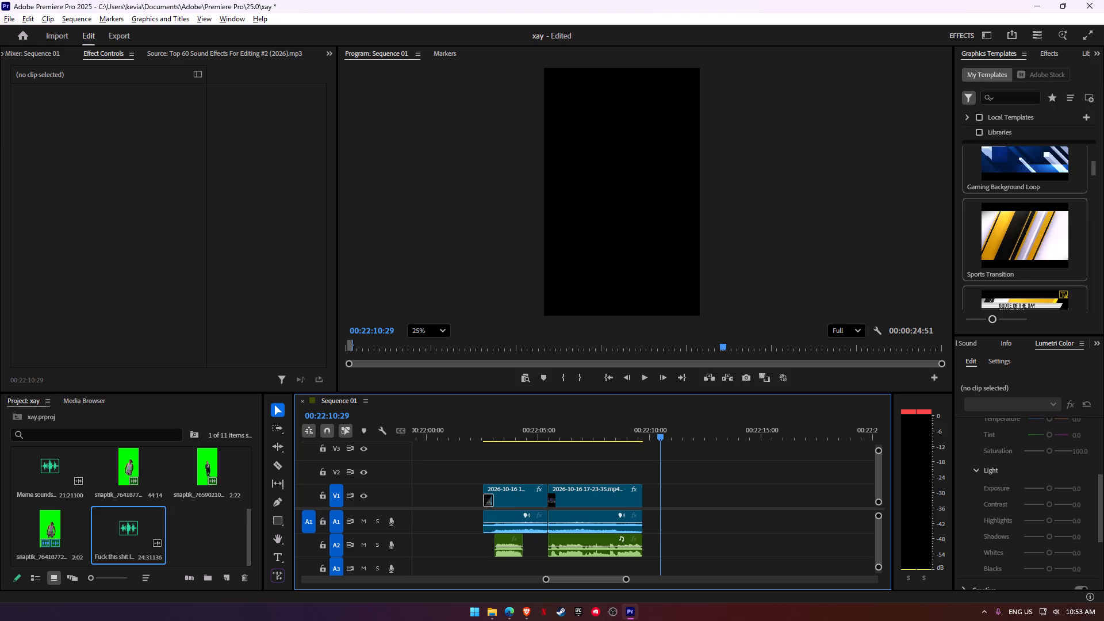
Apply a Cross Dissolve to the end of the second gameplay clip and shorten the transition.
left_click(1048, 60)
left_click_drag(998, 206, 650, 473)
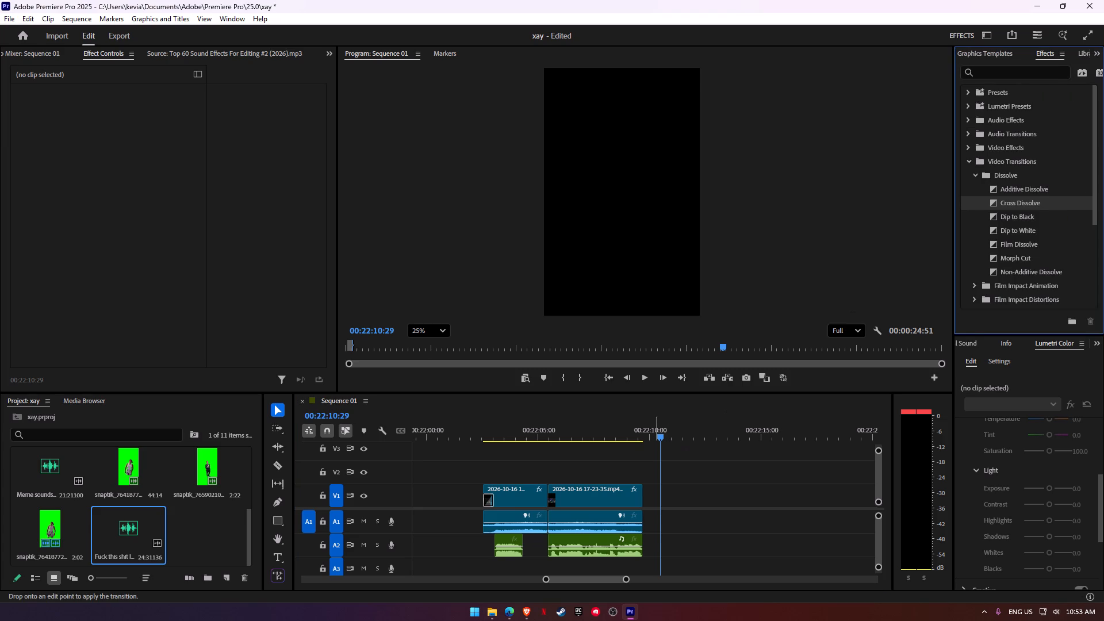
left_click_drag(650, 473, 639, 495)
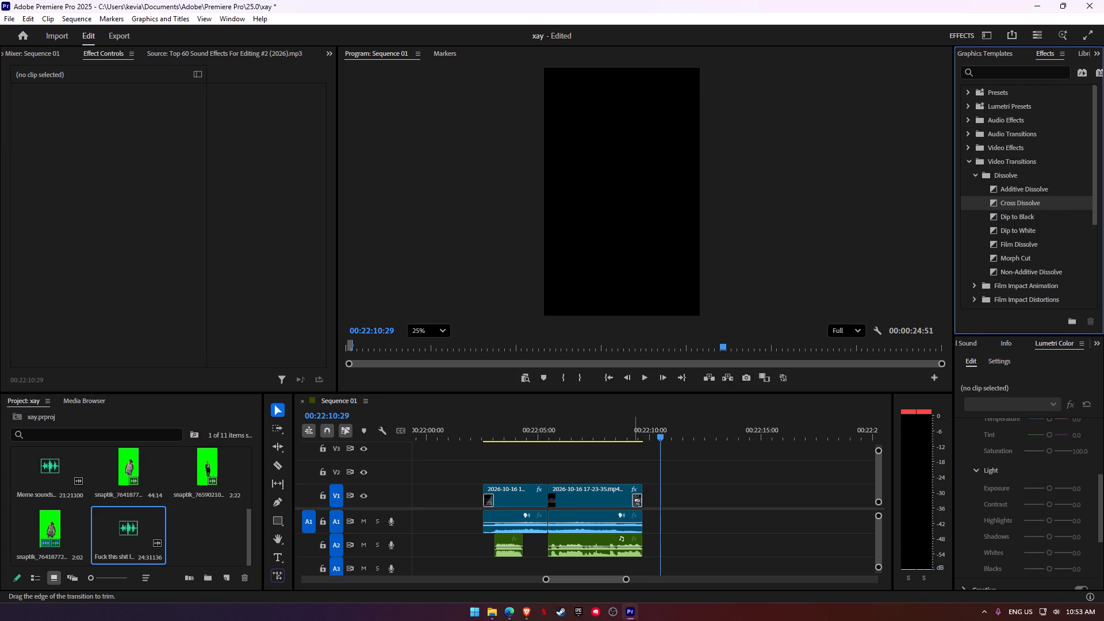
left_click_drag(634, 500, 639, 500)
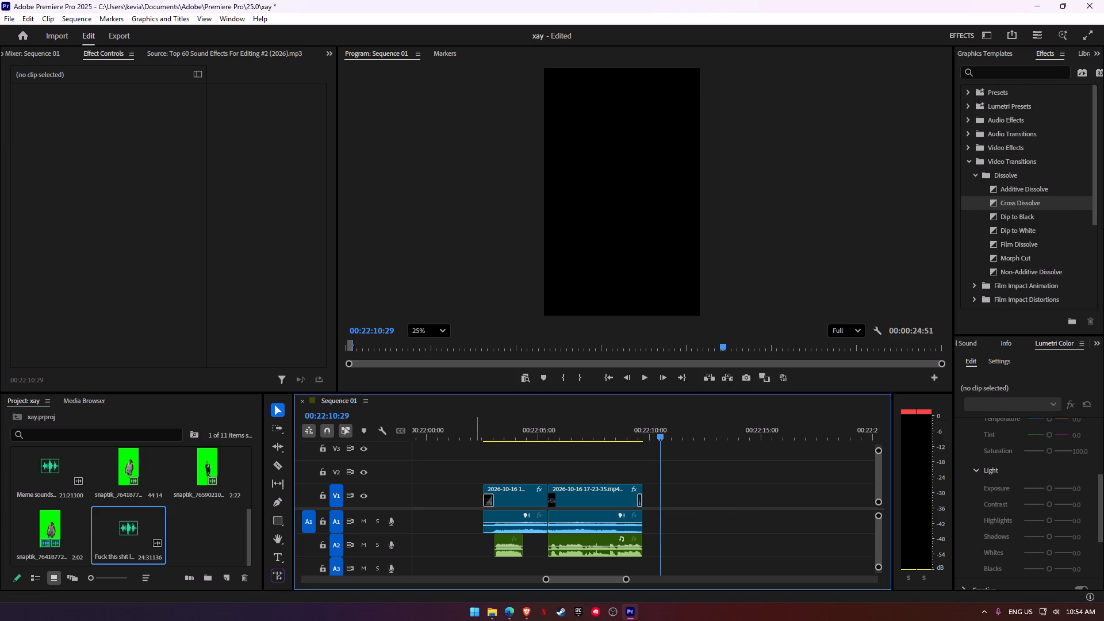
Play back the highlight from 22:02:34, move the meme song on A2 about half a second later and play the new timing.
left_click(485, 419)
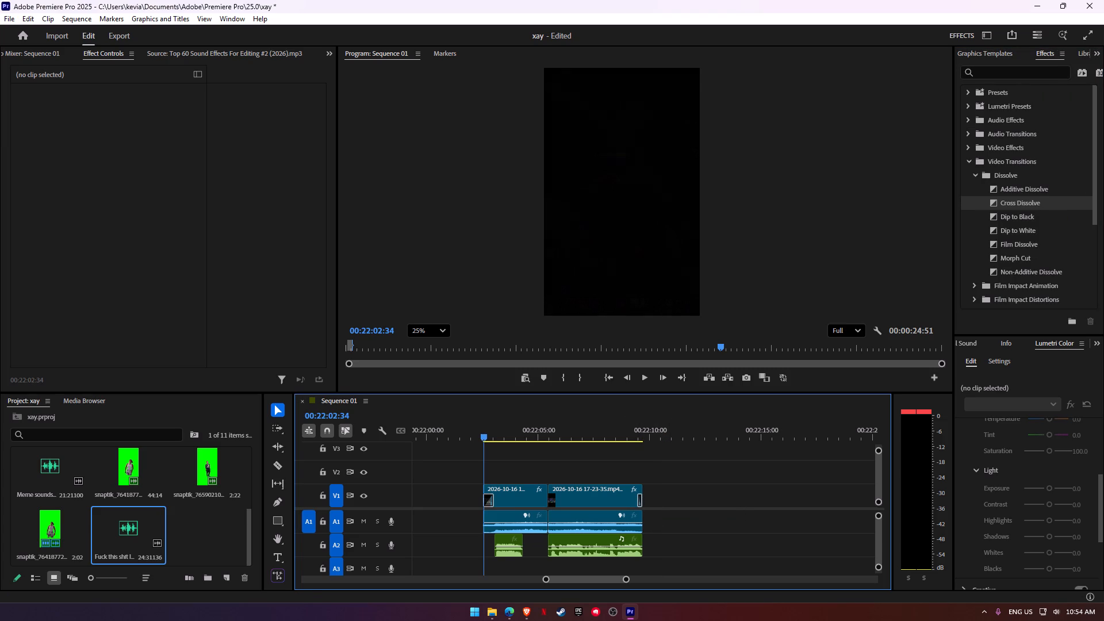
key("space")
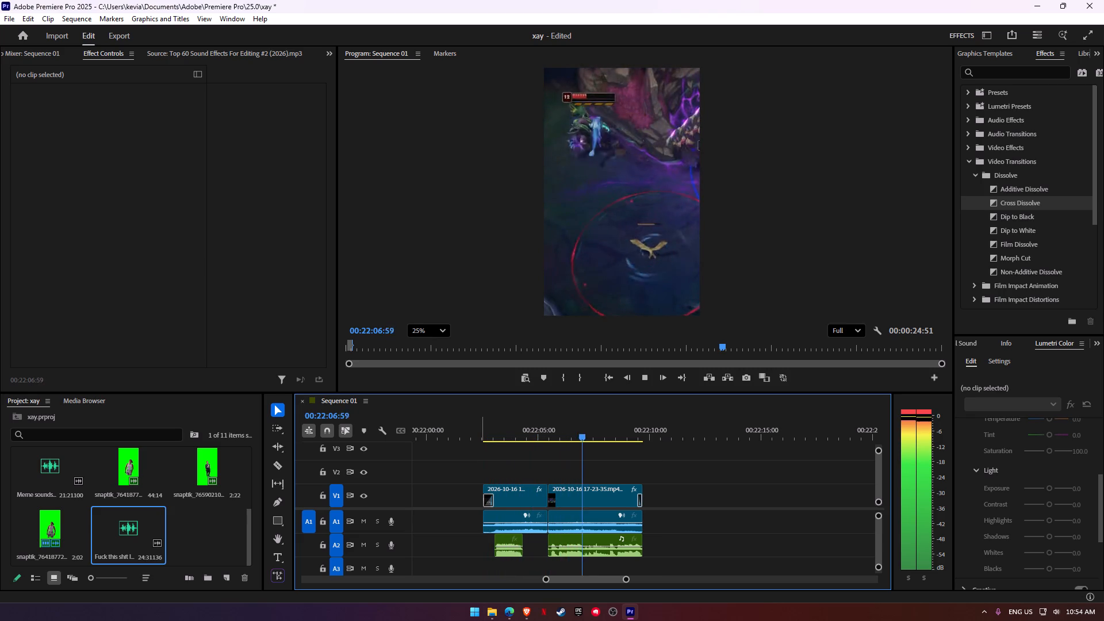
key("space")
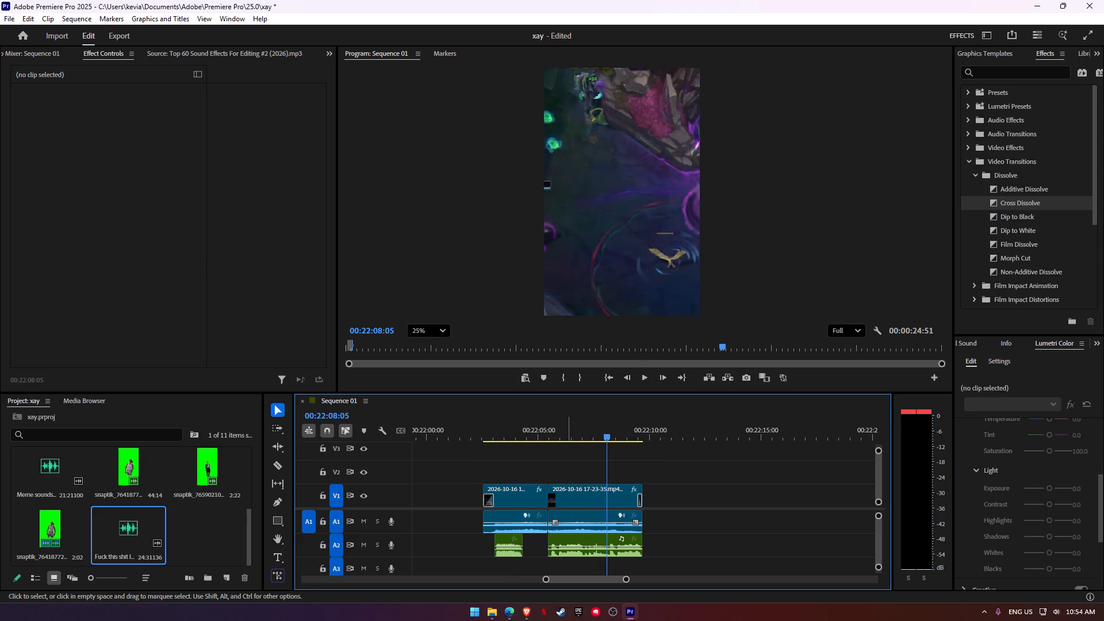
left_click_drag(578, 540, 584, 540)
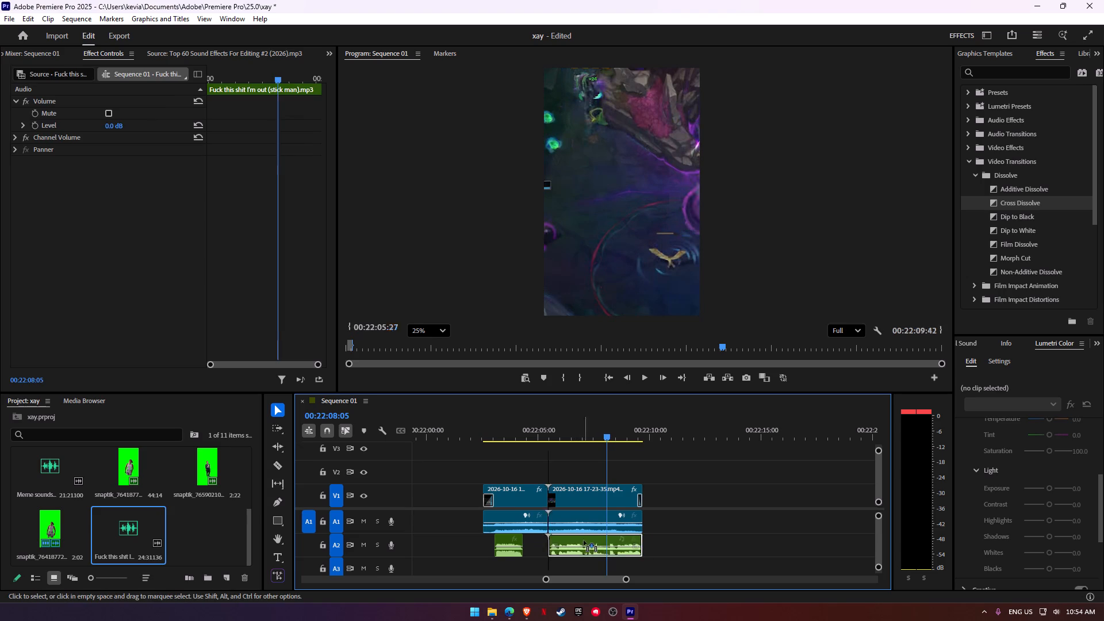
left_click_drag(584, 540, 589, 540)
left_click(543, 427)
key("space")
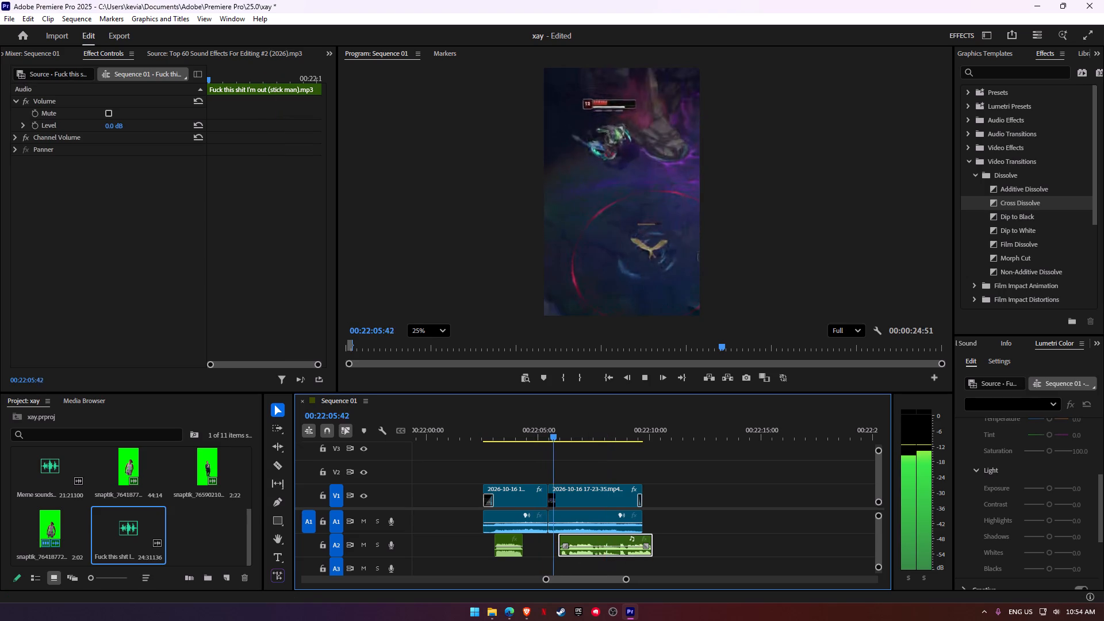
key("space")
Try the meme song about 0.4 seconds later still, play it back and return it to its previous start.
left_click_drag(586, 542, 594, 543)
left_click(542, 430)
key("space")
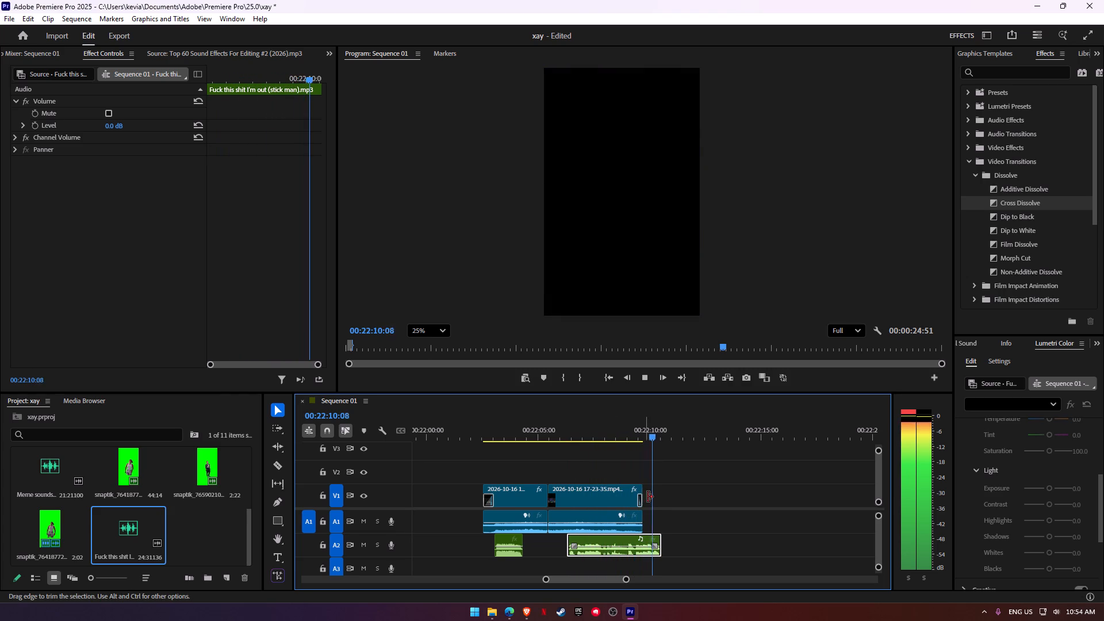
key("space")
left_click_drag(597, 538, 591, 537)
Play back the retimed song, cut it at the second gameplay clip's end at 22:09:43 and delete the overhang.
left_click(549, 428)
key("space")
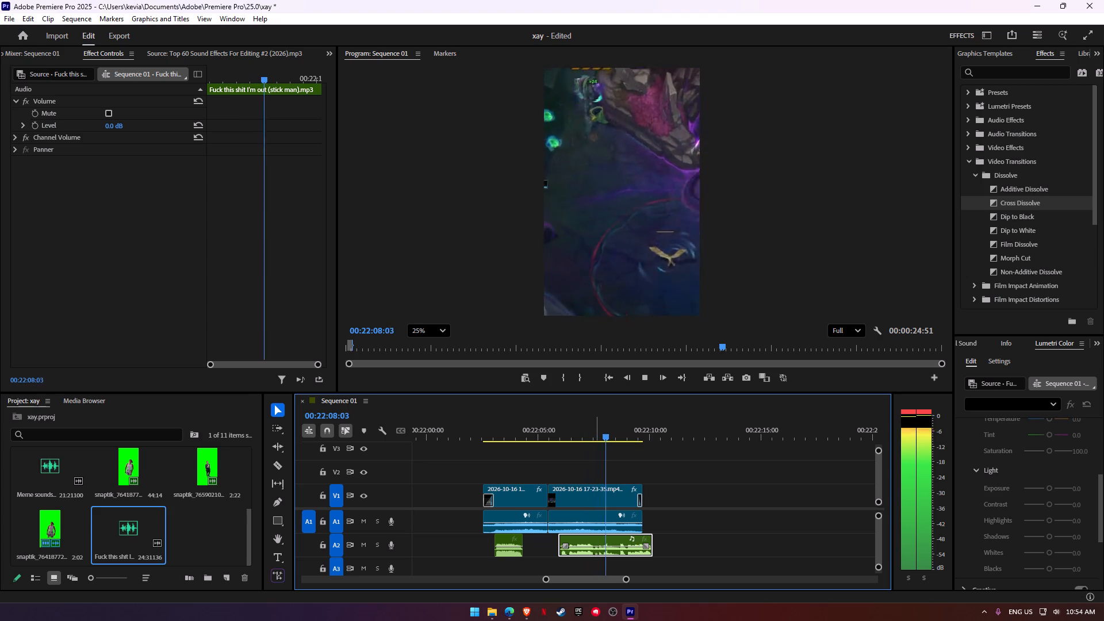
key("space")
key("space")
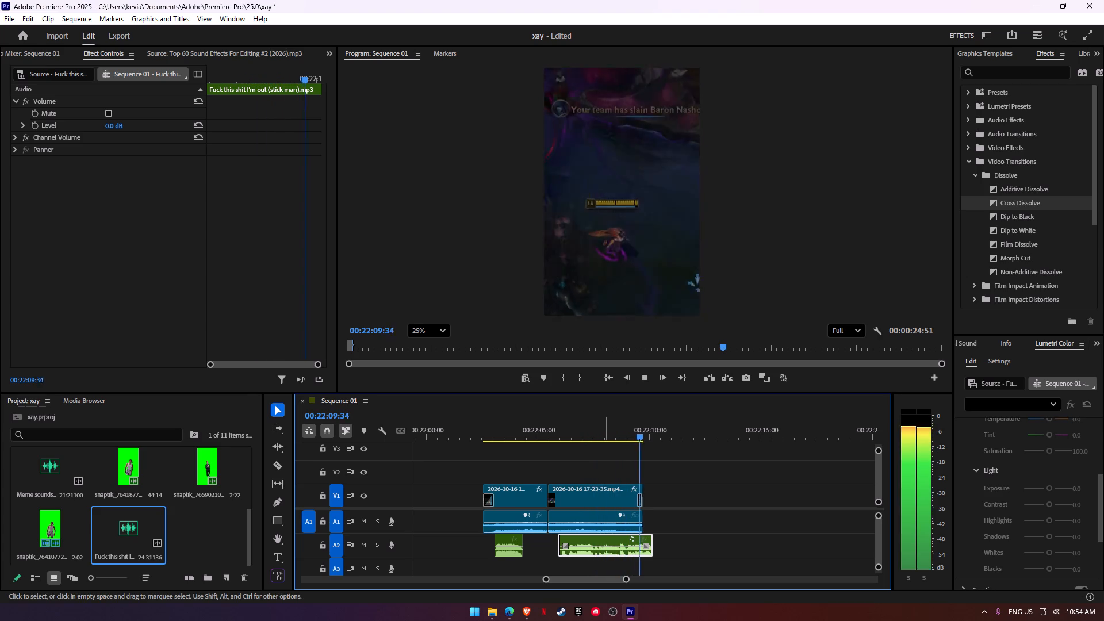
key("space")
key("c")
left_click(644, 547)
key("v")
left_click(647, 542)
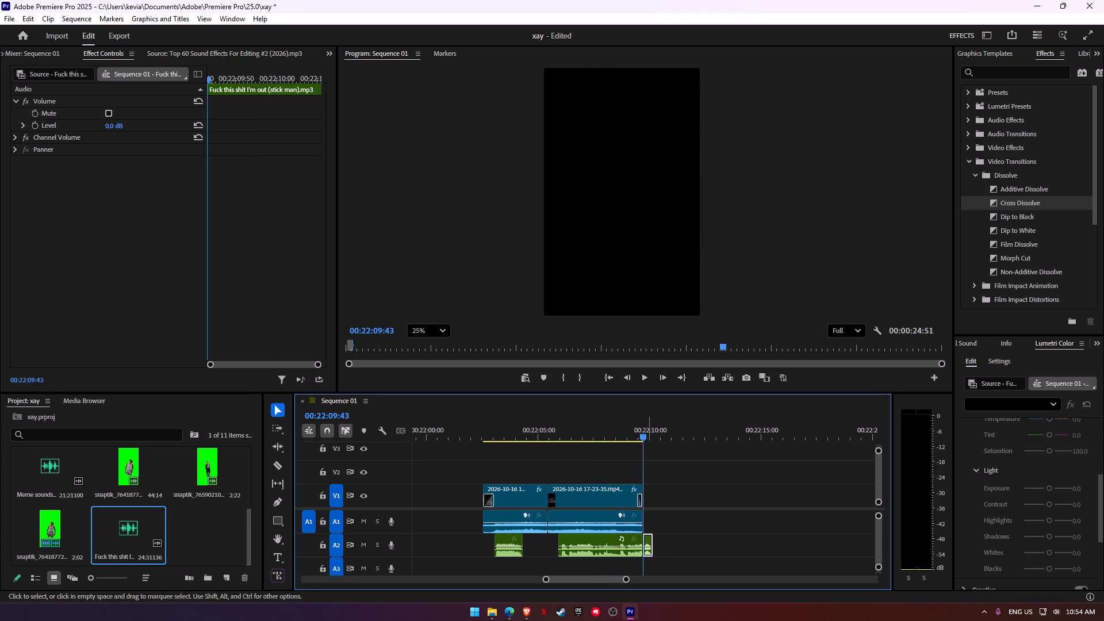
key("BackSpace")
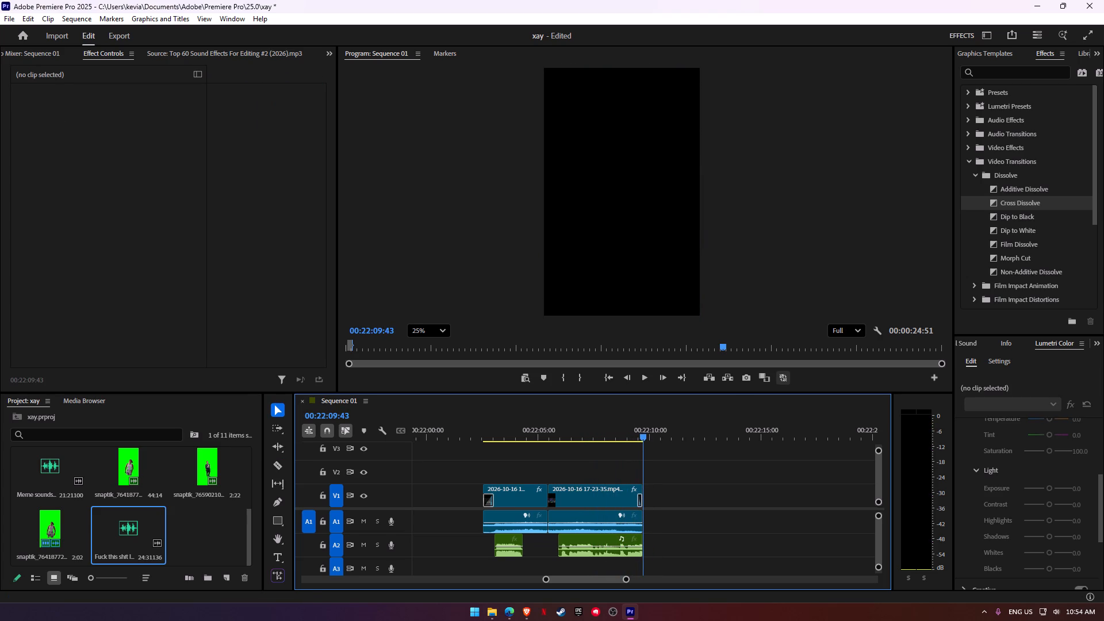
Apply an Exponential Fade to the end of the meme song on A2, shorten the fade and play back the ending.
left_click(970, 131)
left_click(976, 144)
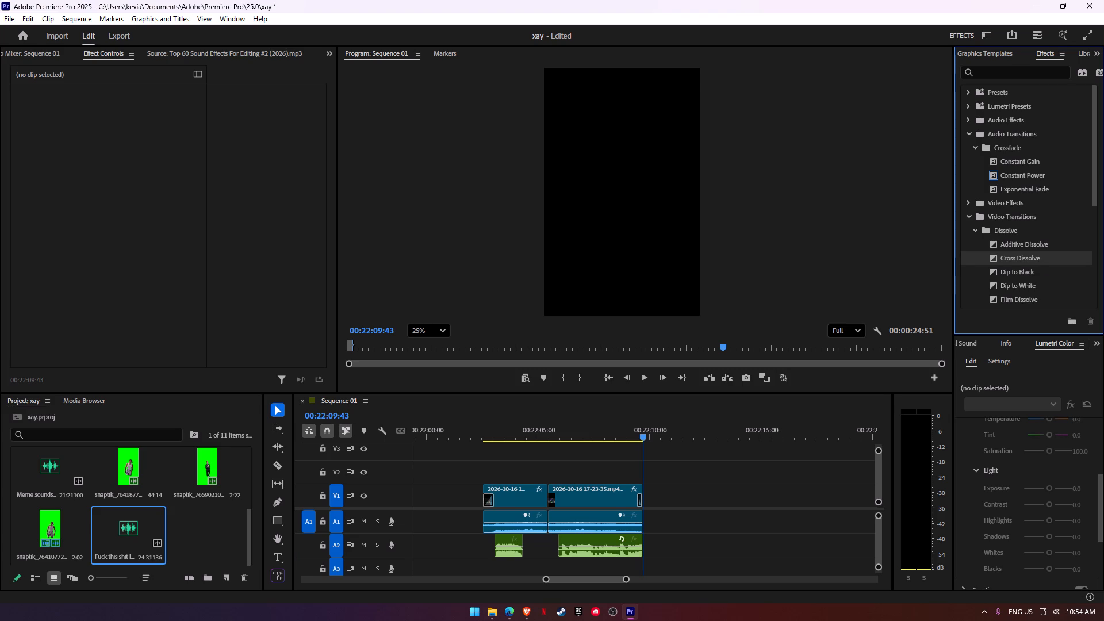
left_click(1007, 181)
left_click_drag(1002, 191, 635, 549)
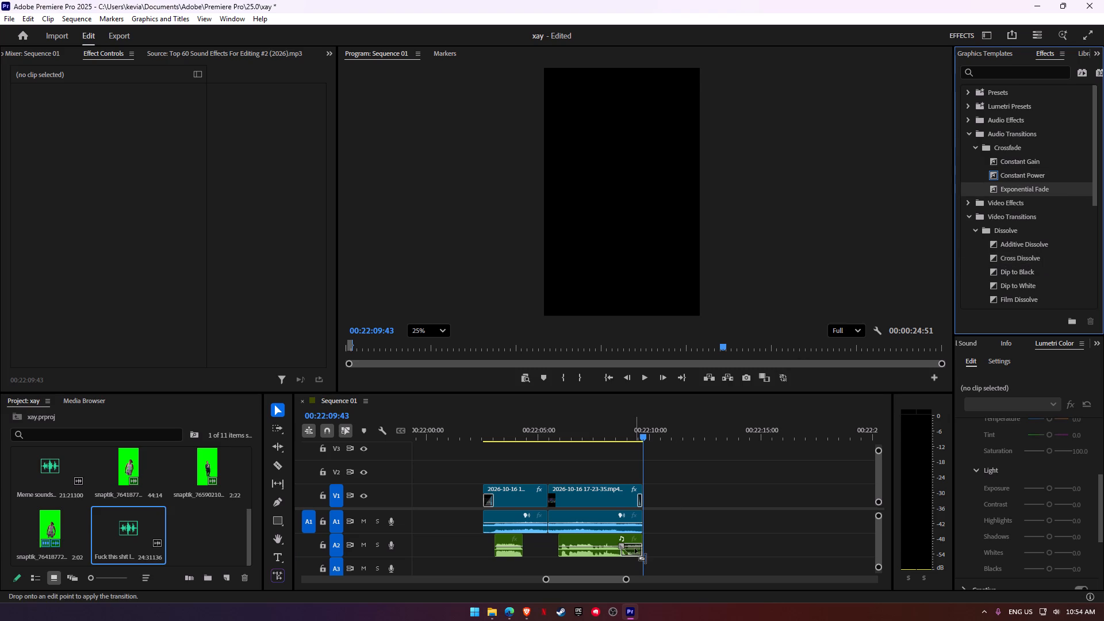
left_click_drag(635, 549, 635, 550)
left_click_drag(622, 551, 635, 551)
left_click(543, 428)
key("space")
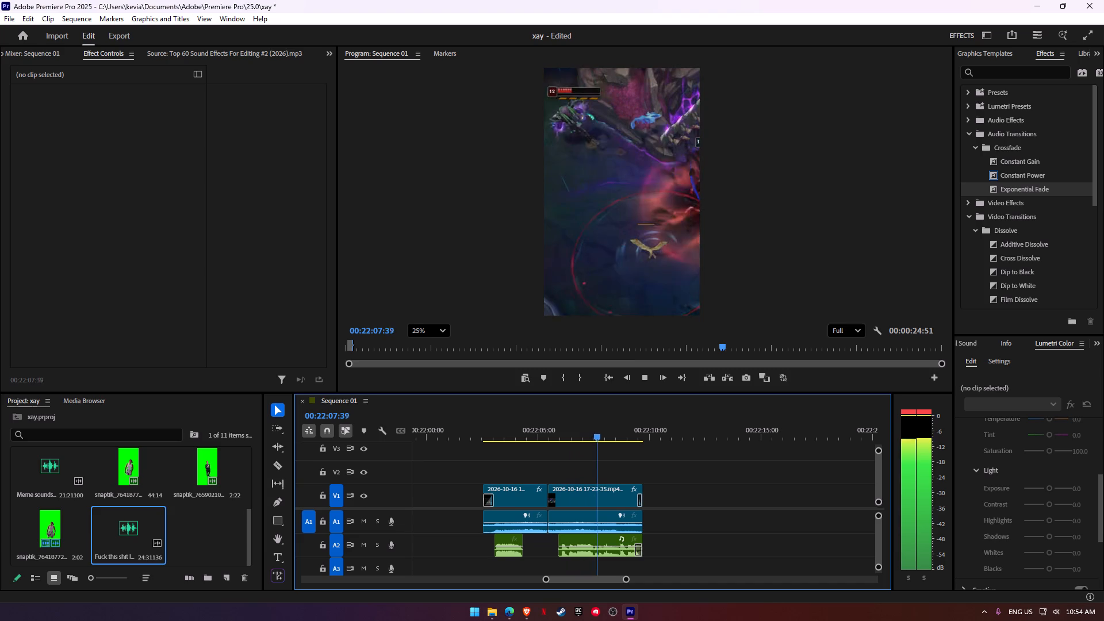
key("space")
key("space")
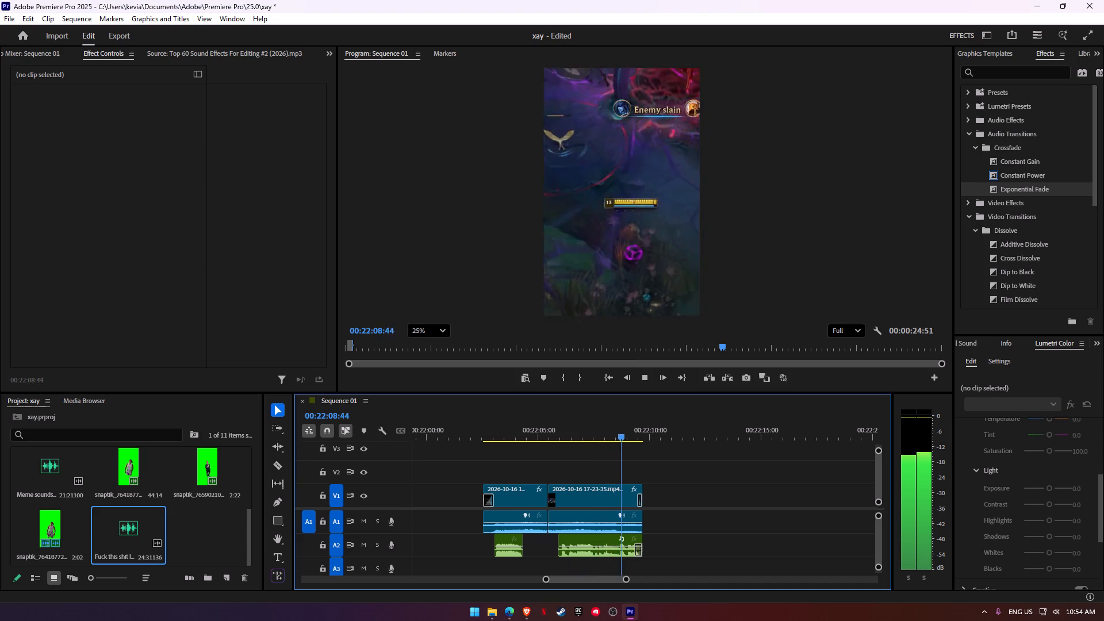
key("space")
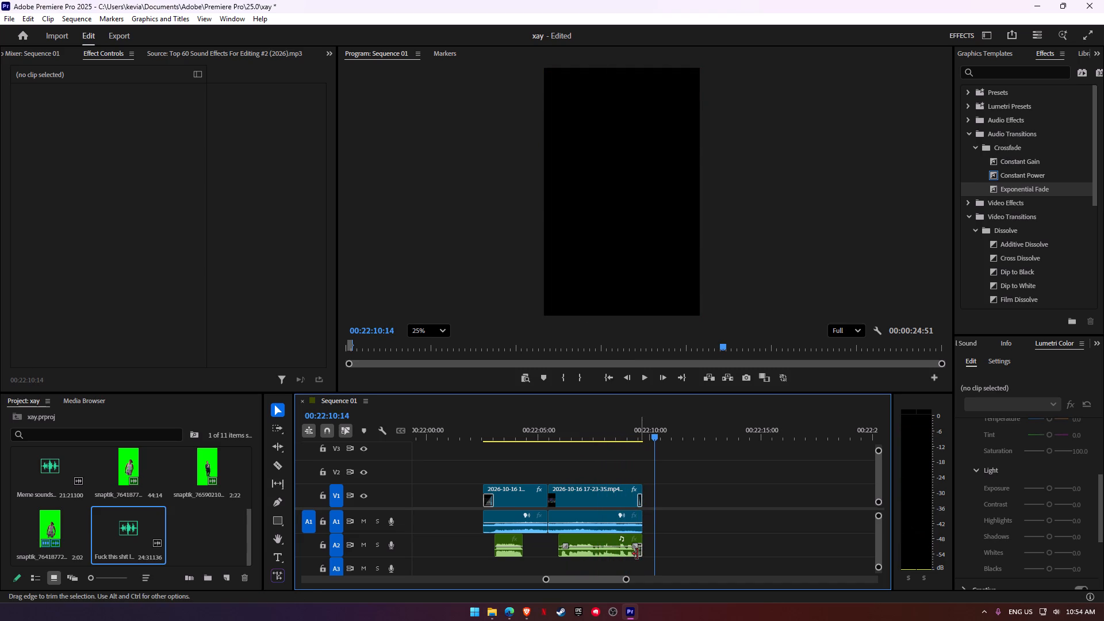
Shorten the song's Exponential Fade to roughly the length of the closing Cross Dissolve and play back the ending from 22:08:05.
left_click(637, 554)
scroll(637, 530, "up", 11, "alt")
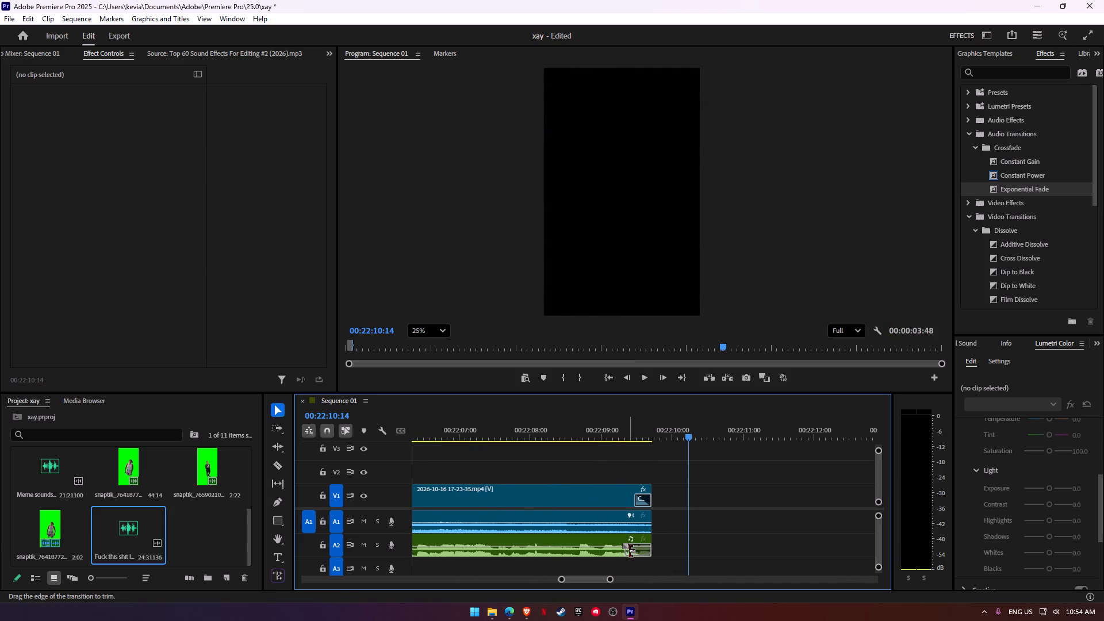
left_click_drag(628, 551, 639, 551)
left_click(538, 434)
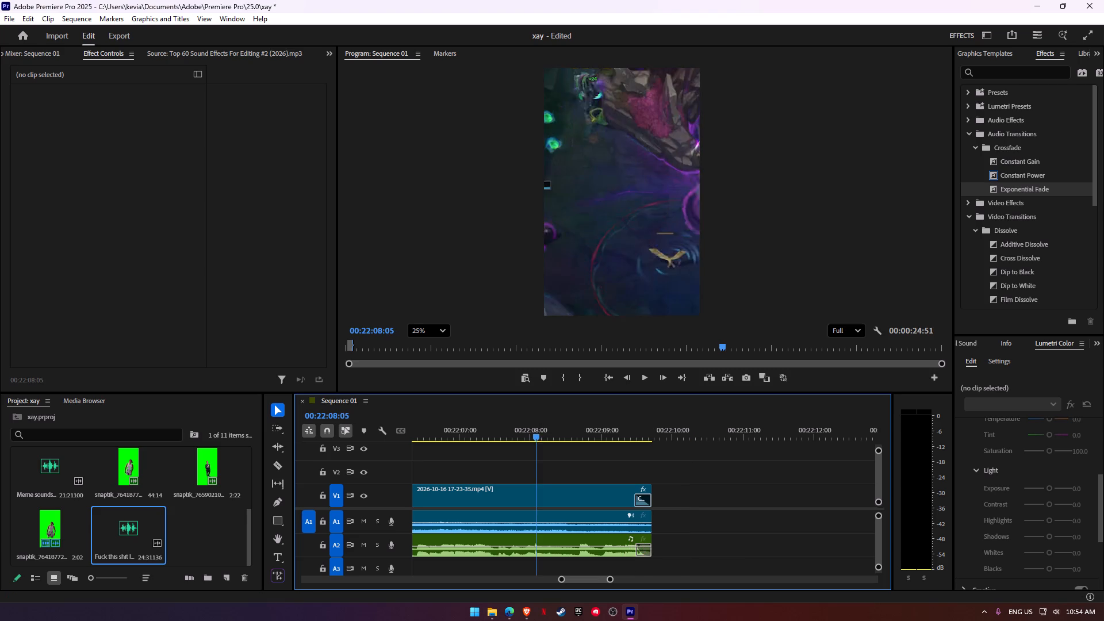
key("space")
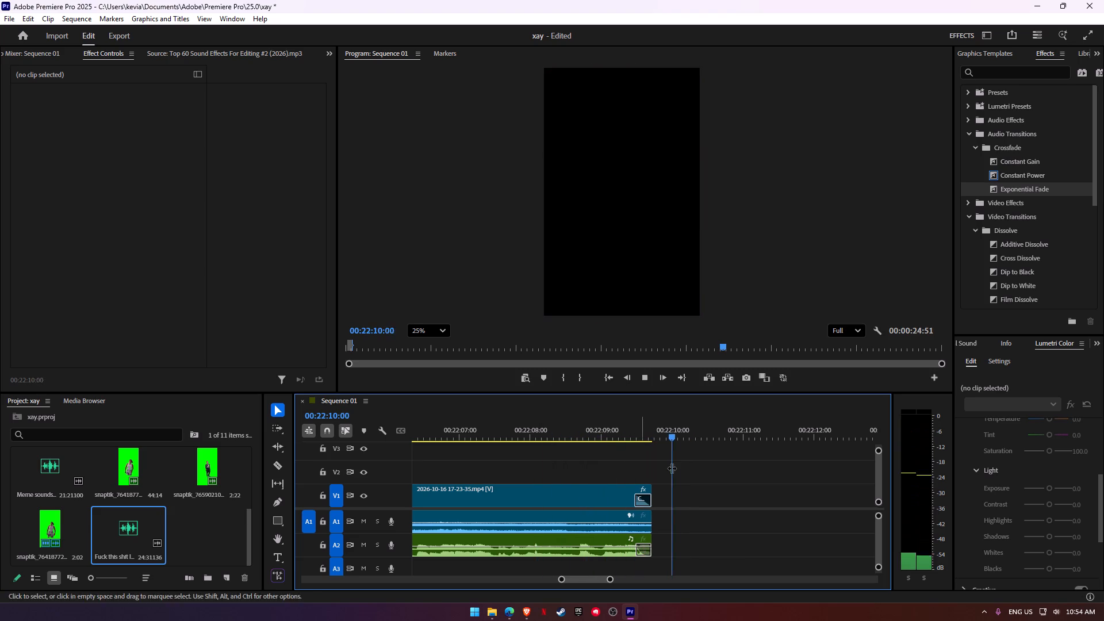
key("space")
Mark the sequence's In point at the first gameplay clip's start and the Out point at the last clip's end, 22:09:43.
scroll(666, 492, "down", 11, "alt")
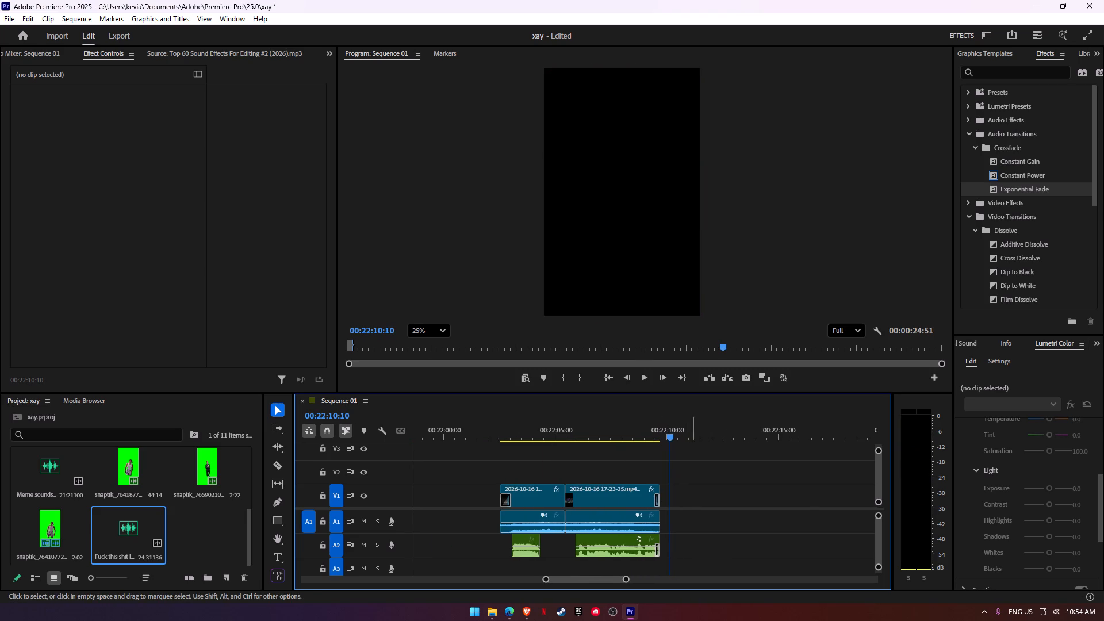
left_click(580, 375)
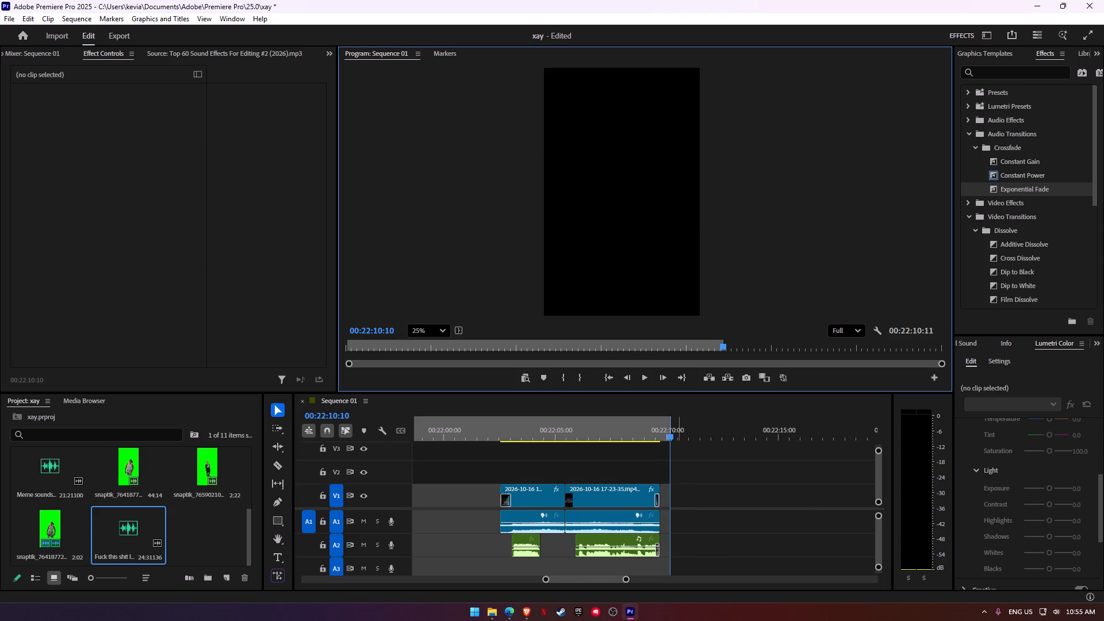
left_click_drag(672, 427, 661, 427)
left_click(494, 420)
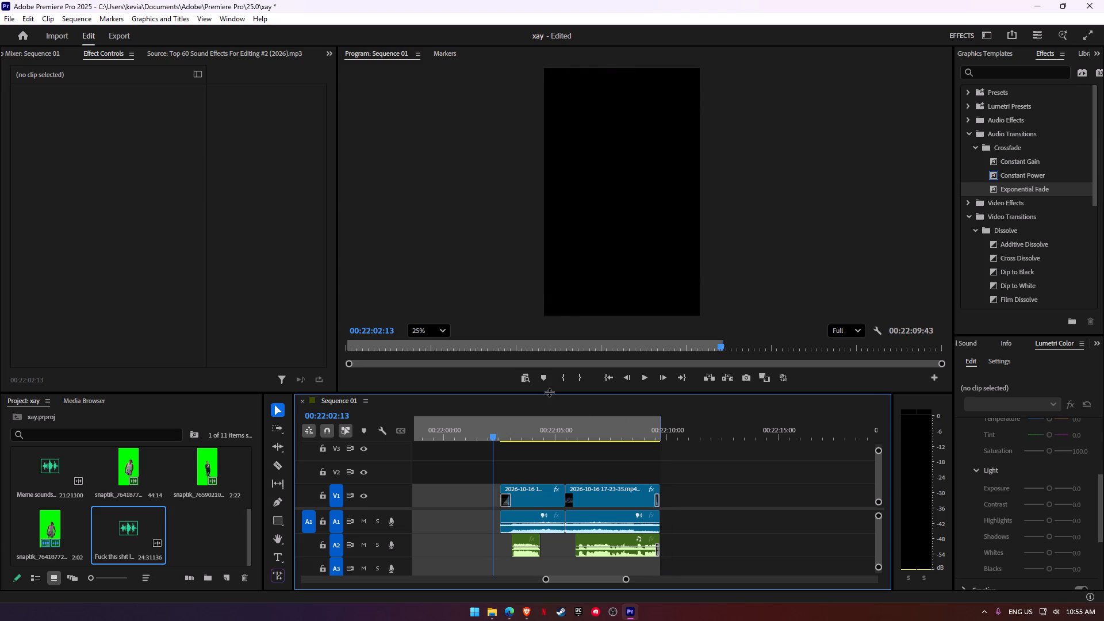
left_click(563, 382)
left_click_drag(492, 427, 504, 428)
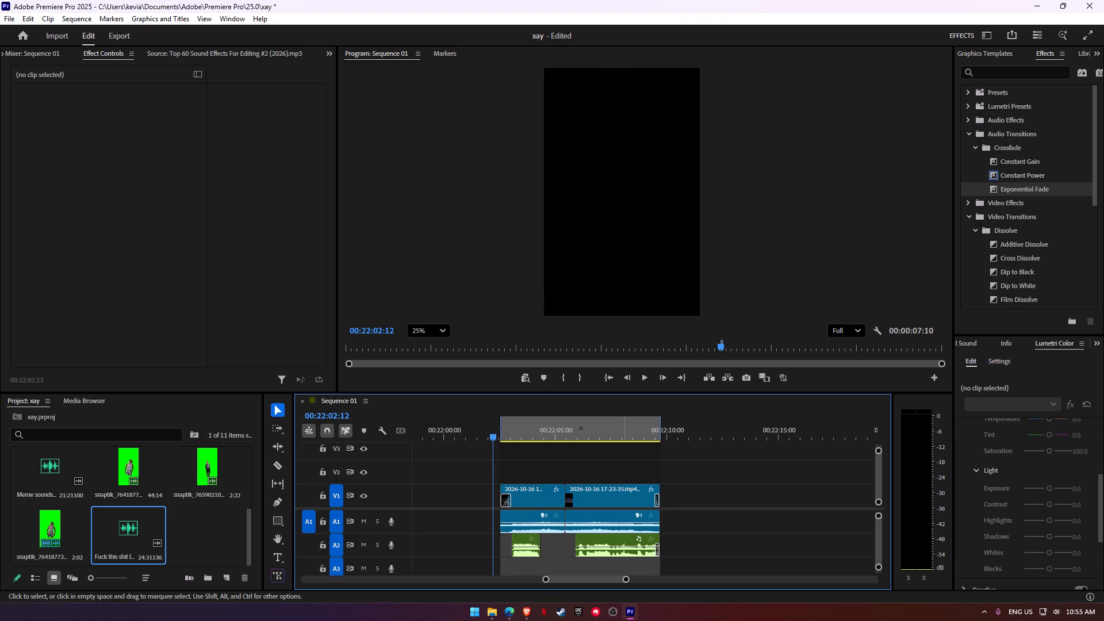
Export the marked range as an H.264 file named freee to the Uploads folder.
key("ctrl+m")
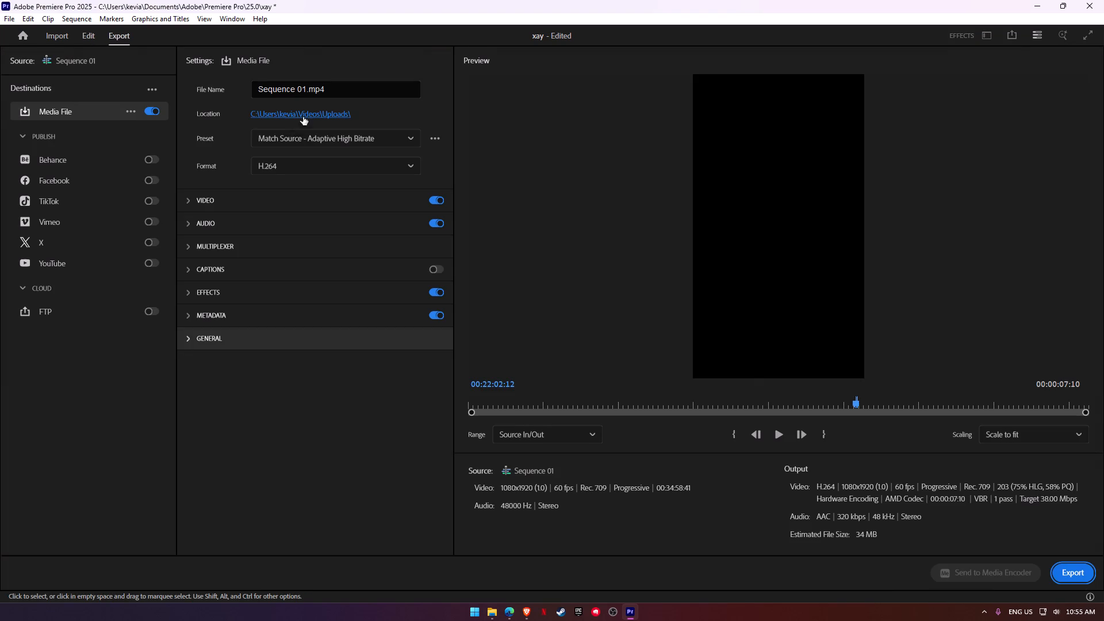
left_click_drag(305, 93, 165, 86)
key("f")
key("r")
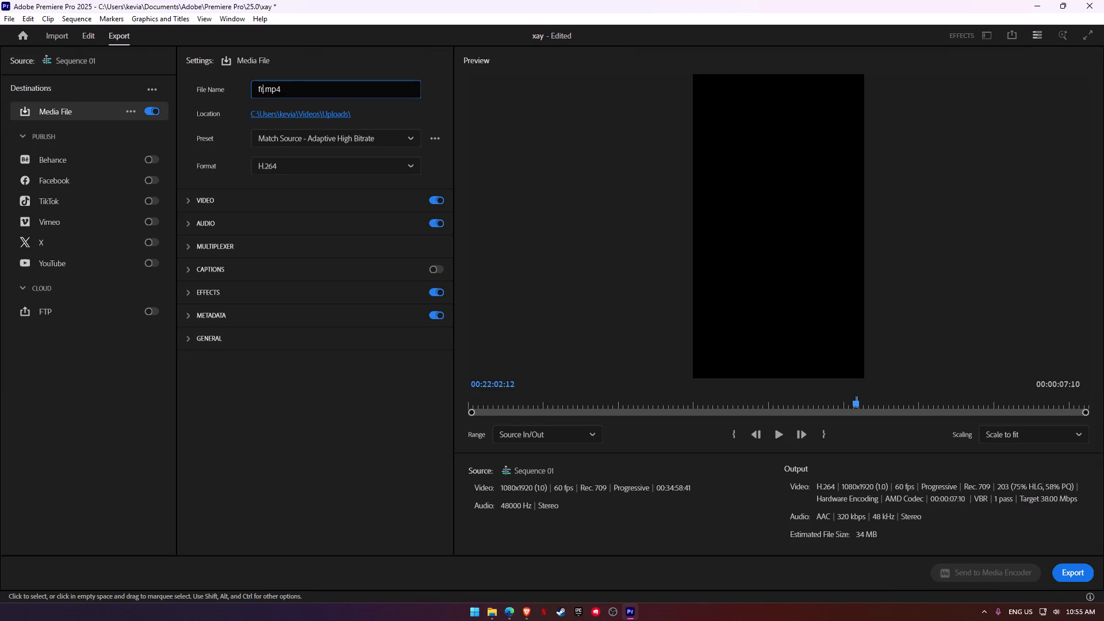
key("e")
key("e")
key("e")
left_click(1086, 565)
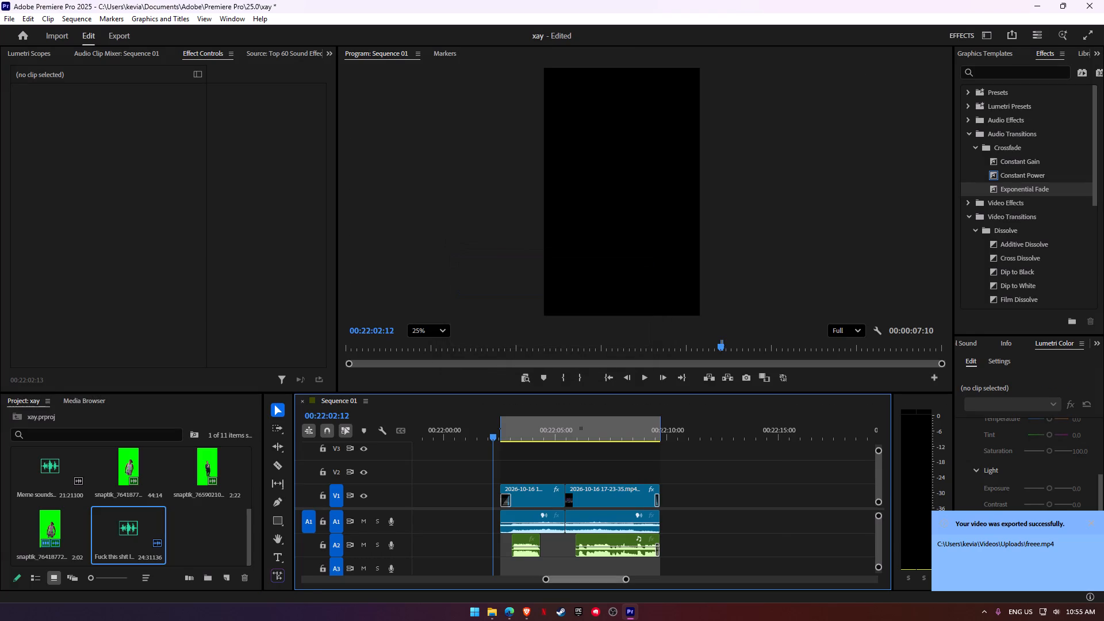
Move the playhead to the start of the unedited gameplay clips further along the sequence, at 33:45:46.
left_click_drag(624, 577, 655, 578)
left_click_drag(622, 582, 665, 582)
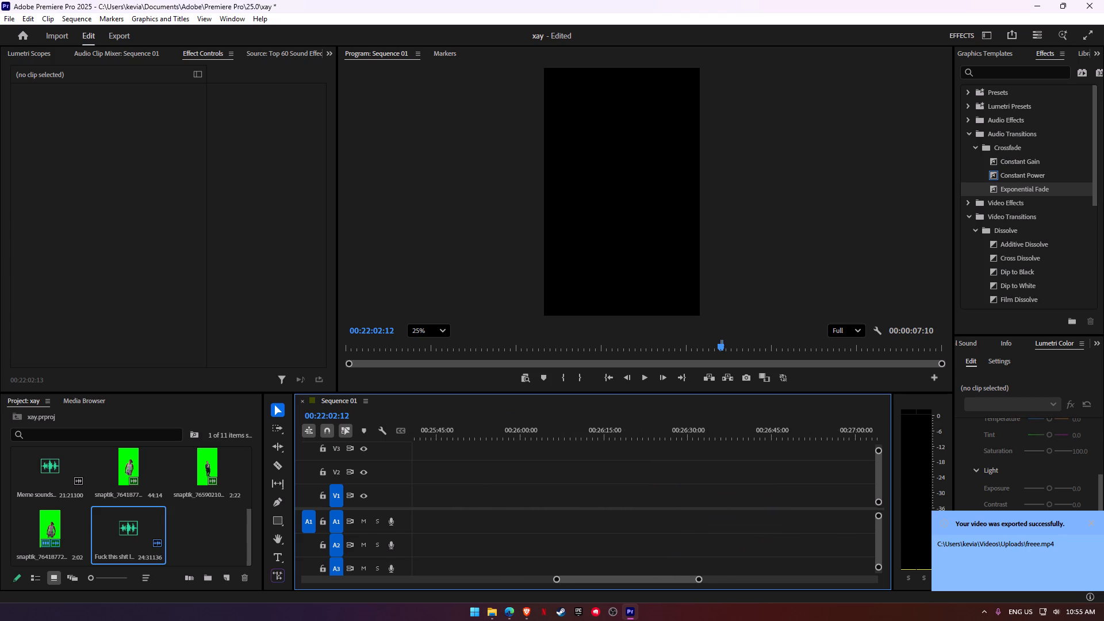
left_click_drag(665, 582, 738, 576)
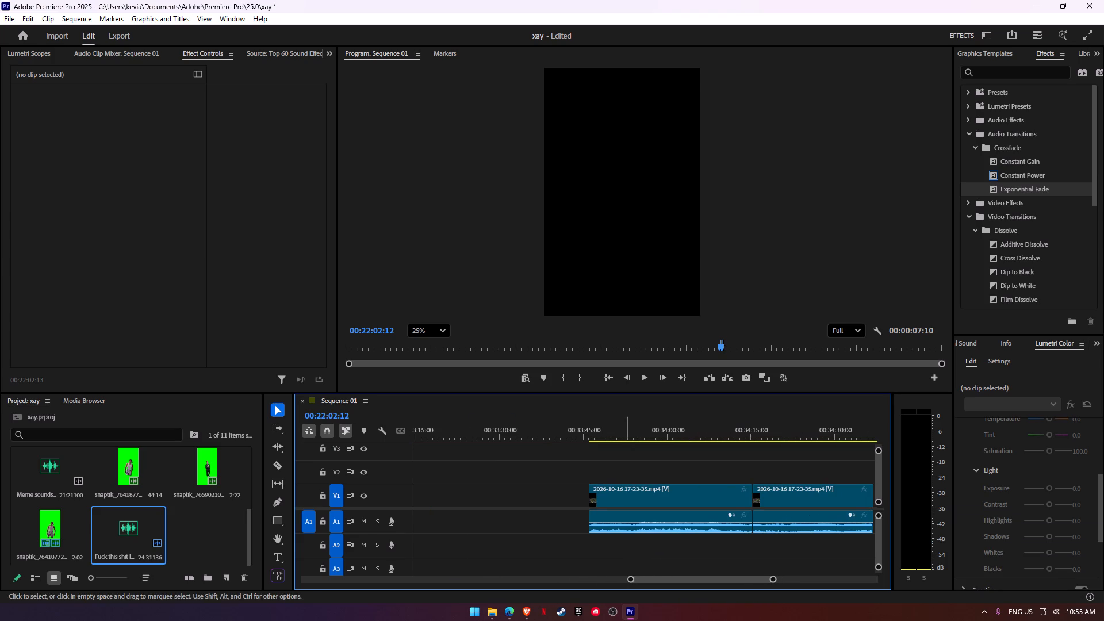
left_click(592, 435)
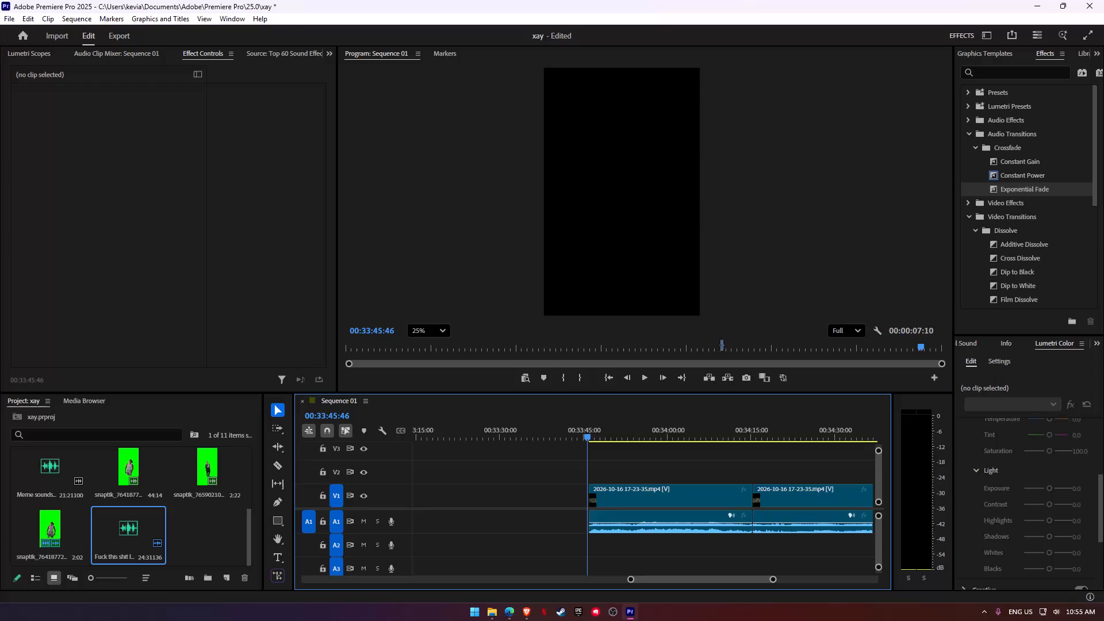
left_click(208, 520)
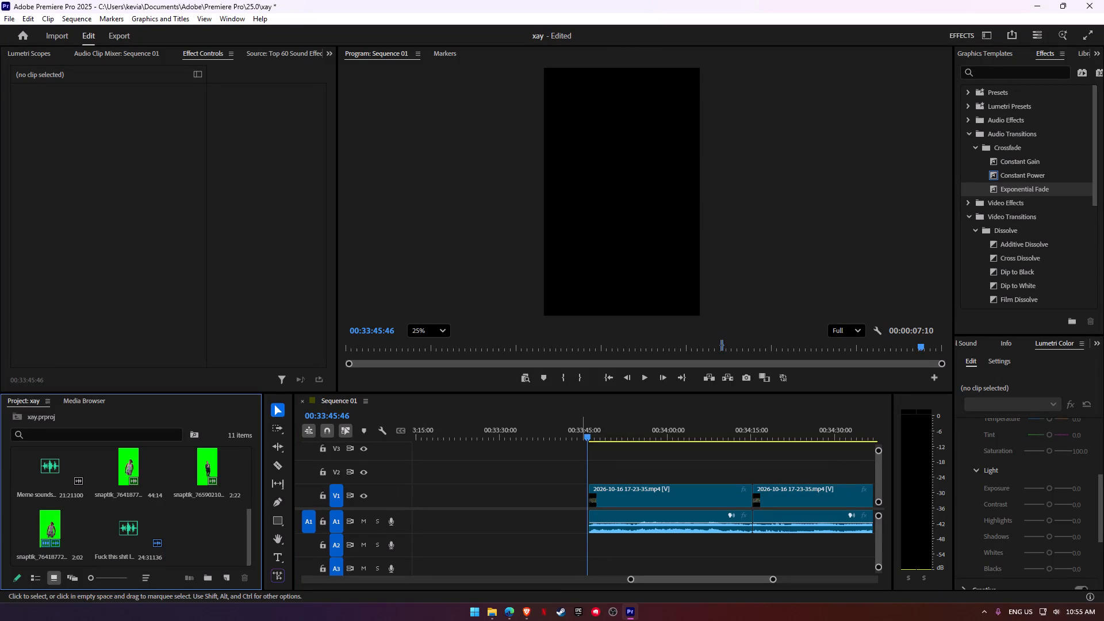
Switch to the Brave browser and open tiktok.com in a new tab.
left_click(527, 609)
left_click(582, 14)
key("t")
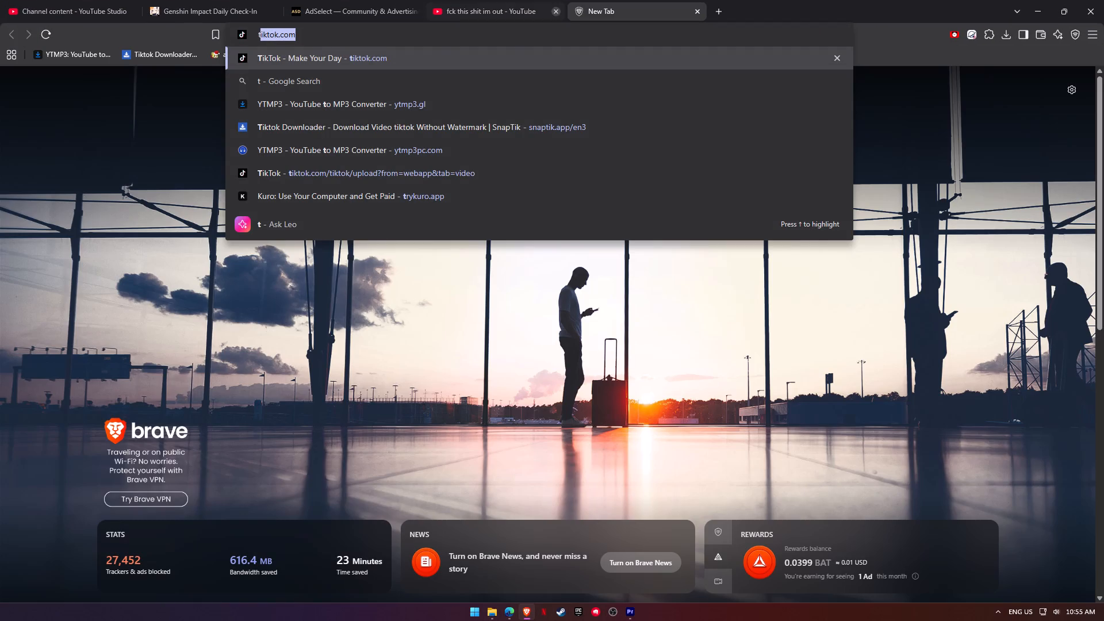
In Brave, open TikTok, search for "malupiton meme clip" and preview the "Sige ya Pakyawin ko na" video.
key("Return")
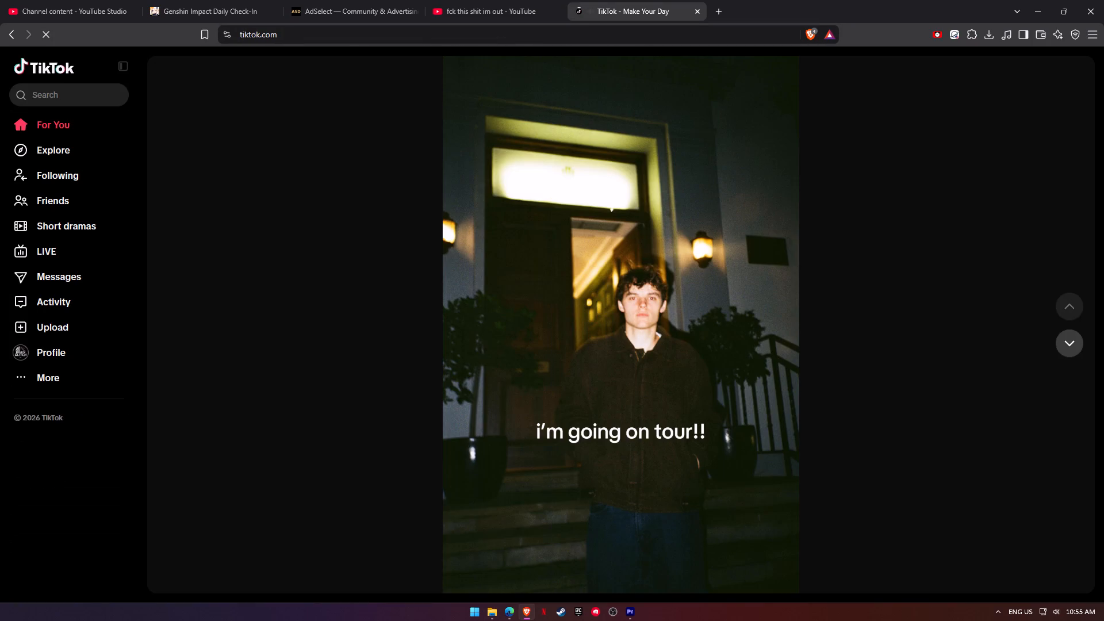
left_click(61, 99)
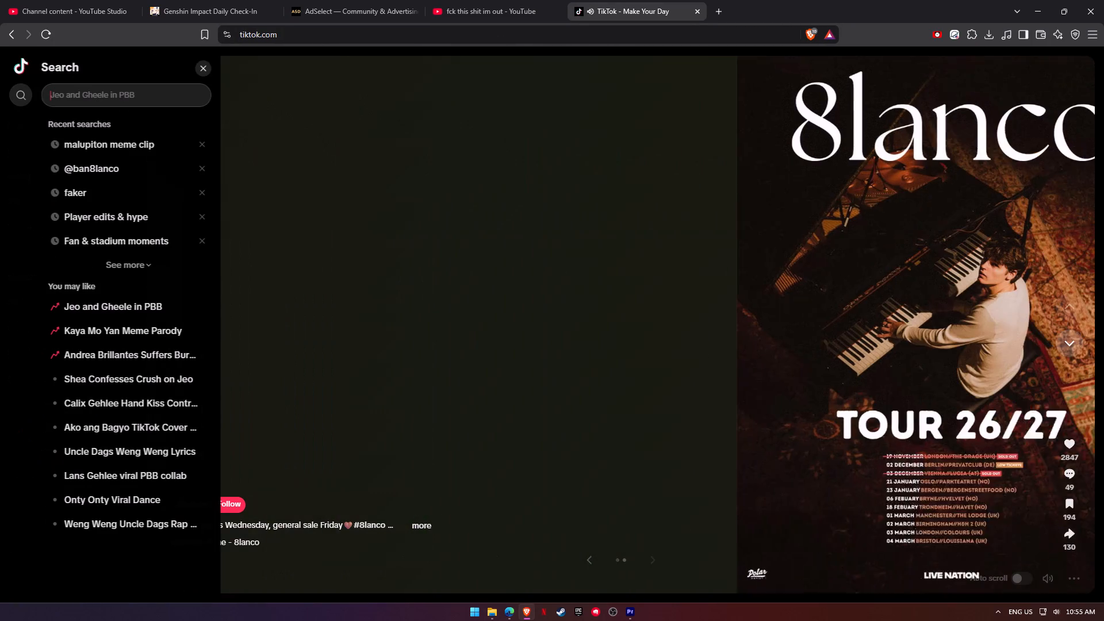
left_click(114, 139)
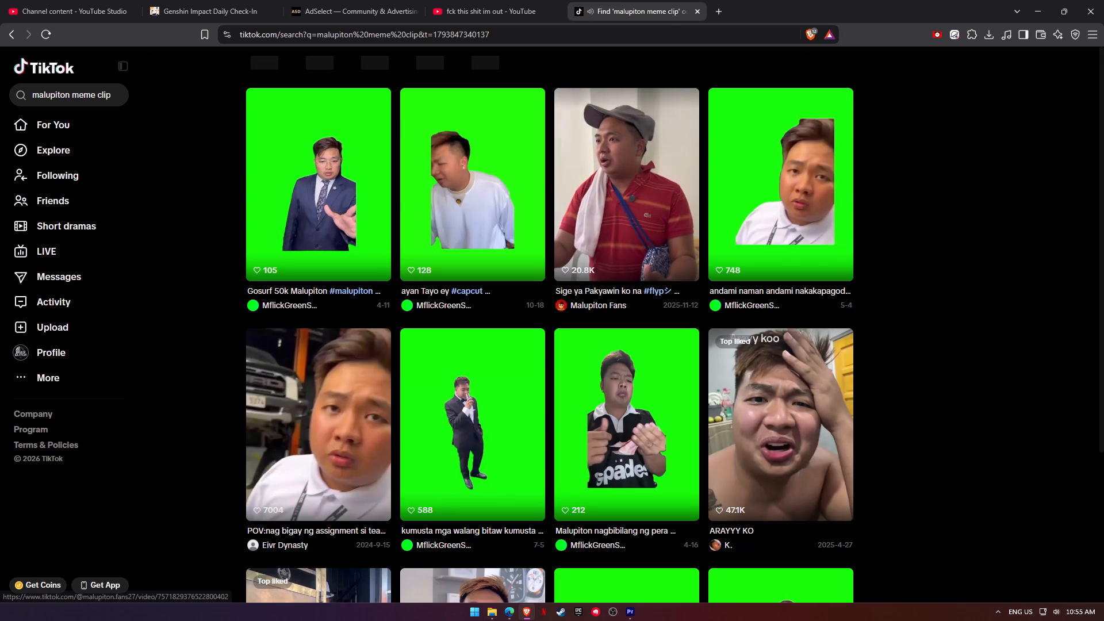
left_click(637, 179)
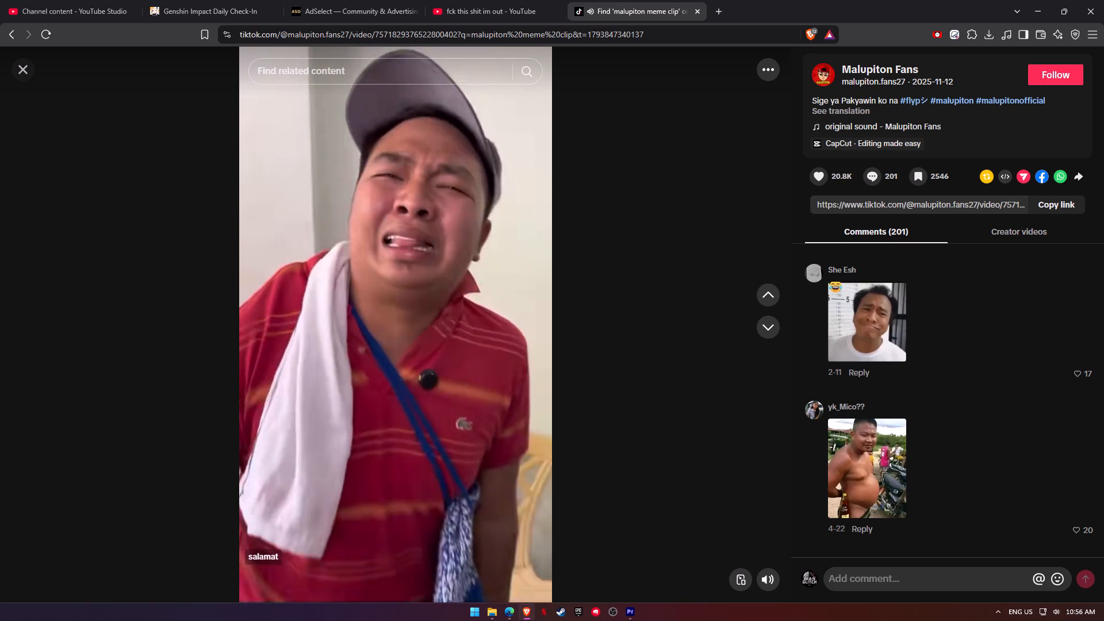
left_click(25, 71)
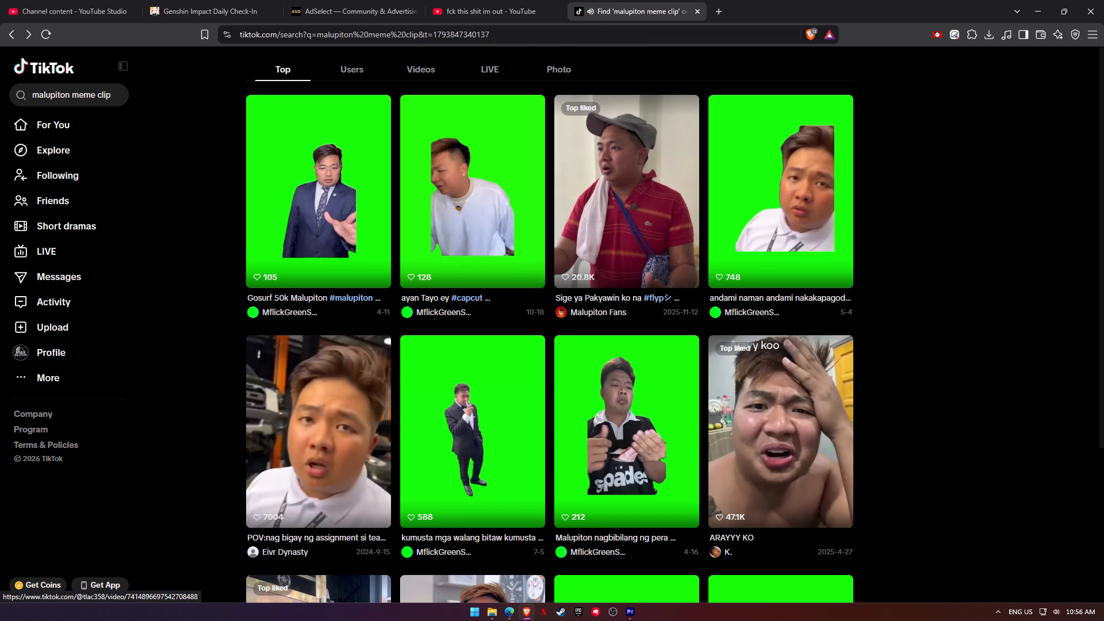
Open the "POV:nag bigay ng assignment si teacher" video and turn off its auto-generated captions.
left_click(304, 390)
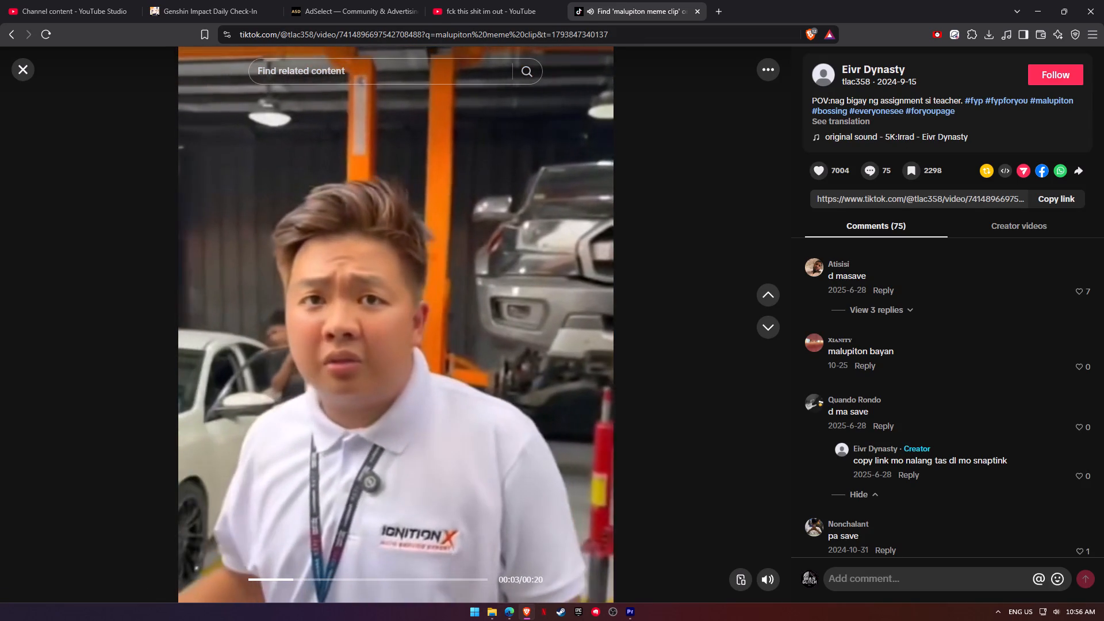
left_click(775, 72)
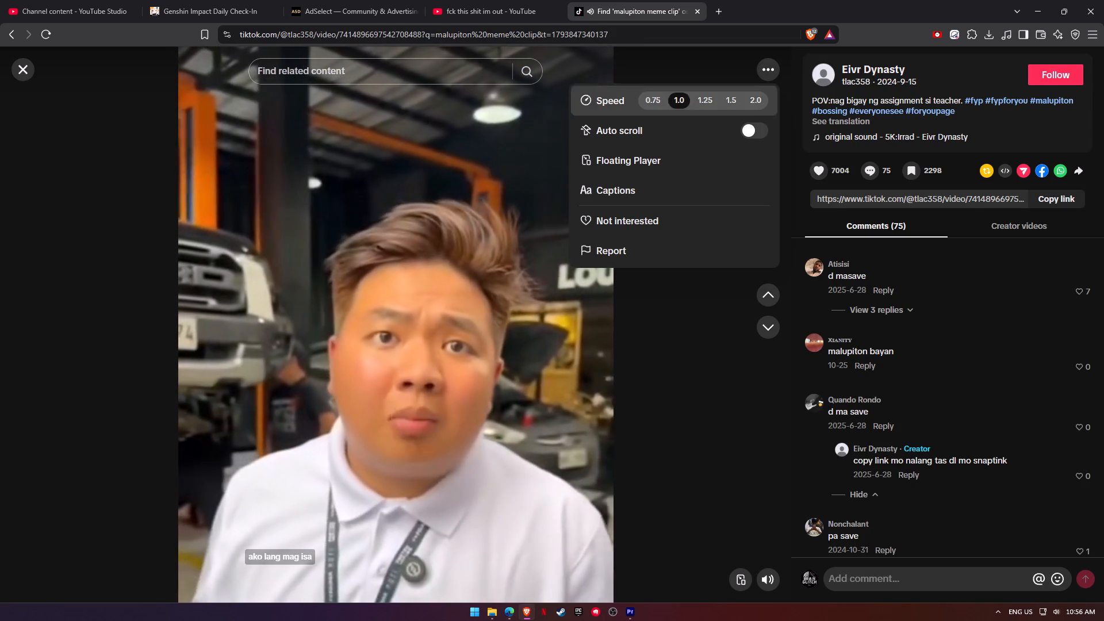
left_click(662, 190)
left_click(653, 278)
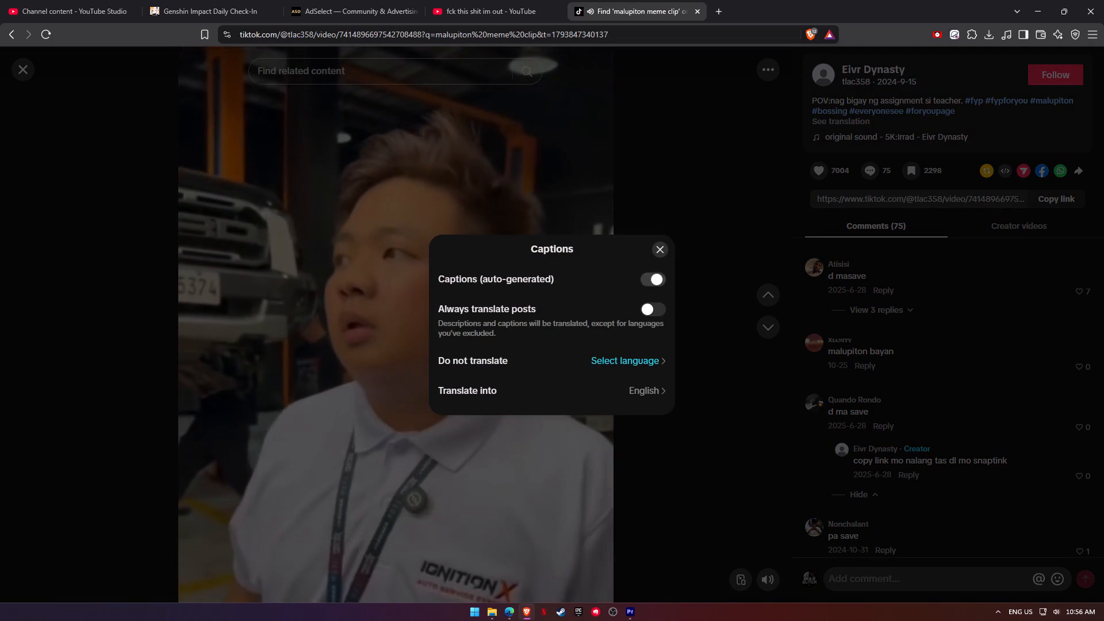
left_click(665, 250)
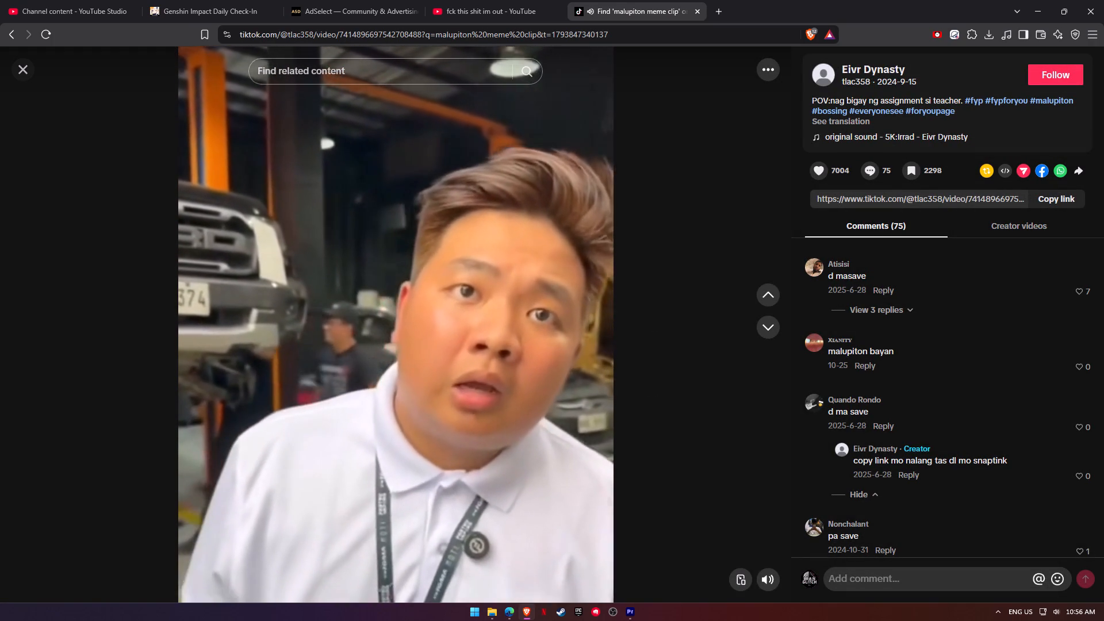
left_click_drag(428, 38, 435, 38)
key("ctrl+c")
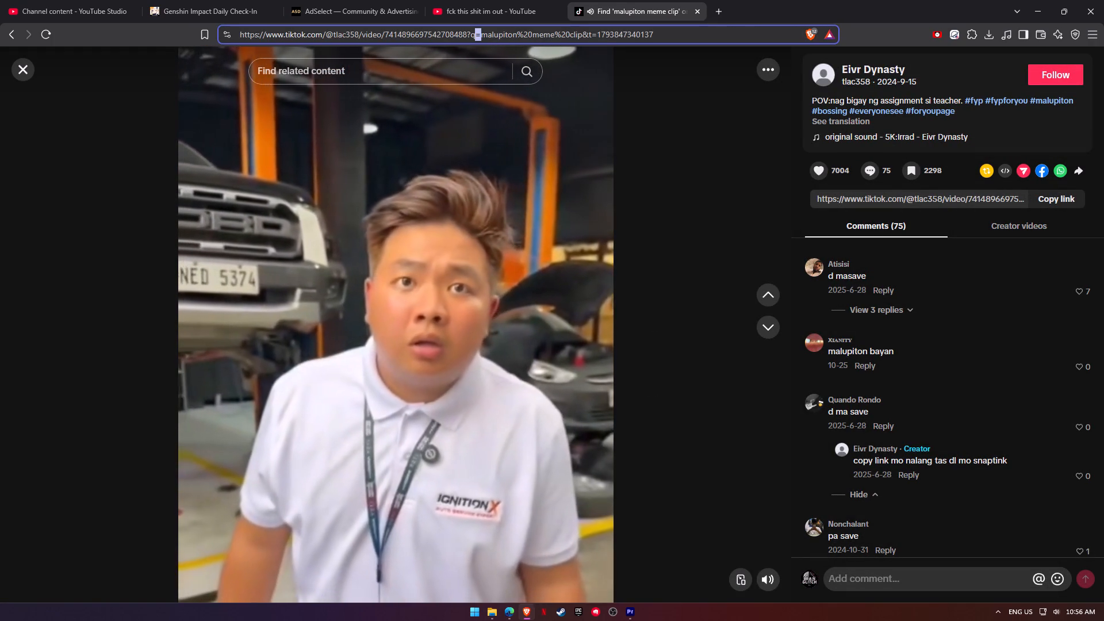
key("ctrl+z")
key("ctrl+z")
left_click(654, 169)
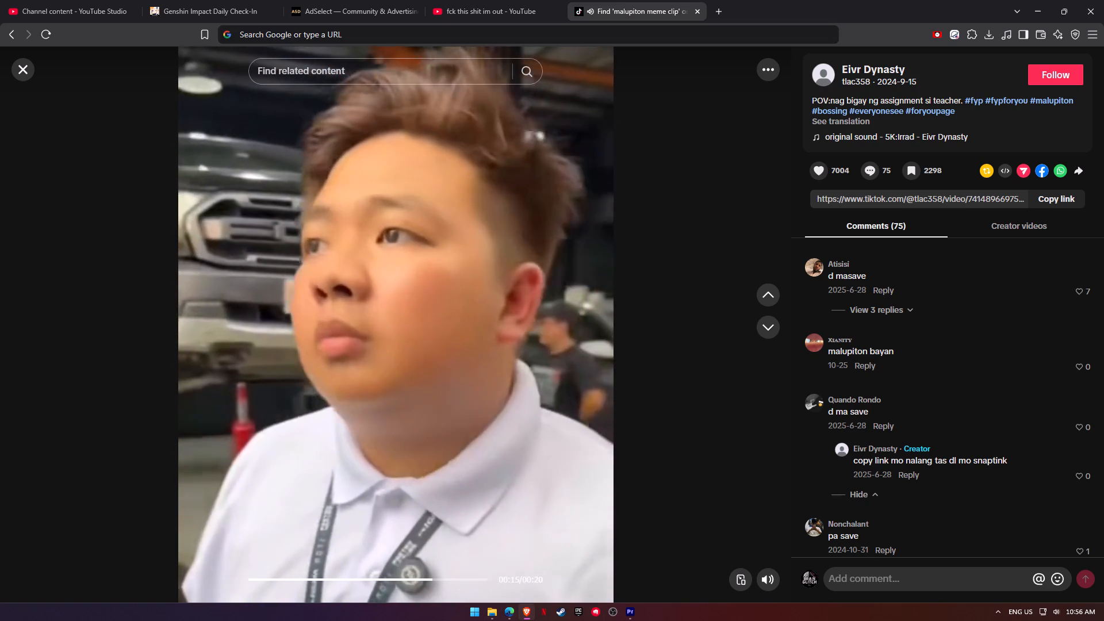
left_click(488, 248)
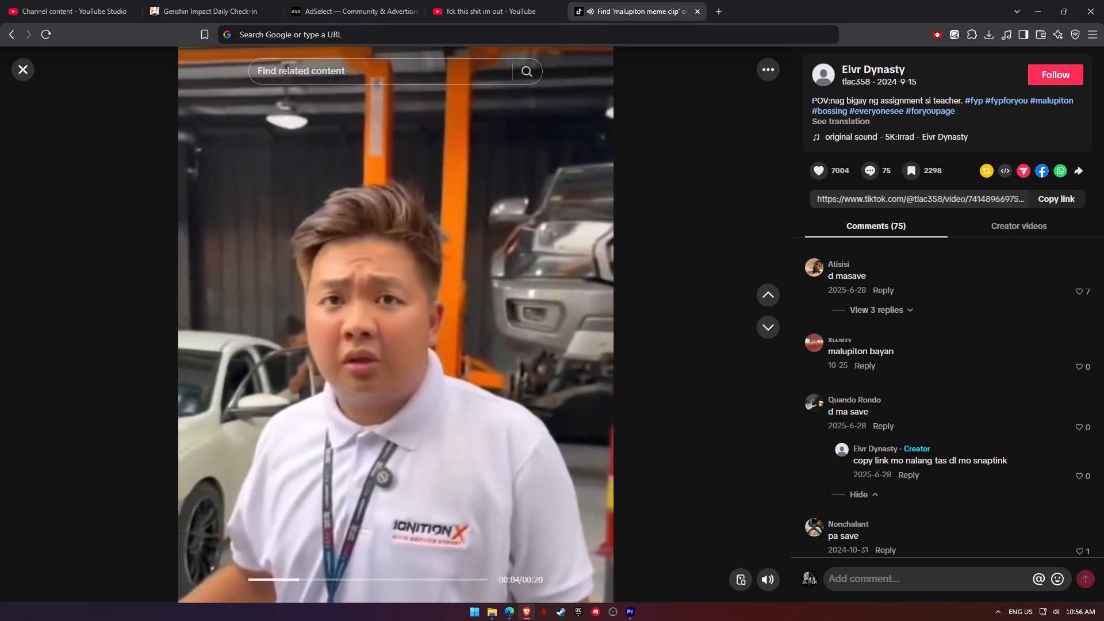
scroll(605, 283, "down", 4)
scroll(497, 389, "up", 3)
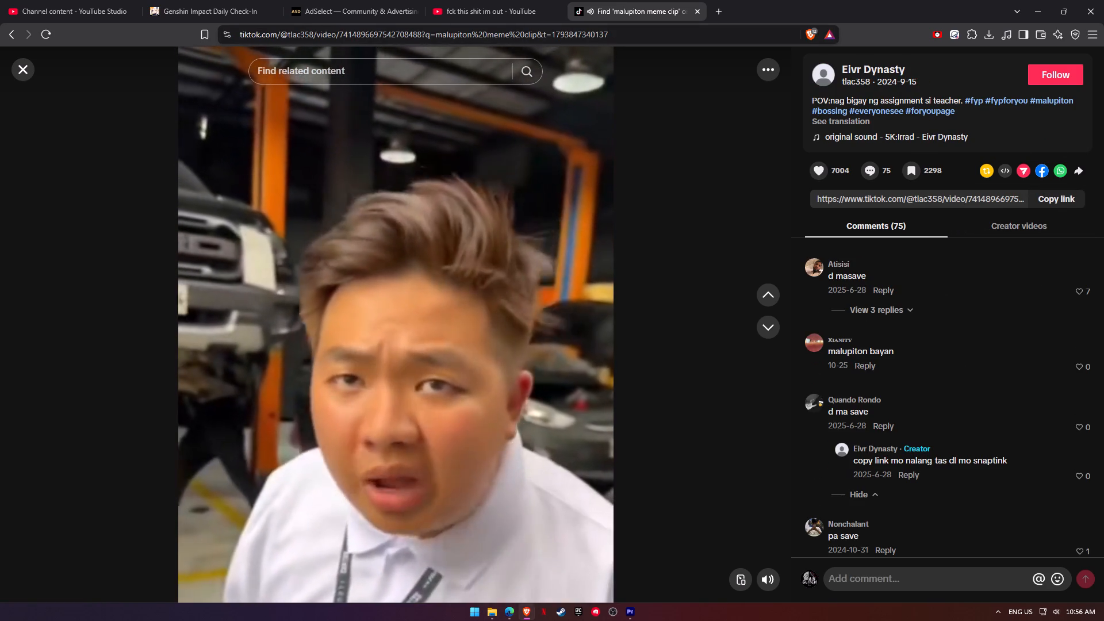
Download the "POV:nag bigay ng assignment si teacher" TikTok without watermark via SnapTik, saving it as "dami naman" in RYSCU STARTER PACK.
left_click(634, 28)
key("ctrl+c")
left_click(722, 8)
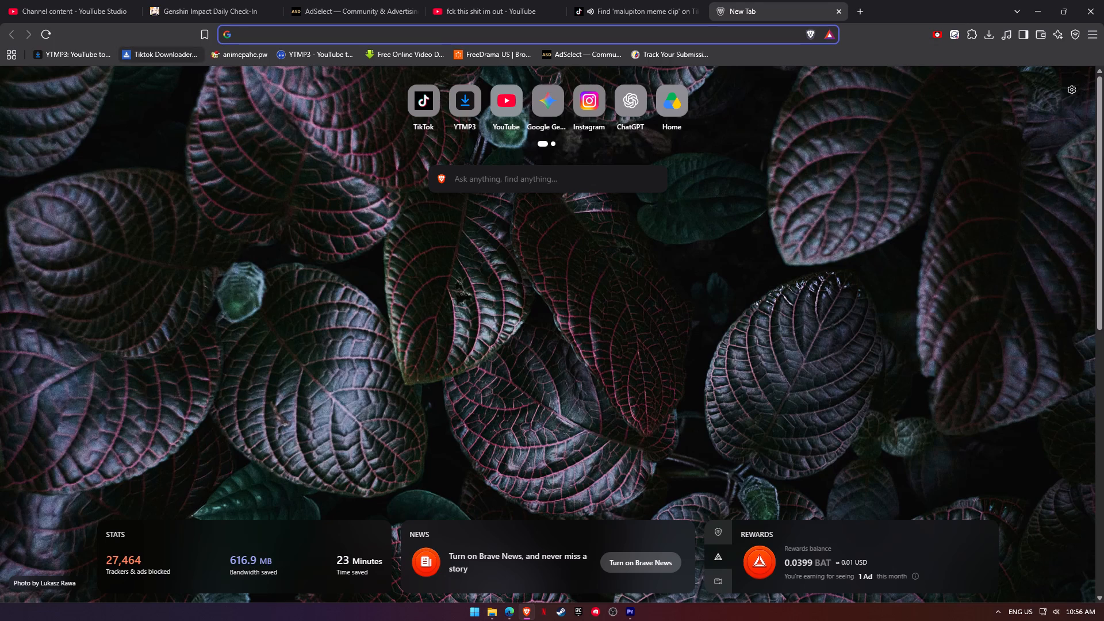
left_click(148, 57)
left_click(481, 251)
key("ctrl+v")
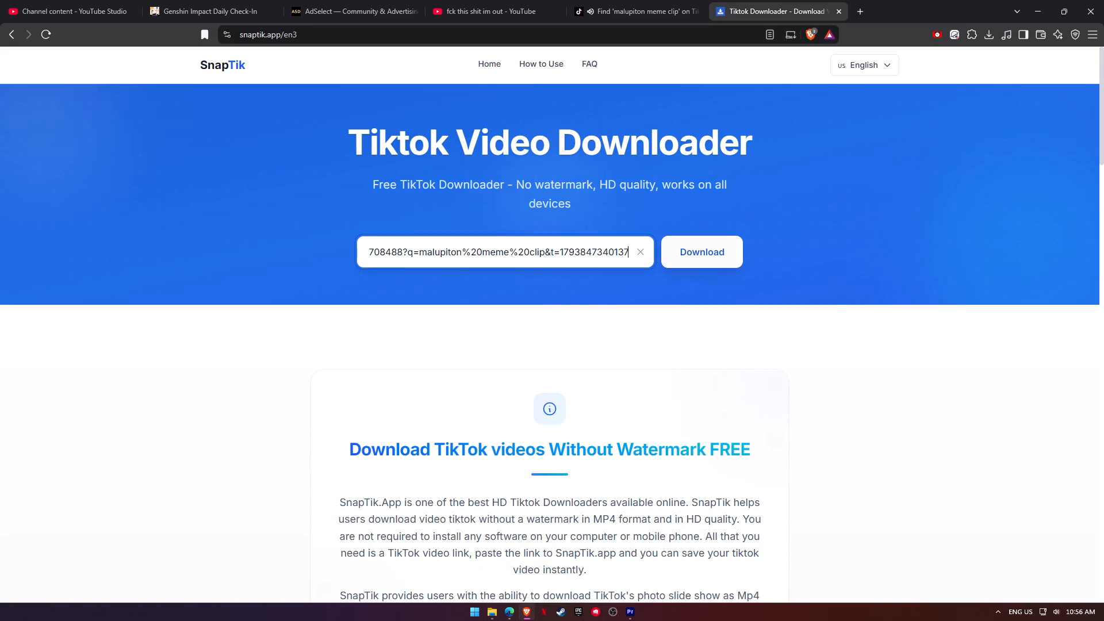
left_click(688, 254)
left_click(585, 209)
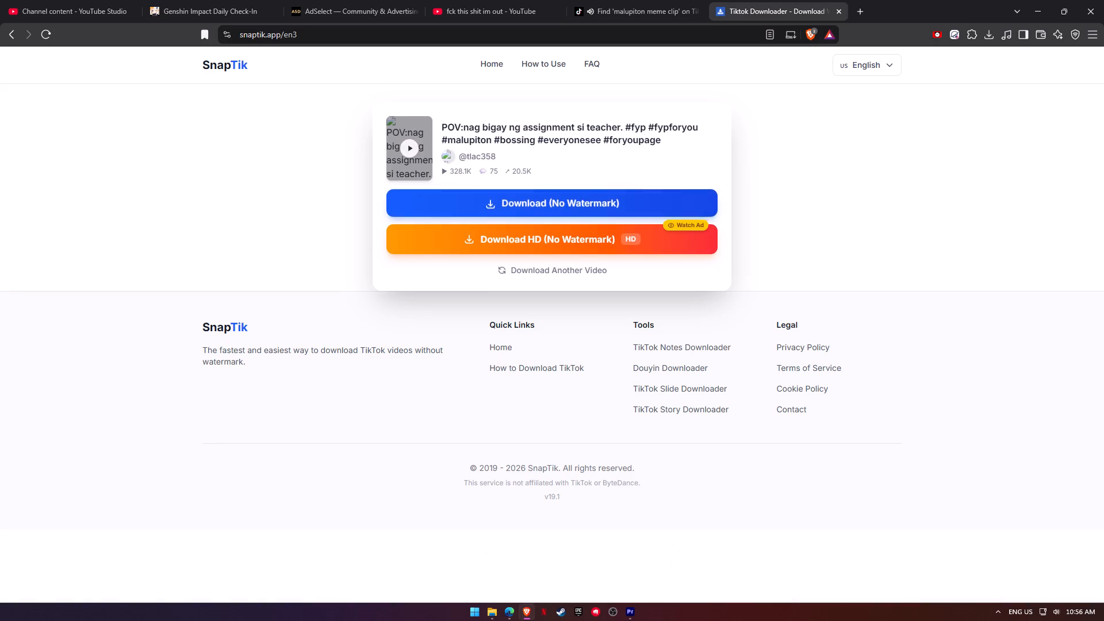
left_click(622, 0)
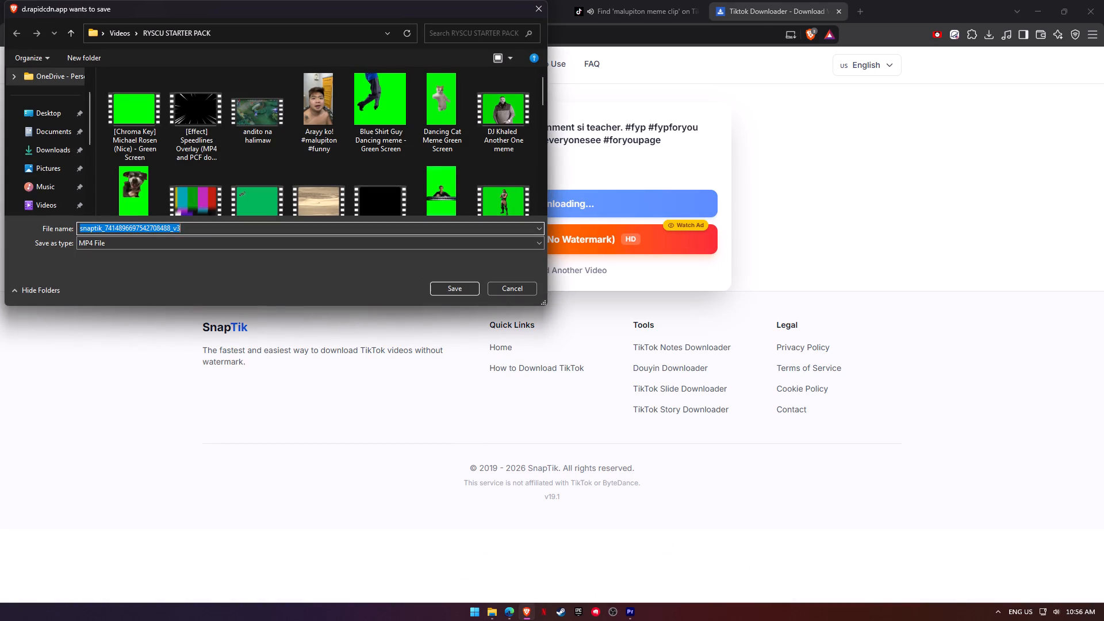
type("dami naman")
key("Return")
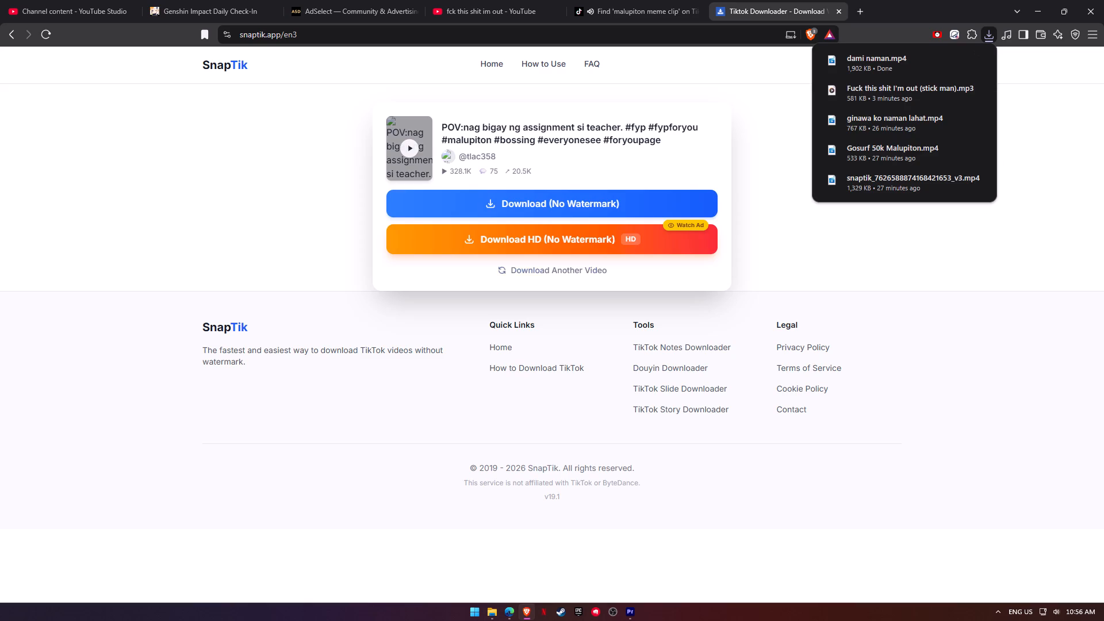
left_click(523, 271)
left_click(624, 0)
scroll(514, 332, "down", 2)
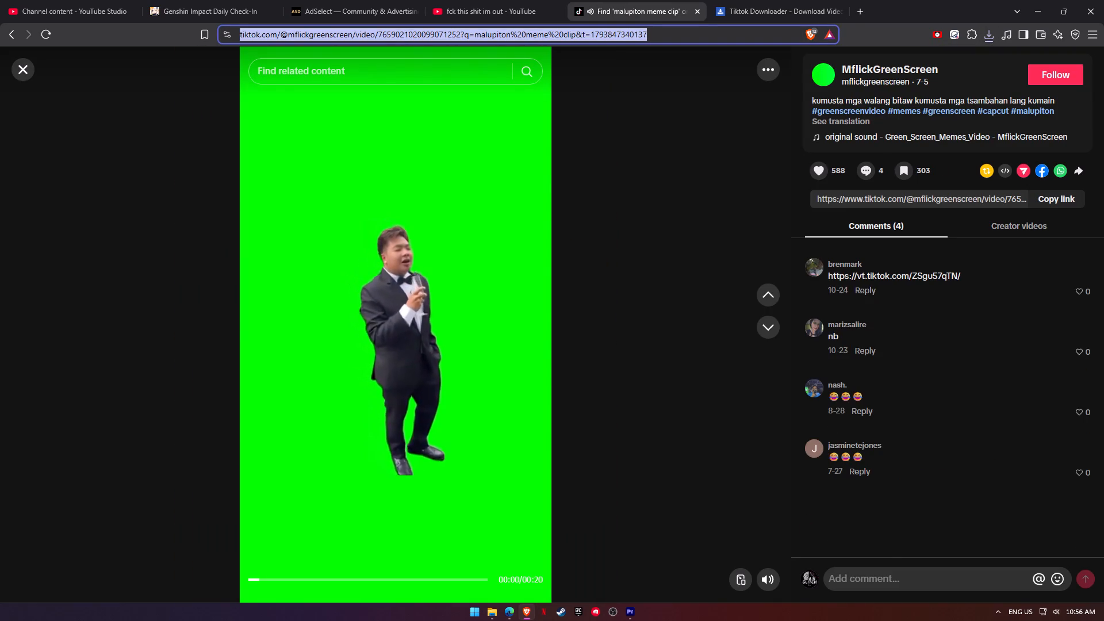
scroll(411, 331, "down", 1)
left_click(20, 76)
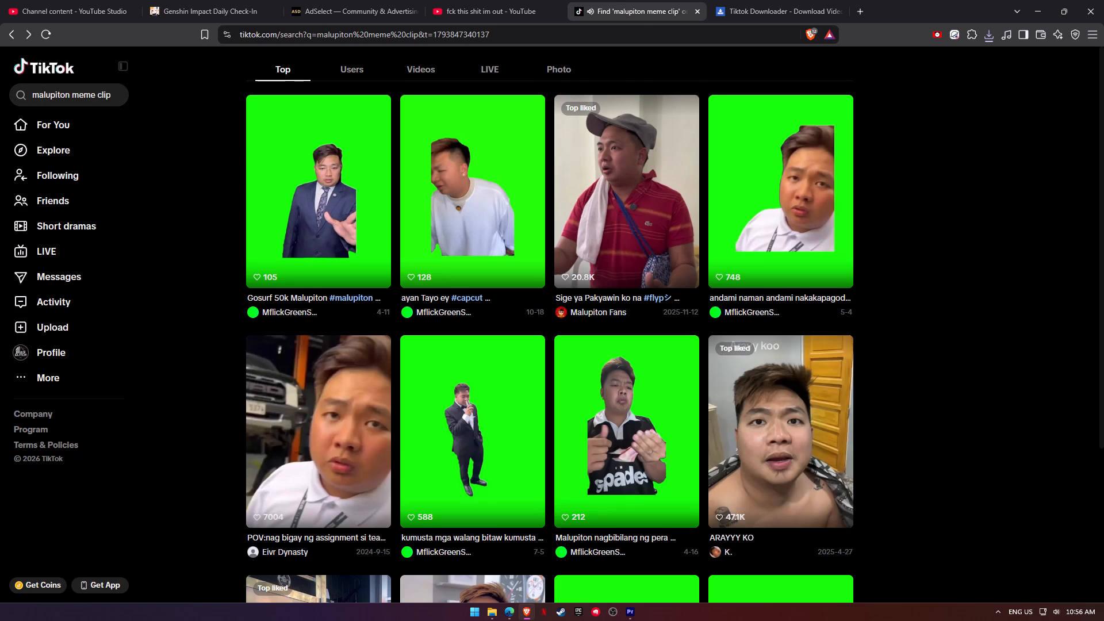
scroll(937, 396, "down", 3)
left_click(452, 400)
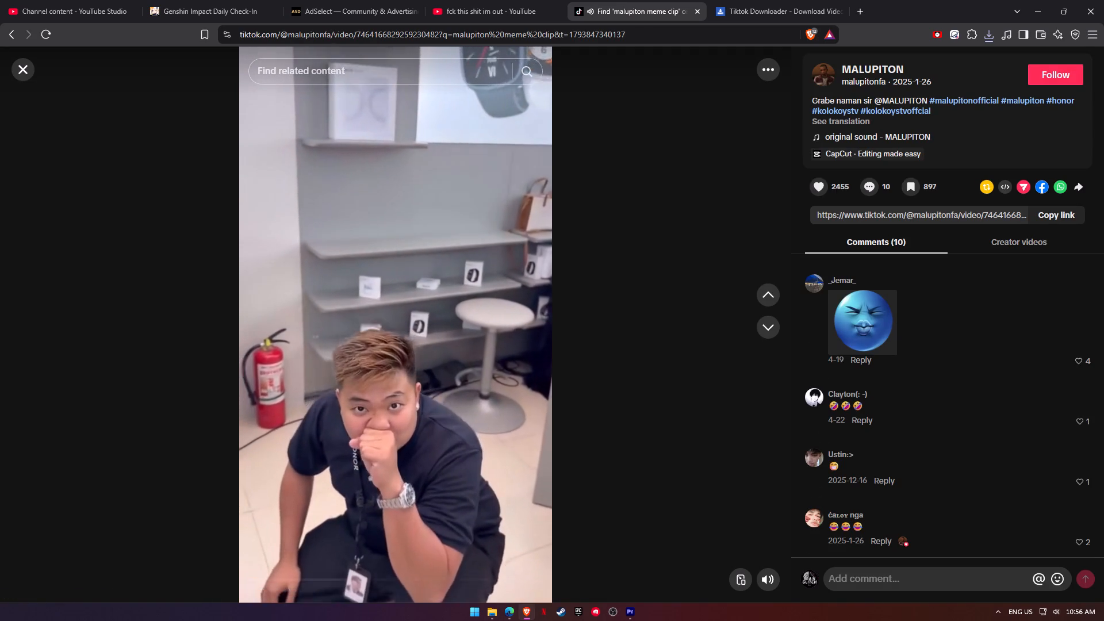
Download the "Grabe naman sir" video without watermark through SnapTik, saving it as "ako mali" in RYSCU STARTER PACK.
left_click(653, 39)
key("ctrl+c")
left_click(749, 0)
left_click(567, 248)
key("ctrl+v")
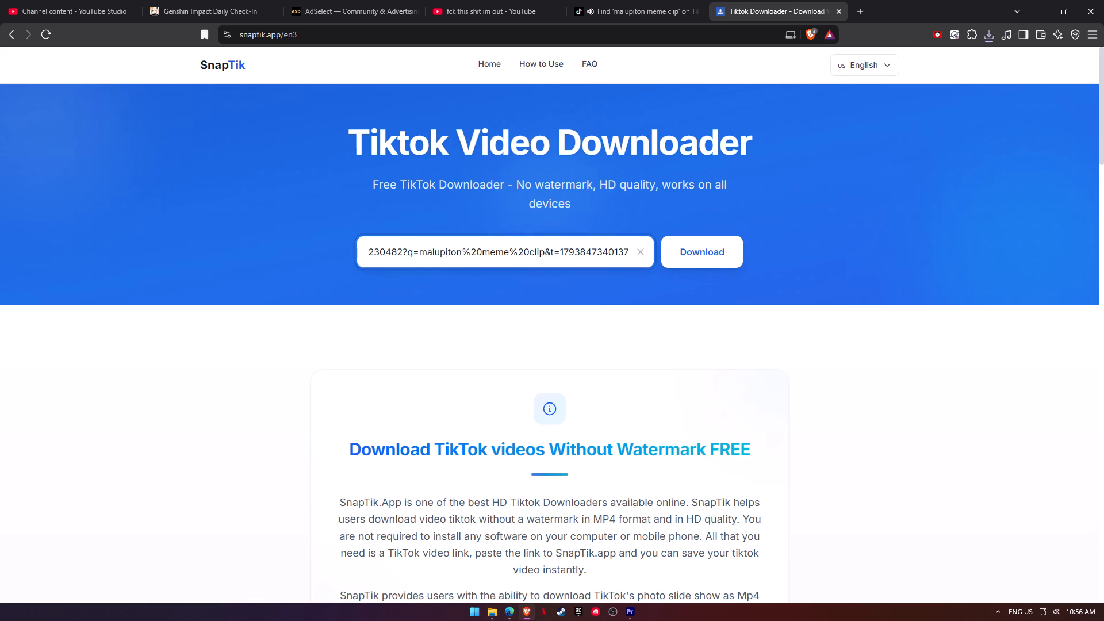
left_click(722, 244)
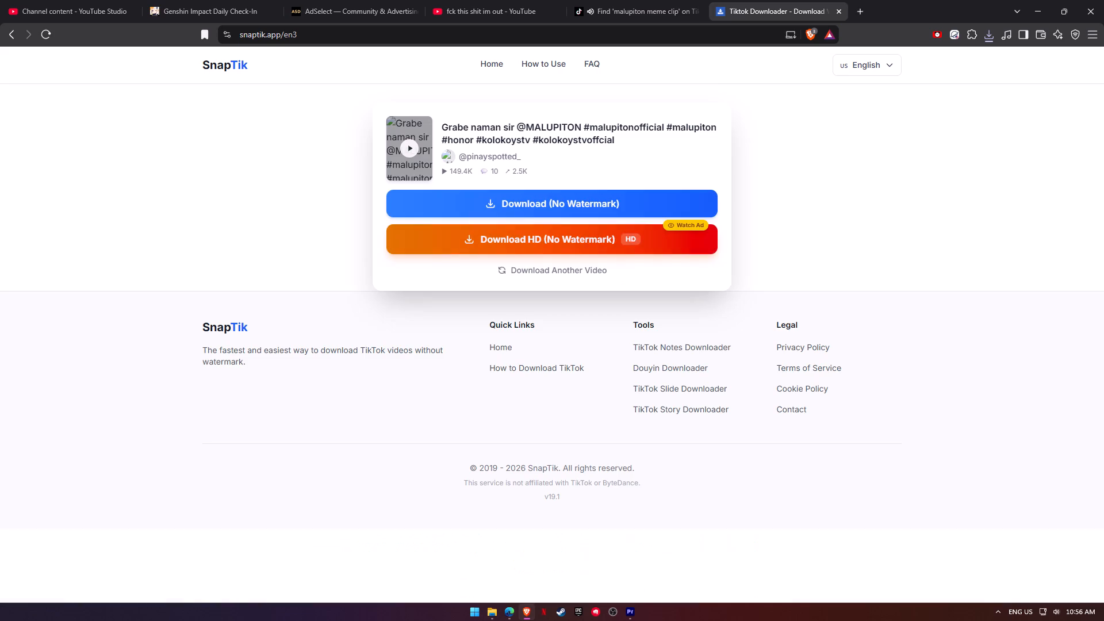
left_click(568, 197)
left_click(661, 0)
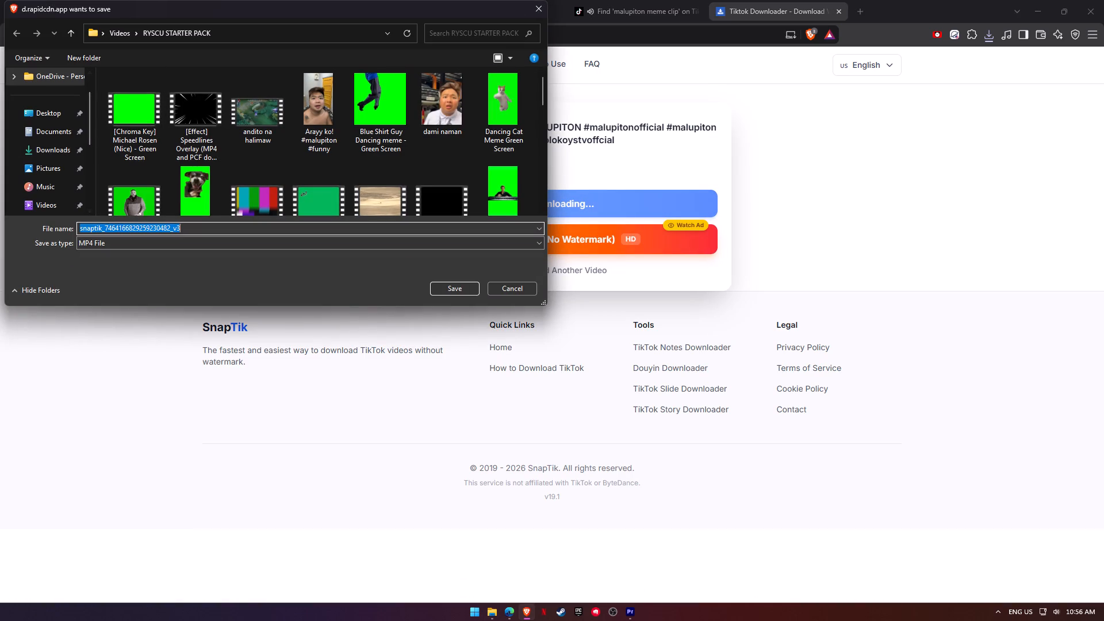
type("an")
key("BackSpace")
type("ko mali")
key("Return")
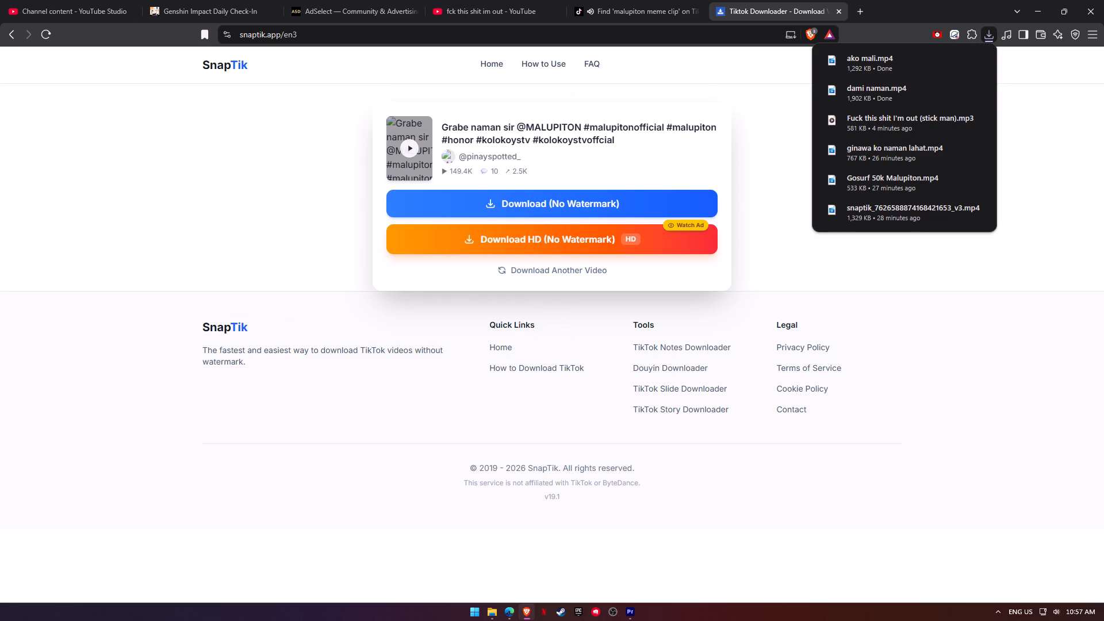
left_click(543, 275)
Preview the "bad trip ka men haha" video from the TikTok search results and return to the results.
left_click(654, 0)
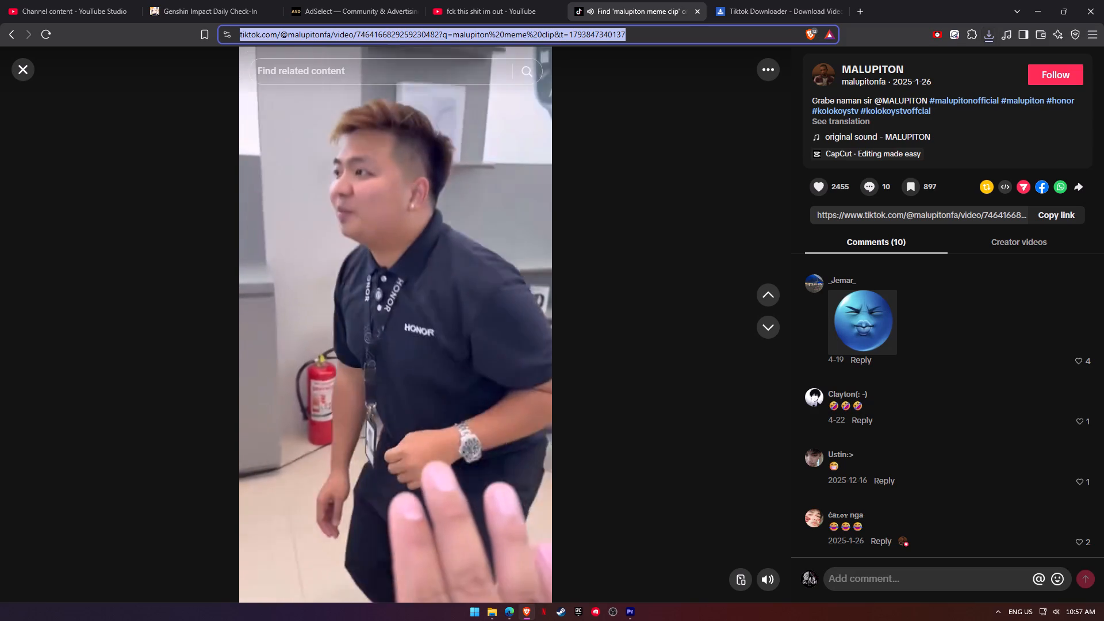
left_click(21, 66)
scroll(642, 366, "down", 2)
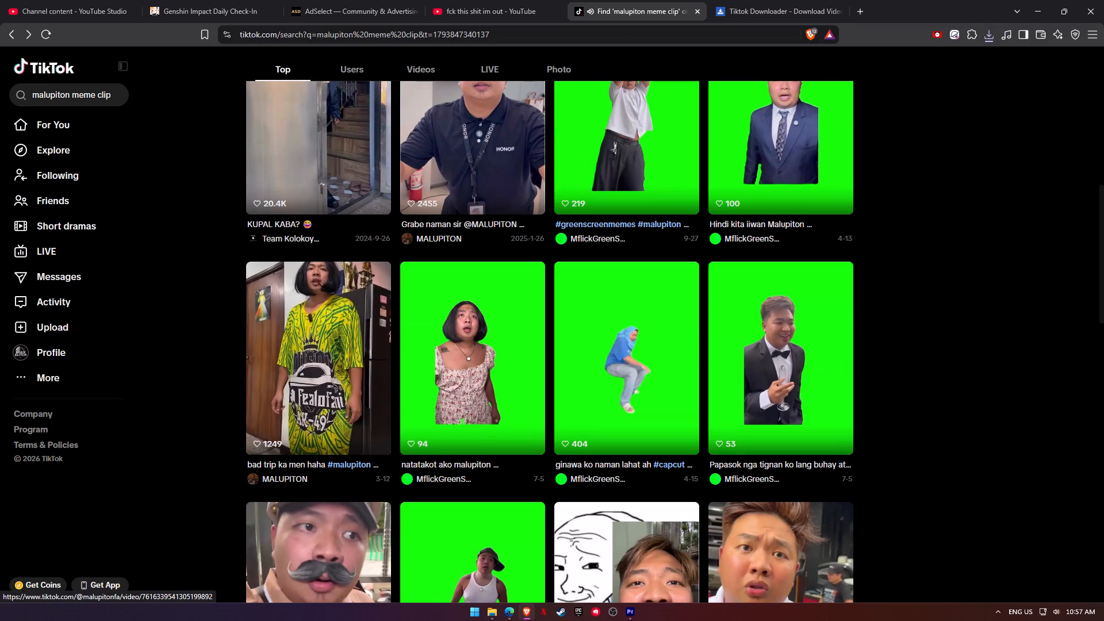
left_click(346, 365)
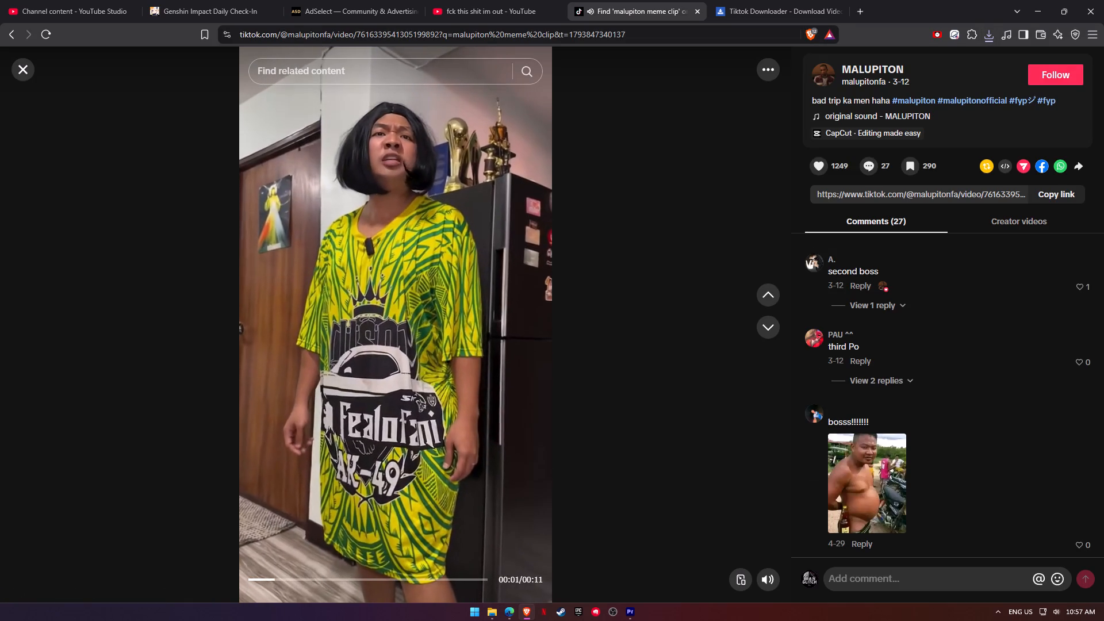
left_click(39, 74)
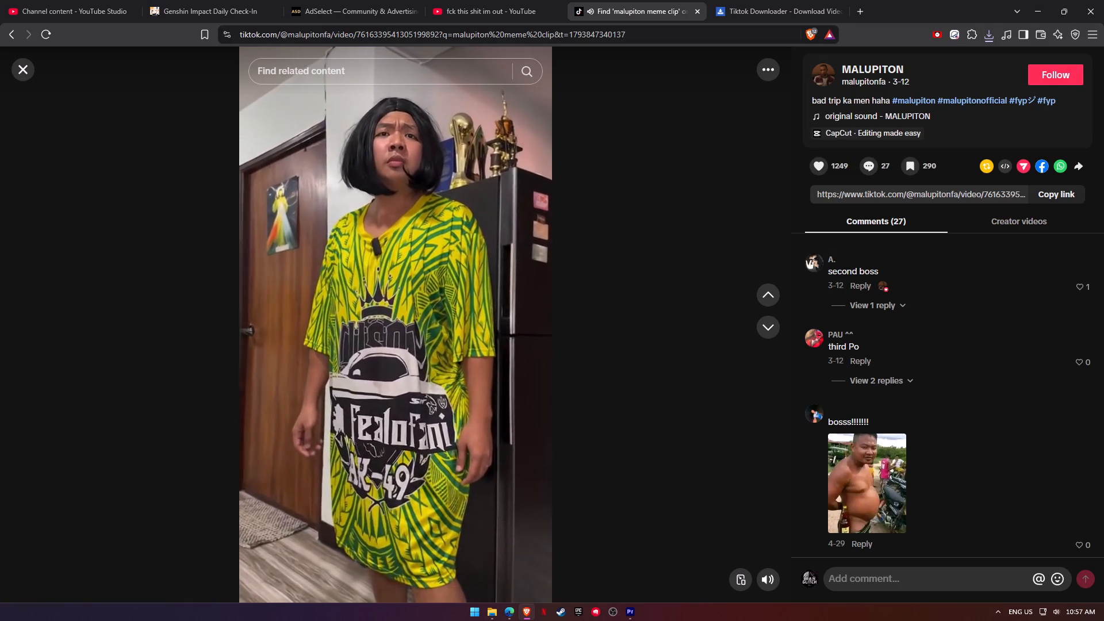
left_click(25, 70)
Open the "Sheesshh HAHAHAHA" TikTok and download it without watermark through SnapTik, saving it as "sheeesh" in RYSCU STARTER PACK.
scroll(1061, 381, "down", 2)
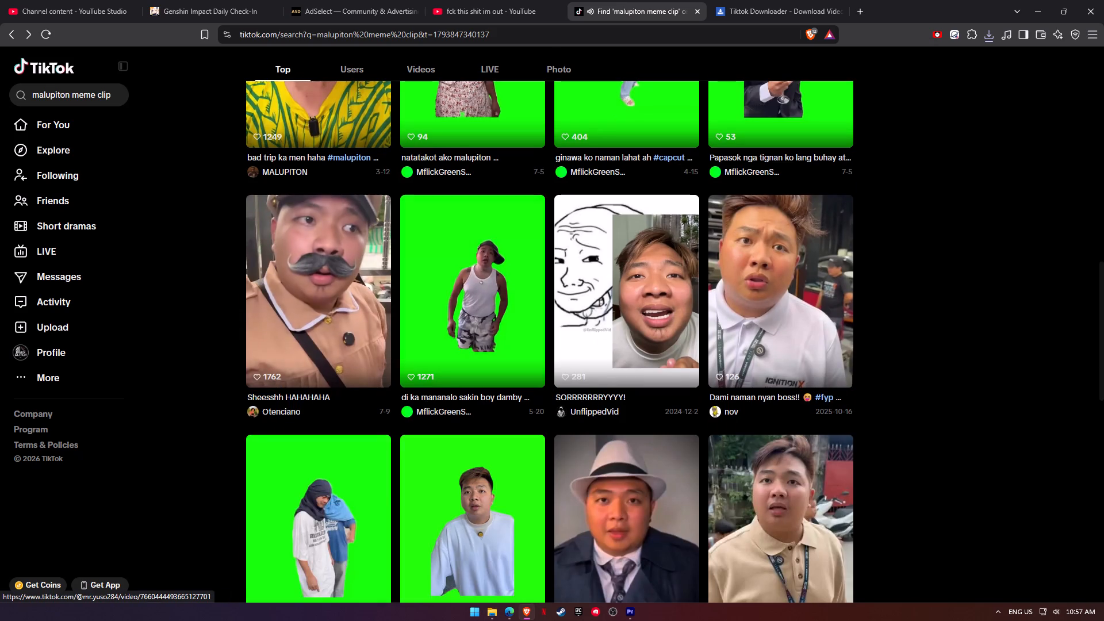
left_click(336, 236)
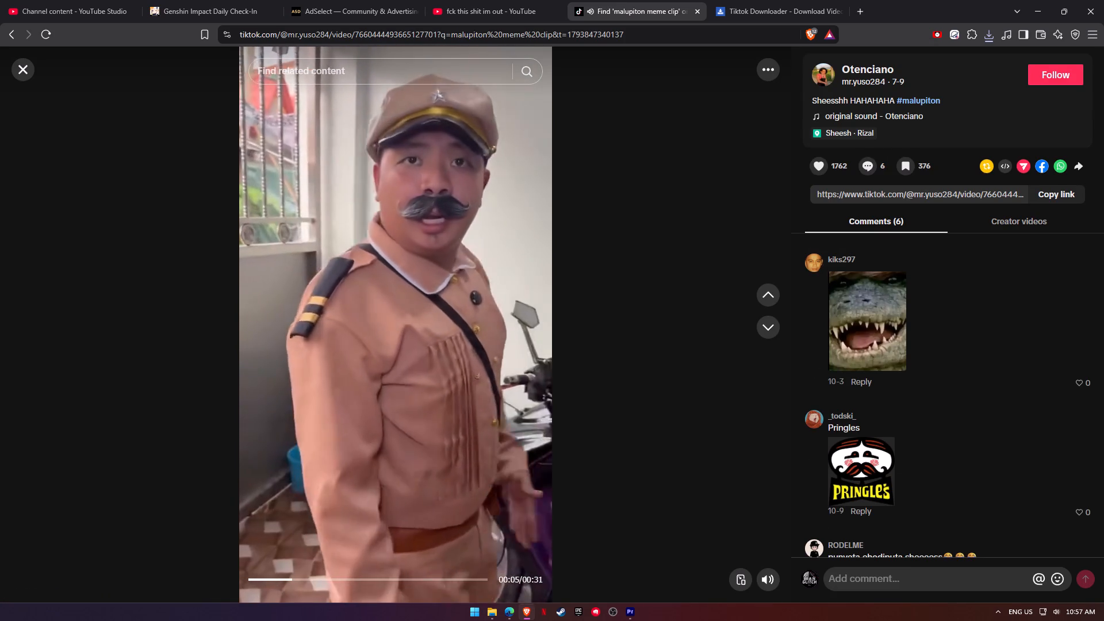
left_click(654, 33)
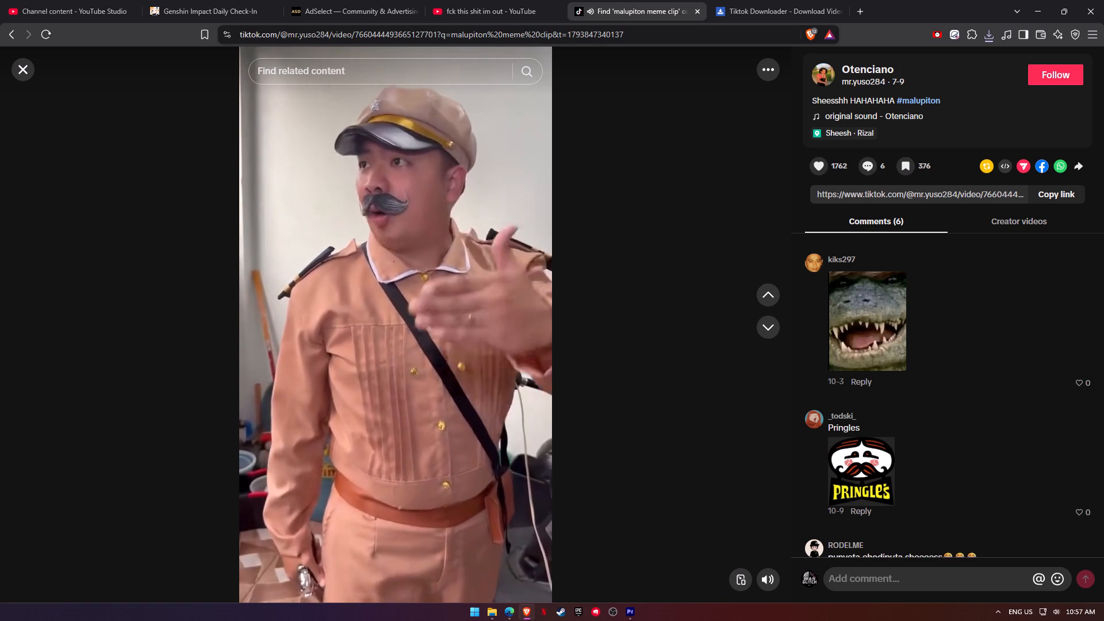
key("ctrl+c")
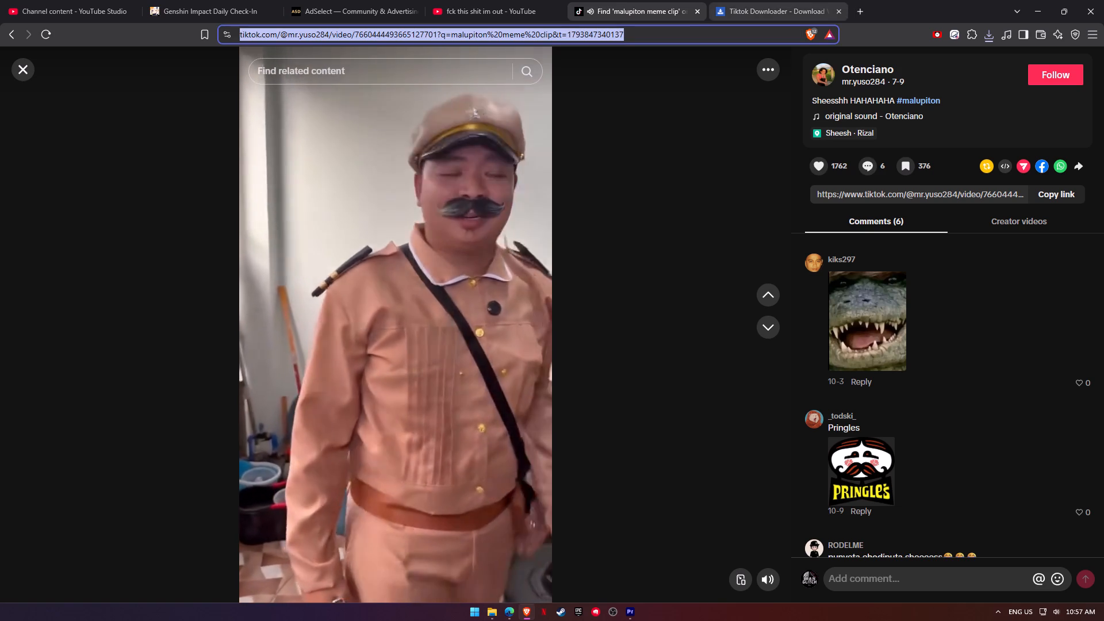
left_click(761, 0)
left_click(526, 248)
key("ctrl+v")
left_click(688, 249)
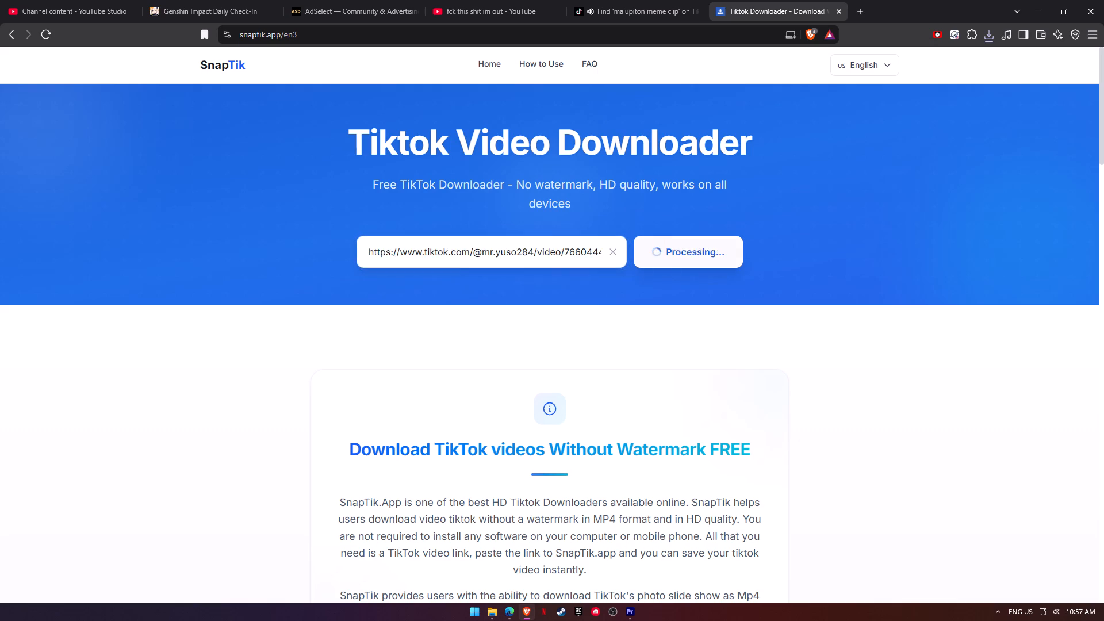
left_click(595, 201)
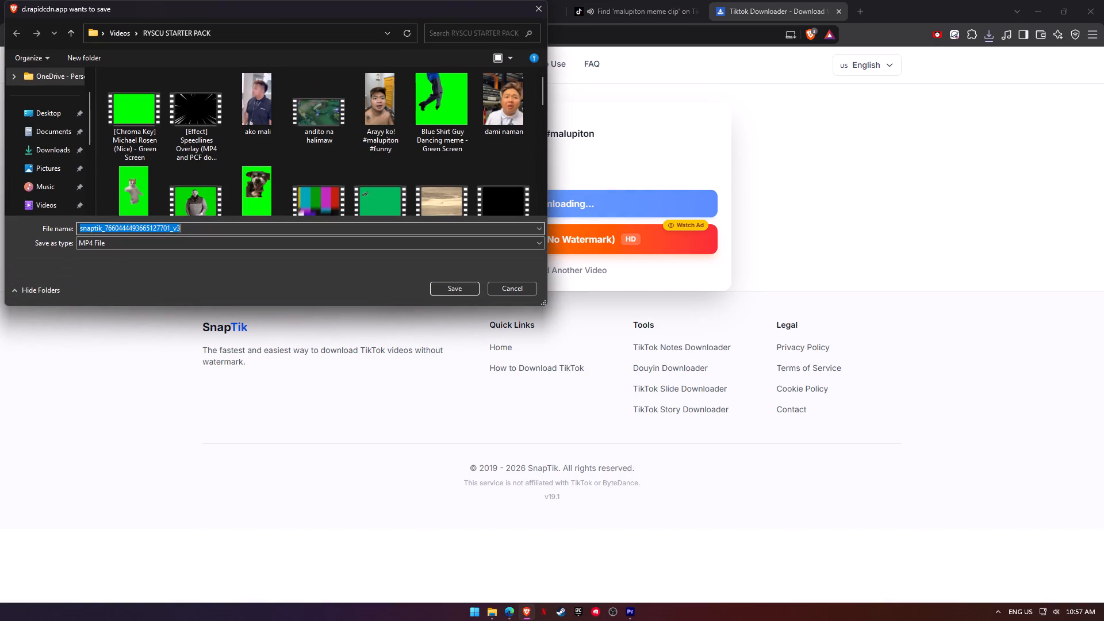
type("sheeesh")
key("Return")
left_click(511, 277)
left_click(515, 273)
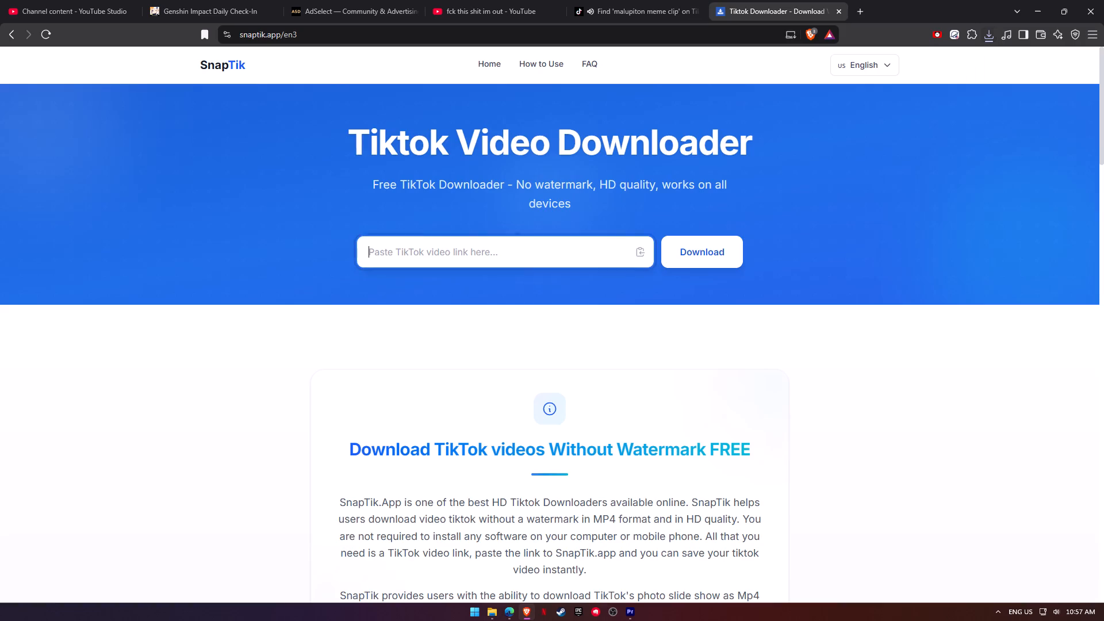
Return to the TikTok results and preview the "Tapang tapang mo na taoo!!" video.
left_click(628, 0)
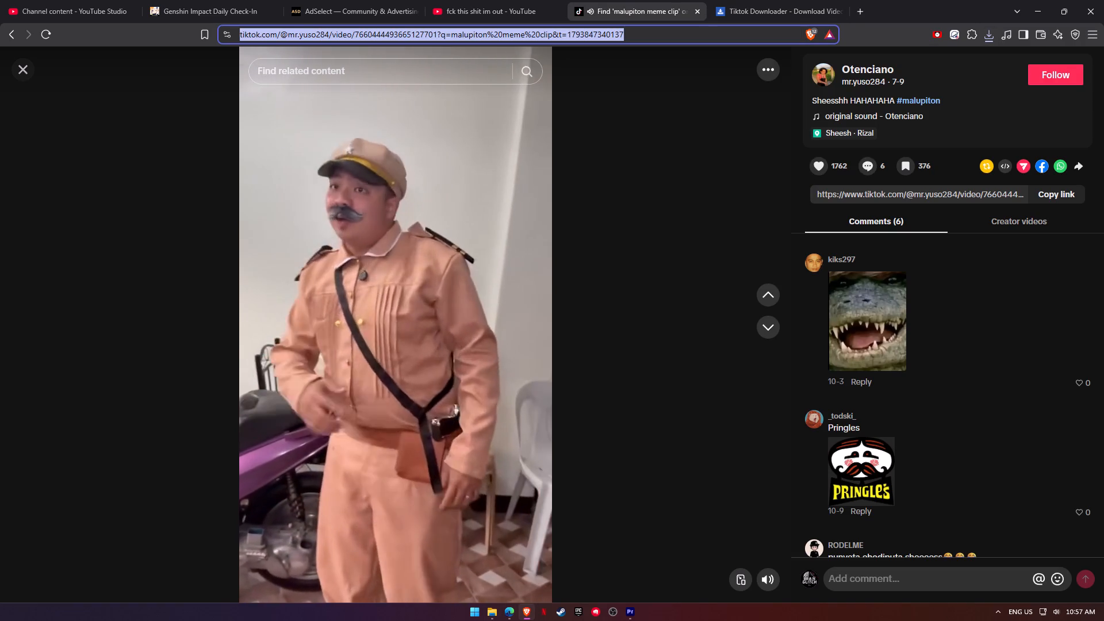
left_click(23, 75)
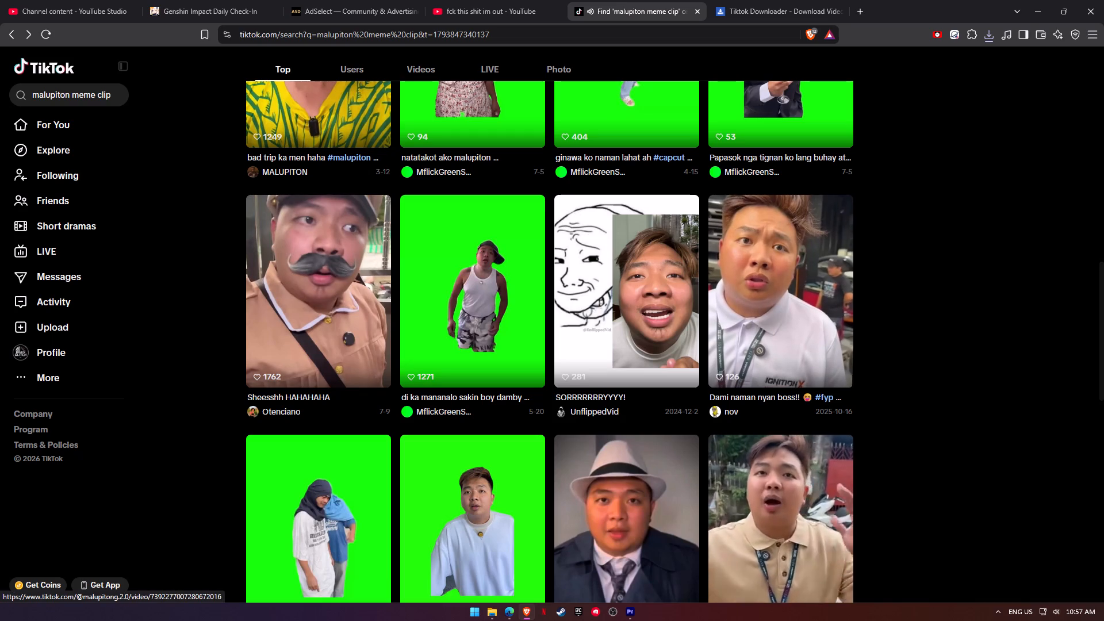
left_click(616, 517)
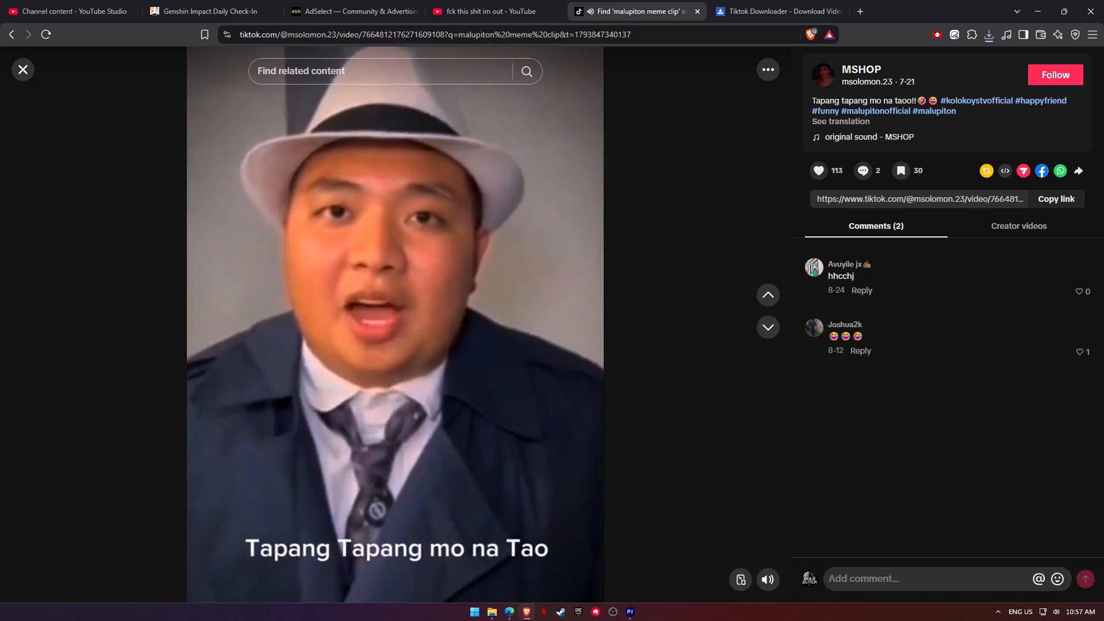
left_click(17, 71)
Open the "hahaha kupal ka kase boss eh" TikTok and download it without watermark through SnapTik as "alam mo lang kakupalan" in RYSCU STARTER PACK.
left_click(768, 498)
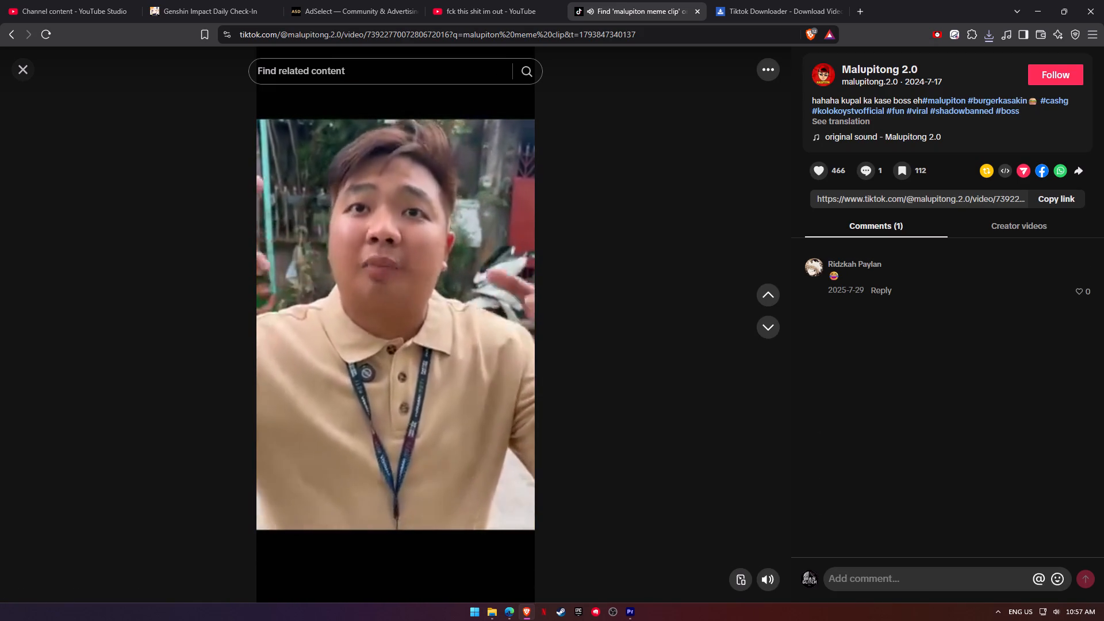
left_click(310, 33)
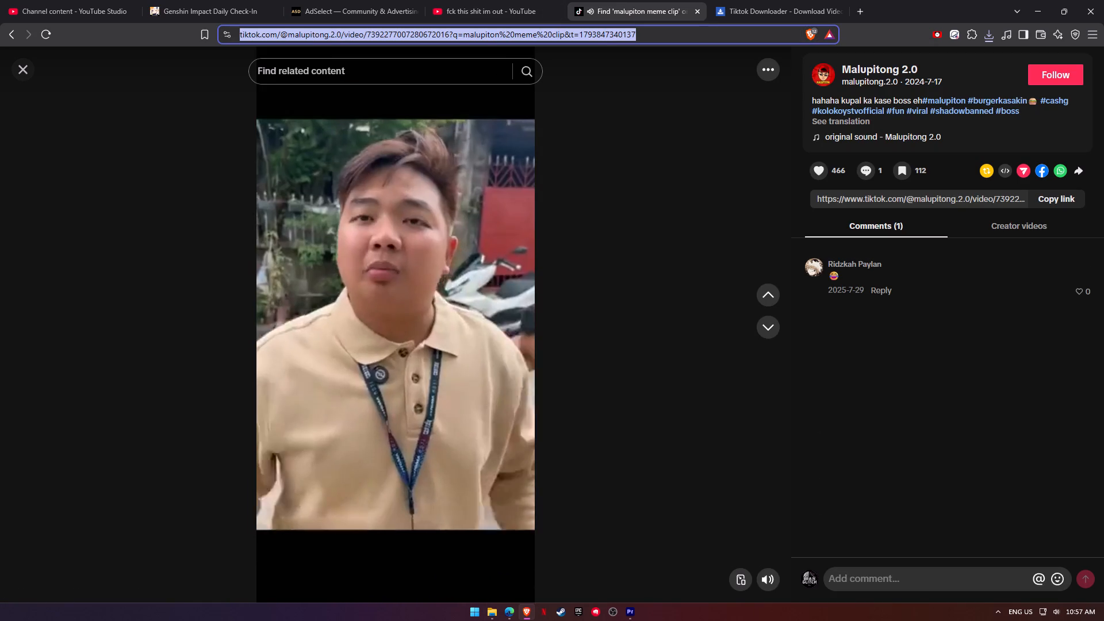
key("ctrl+c")
left_click(785, 0)
left_click(492, 255)
key("ctrl+v")
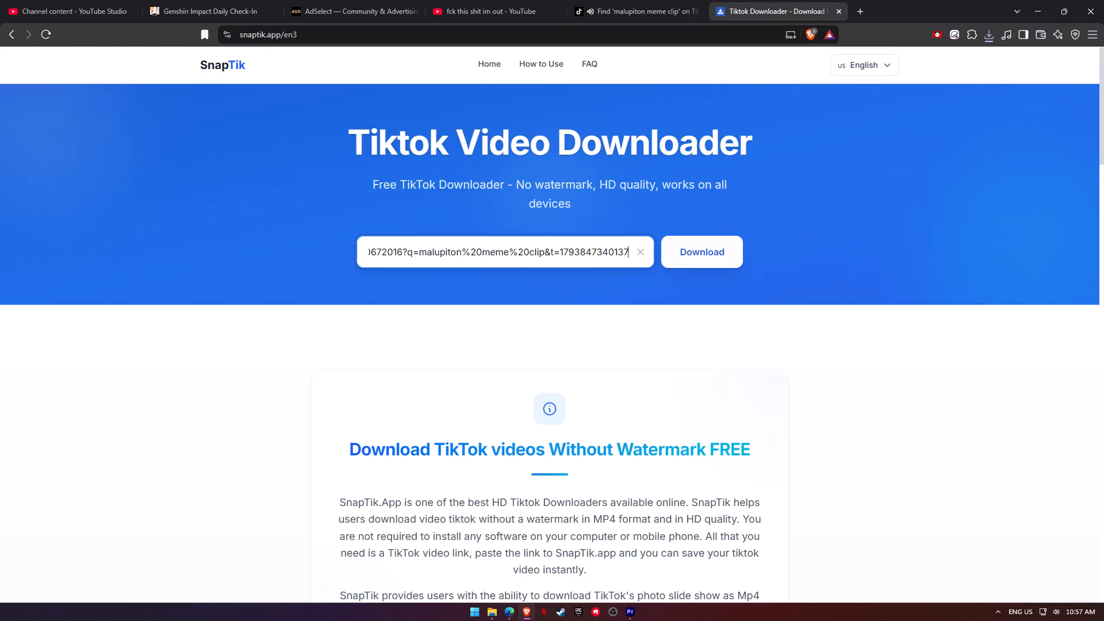
left_click(722, 252)
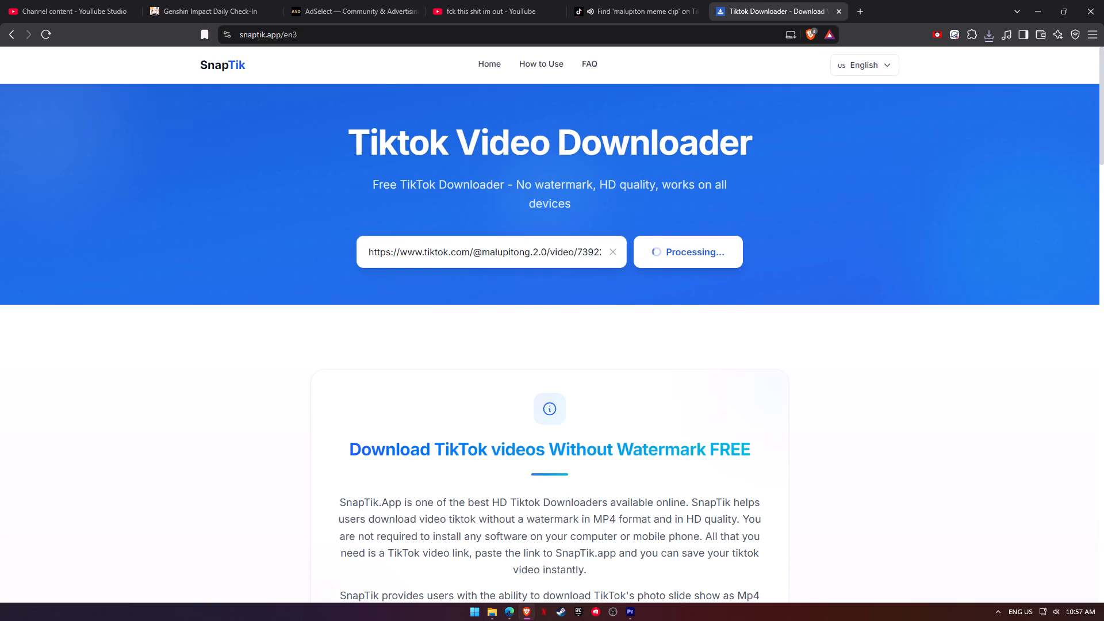
left_click(553, 201)
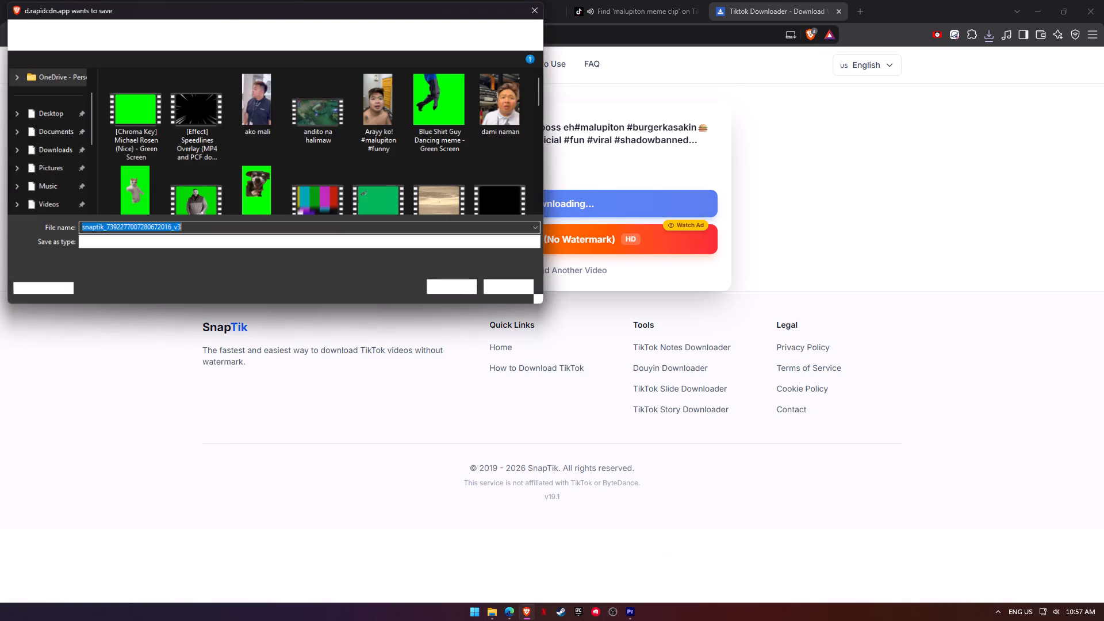
type("alam mo lang kakupalan")
key("Return")
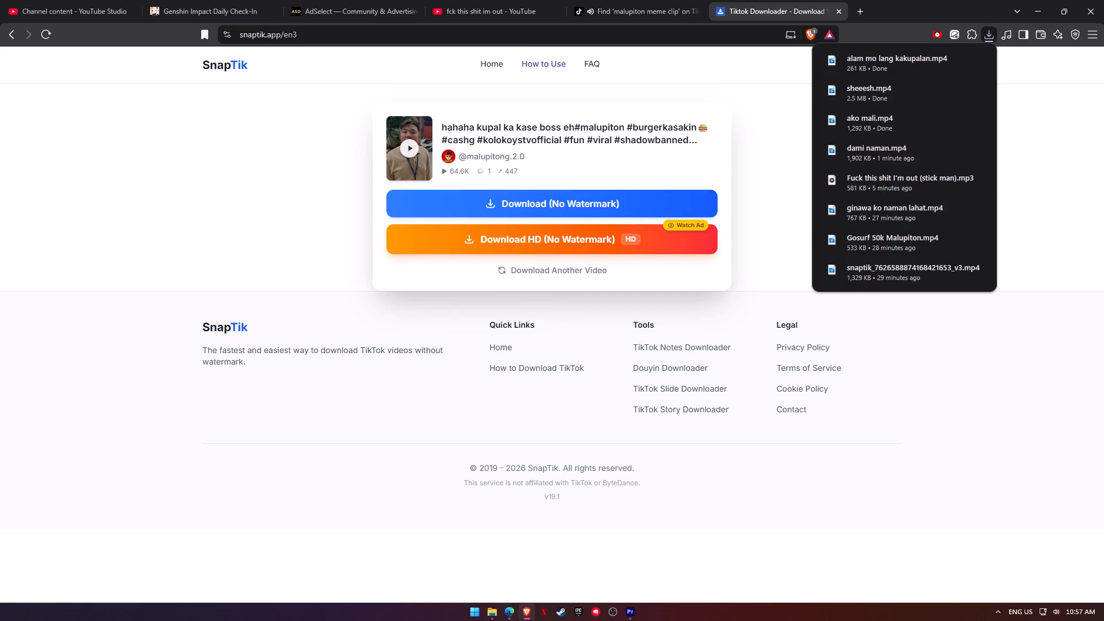
left_click(565, 275)
left_click(631, 0)
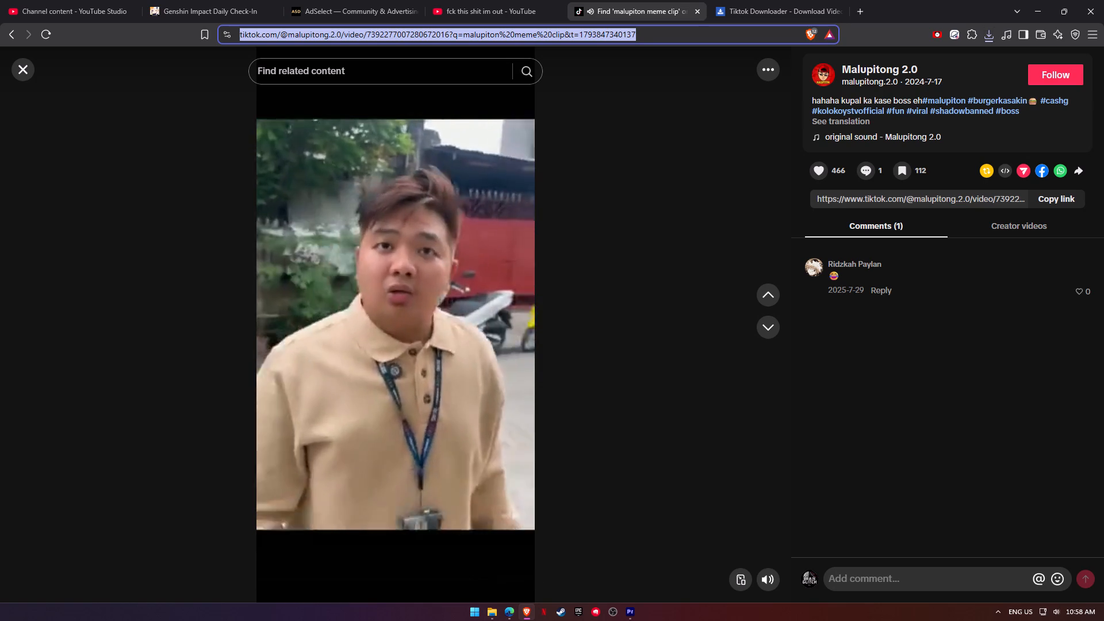
Return to the TikTok results and preview the "Bahala na si batman" and "#ayokopanamanumaabsent" videos.
left_click(18, 76)
scroll(965, 369, "down", 3)
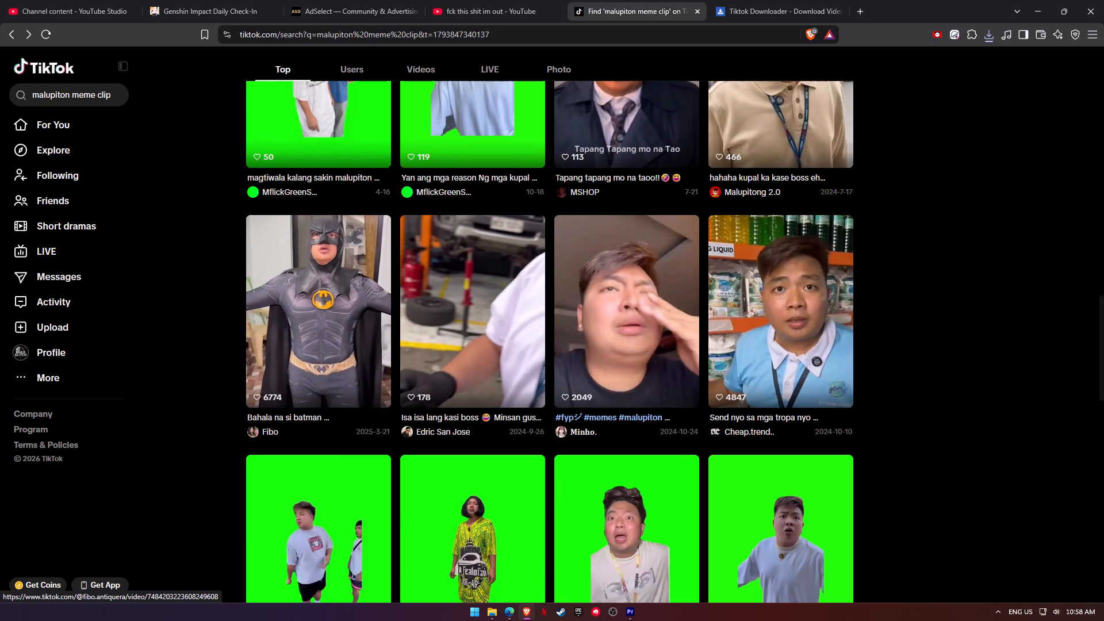
left_click(288, 312)
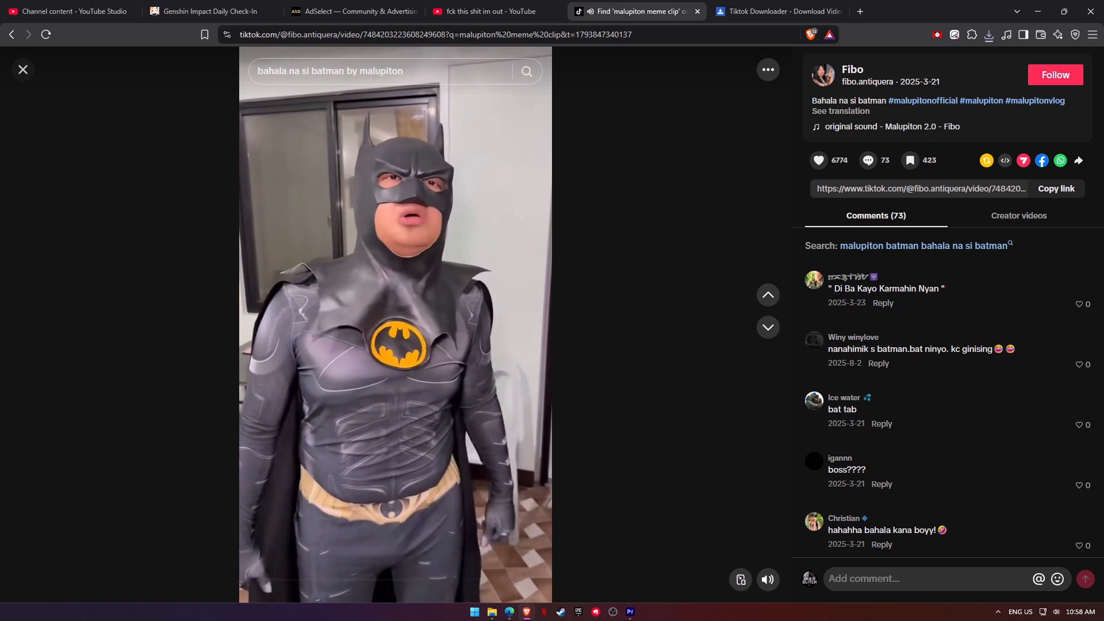
left_click(32, 76)
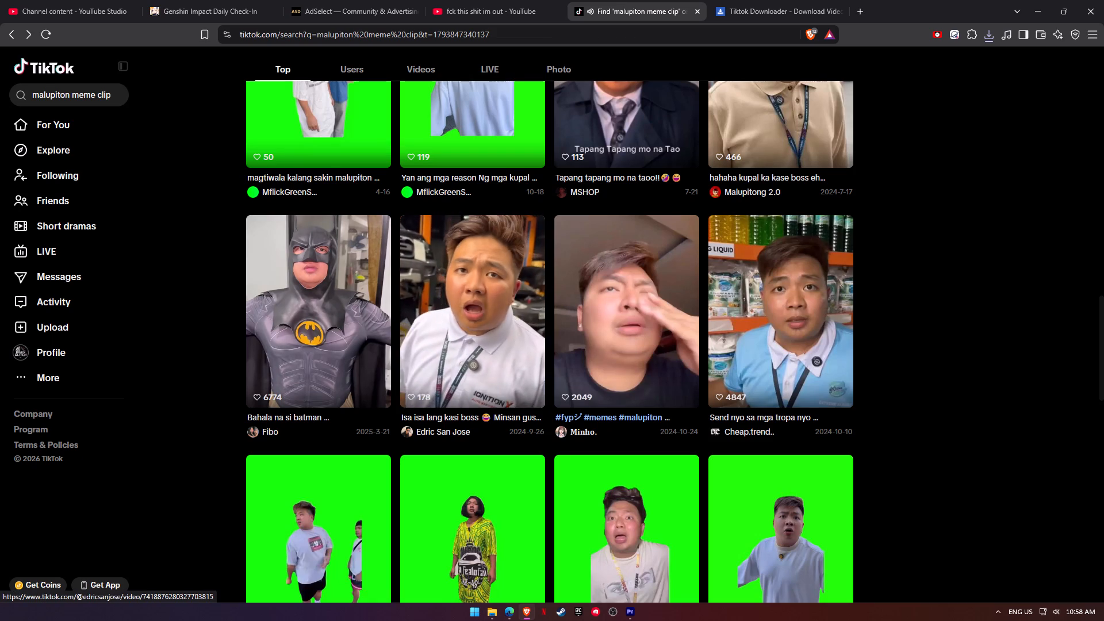
left_click(650, 328)
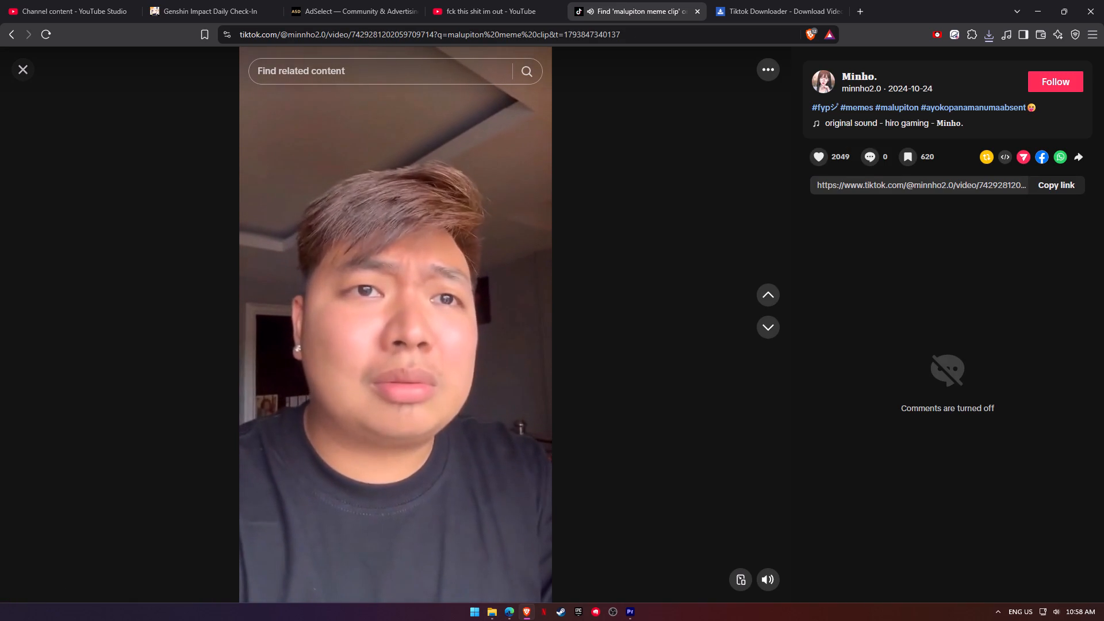
left_click(16, 62)
Browse further through the TikTok results, previewing the "lagi nalang ako puyat!" and "ito na po yung overlay" videos.
scroll(923, 339, "down", 3)
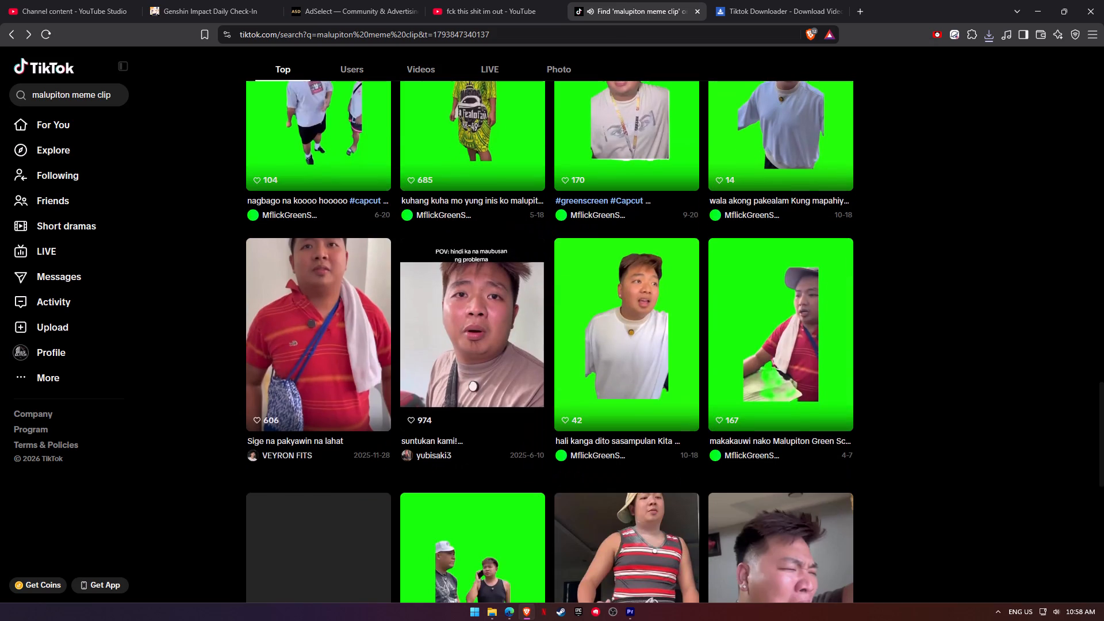
scroll(922, 338, "down", 2)
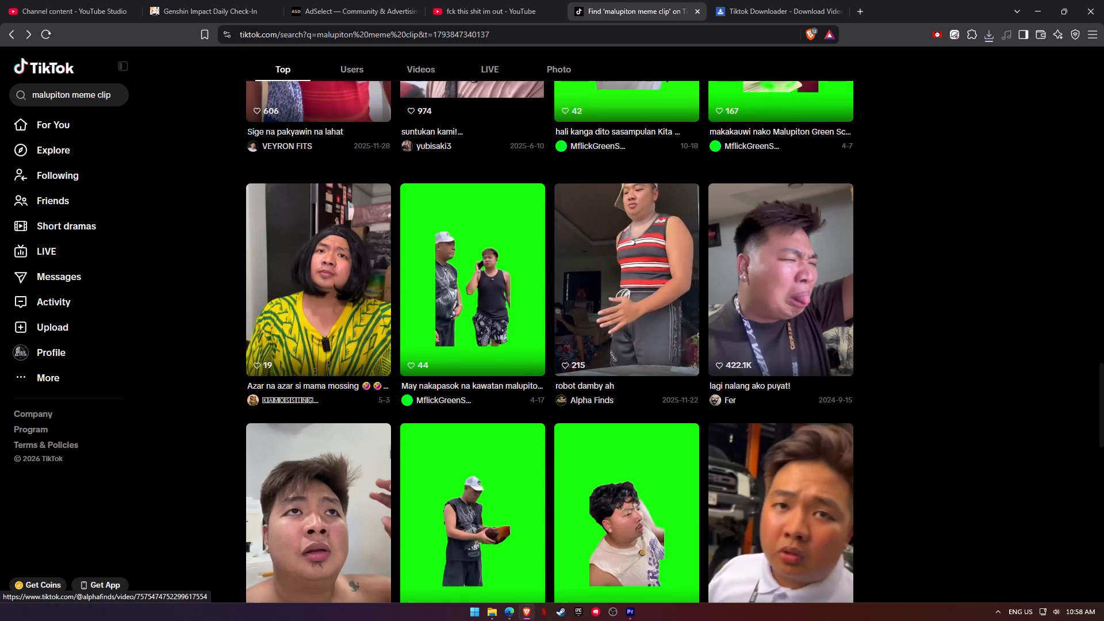
left_click(729, 290)
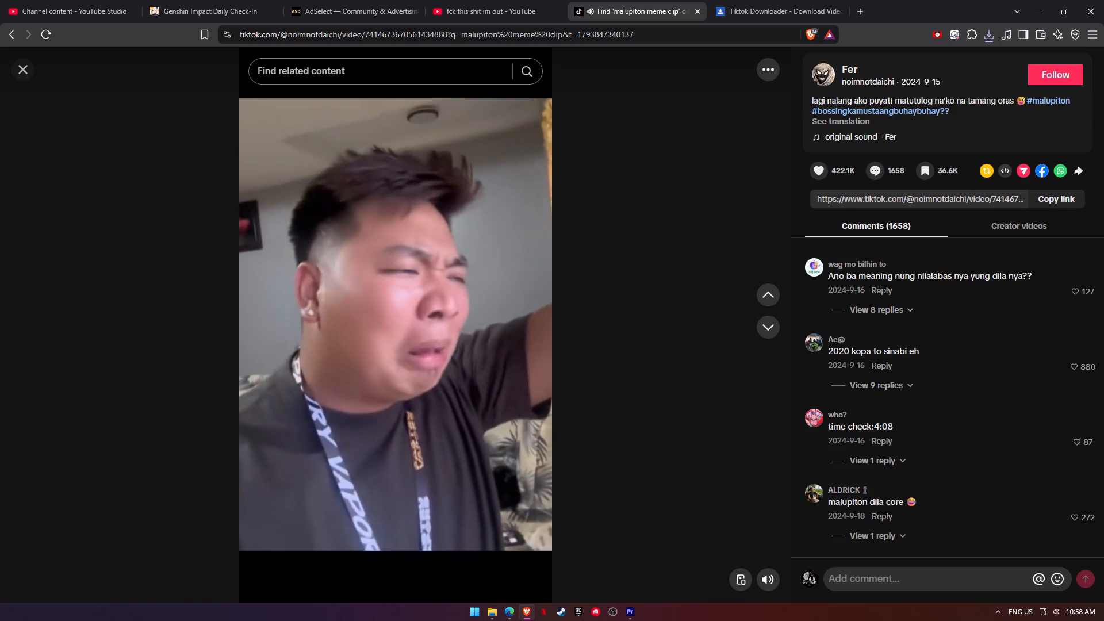
left_click(18, 70)
scroll(845, 269, "down", 2)
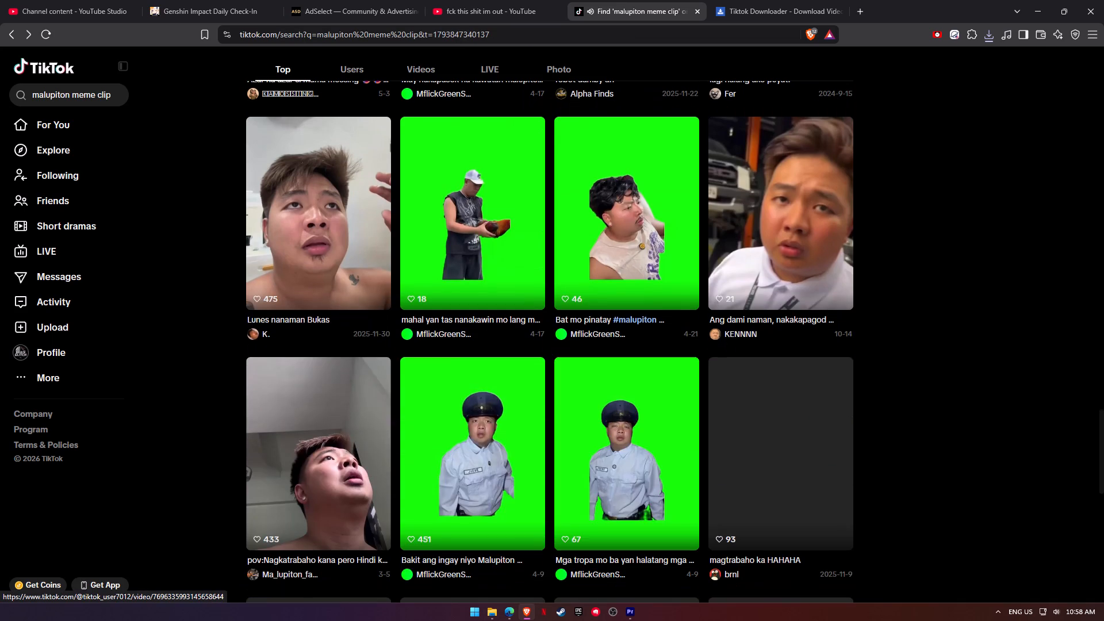
scroll(899, 308, "down", 2)
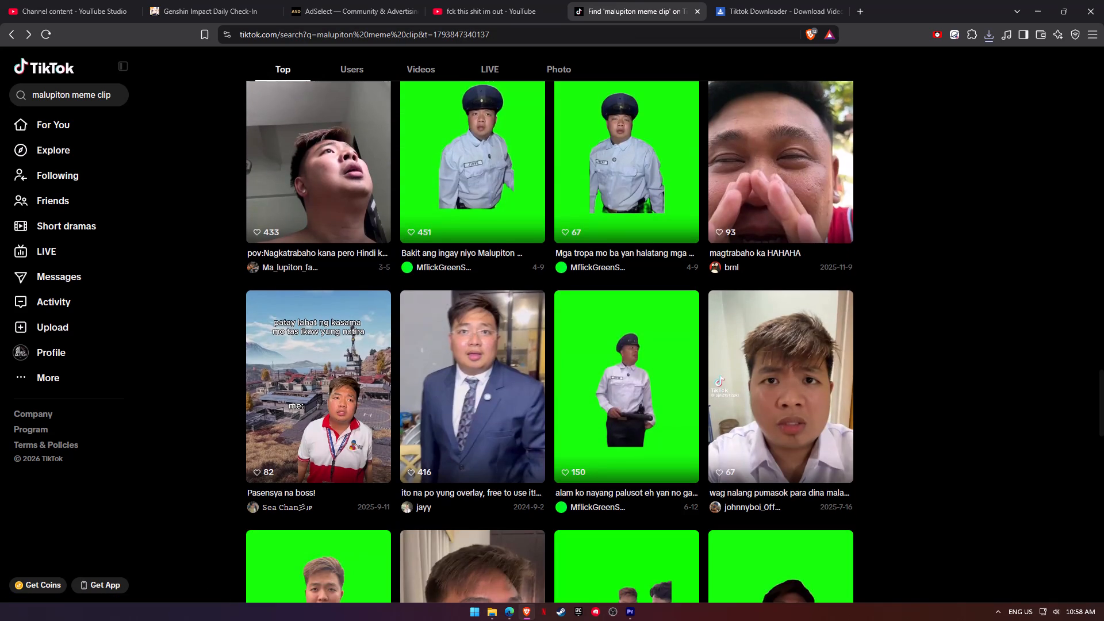
left_click(507, 396)
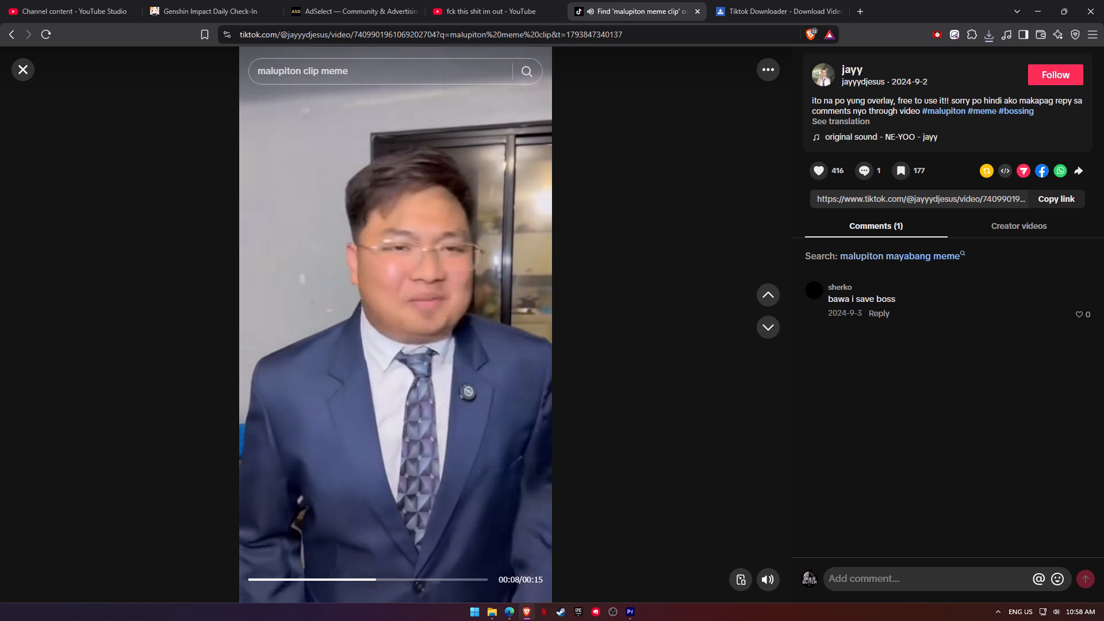
left_click(31, 60)
left_click(34, 68)
left_click(12, 68)
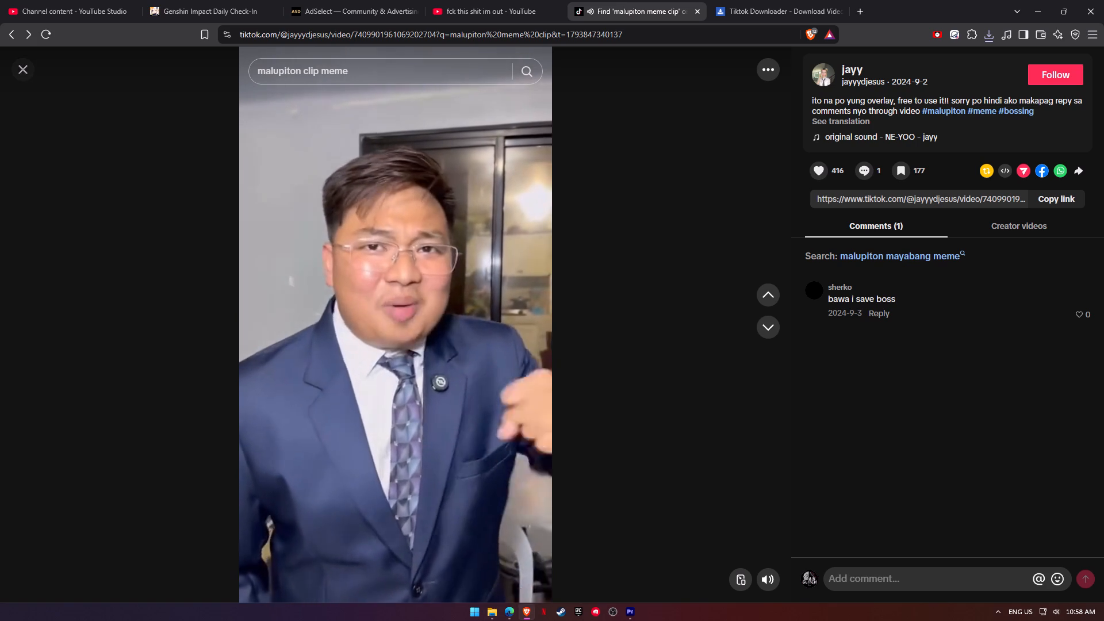
Look through more Malupiton results and preview the "kainit talaga dugo" video.
scroll(945, 260, "down", 1)
scroll(877, 310, "down", 2)
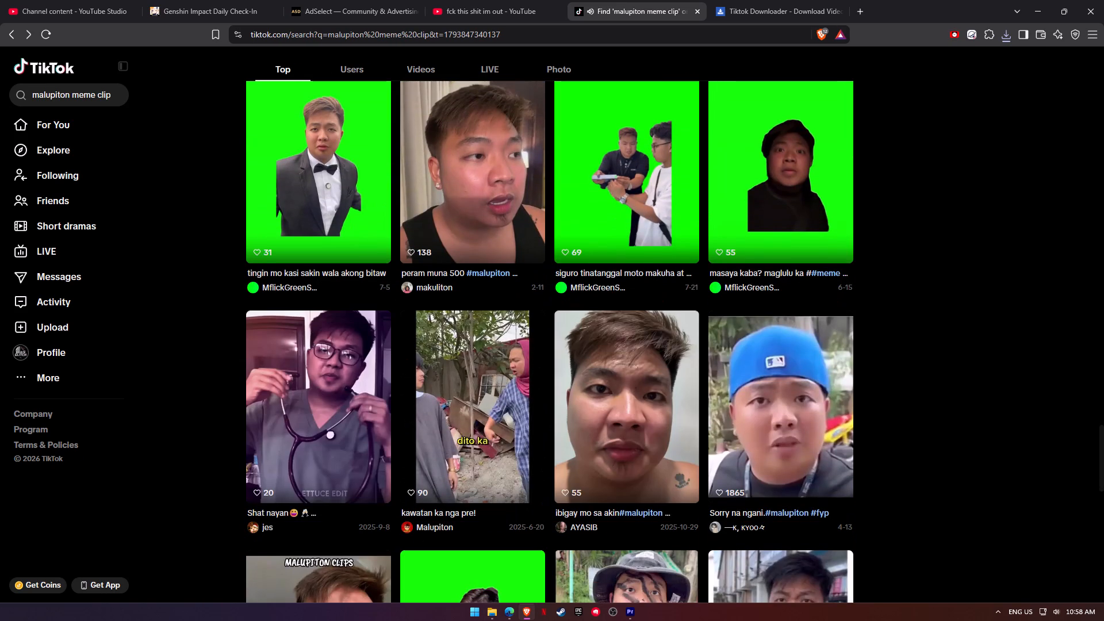
scroll(896, 319, "down", 2)
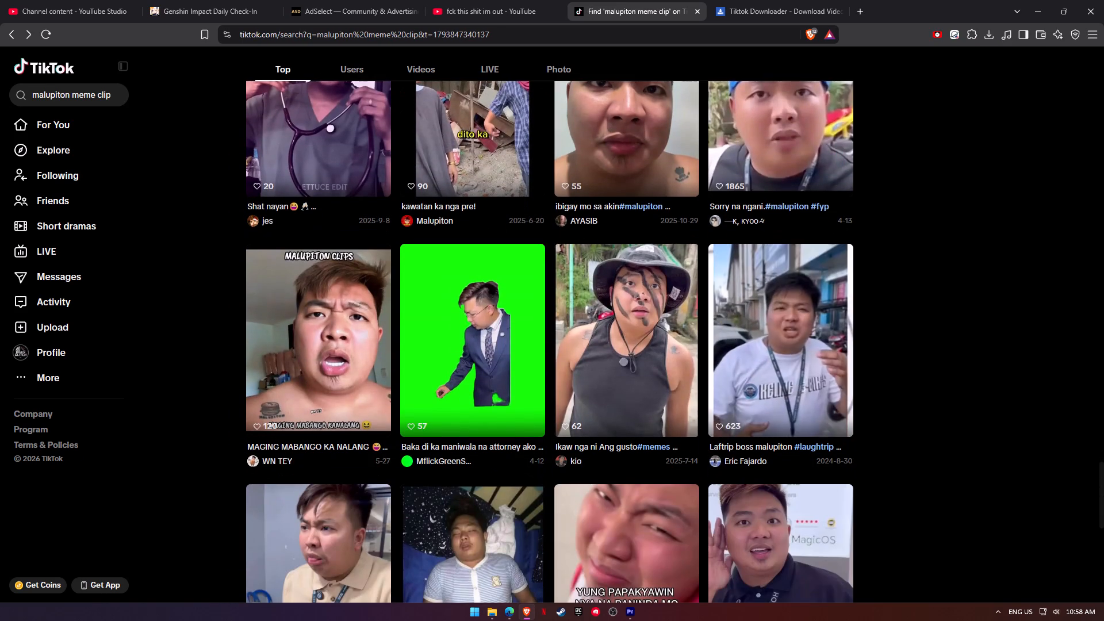
scroll(799, 421, "down", 2)
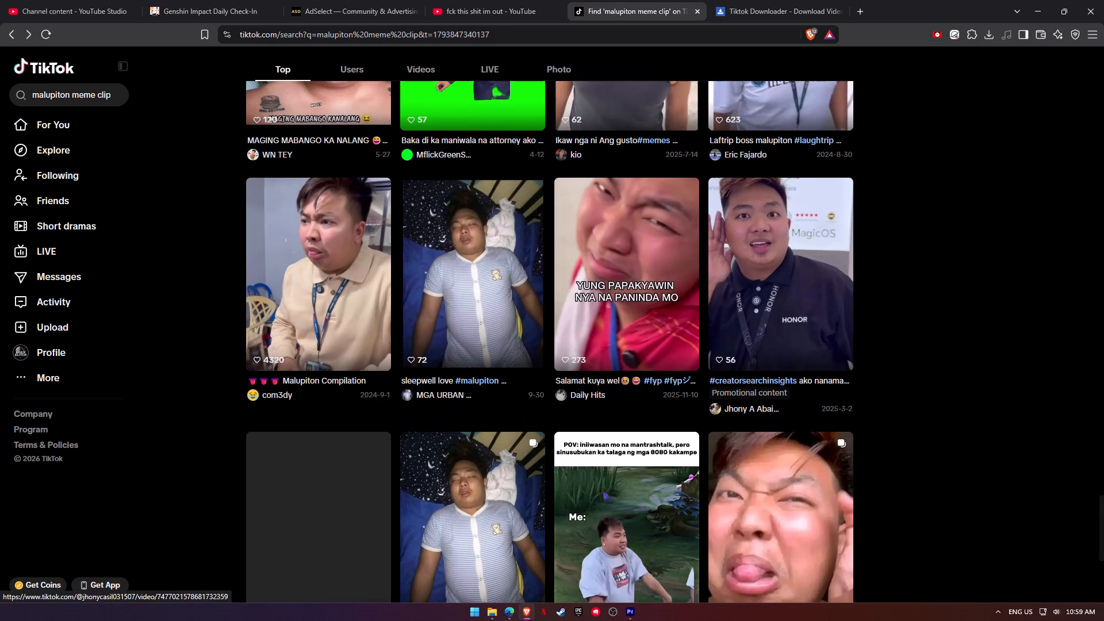
scroll(800, 361, "down", 1)
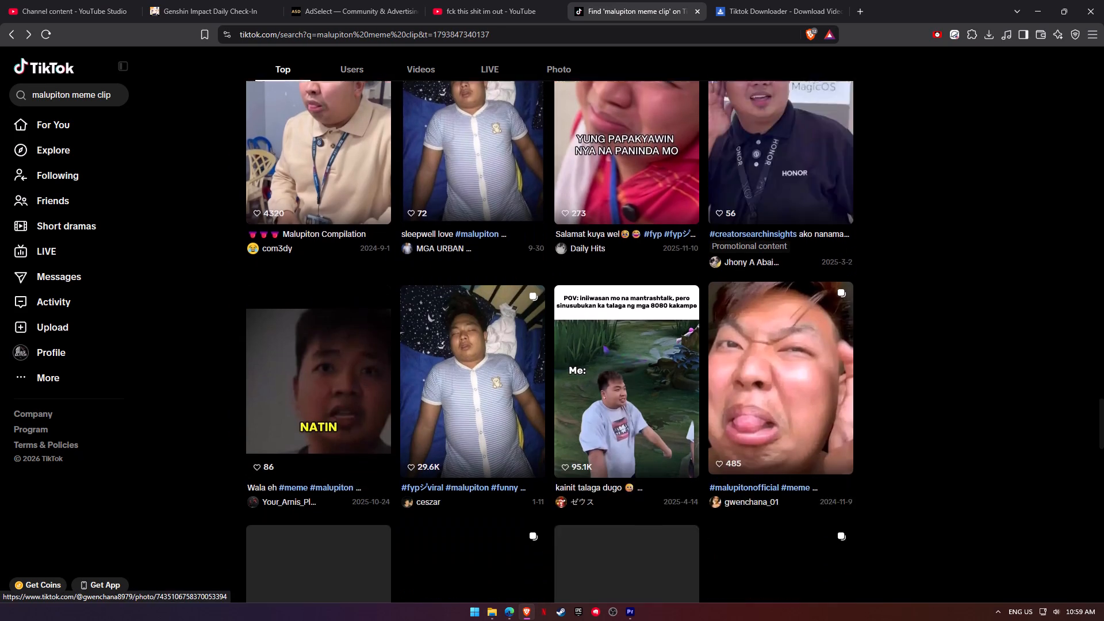
scroll(800, 361, "down", 1)
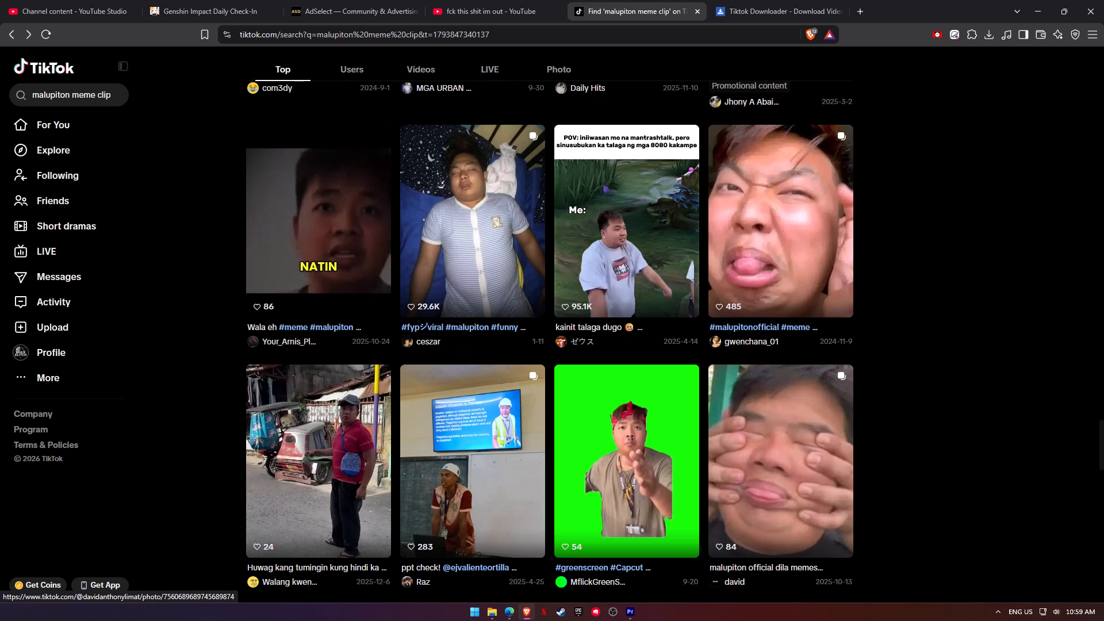
left_click(605, 248)
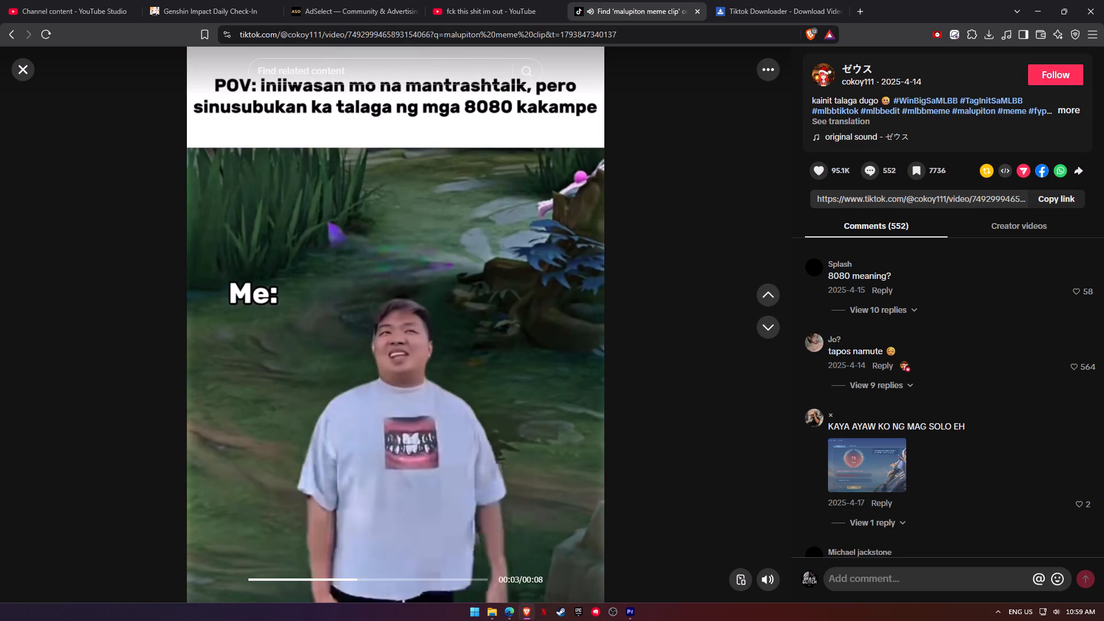
left_click(19, 63)
Switch to Premiere Pro, cut the first gameplay clip on V1 at about 00:33:53 and delete its opening portion.
left_click(1033, 0)
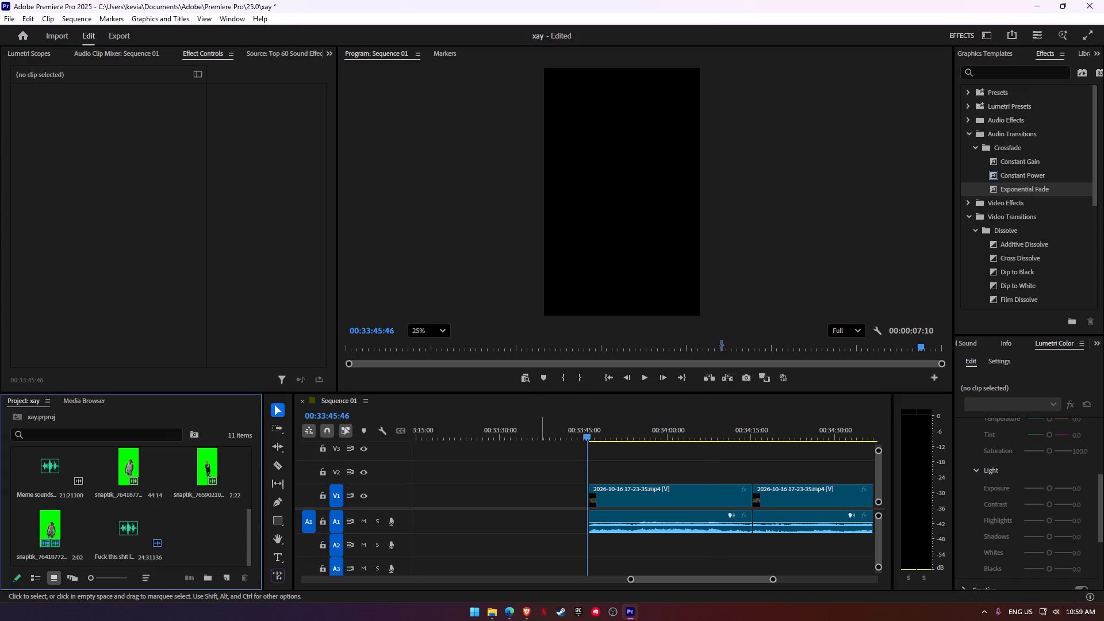
left_click(564, 466)
key("space")
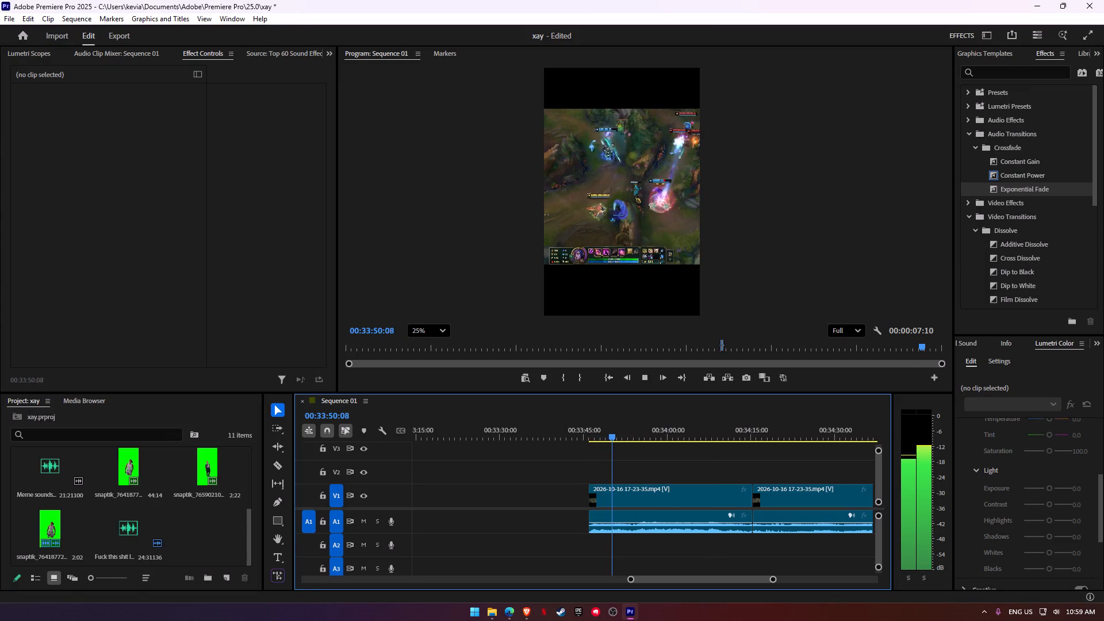
left_click_drag(1006, 259, 596, 503)
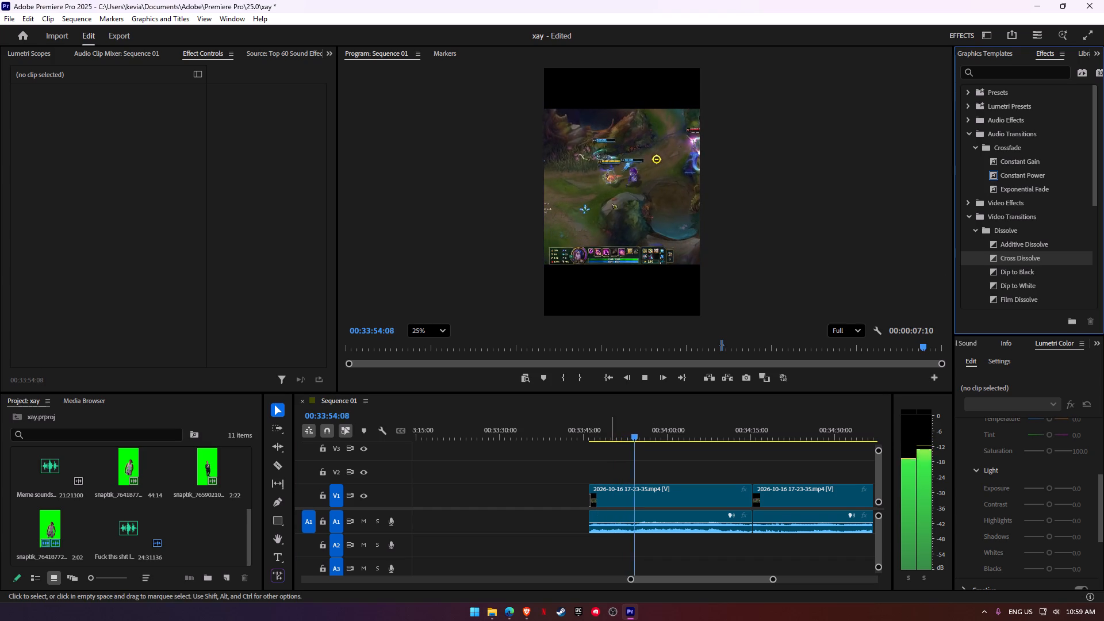
key("space")
key("c")
left_click(627, 497)
key("v")
left_click(631, 431)
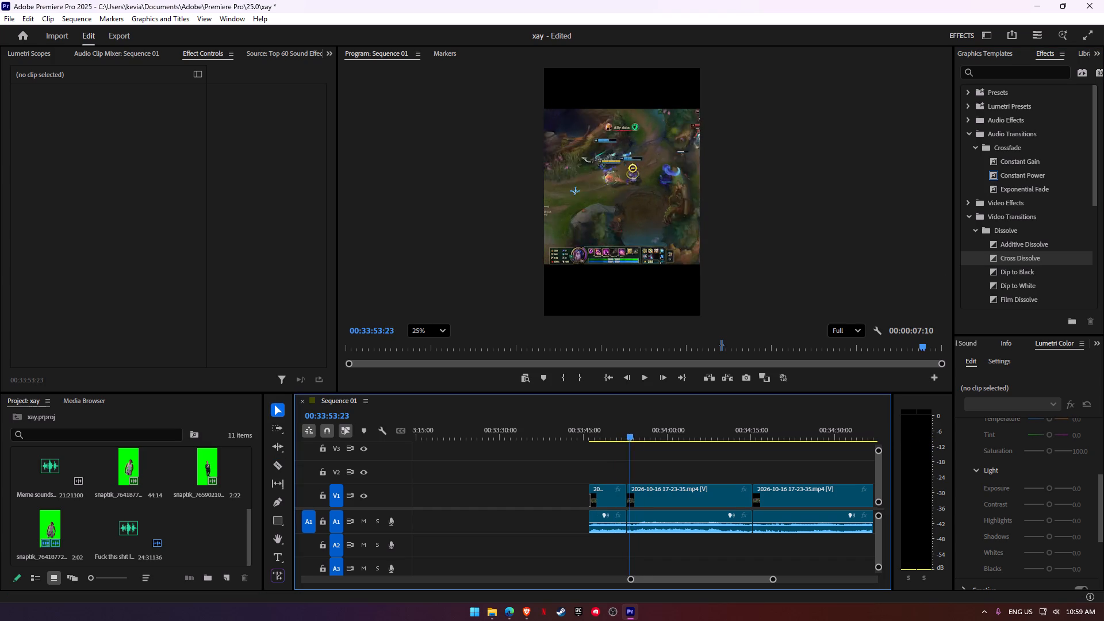
key("space")
left_click(614, 497)
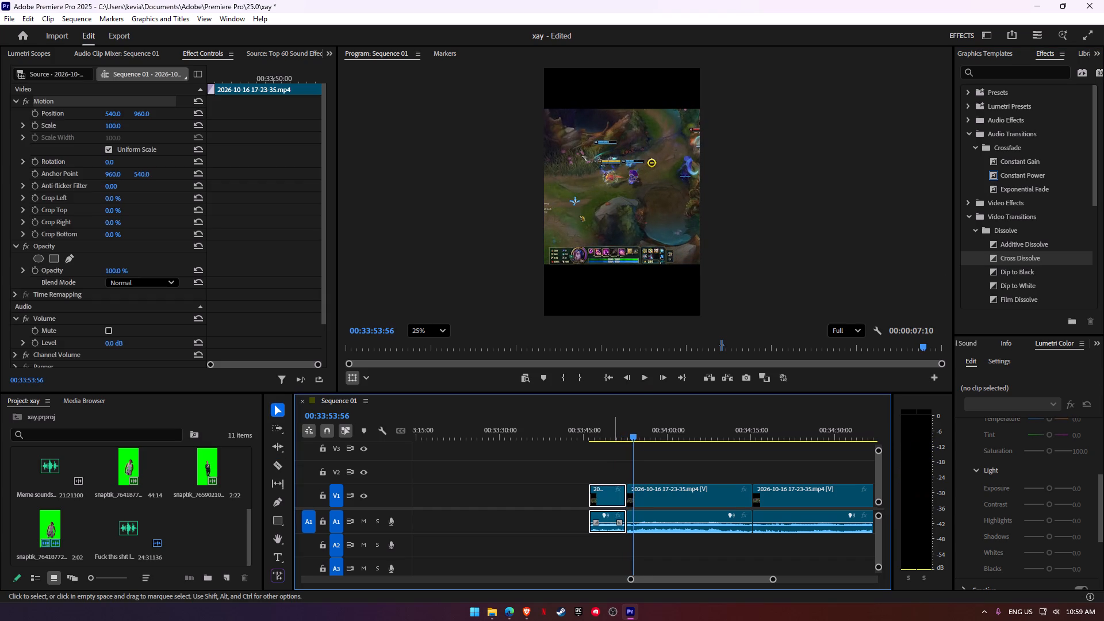
key("BackSpace")
Apply a Cross Dissolve transition at the start of the trimmed gameplay clip on V1.
left_click_drag(1003, 255, 652, 474)
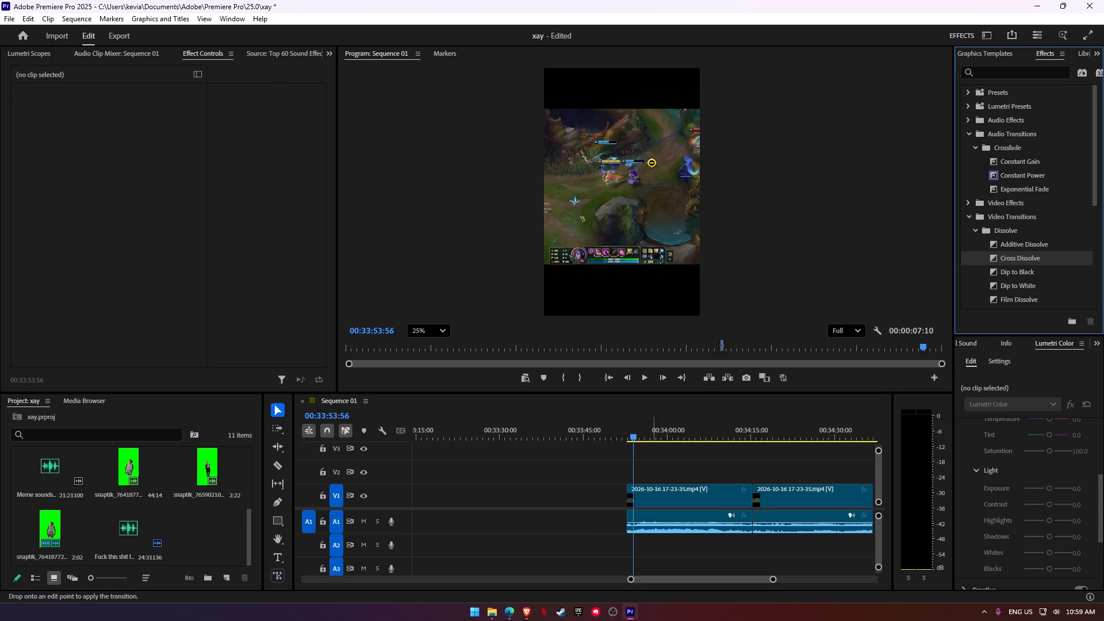
left_click_drag(652, 474, 630, 503)
Play back the trimmed gameplay clip from its start through to its end to review the action.
left_click(627, 428)
key("space")
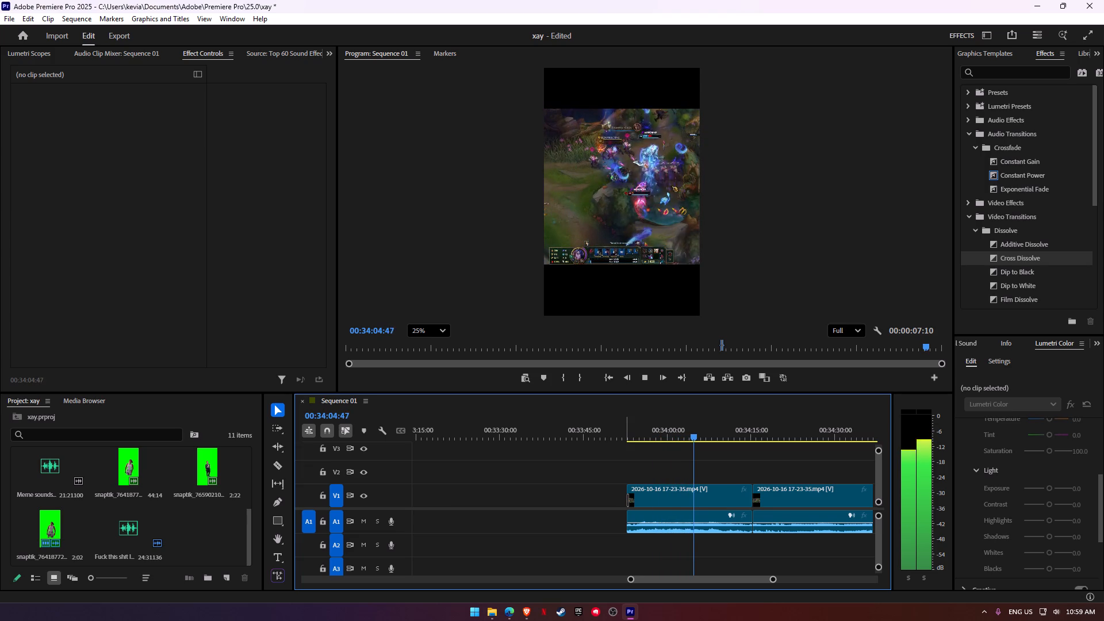
left_click(644, 430)
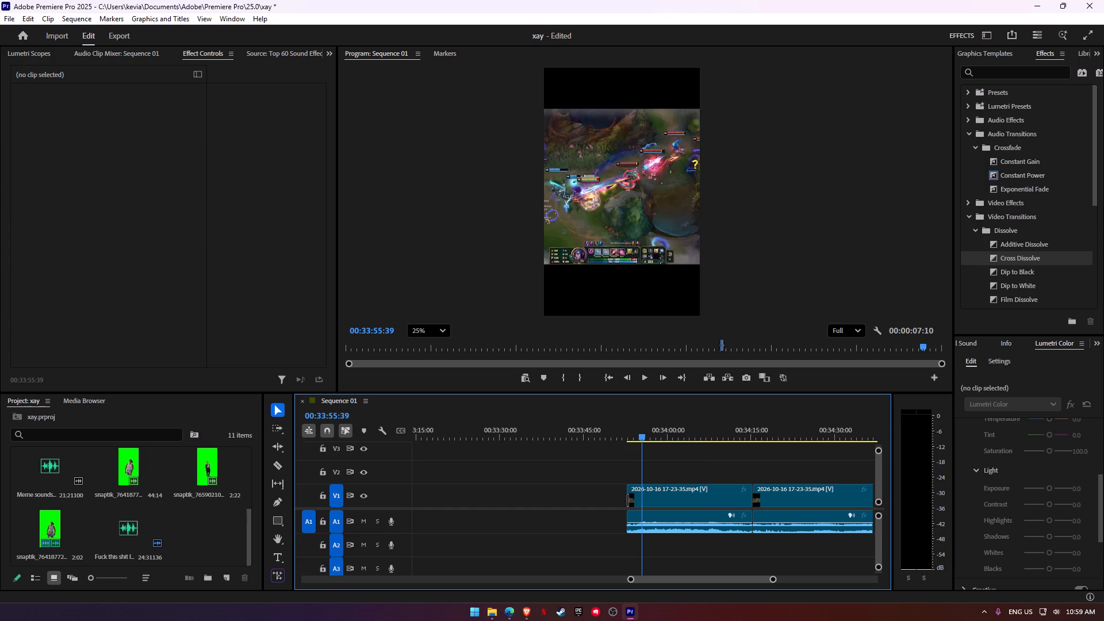
key("space")
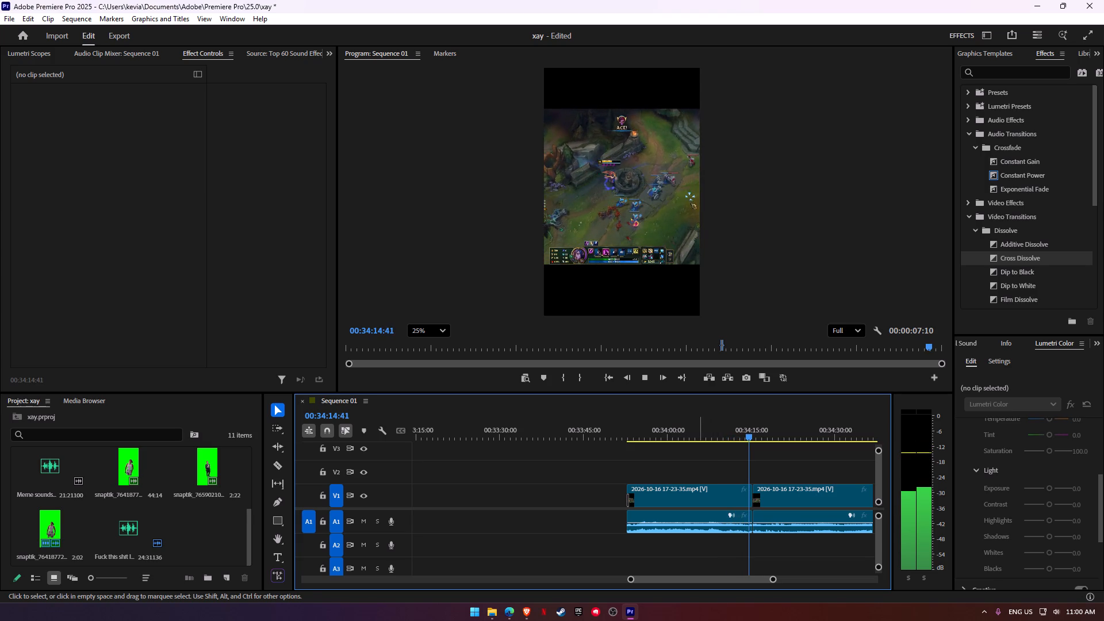
key("space")
Move the trimmed gameplay clip earlier to start at about 00:33:31 and place the playhead at 00:33:49:41.
left_click_drag(685, 495, 568, 495)
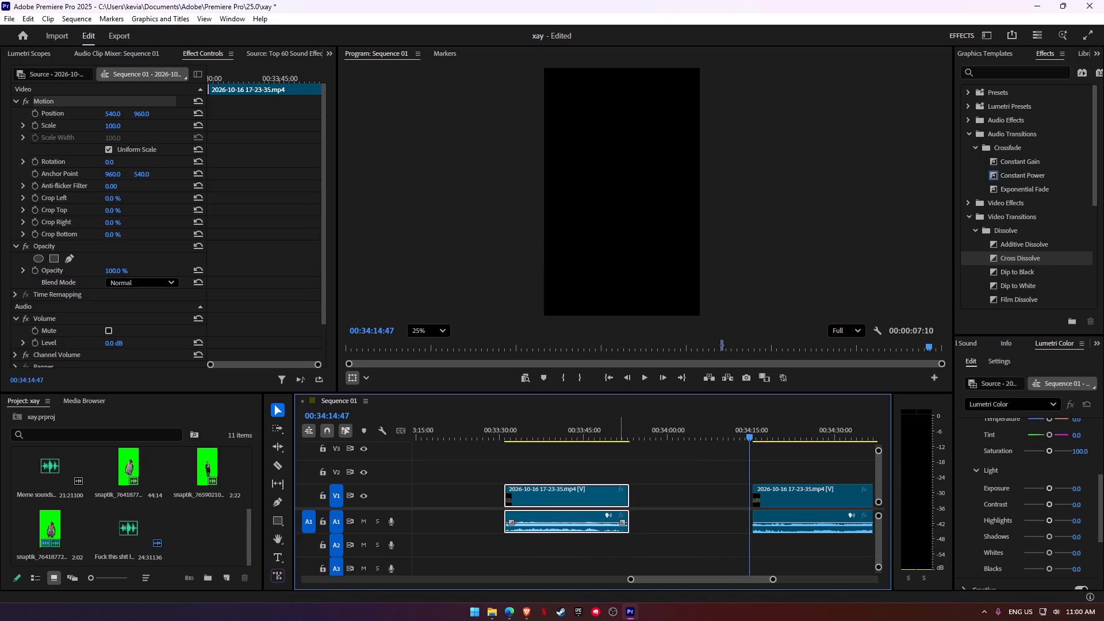
left_click(611, 437)
Start a media import and browse the RYSCU STARTER PACK folder for a meme clip to add to the project.
double_click(198, 524)
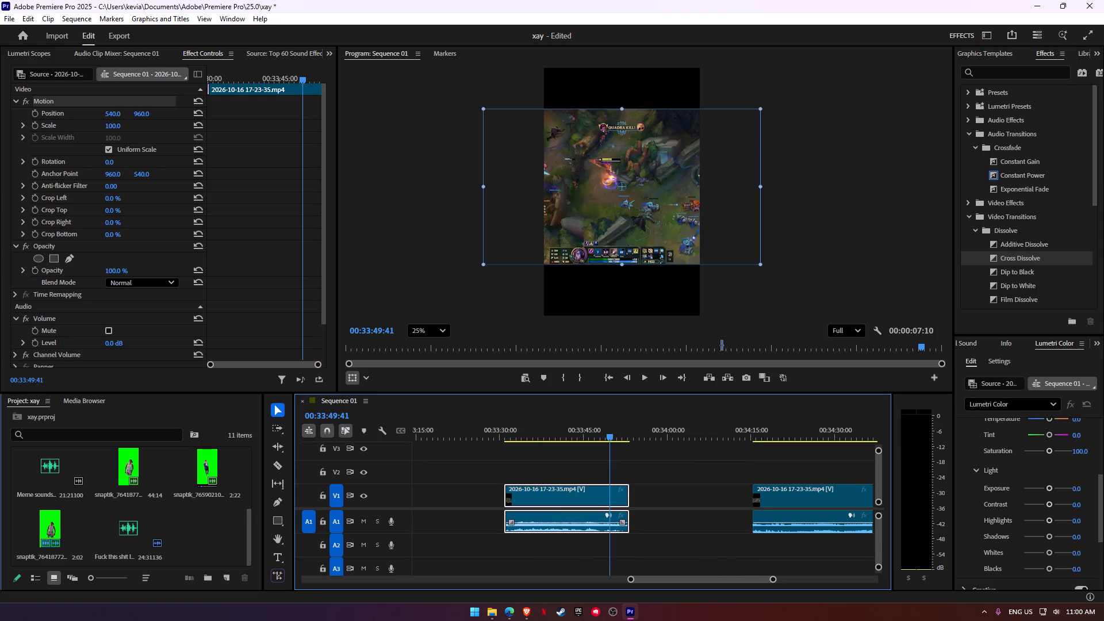
scroll(418, 261, "down", 1)
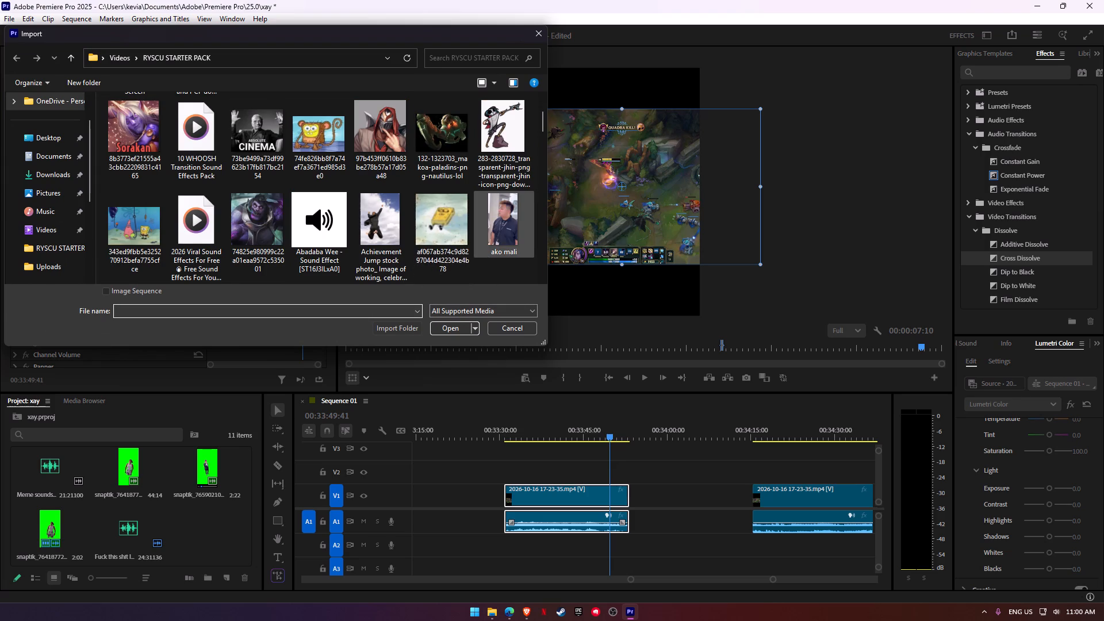
scroll(293, 211, "down", 1)
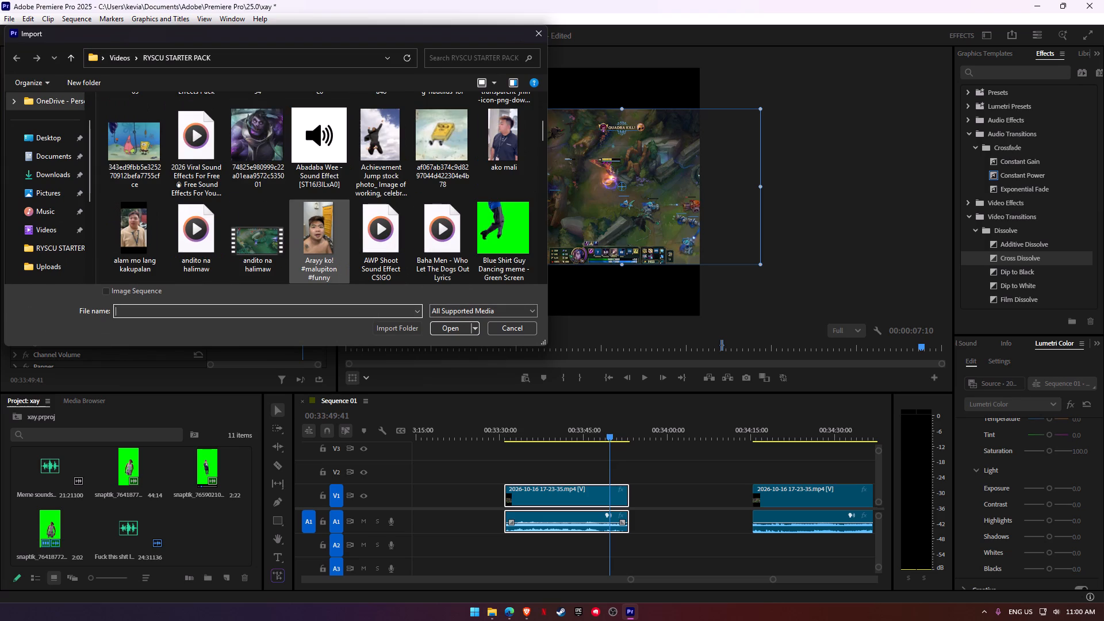
scroll(293, 211, "down", 1)
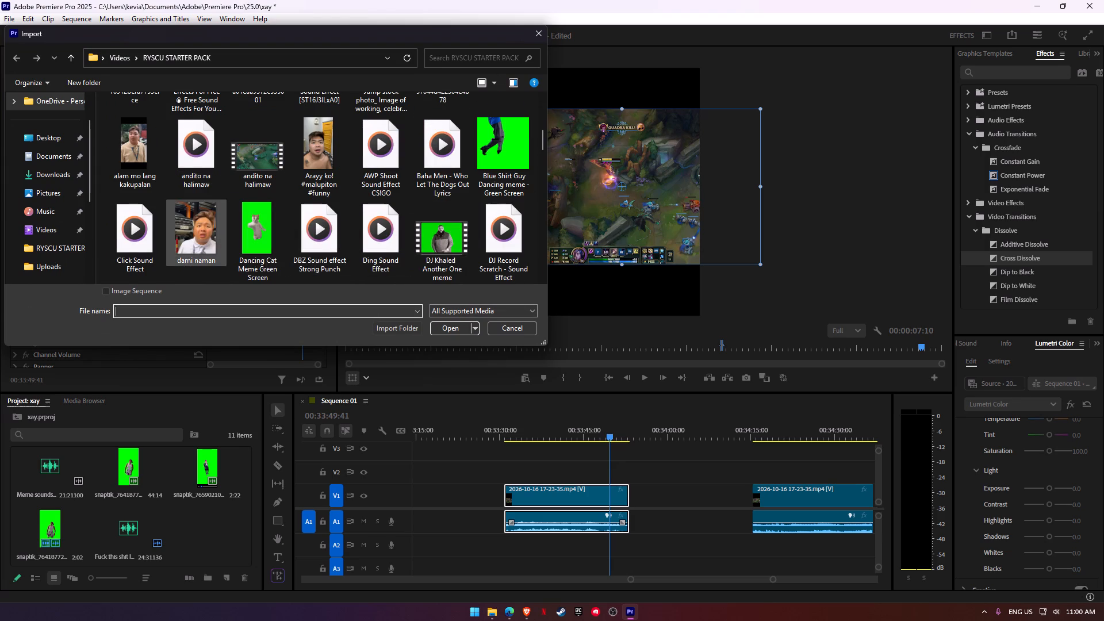
scroll(221, 217, "down", 6)
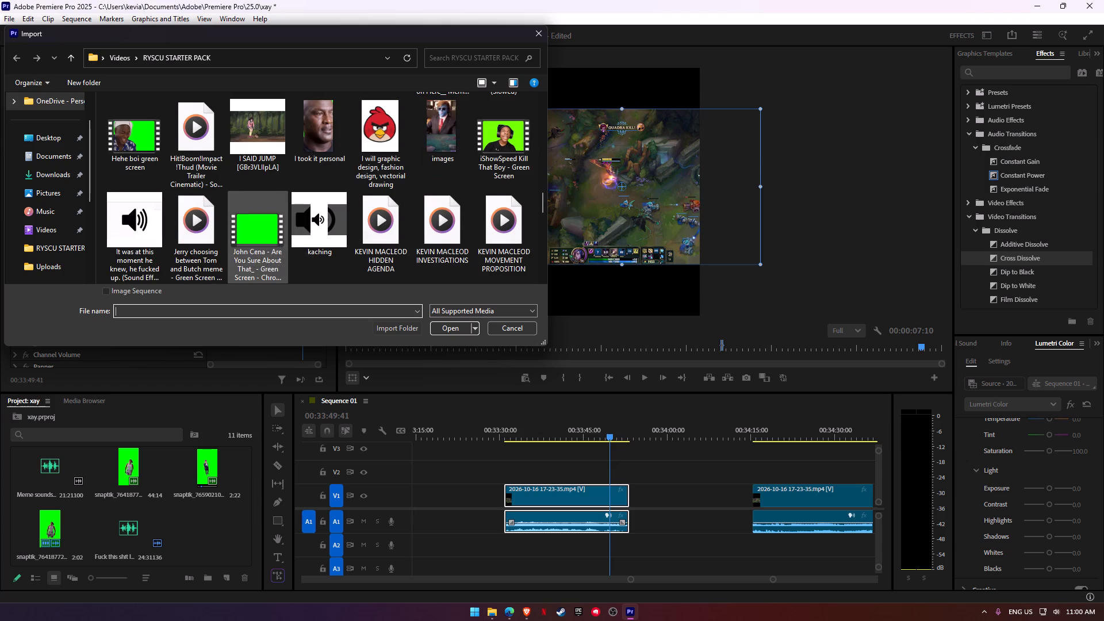
scroll(241, 230, "down", 2)
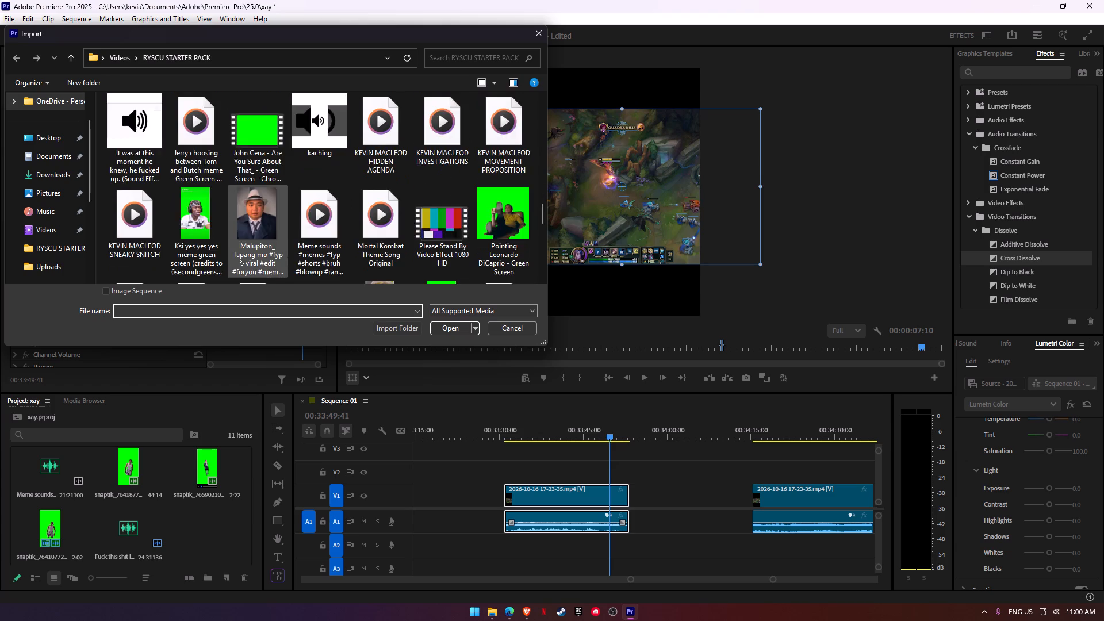
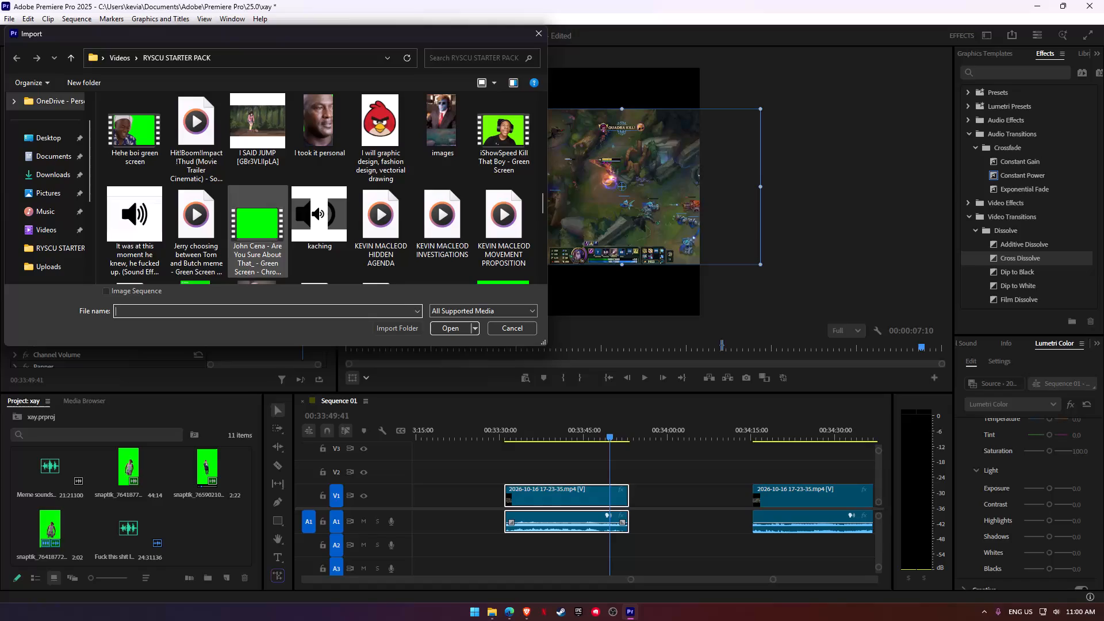
scroll(241, 230, "down", 2)
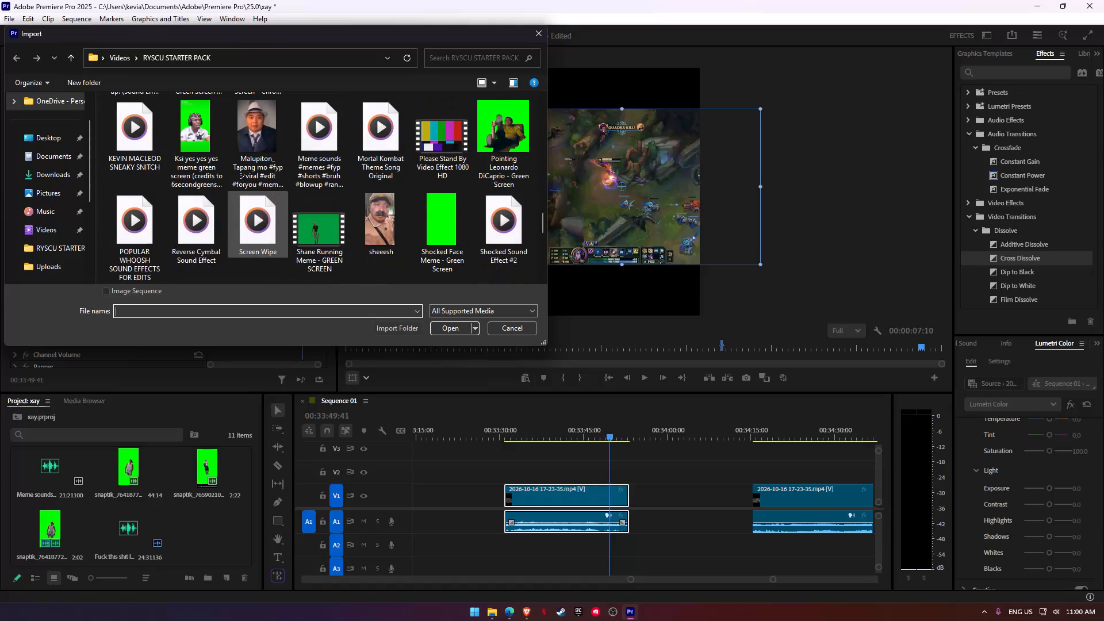
scroll(241, 230, "down", 2)
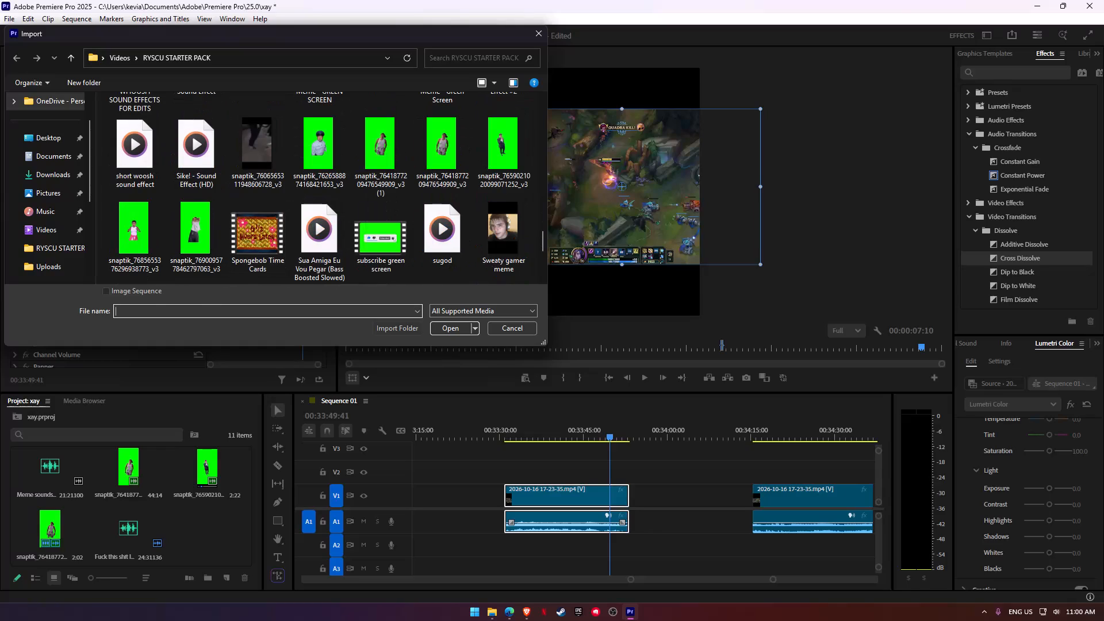
left_click(200, 241)
left_click(435, 327)
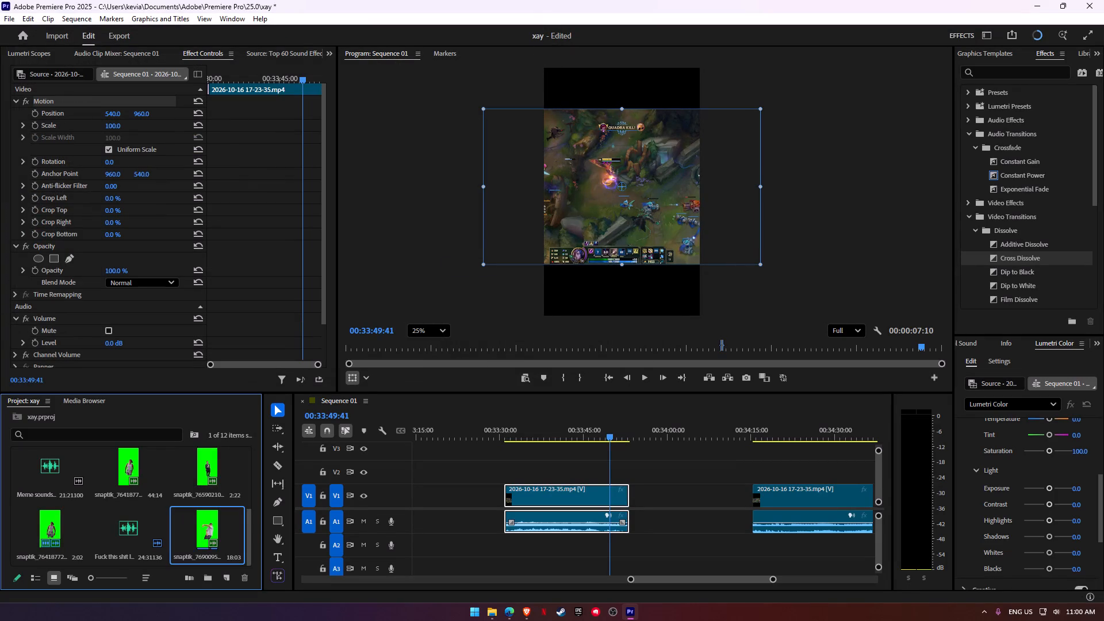
Preview the newly imported dancing clip and the other green-screen snaptik clips in the project to see what each contains.
double_click(209, 524)
key("space")
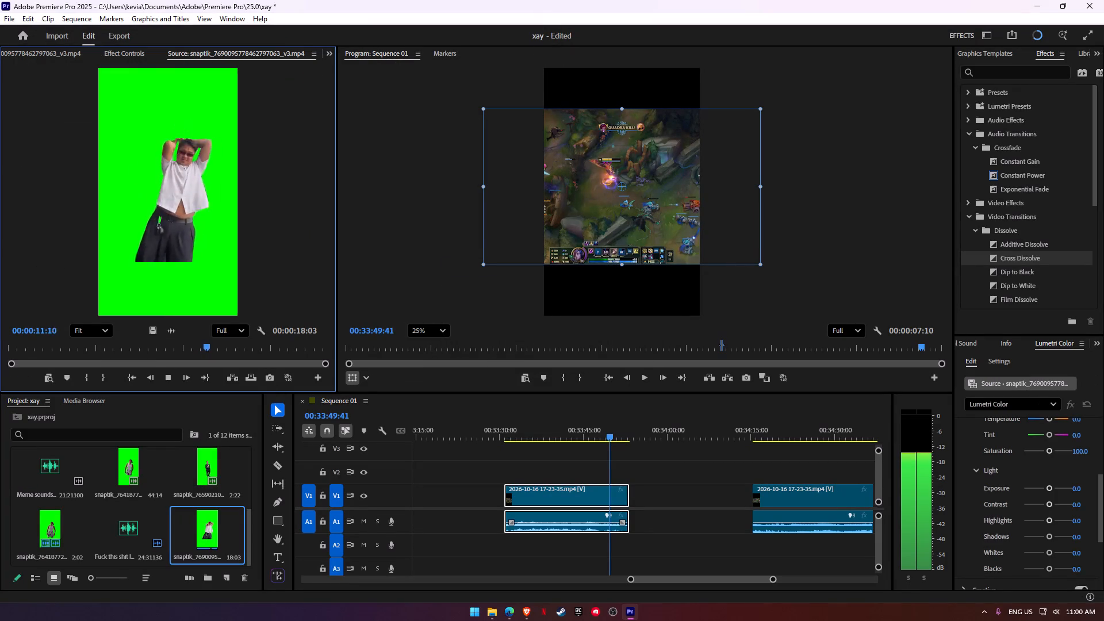
left_click(39, 351)
key("space")
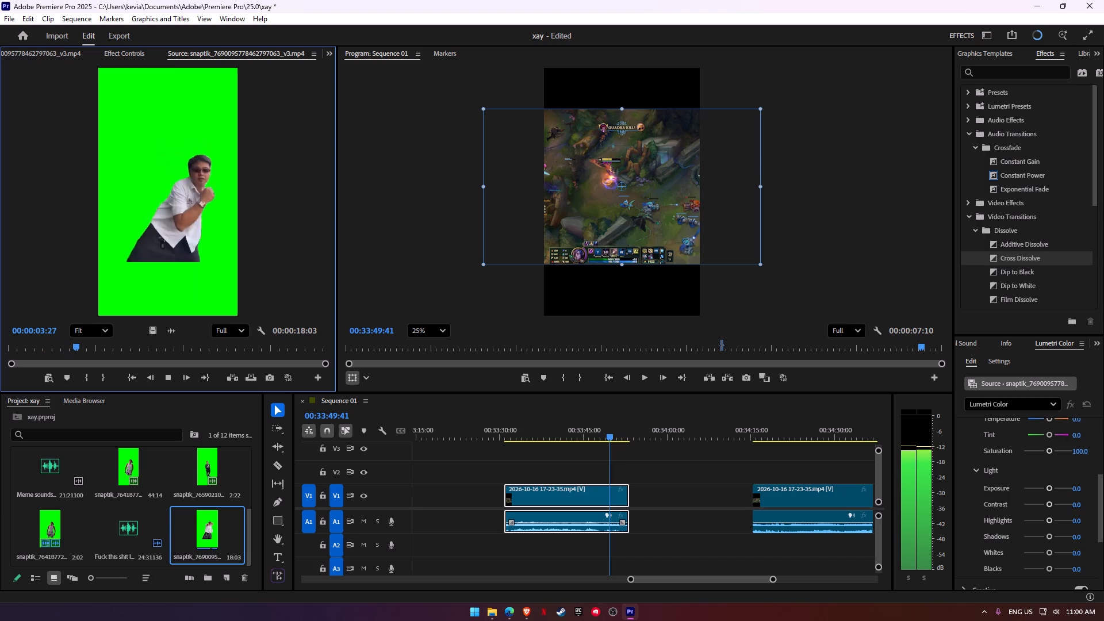
key("space")
double_click(210, 466)
key("space")
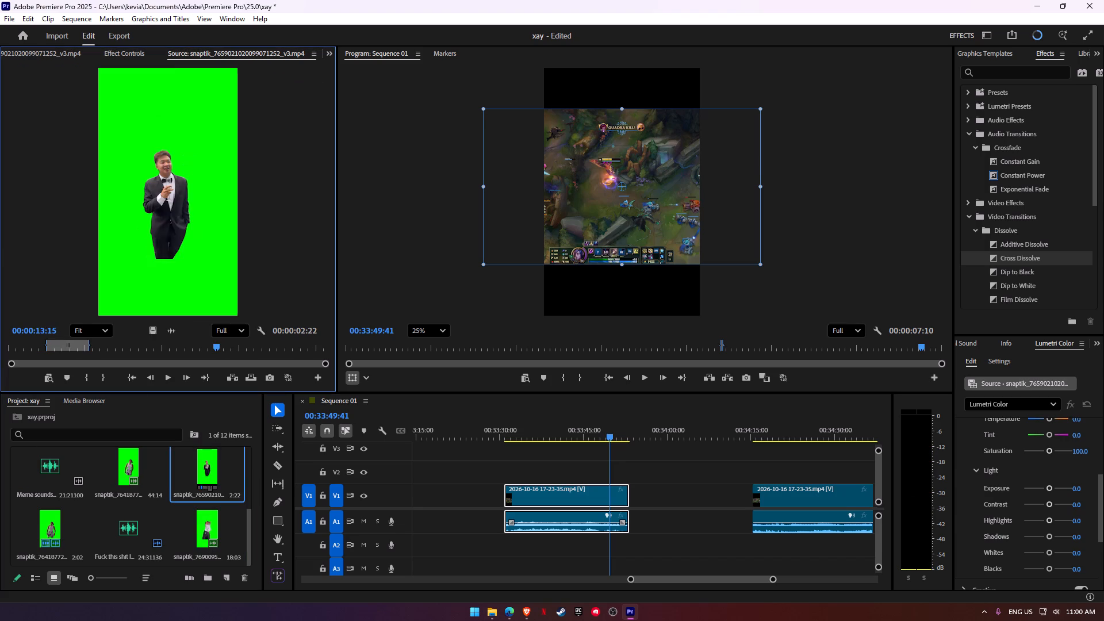
key("space")
double_click(124, 455)
key("space")
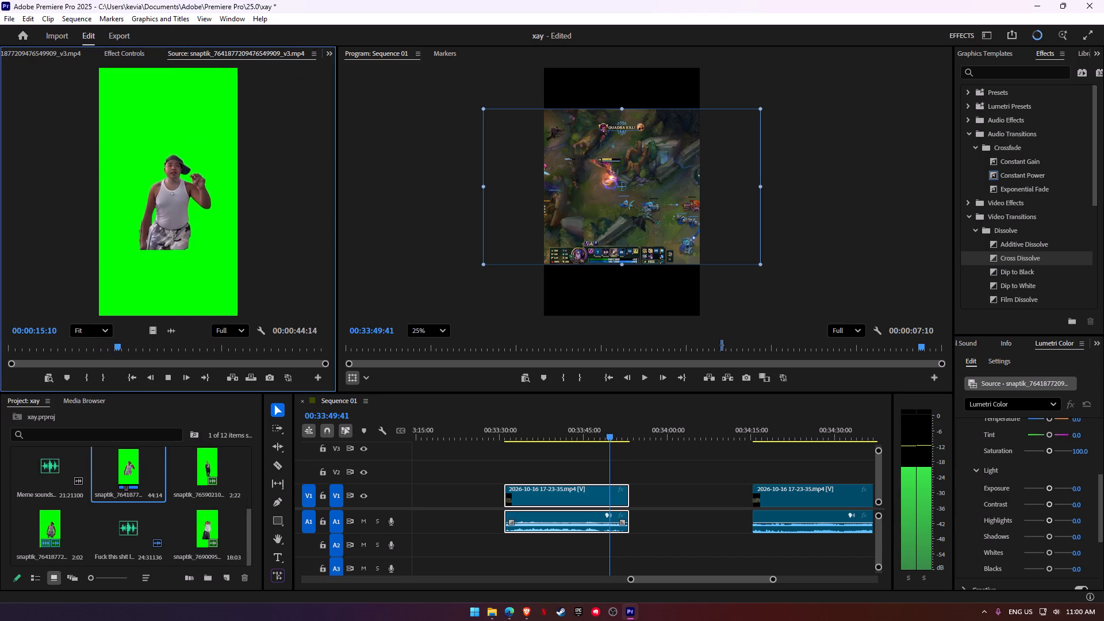
key("space")
double_click(40, 521)
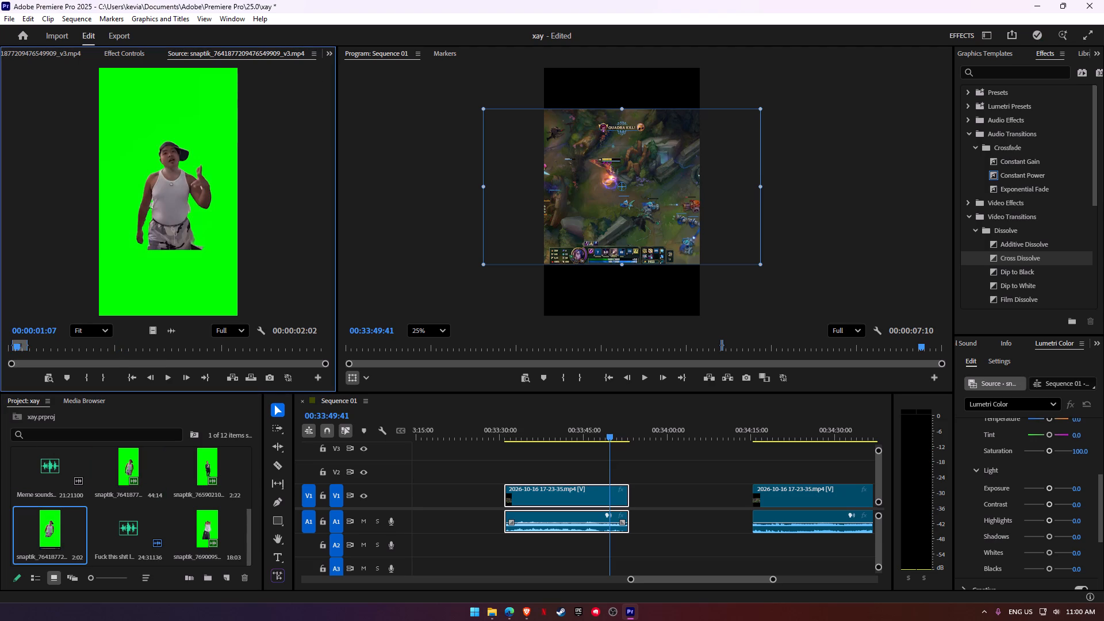
key("space")
left_click(172, 527)
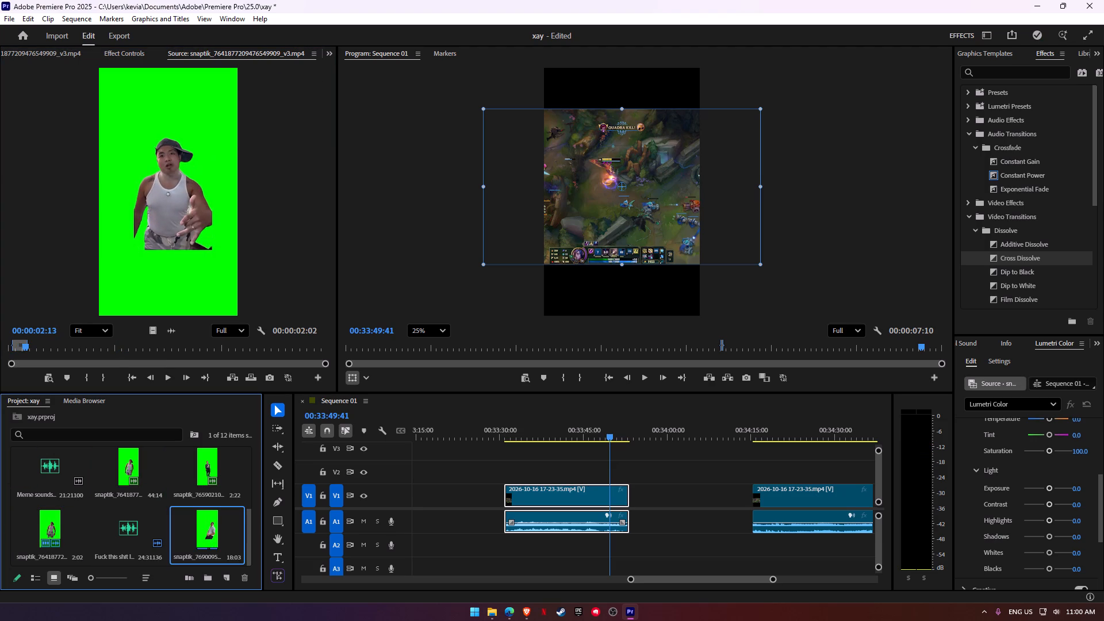
left_click(172, 527)
double_click(162, 519)
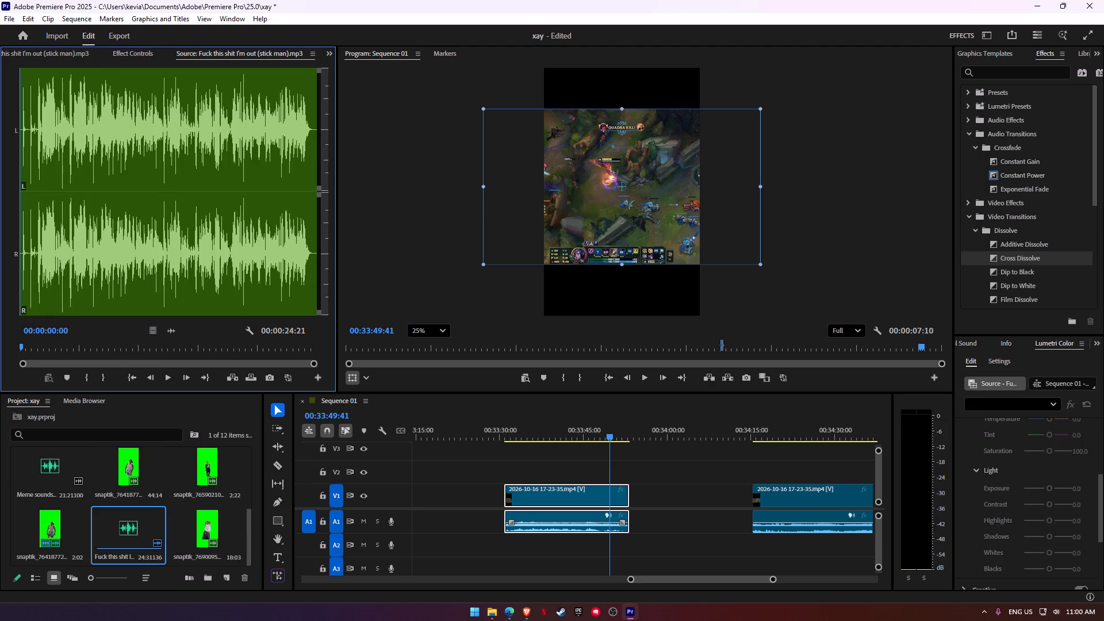
double_click(171, 526)
scroll(355, 230, "down", 10)
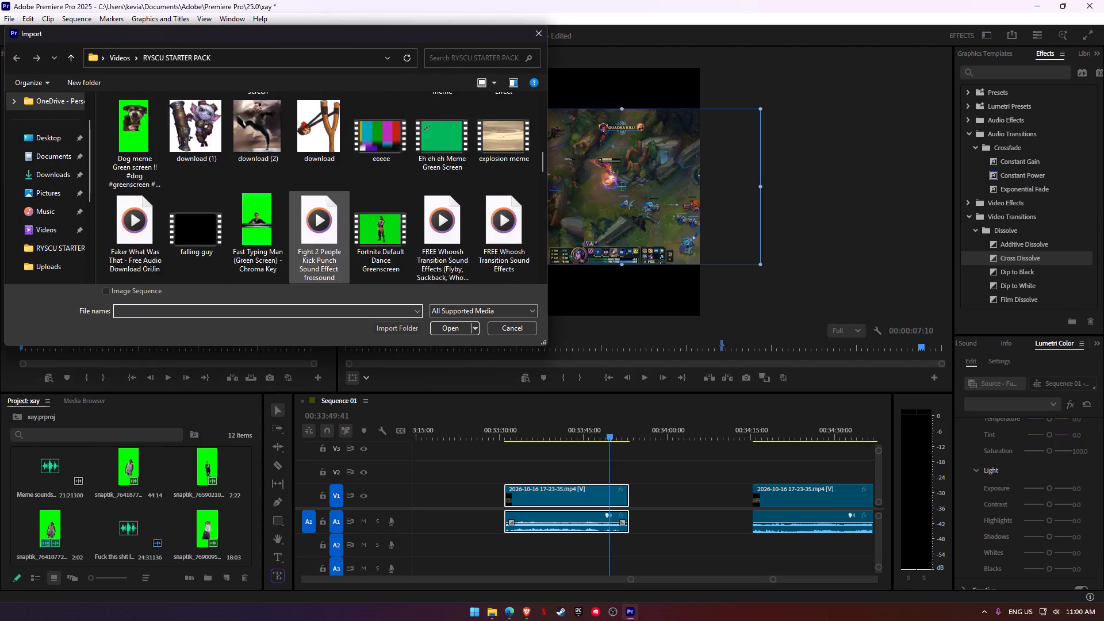
scroll(349, 232, "down", 11)
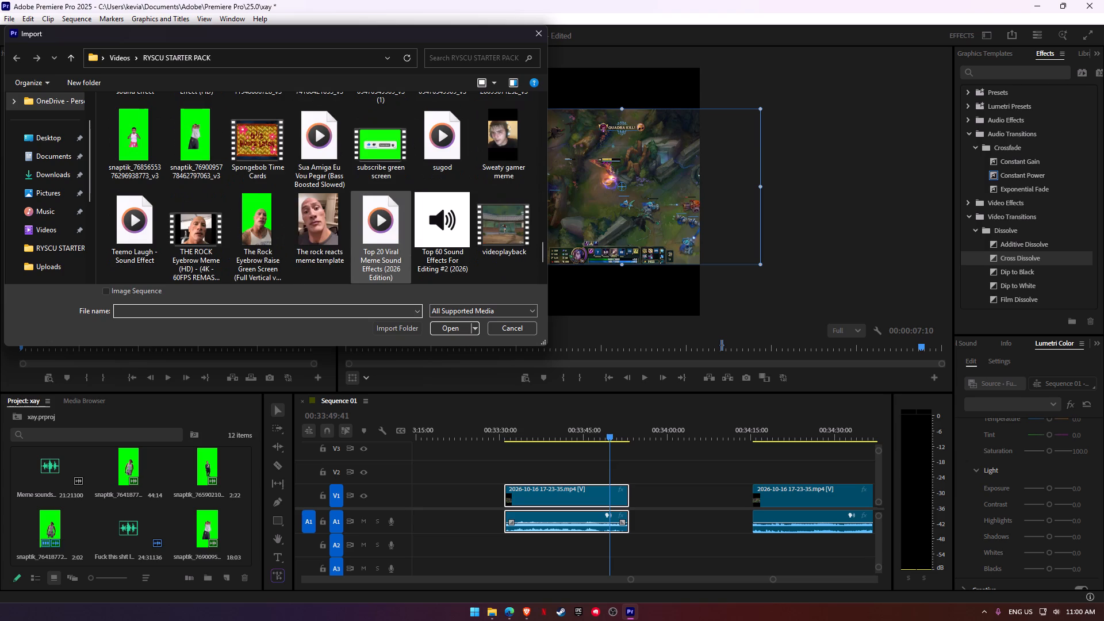
scroll(365, 258, "down", 1)
scroll(481, 244, "up", 1)
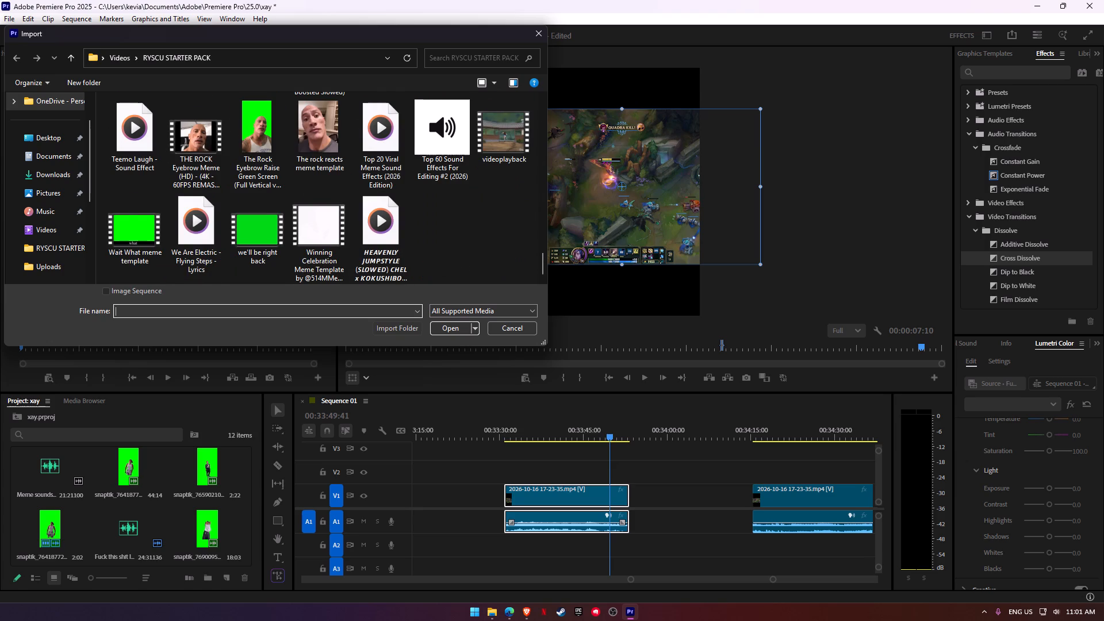
scroll(455, 254, "up", 1)
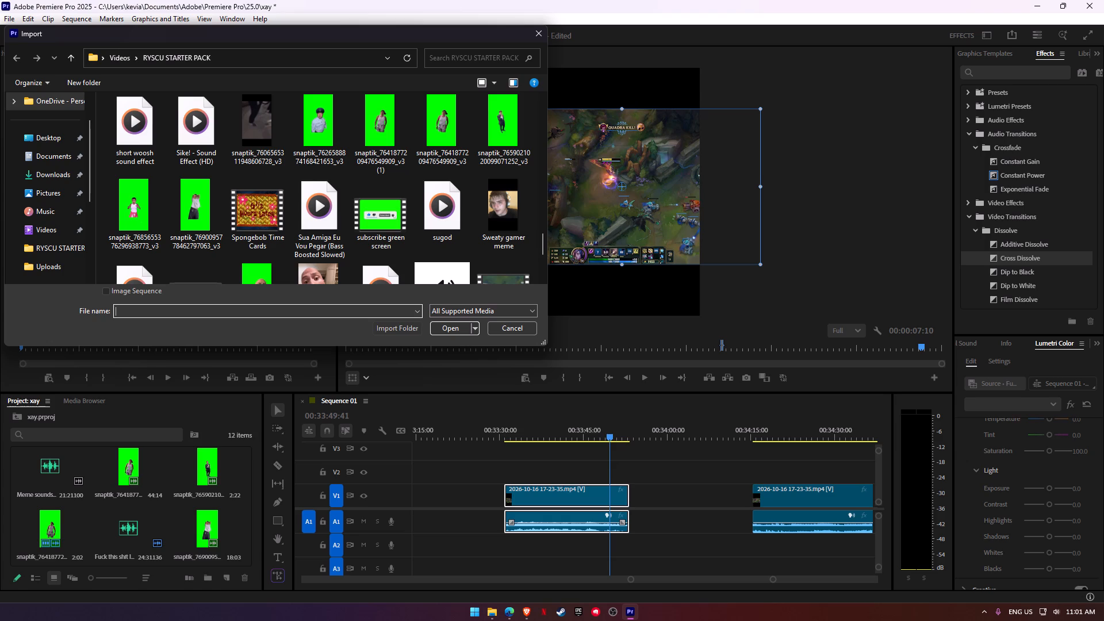
left_click(496, 125)
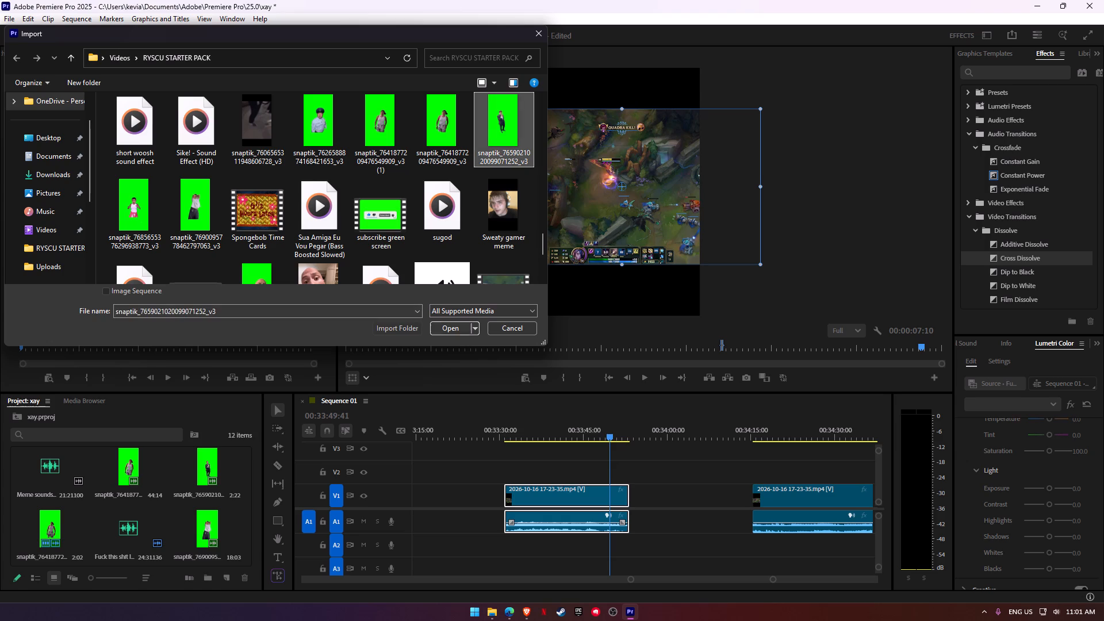
left_click(453, 331)
Preview the newly imported clip of the man in the black suit in the Source monitor.
double_click(61, 520)
key("space")
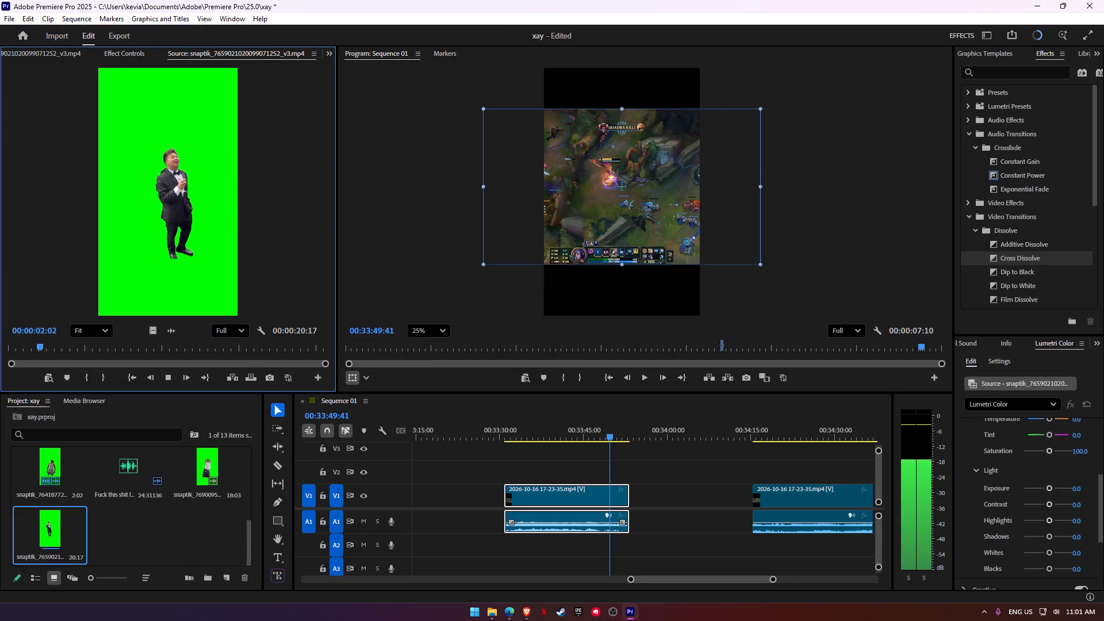
key("space")
left_click(490, 611)
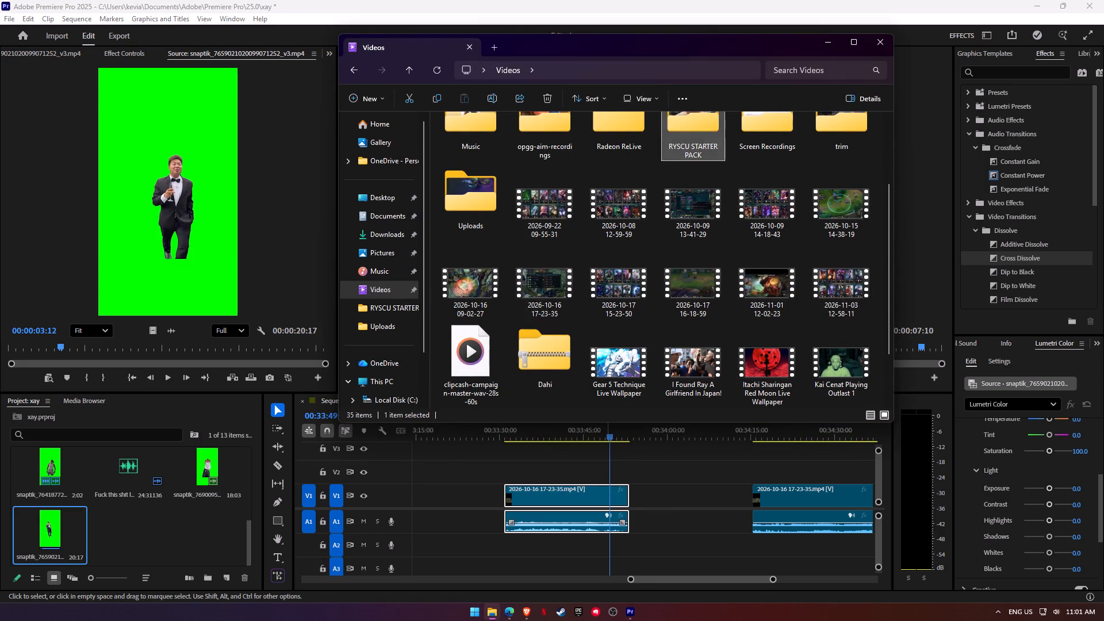
double_click(703, 145)
left_click_drag(888, 149, 880, 413)
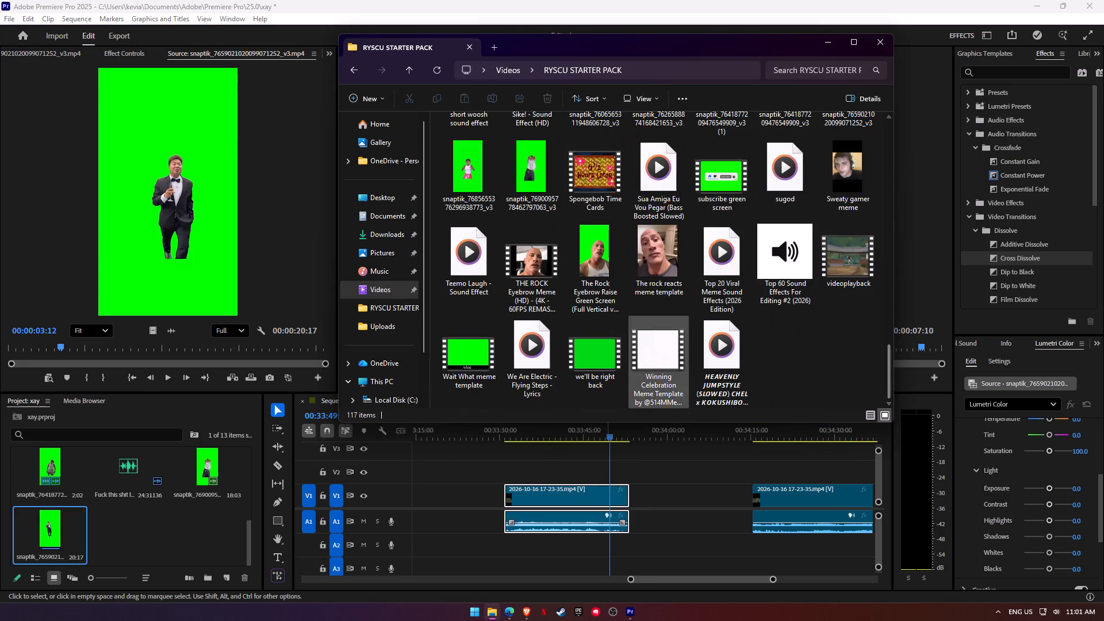
scroll(796, 235, "up", 3)
scroll(641, 327, "down", 1)
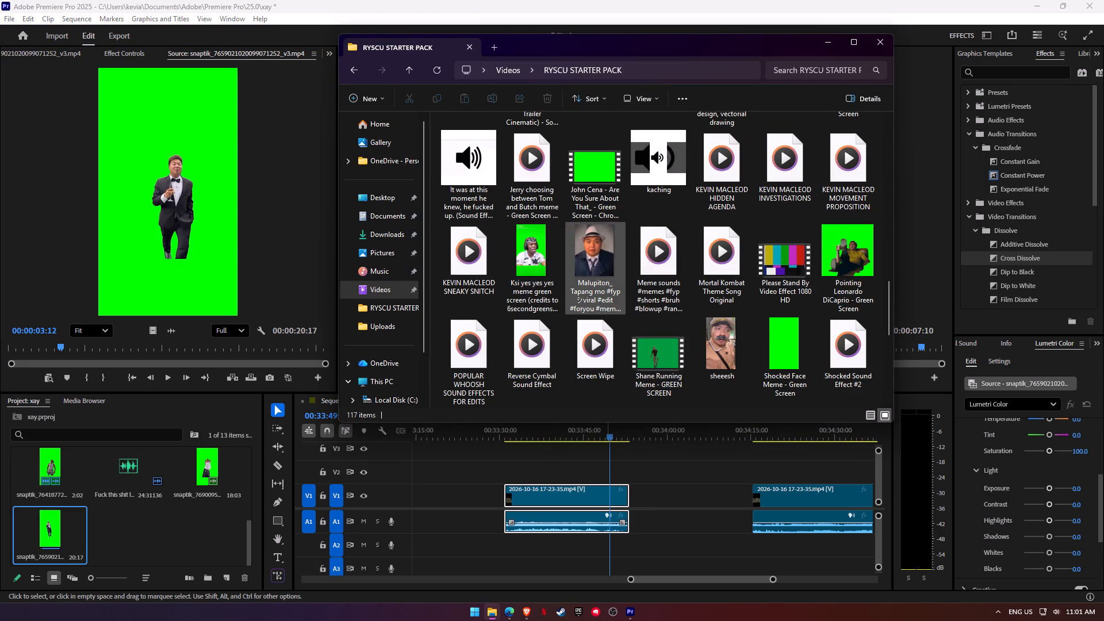
scroll(571, 313, "down", 1)
double_click(507, 342)
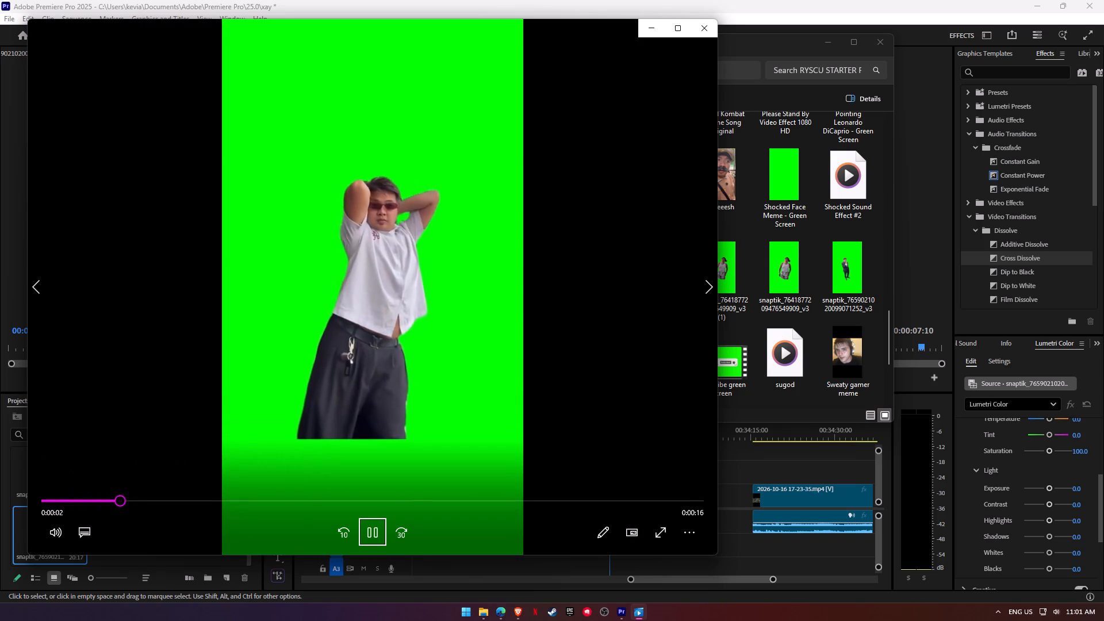
left_click(706, 32)
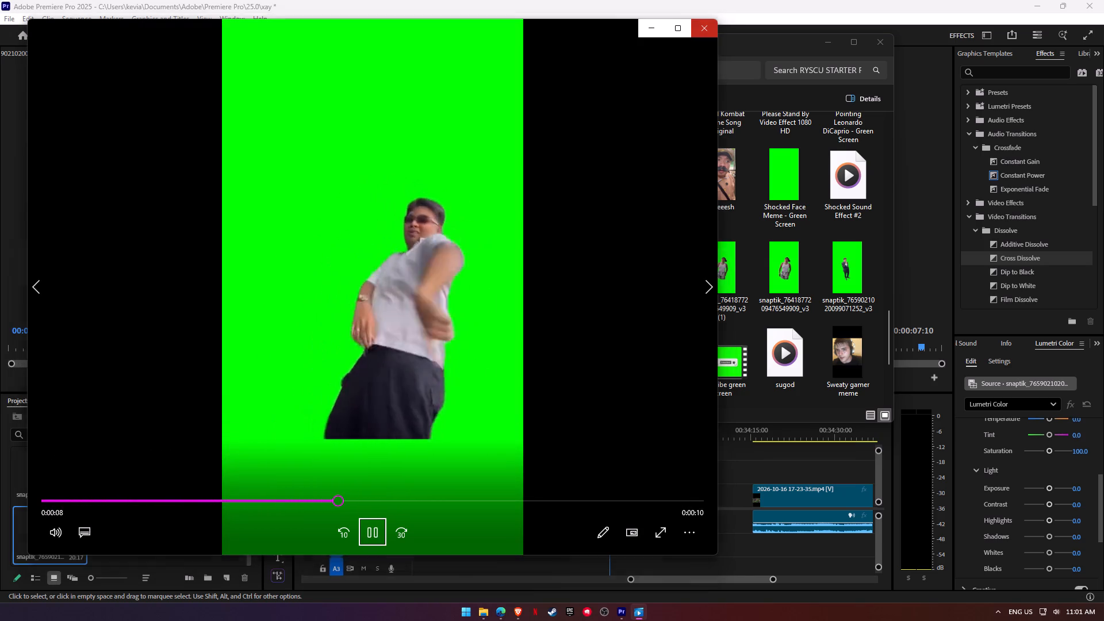
Save the xay project and close Premiere Pro.
left_click(738, 5)
key("ctrl+s")
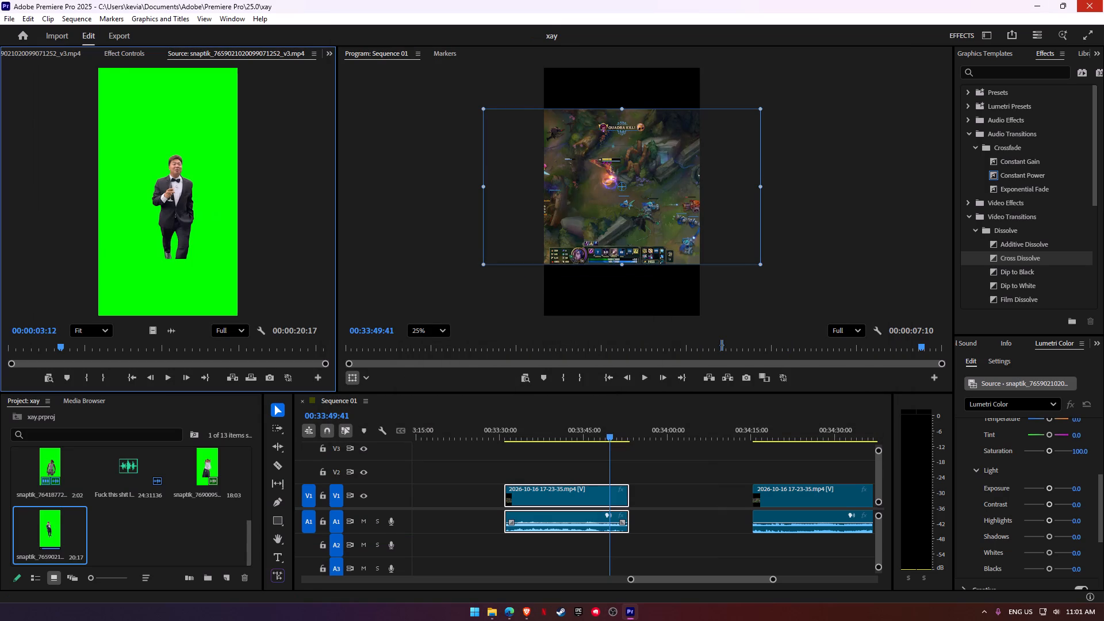
left_click(1103, 0)
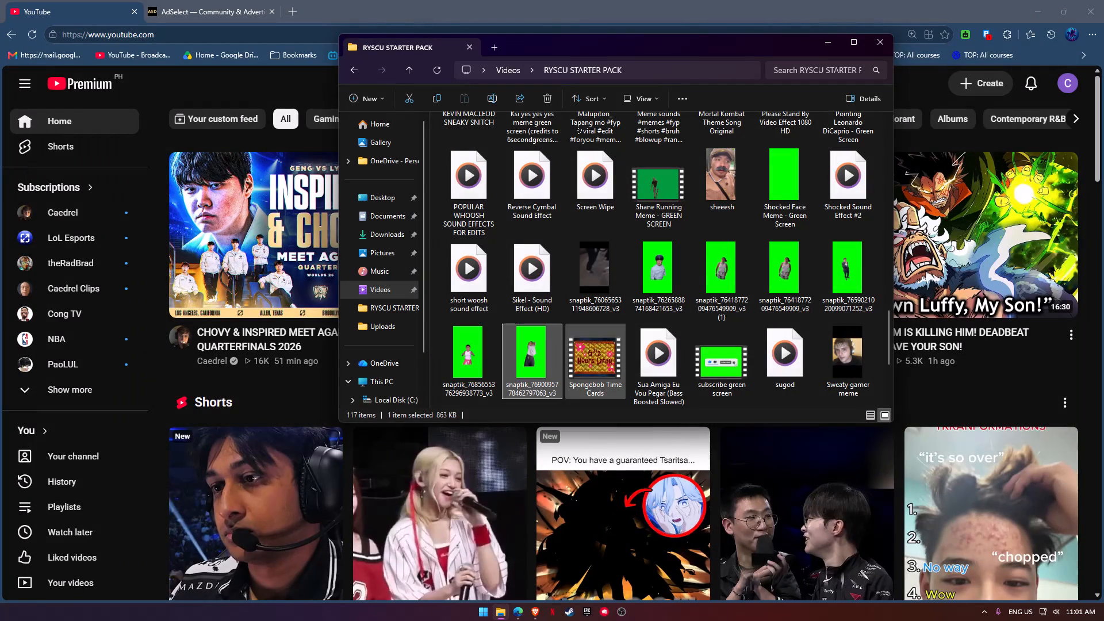
left_click(1037, 0)
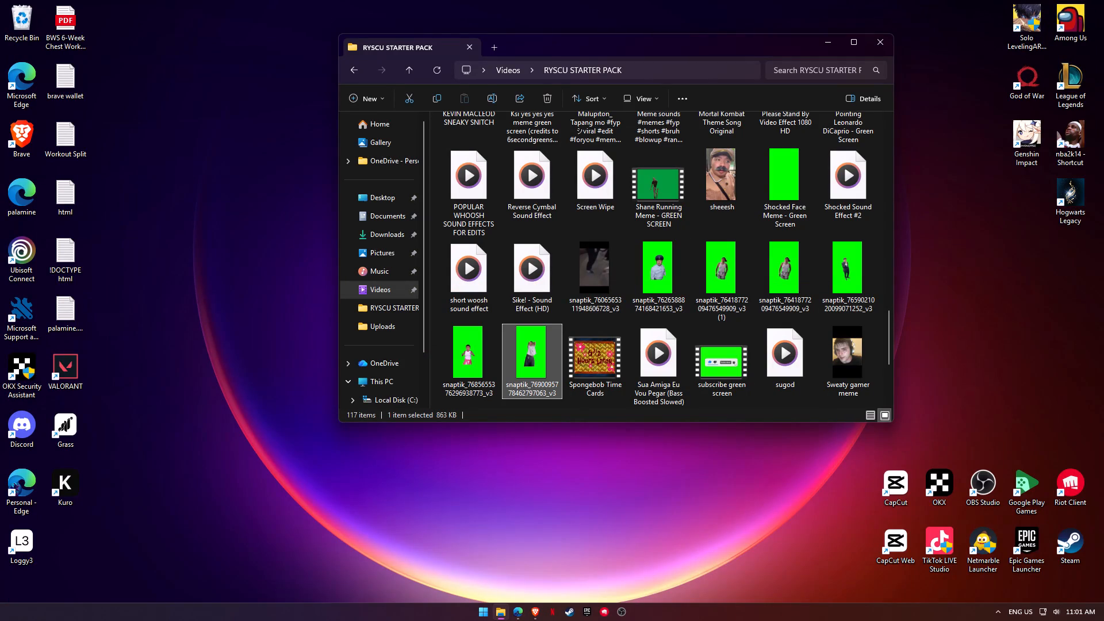
left_click(533, 393)
type("sayaw")
key("Return")
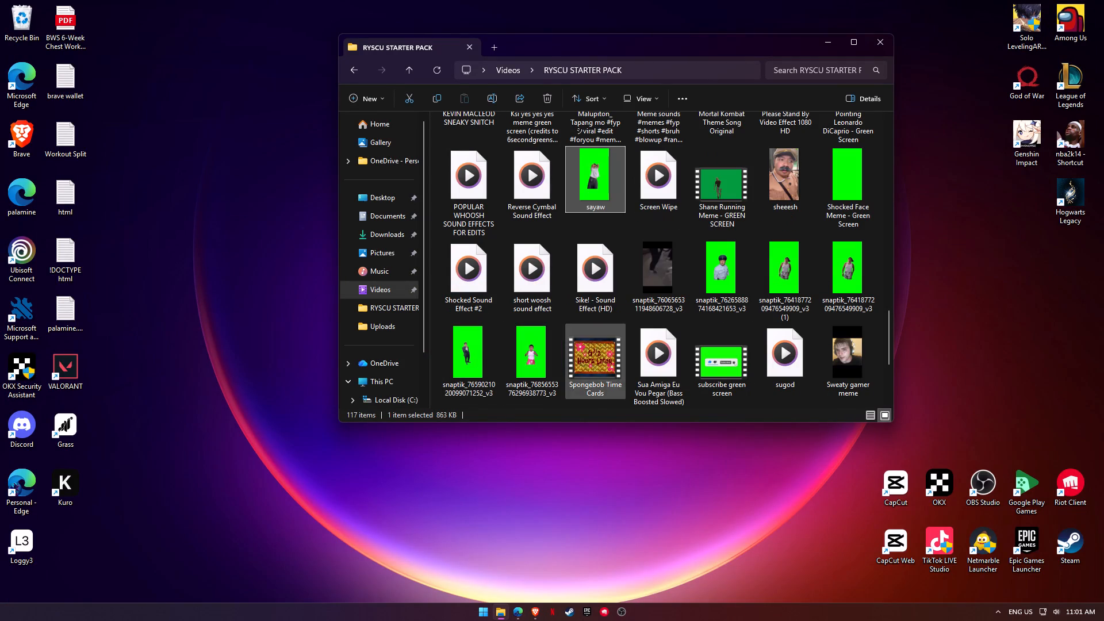
double_click(712, 279)
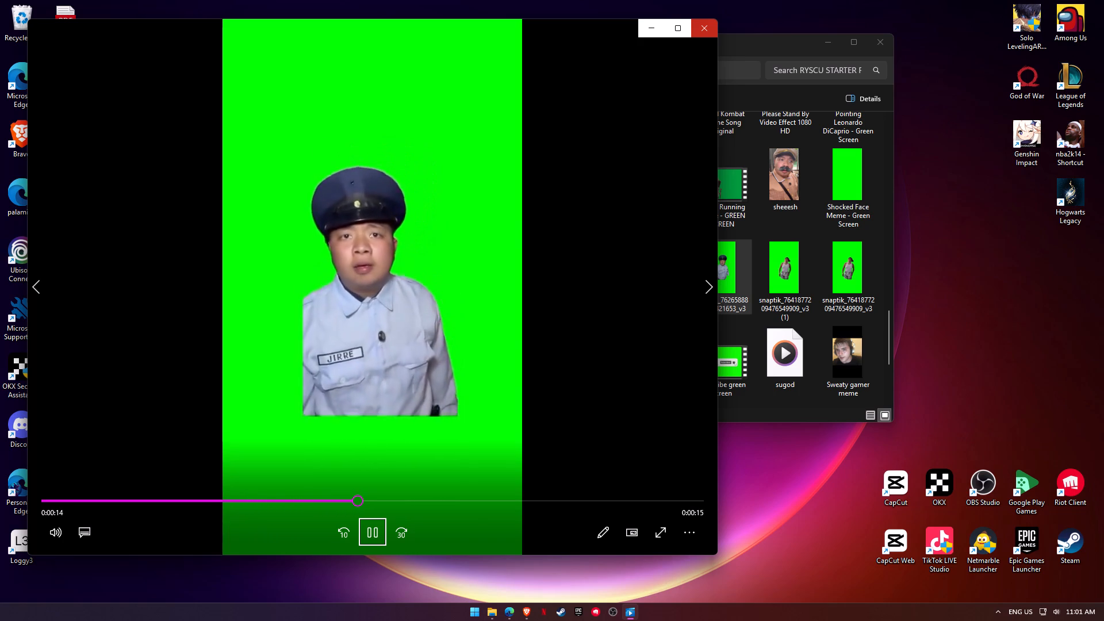
left_click(701, 28)
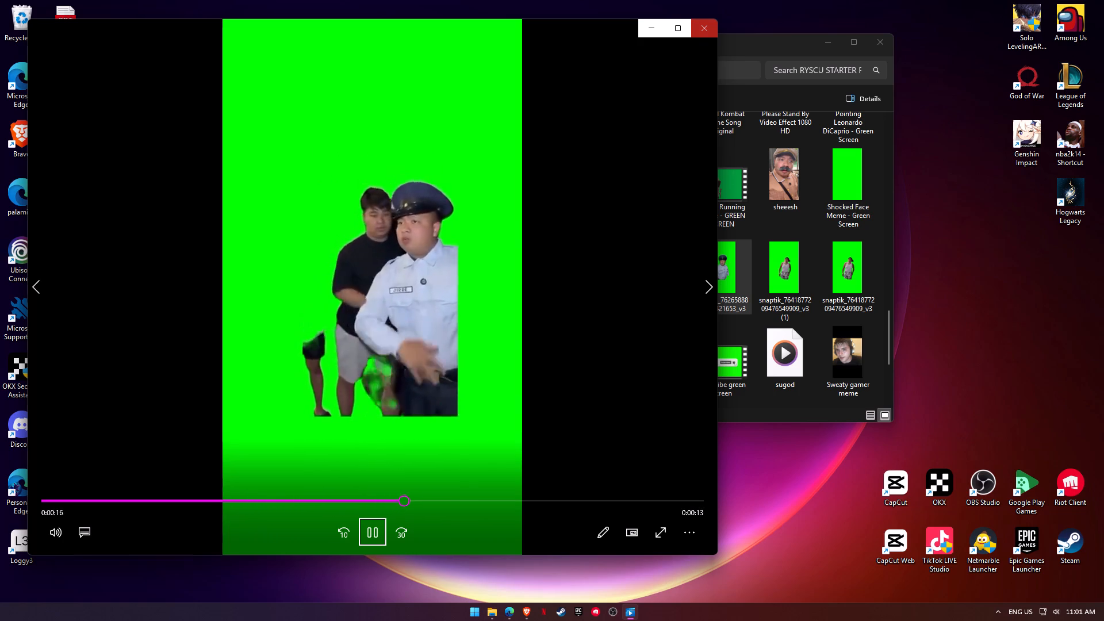
double_click(771, 290)
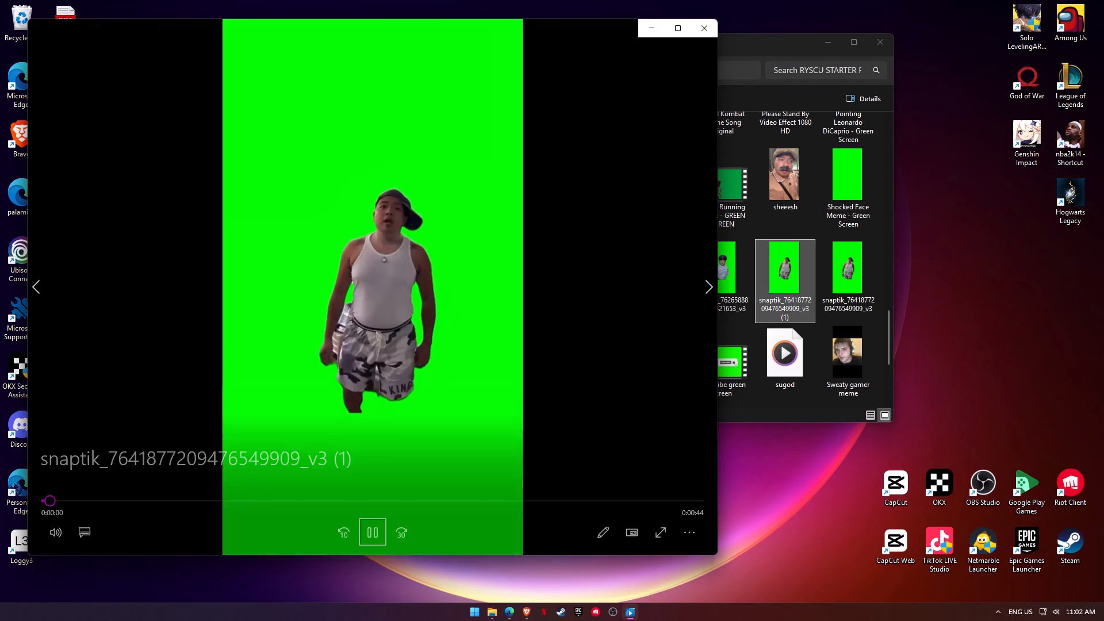
left_click(705, 37)
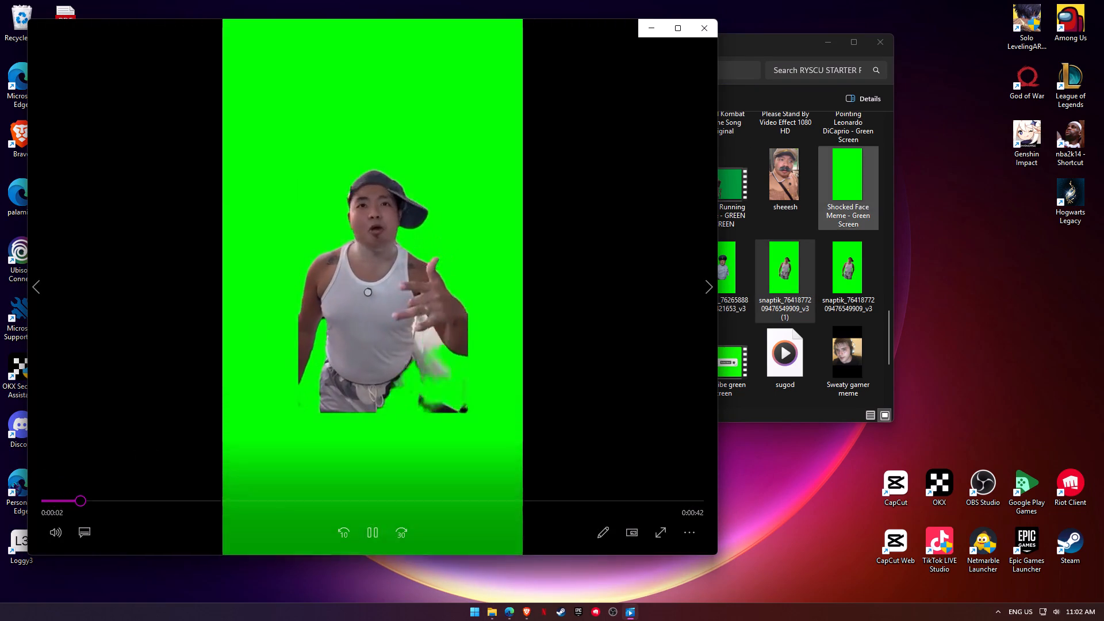
left_click(716, 31)
double_click(845, 296)
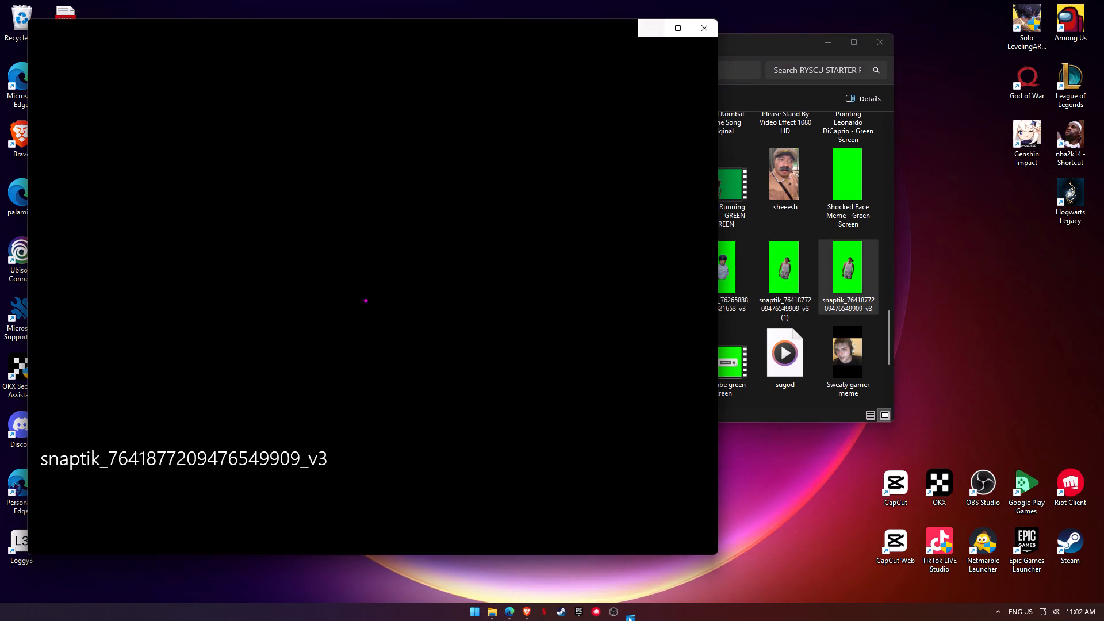
left_click(713, 31)
left_click(779, 258)
key("Delete")
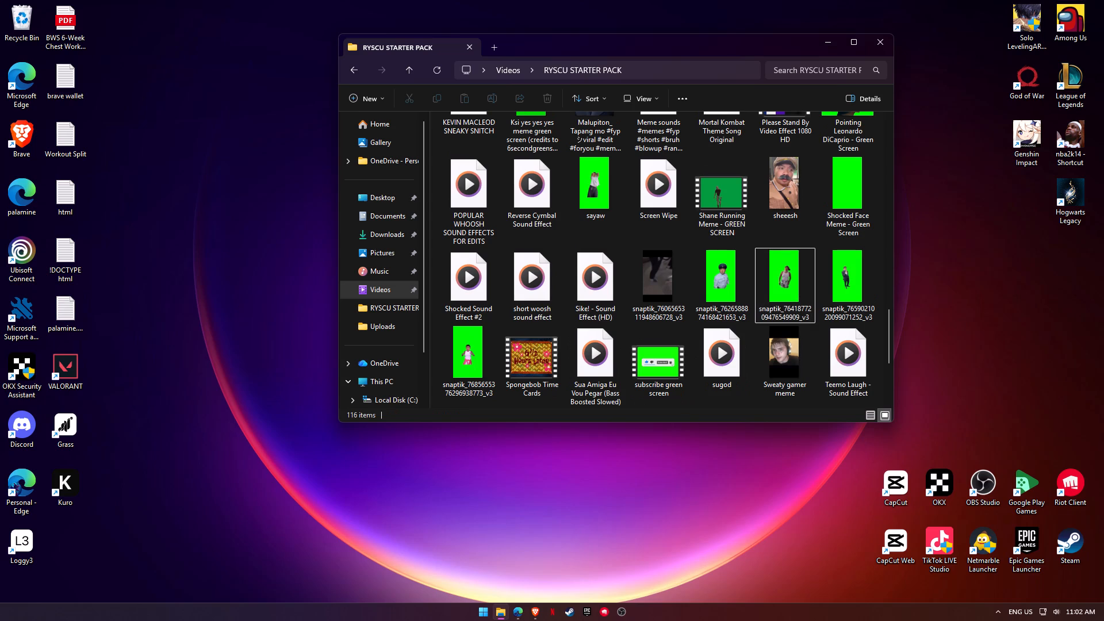
Play the clip of the moustached man in a brown uniform from the RYSCU STARTER PACK folder to check its content.
scroll(660, 356, "down", 1)
scroll(660, 356, "up", 1)
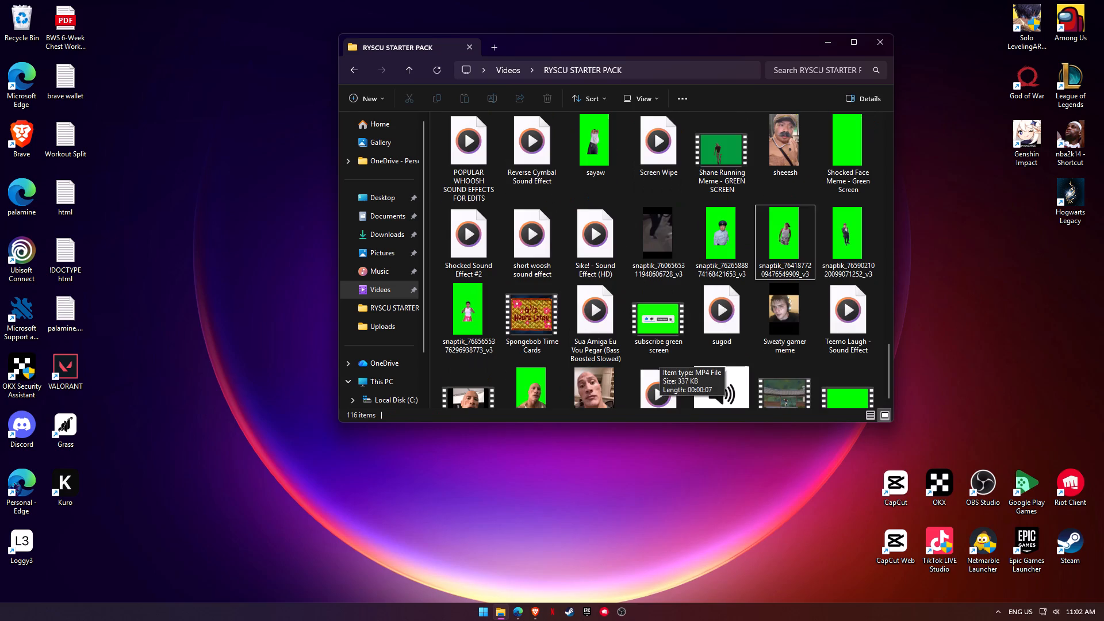
double_click(803, 158)
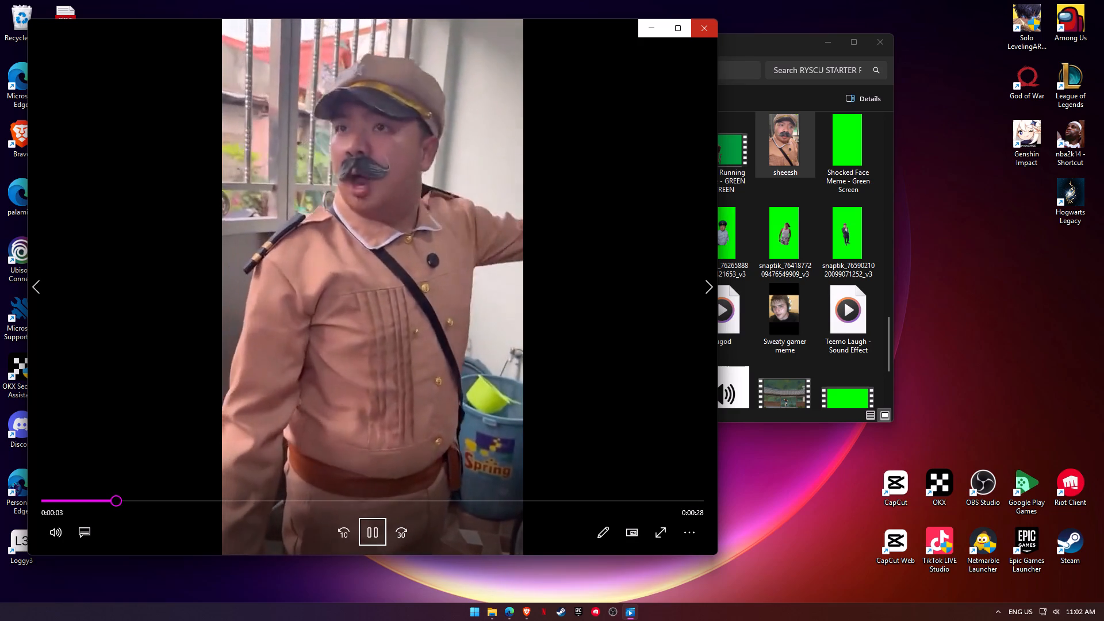
left_click(709, 24)
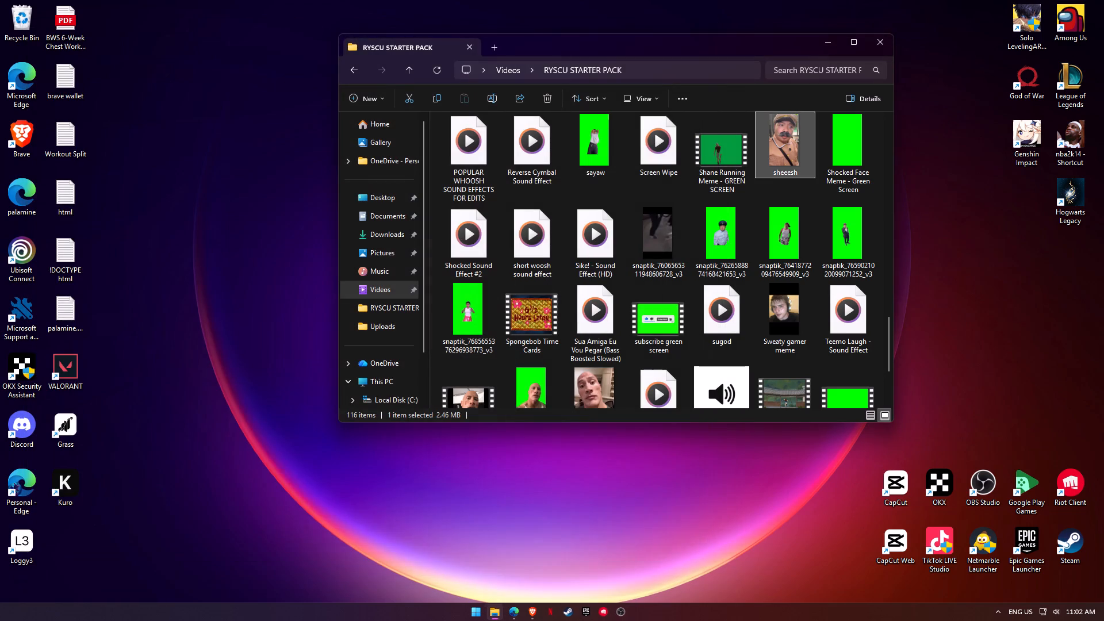
left_click(490, 612)
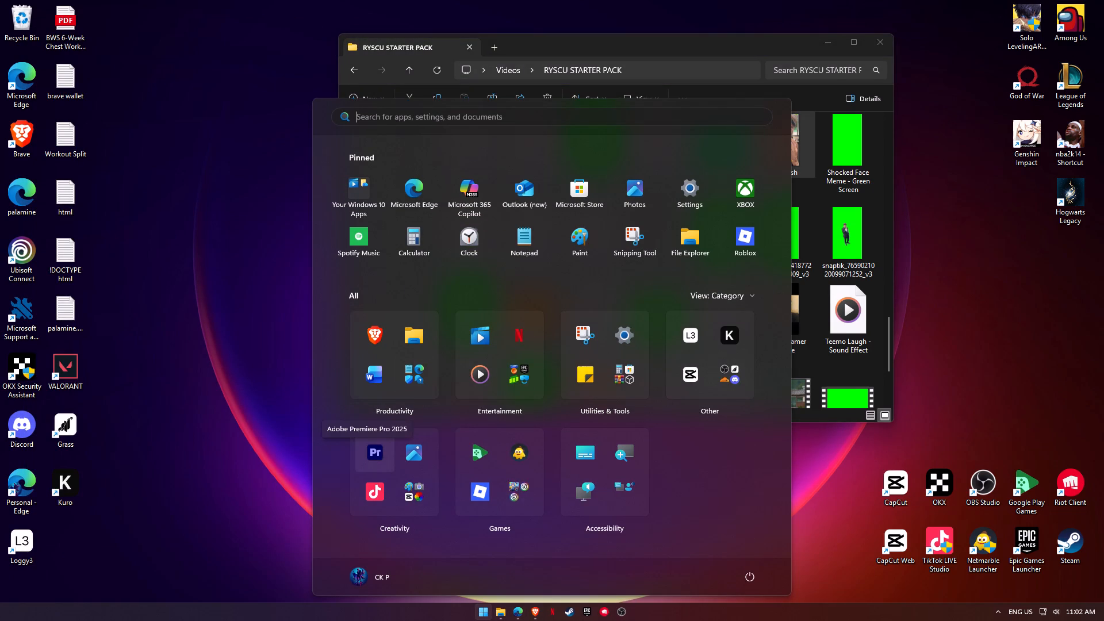
left_click(844, 230)
double_click(863, 234)
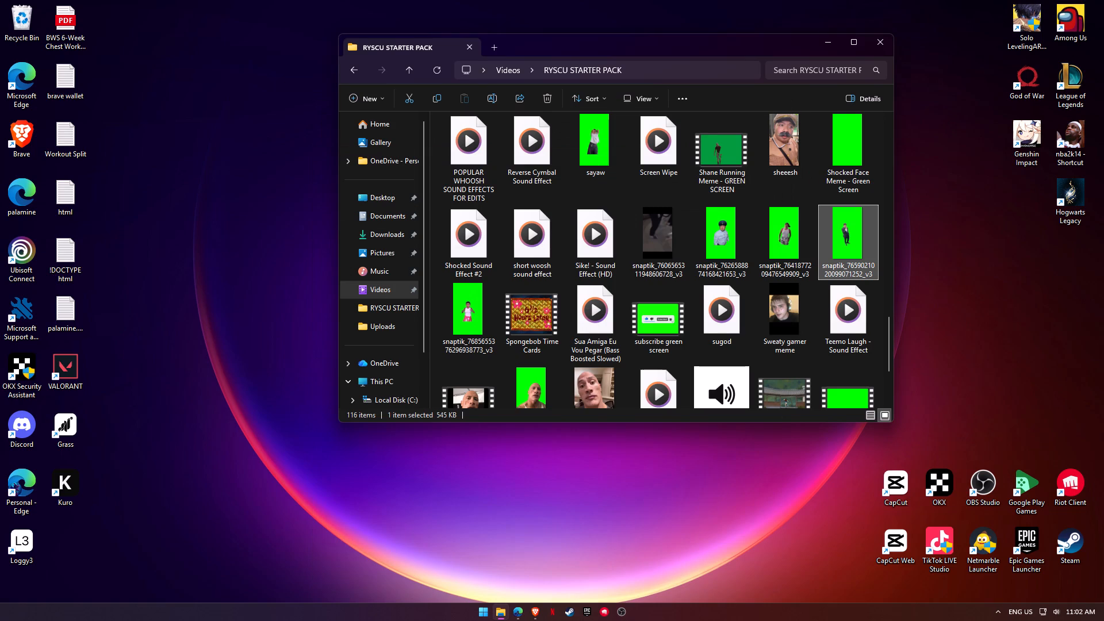
left_click(711, 33)
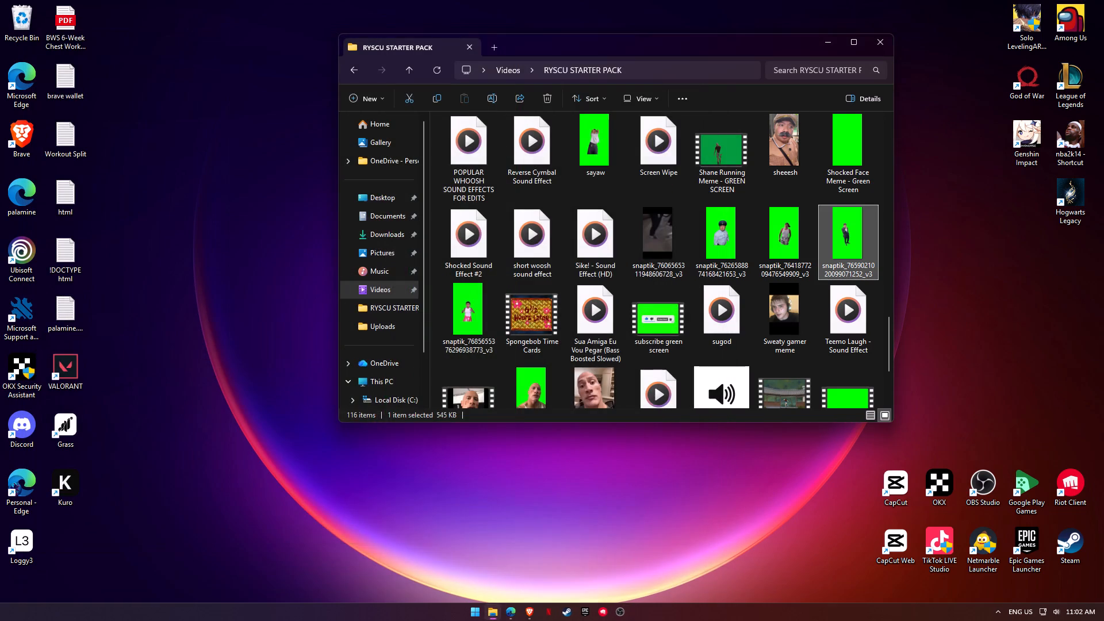
Launch Premiere Pro and open the recent project xay without relinking its missing media.
left_click(474, 616)
left_click(384, 439)
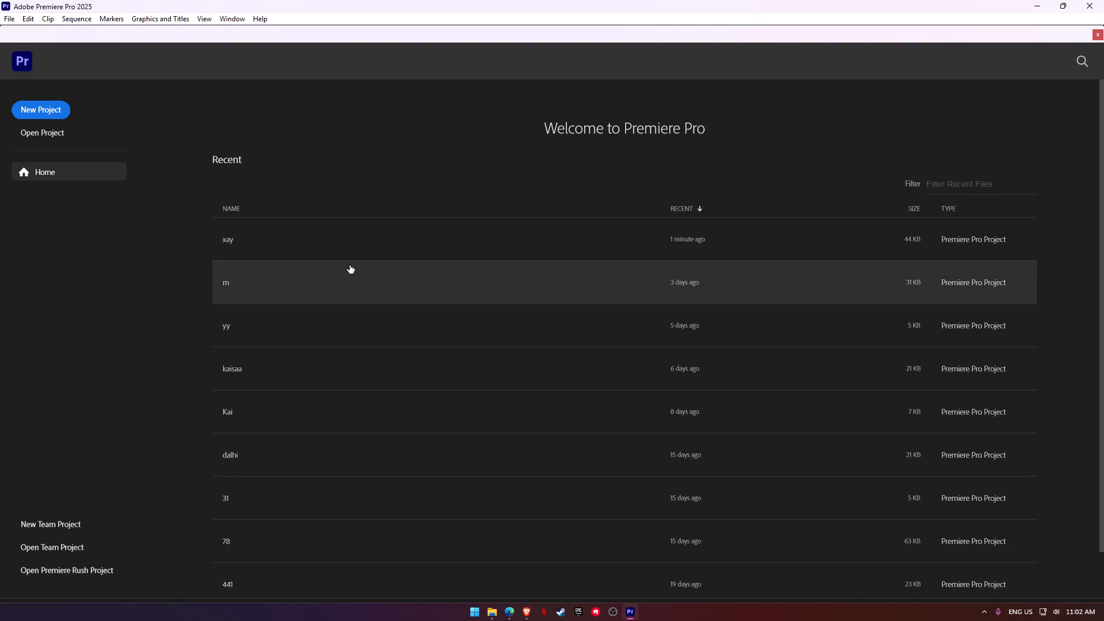
left_click(342, 240)
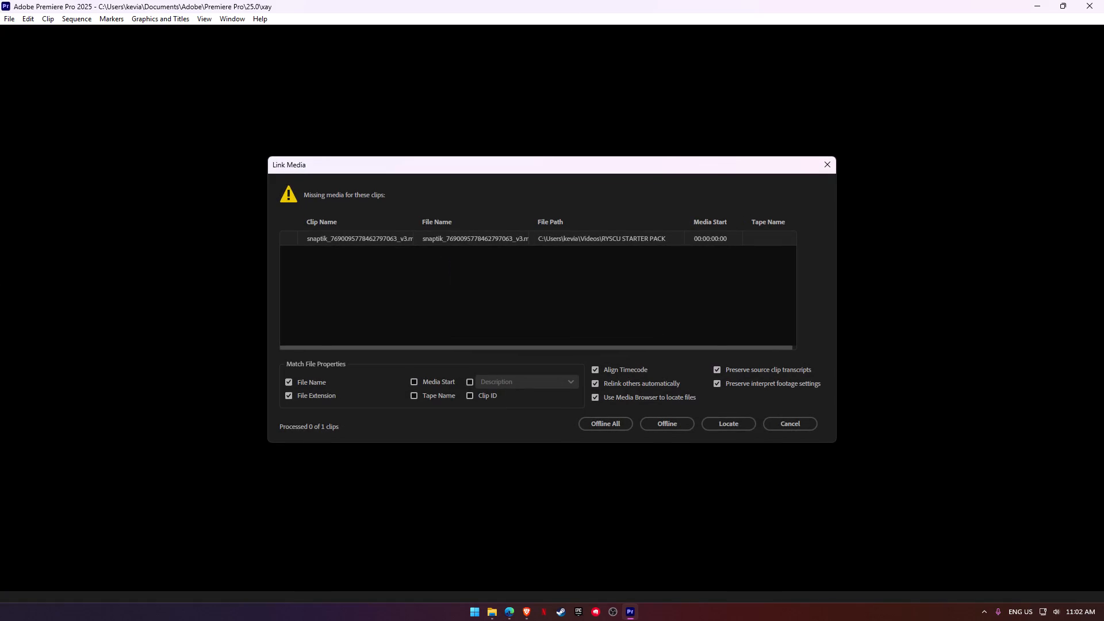
left_click(789, 429)
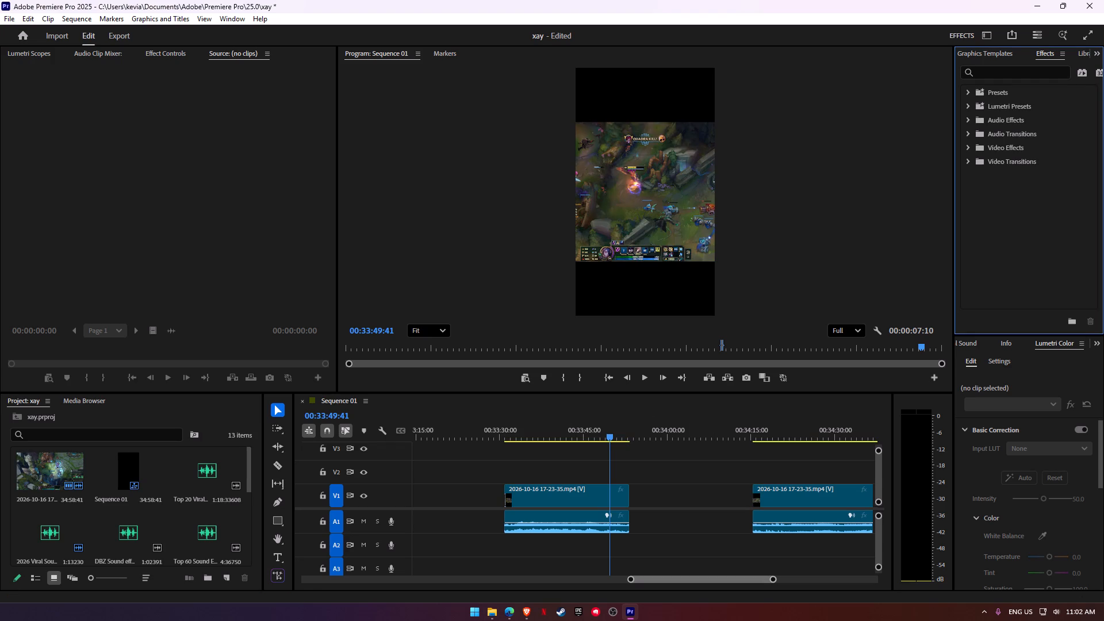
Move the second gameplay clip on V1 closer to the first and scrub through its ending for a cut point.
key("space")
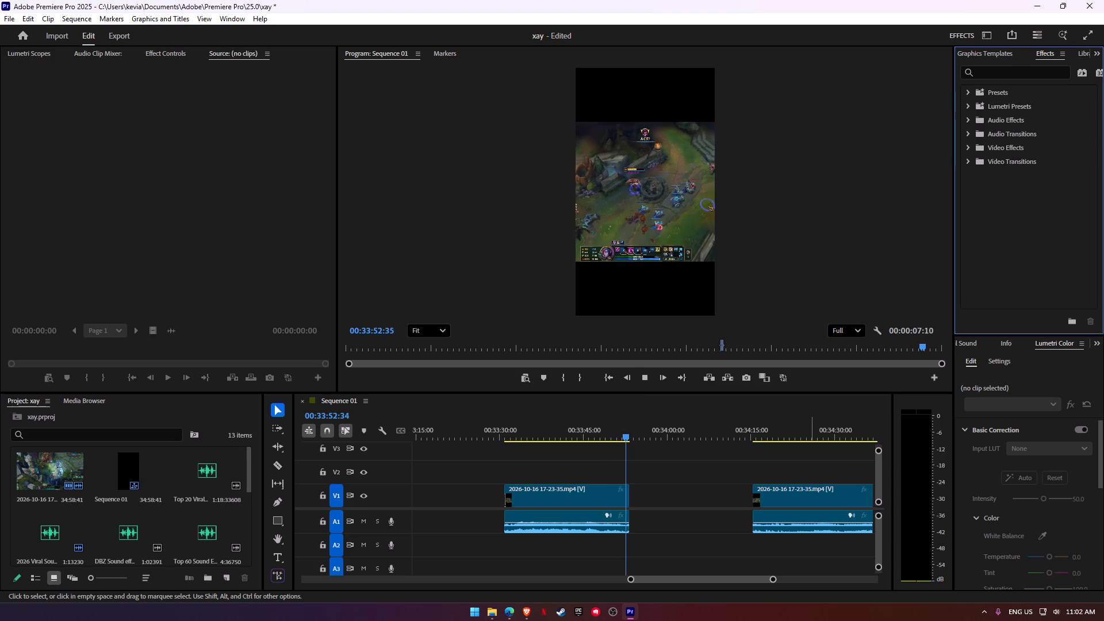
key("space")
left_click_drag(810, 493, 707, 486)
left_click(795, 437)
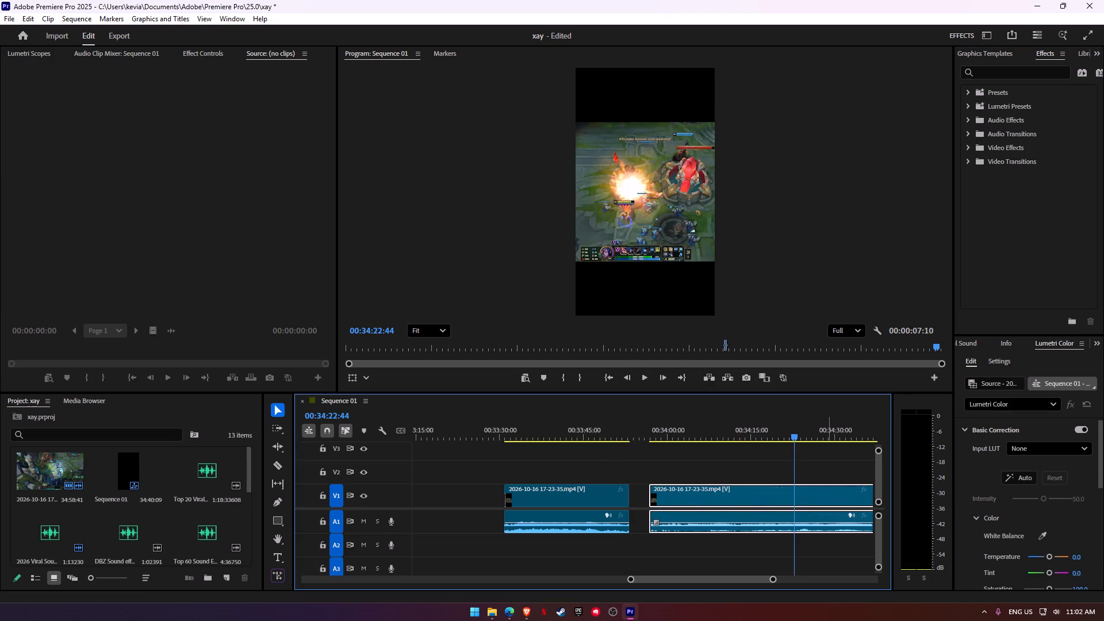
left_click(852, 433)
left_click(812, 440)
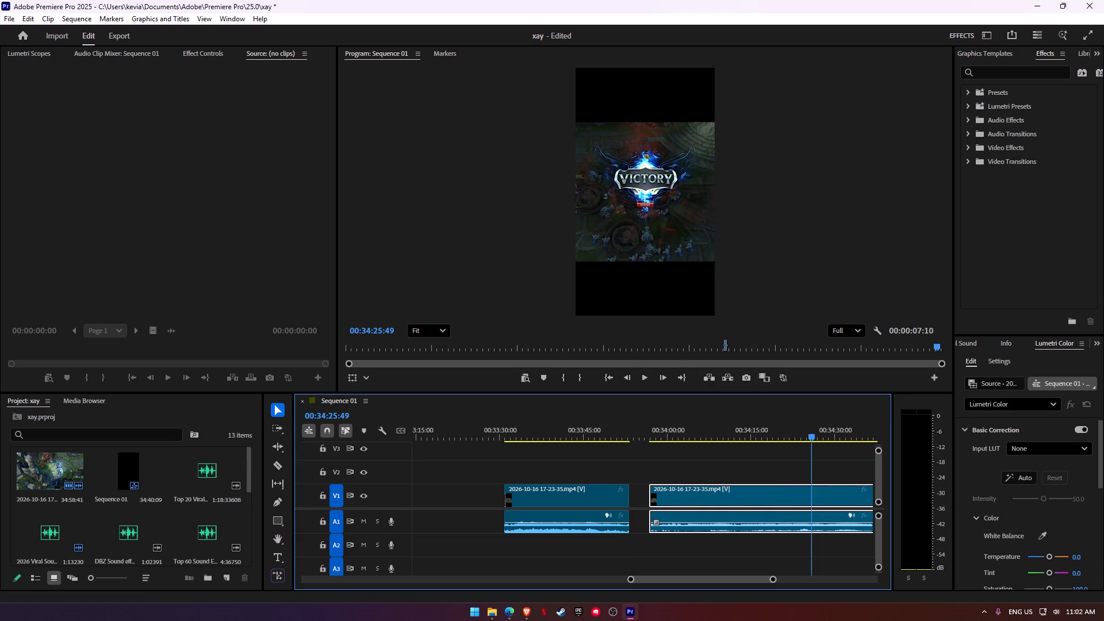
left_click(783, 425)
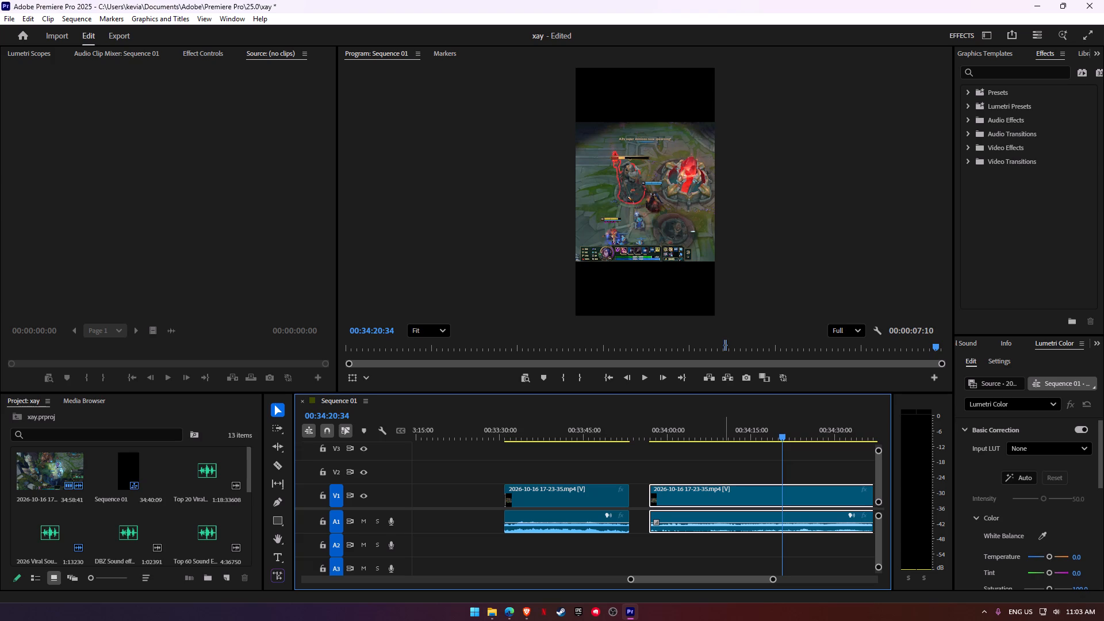
Split the second gameplay clip at 00:34:20:34 and delete the portion before the cut.
key("c")
left_click(783, 500)
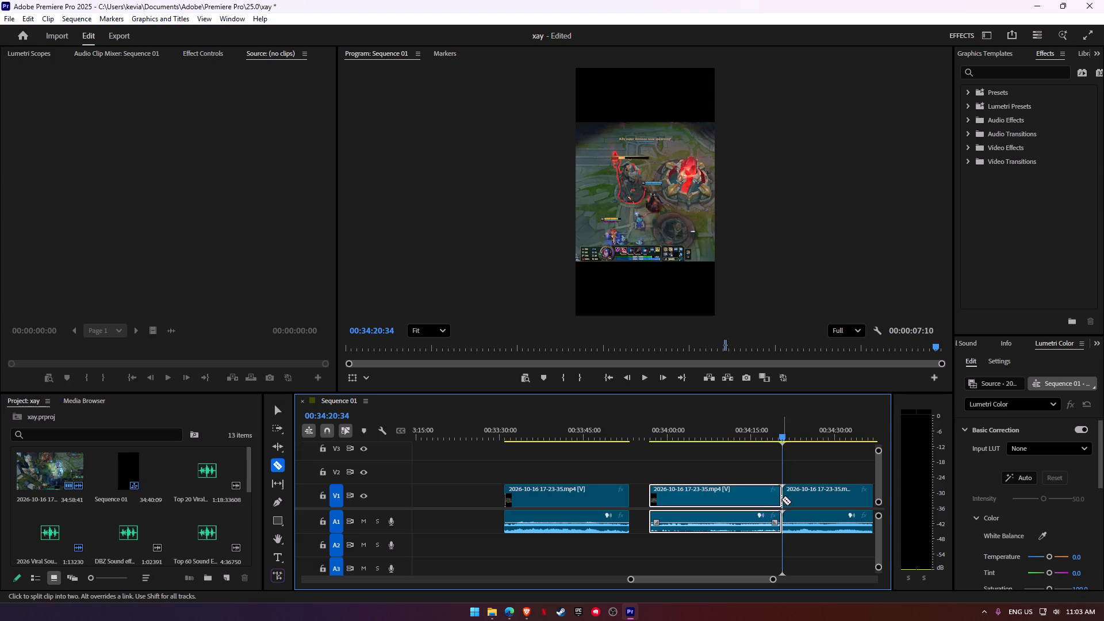
key("v")
left_click(770, 494)
key("BackSpace")
Move the remaining piece of the second gameplay clip against the first clip's end and delete it.
left_click_drag(826, 492, 676, 490)
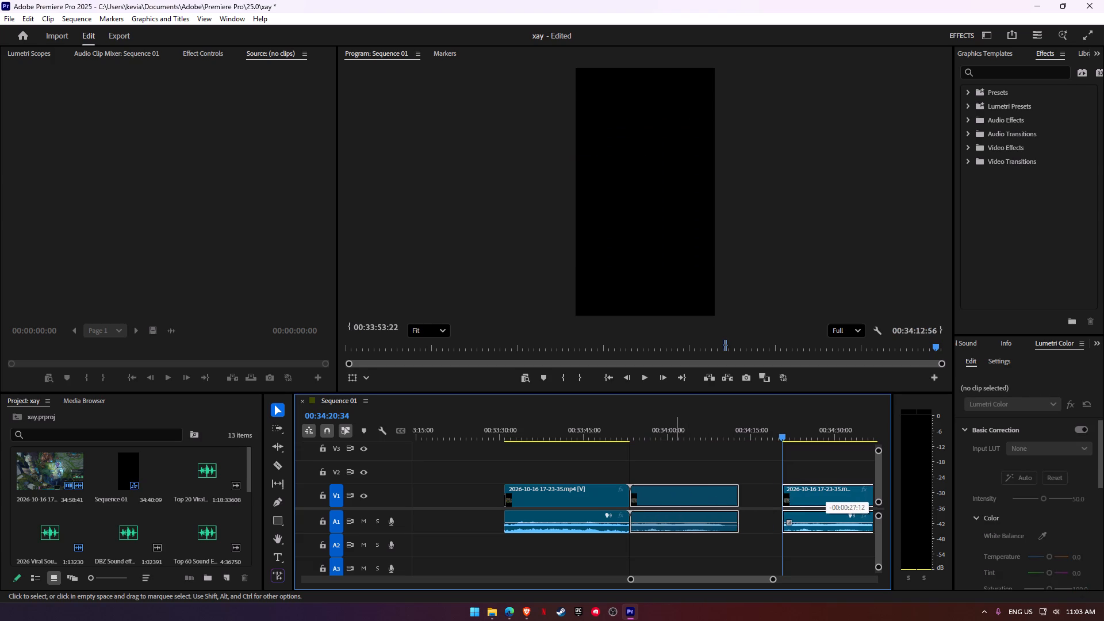
left_click(674, 488)
key("BackSpace")
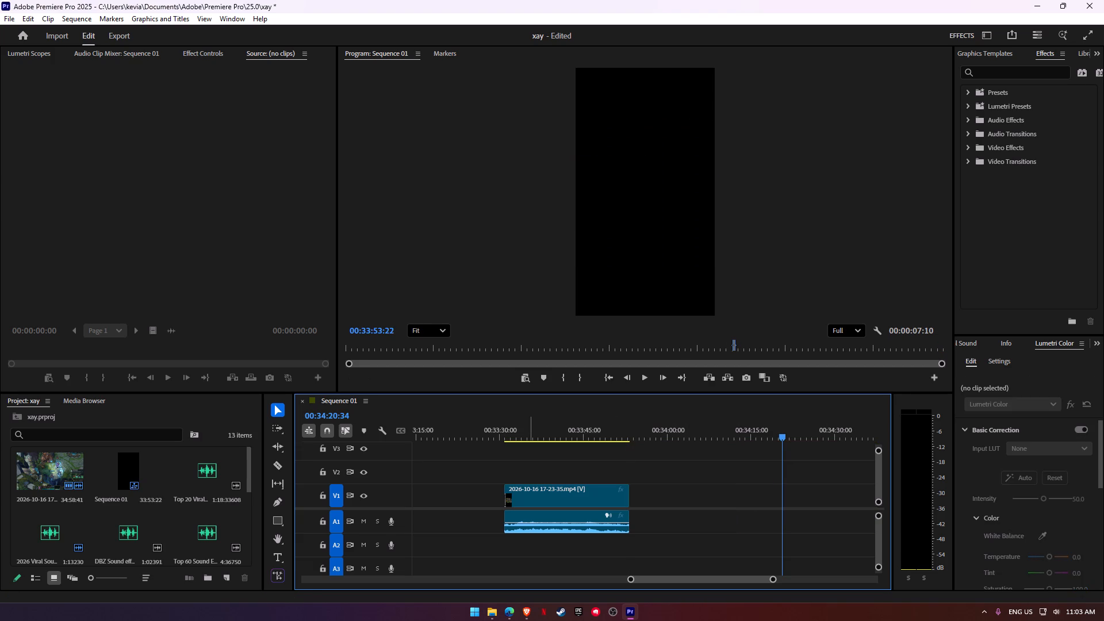
Mark the sequence's in point at 00:33:30:51 and its out point at the end of the remaining gameplay clip.
left_click(505, 430)
left_click(559, 375)
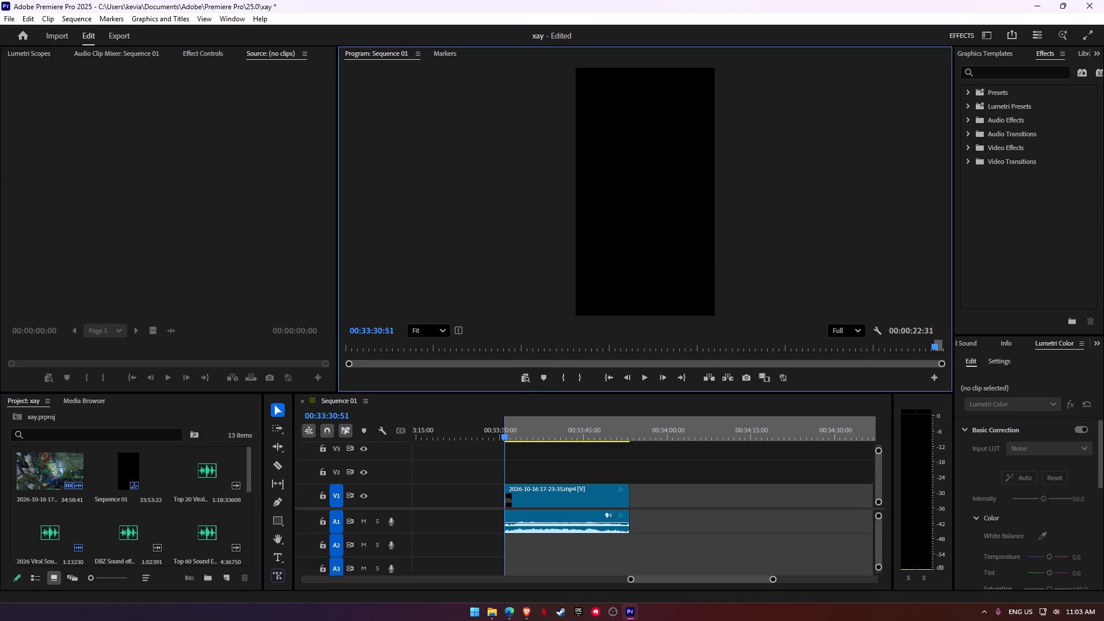
left_click(505, 430)
left_click_drag(628, 437, 645, 437)
left_click(581, 380)
Play the gameplay clip from its start and add a Cross Dissolve transition at its end.
scroll(593, 482, "up", 2, "alt")
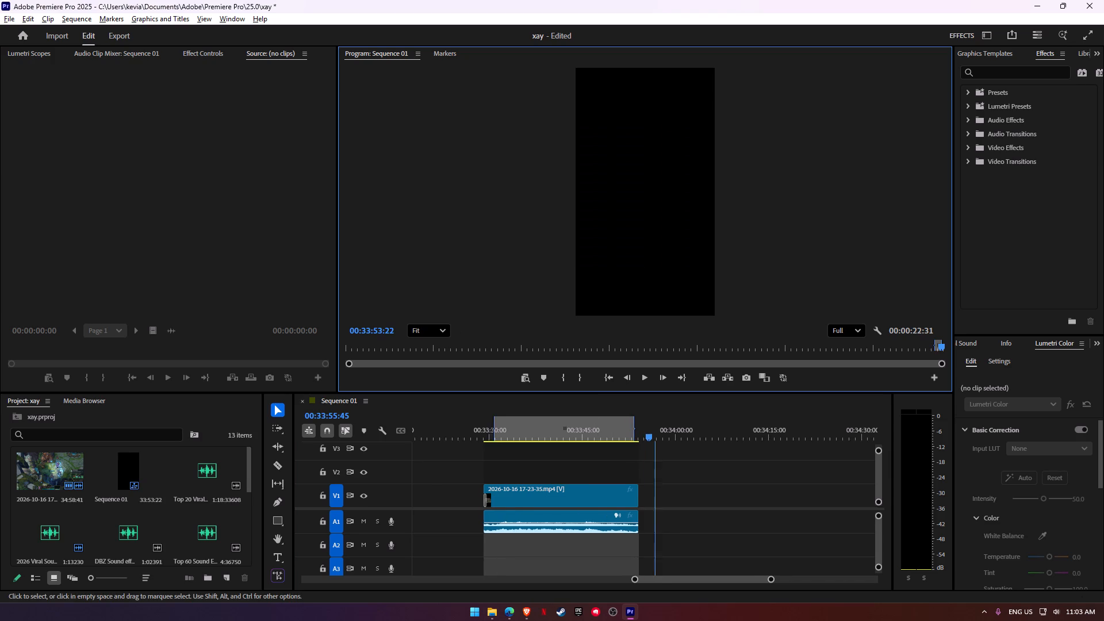
scroll(593, 482, "up", 6, "alt")
scroll(547, 467, "down", 6, "alt")
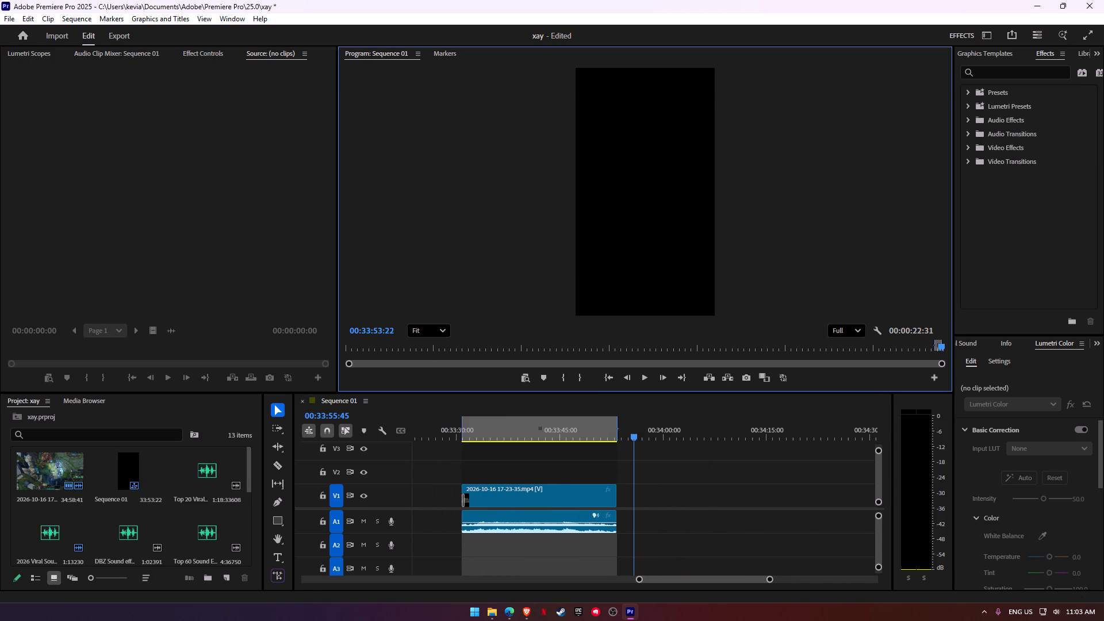
left_click(467, 425)
left_click_drag(467, 436, 461, 436)
key("space")
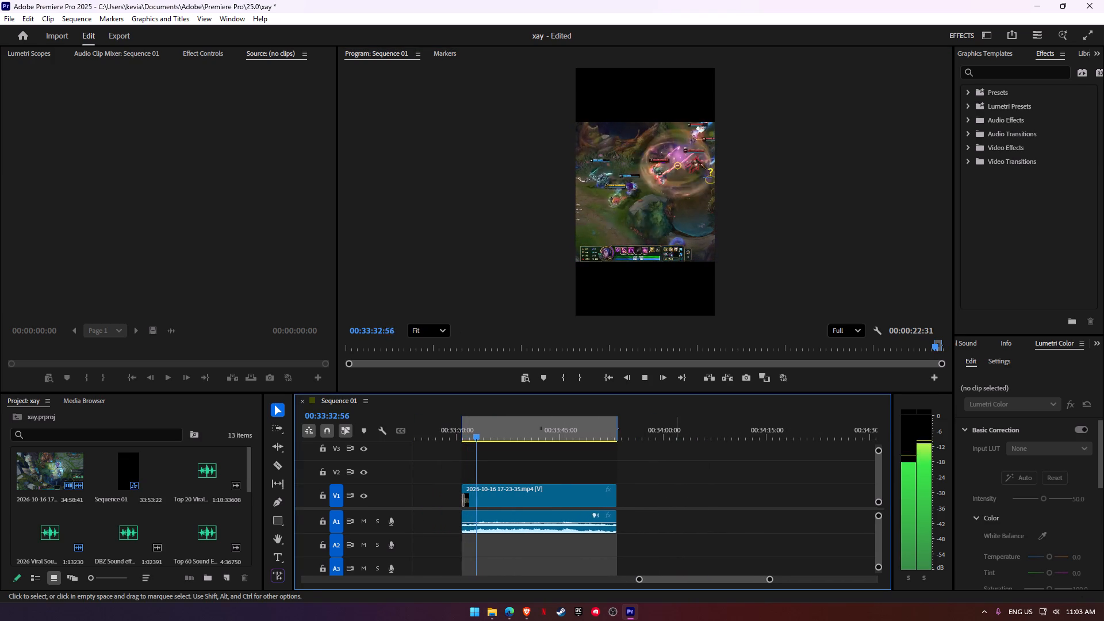
left_click(969, 150)
left_click(969, 150)
left_click(961, 163)
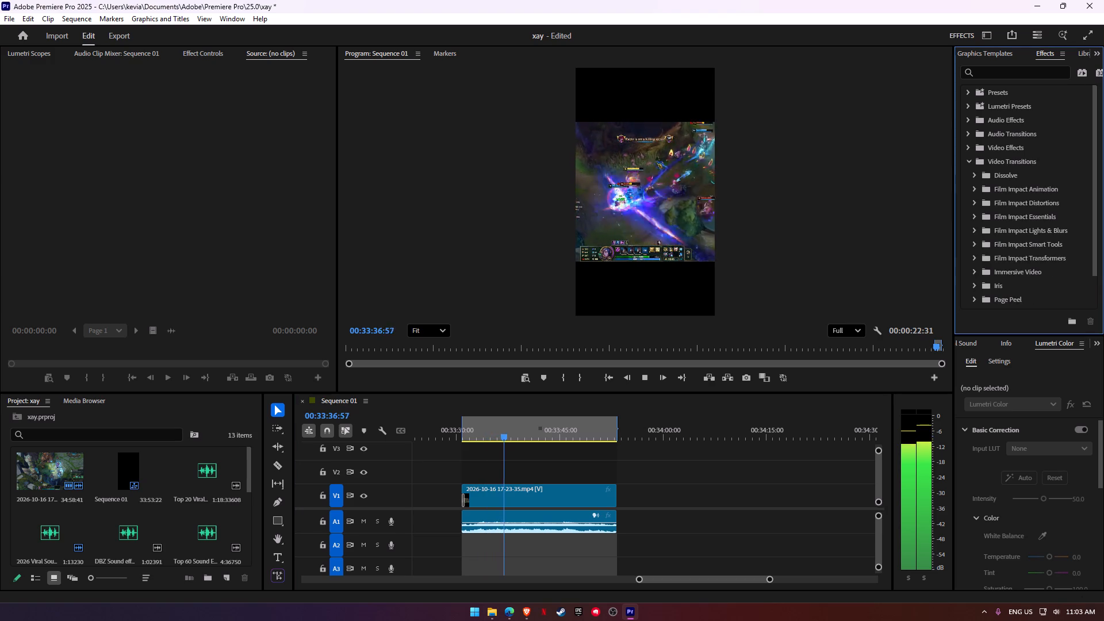
left_click(973, 173)
left_click_drag(997, 199, 609, 503)
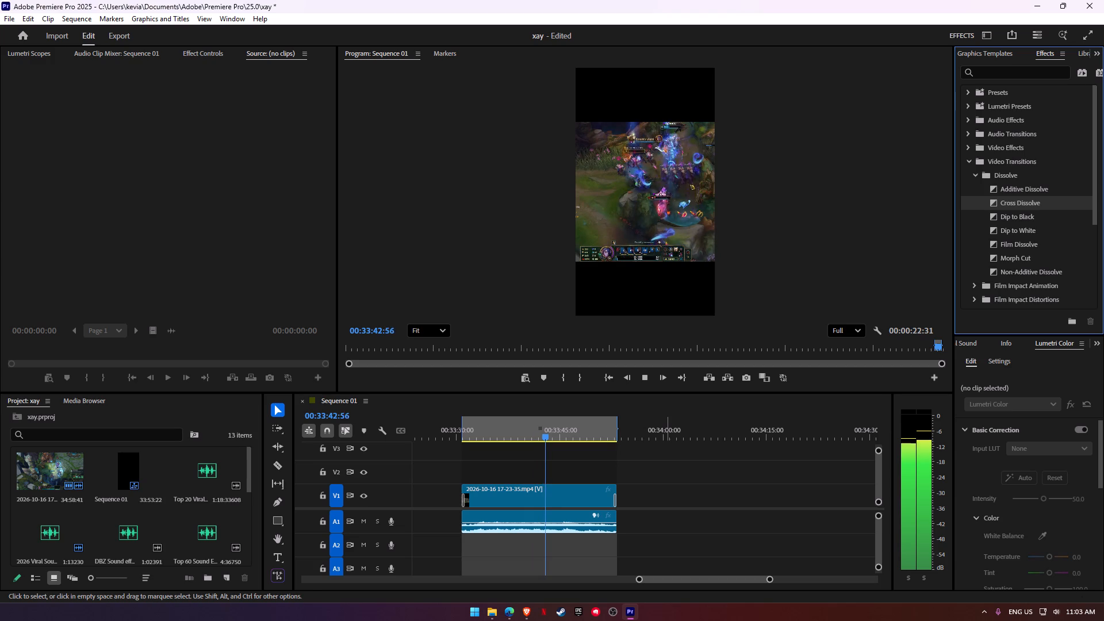
key("space")
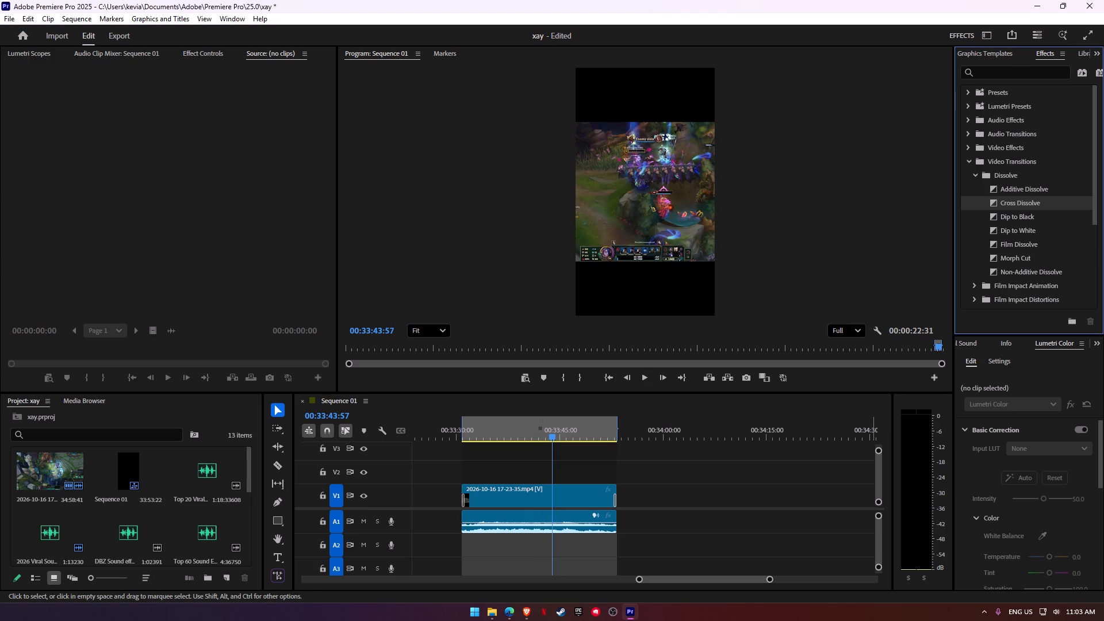
Set the gameplay clip's Lumetri temperature to -100, tint to 16.7 and saturation to 200.
left_click(1010, 339)
left_click(1054, 348)
left_click(519, 497)
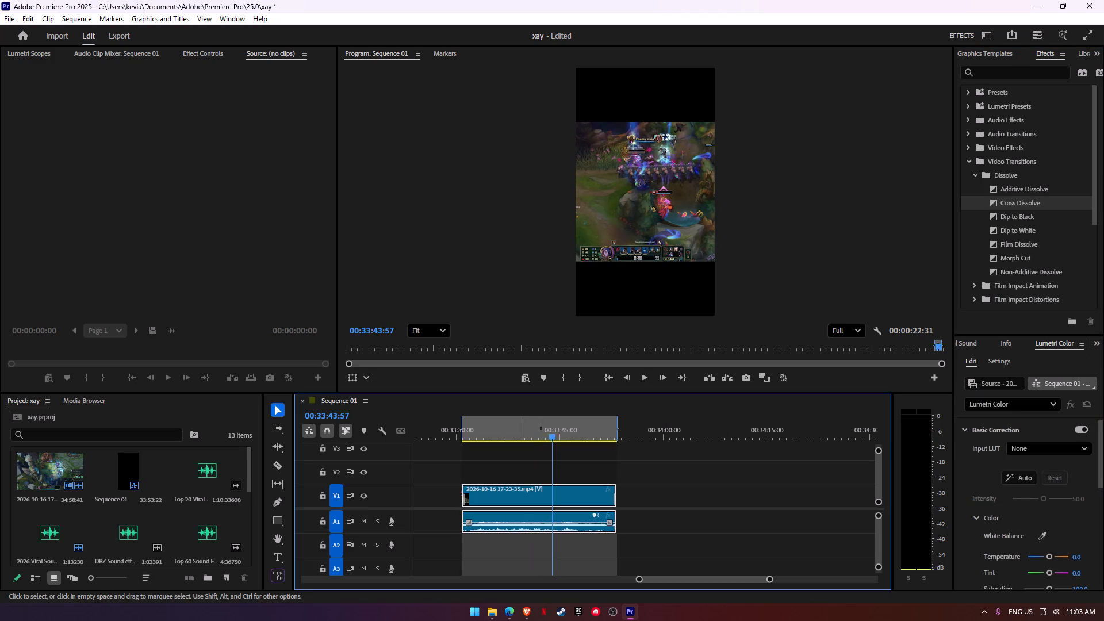
scroll(1025, 499, "down", 1)
left_click_drag(1051, 548, 1035, 548)
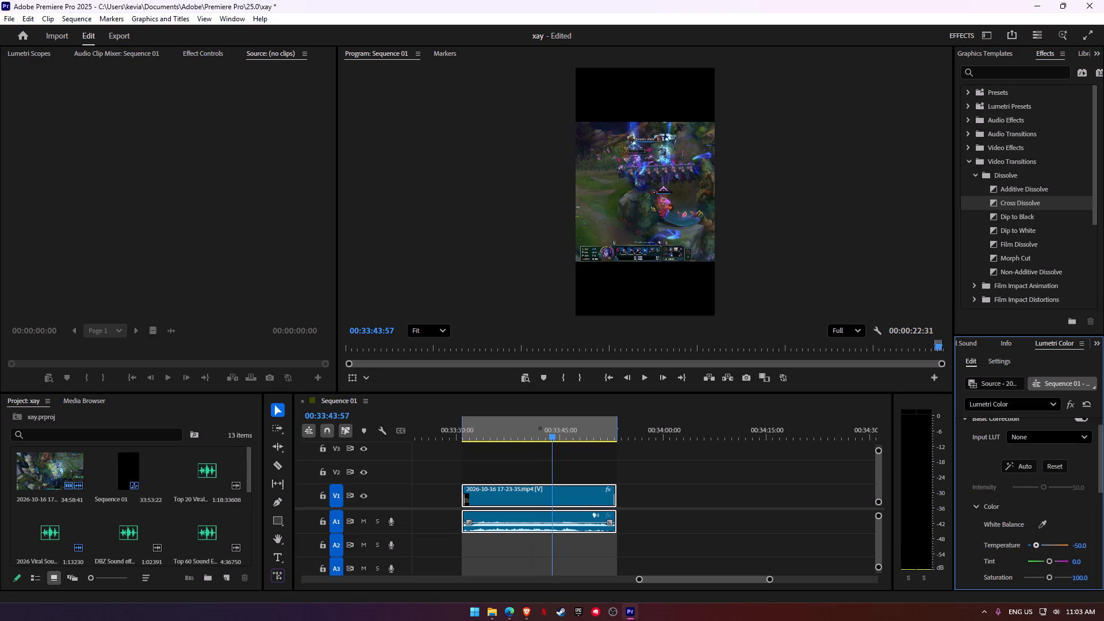
left_click_drag(1035, 548, 1034, 548)
left_click(1049, 559)
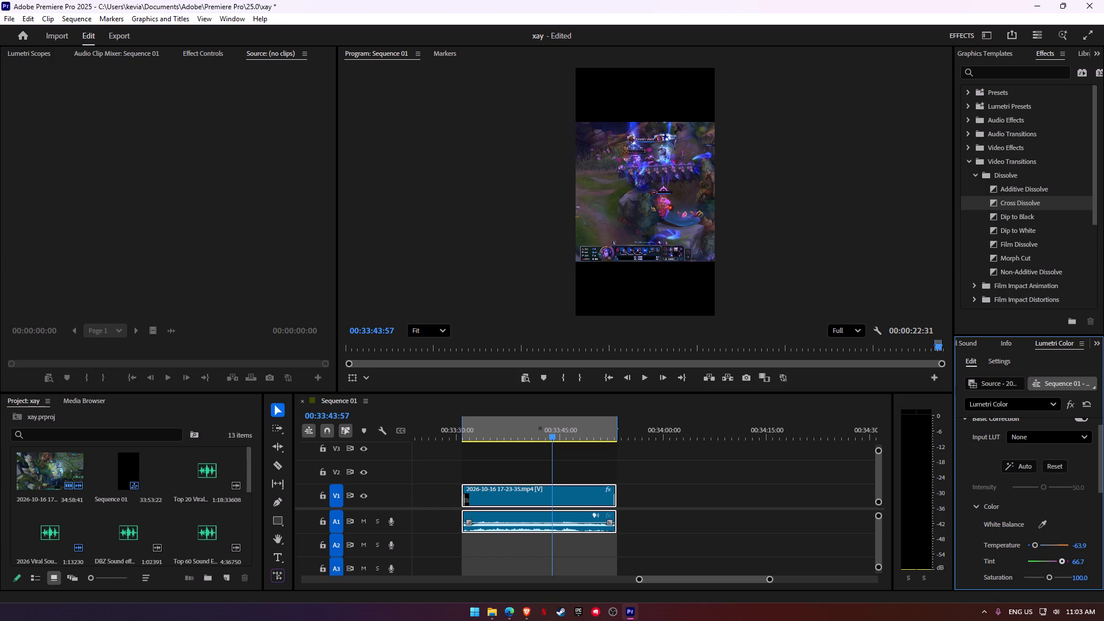
left_click_drag(1034, 549, 1023, 547)
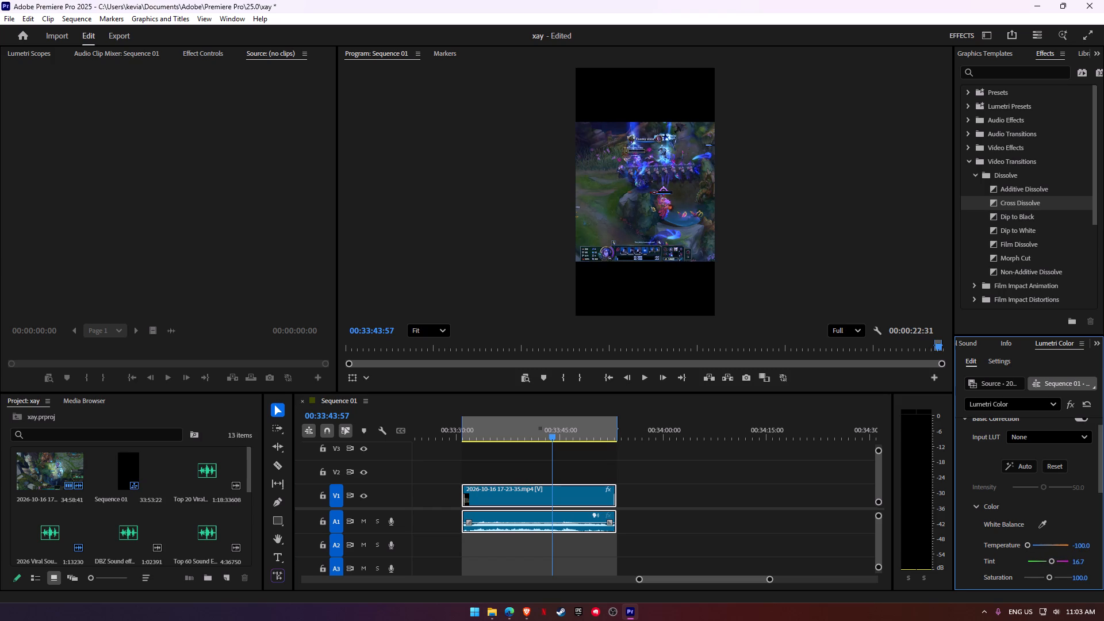
left_click(1052, 559)
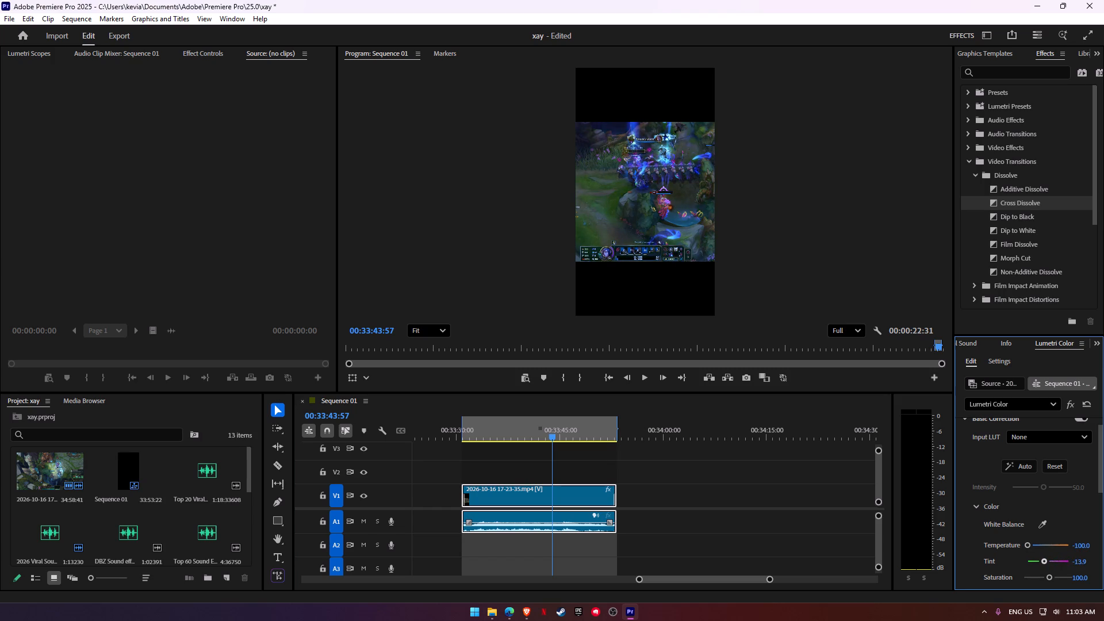
scroll(1061, 467, "down", 2)
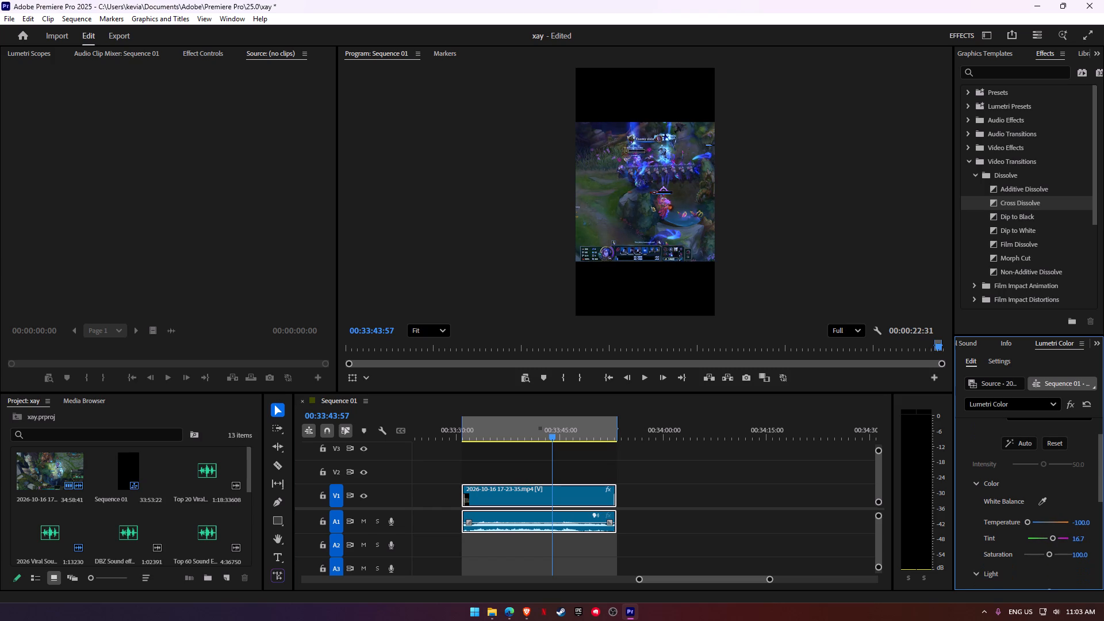
left_click_drag(1047, 554, 1058, 554)
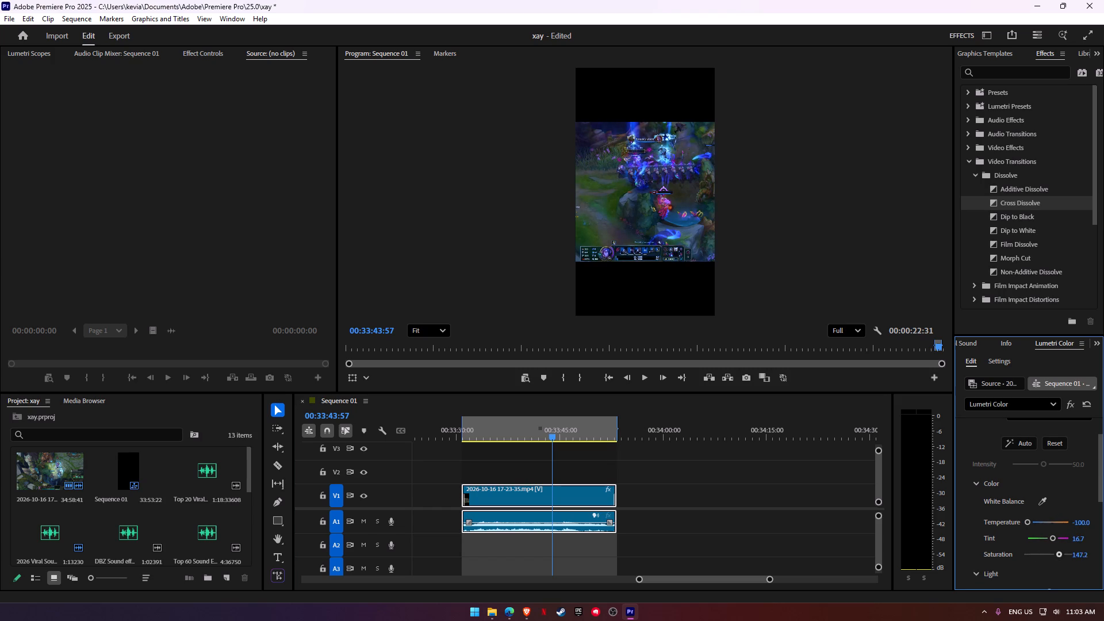
left_click_drag(1058, 554, 1103, 543)
Set the gameplay clip's Lumetri exposure to 1.5, contrast to 38.9 and highlights to -69.4.
scroll(1045, 513, "down", 2)
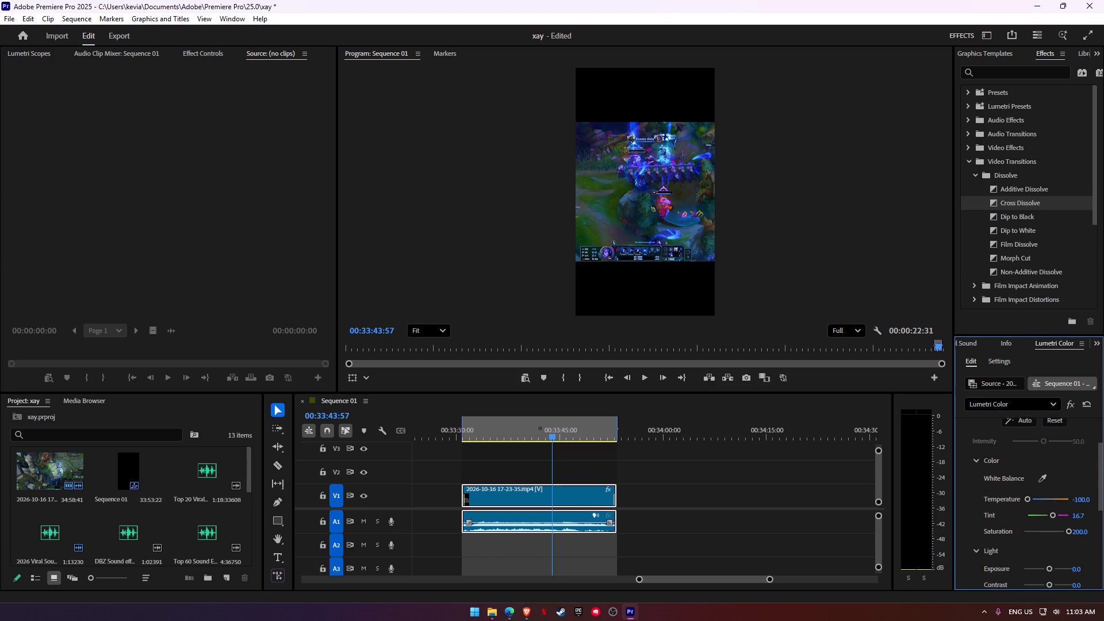
scroll(1045, 513, "down", 1)
left_click(1049, 561)
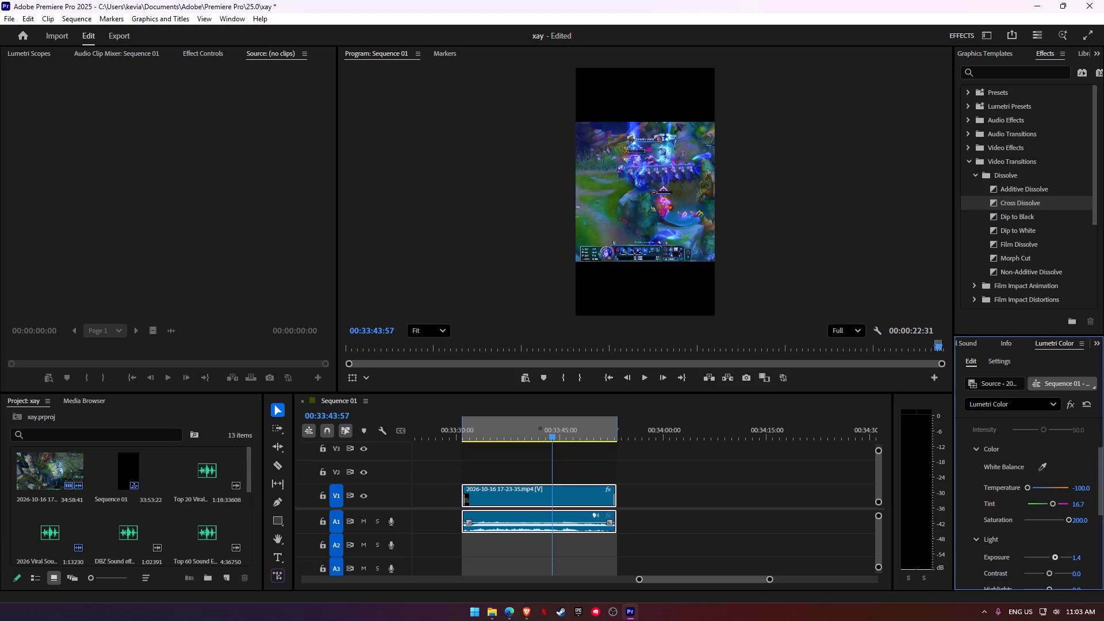
scroll(1060, 529, "down", 2)
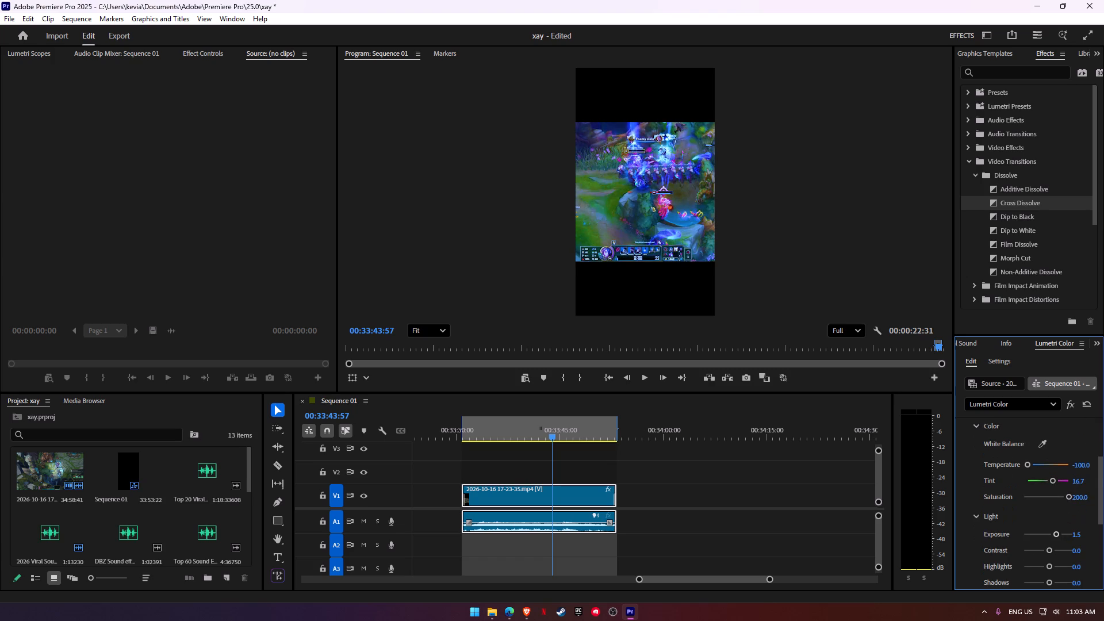
left_click(1053, 547)
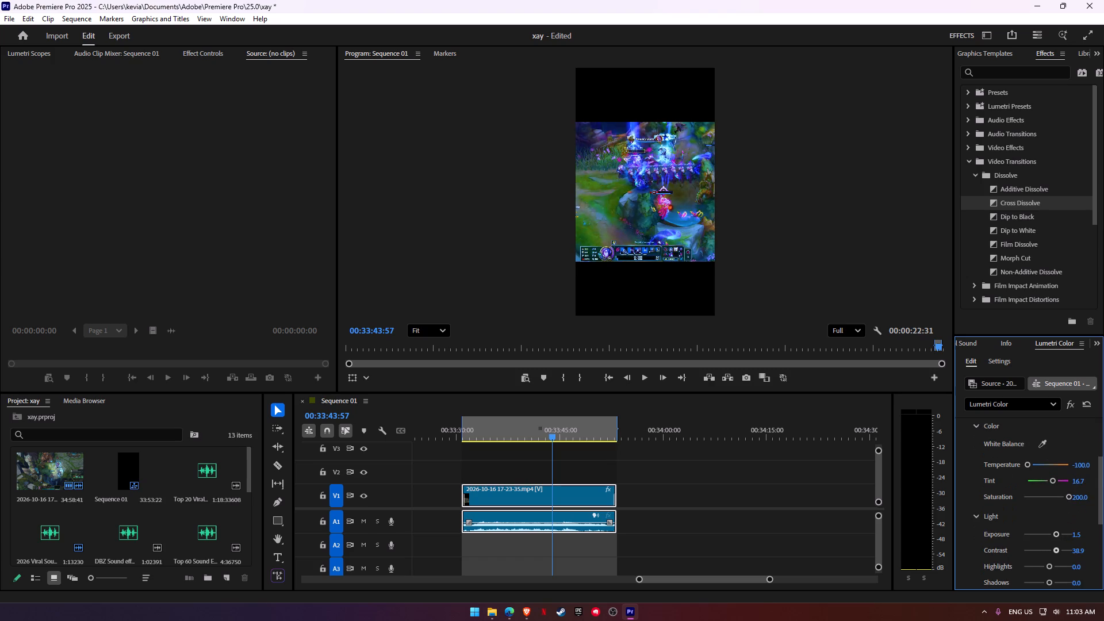
left_click_drag(1052, 569, 1033, 566)
Set the gameplay clip's Lumetri temperature to -72.2.
scroll(1058, 533, "down", 3)
scroll(1058, 497, "up", 1)
left_click(1032, 443)
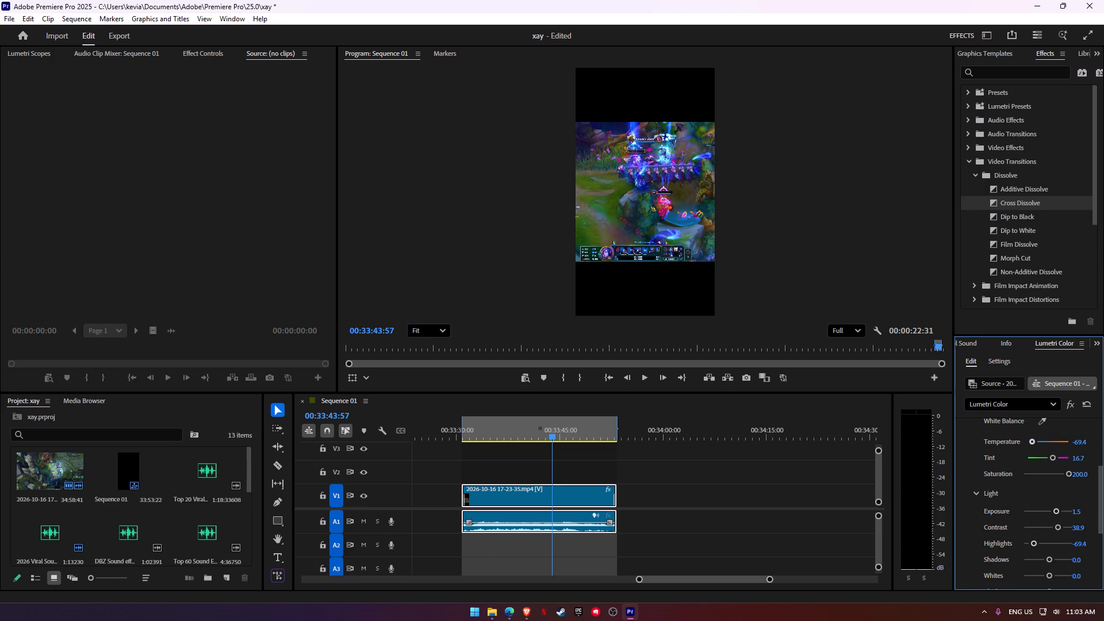
Scale the gameplay clip to 134 in its Motion settings.
left_click(511, 494)
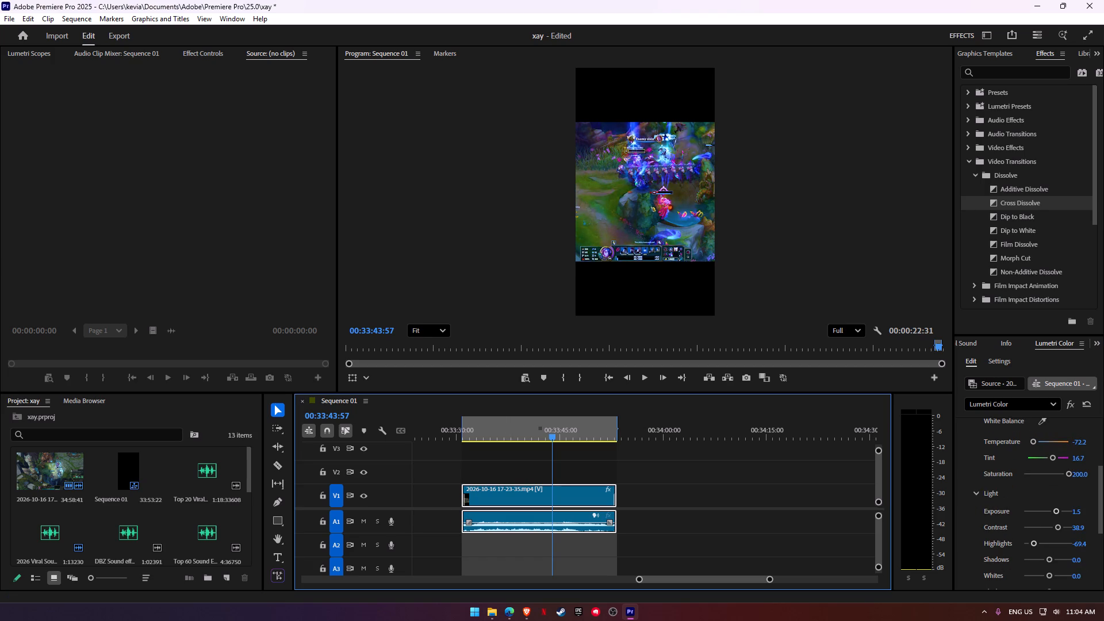
left_click(203, 52)
left_click_drag(119, 122, 120, 98)
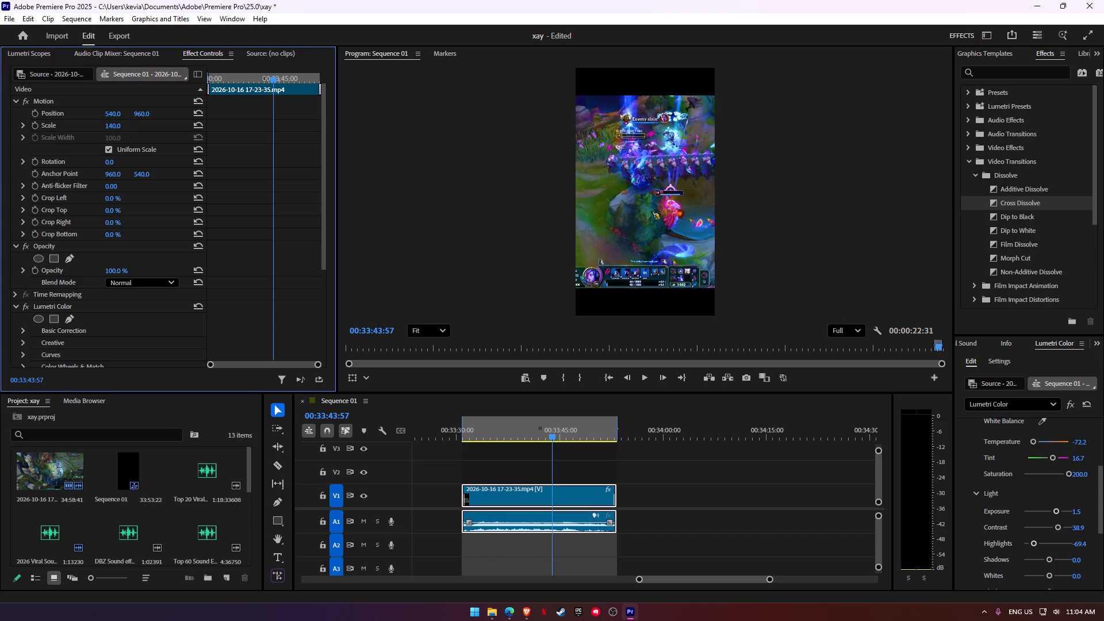
left_click_drag(120, 98, 121, 103)
Play the graded gameplay clip in the sequence from its start to review the whole highlight.
left_click_drag(481, 429, 471, 429)
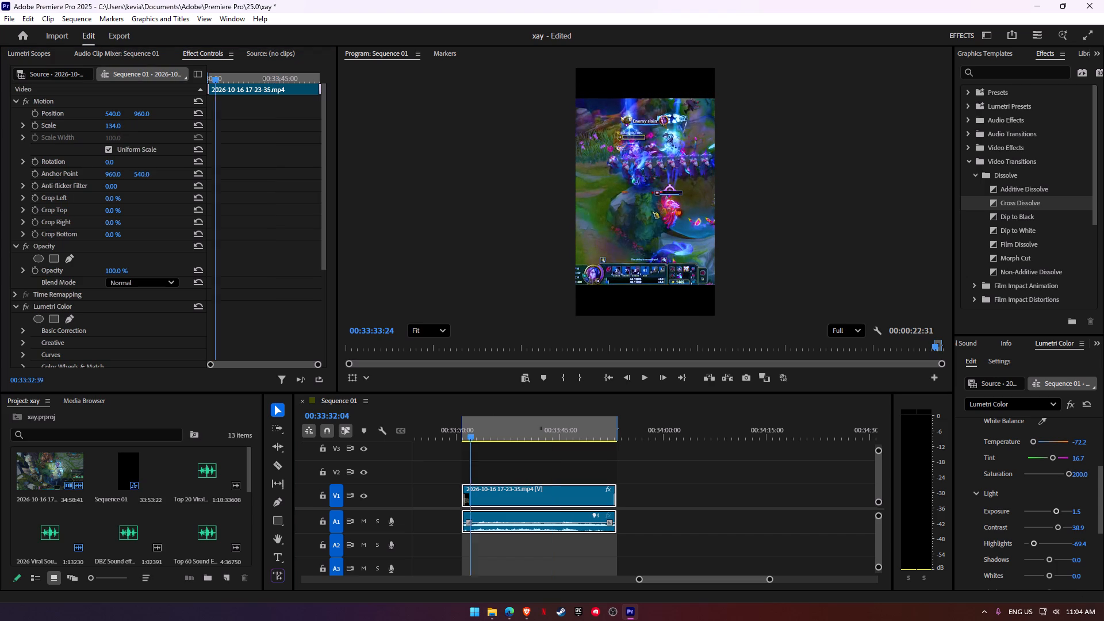
left_click_drag(471, 429, 461, 429)
key("space")
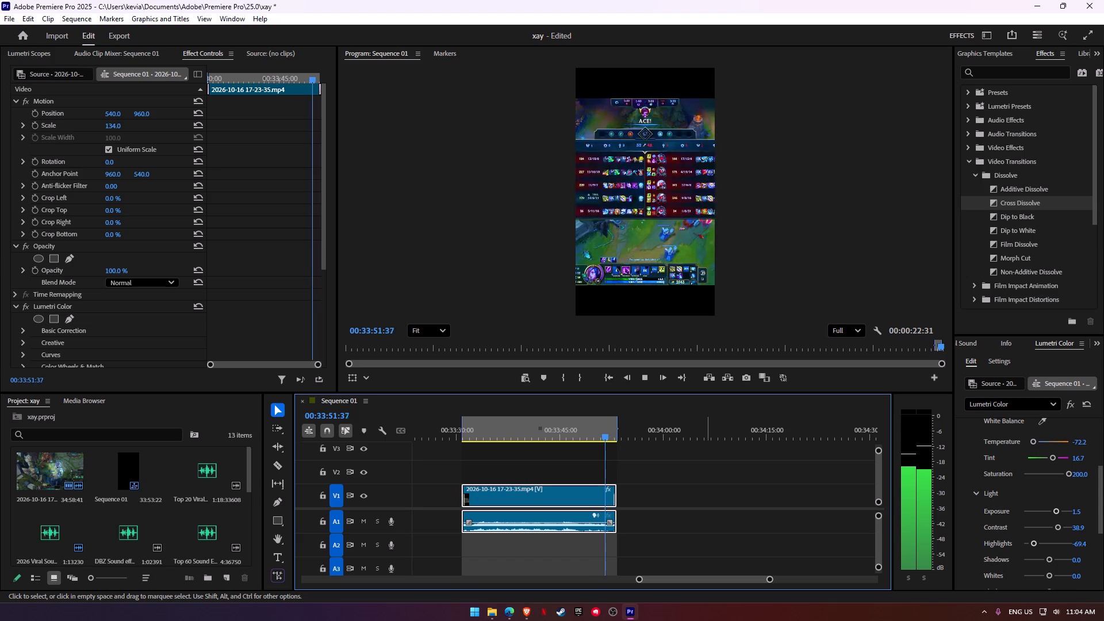
key("space")
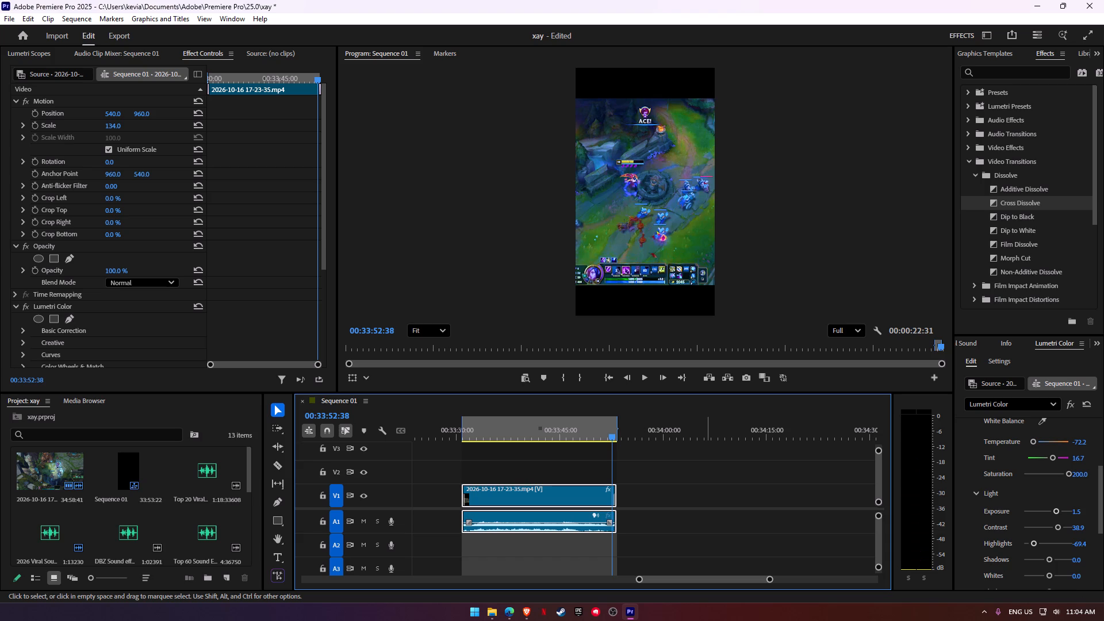
Import the sheeesh video from the RYSCU STARTER PACK folder into the project.
scroll(204, 477, "down", 5)
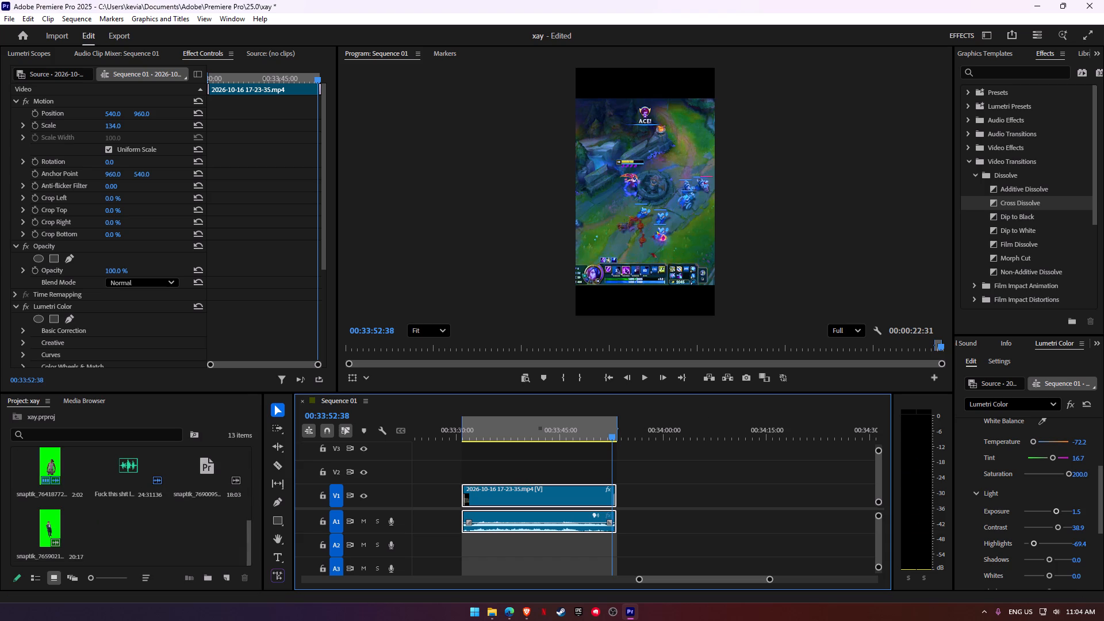
double_click(163, 513)
scroll(387, 243, "down", 4)
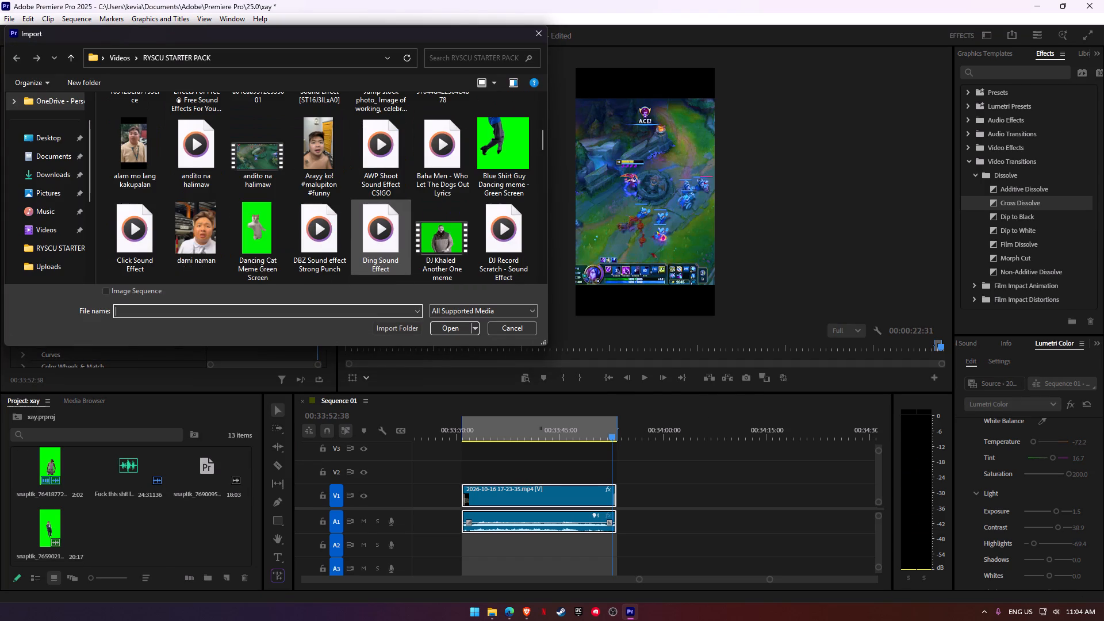
left_click(135, 160)
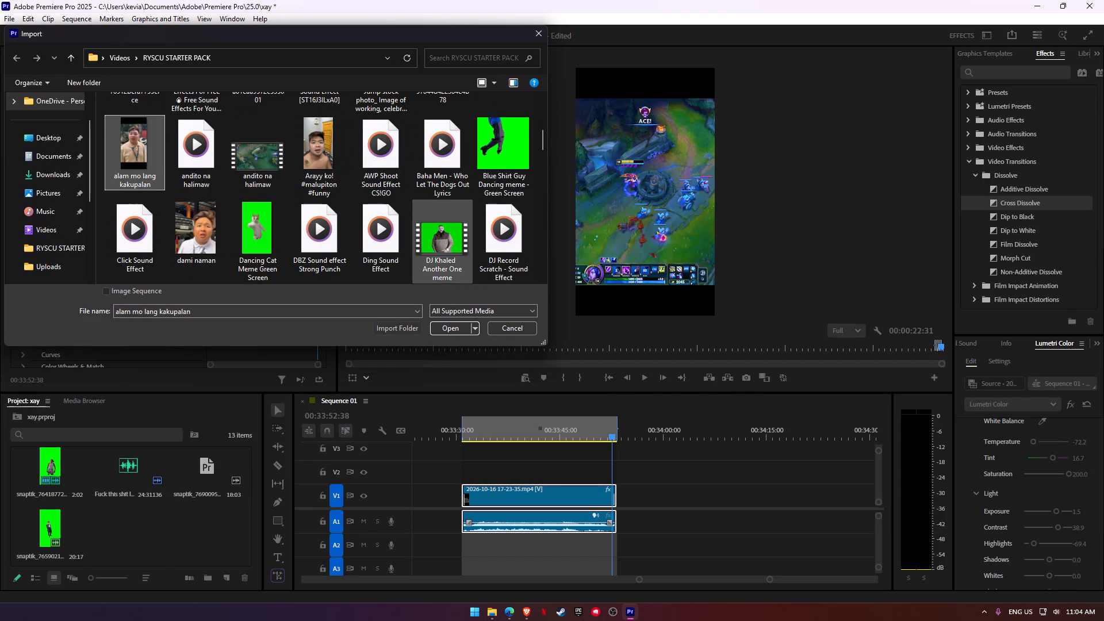
scroll(466, 214, "down", 1)
scroll(409, 221, "down", 1)
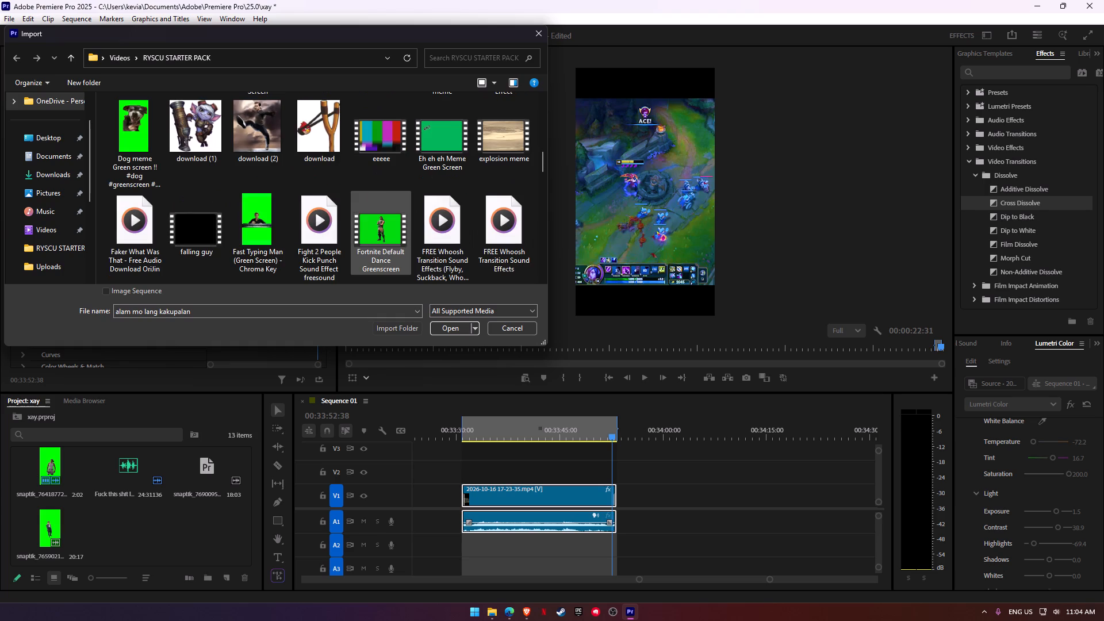
scroll(409, 221, "down", 2)
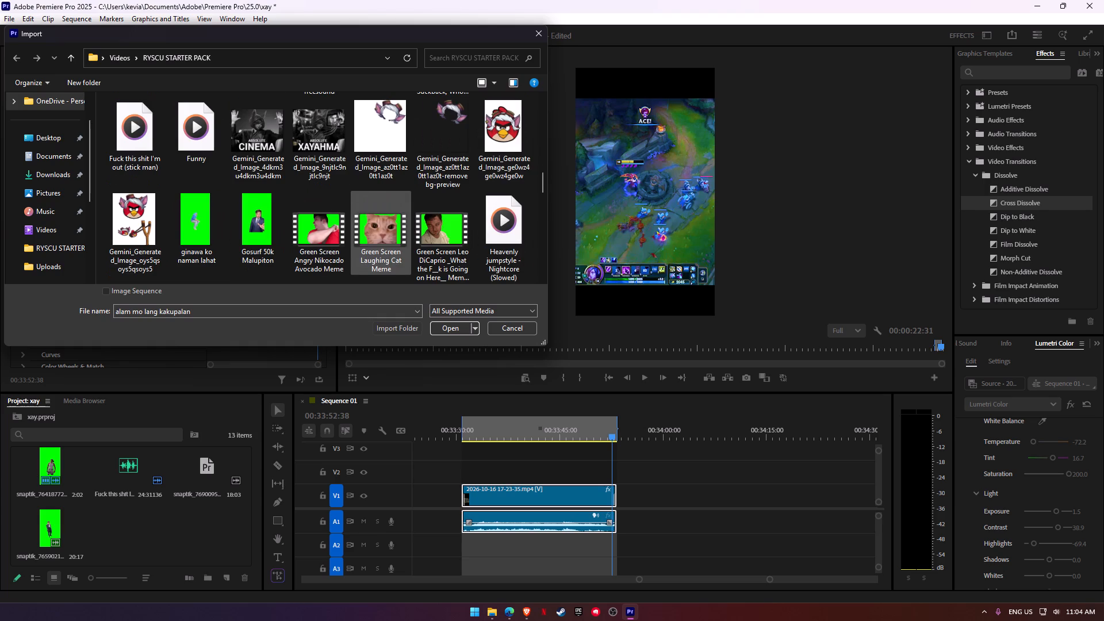
scroll(409, 221, "down", 1)
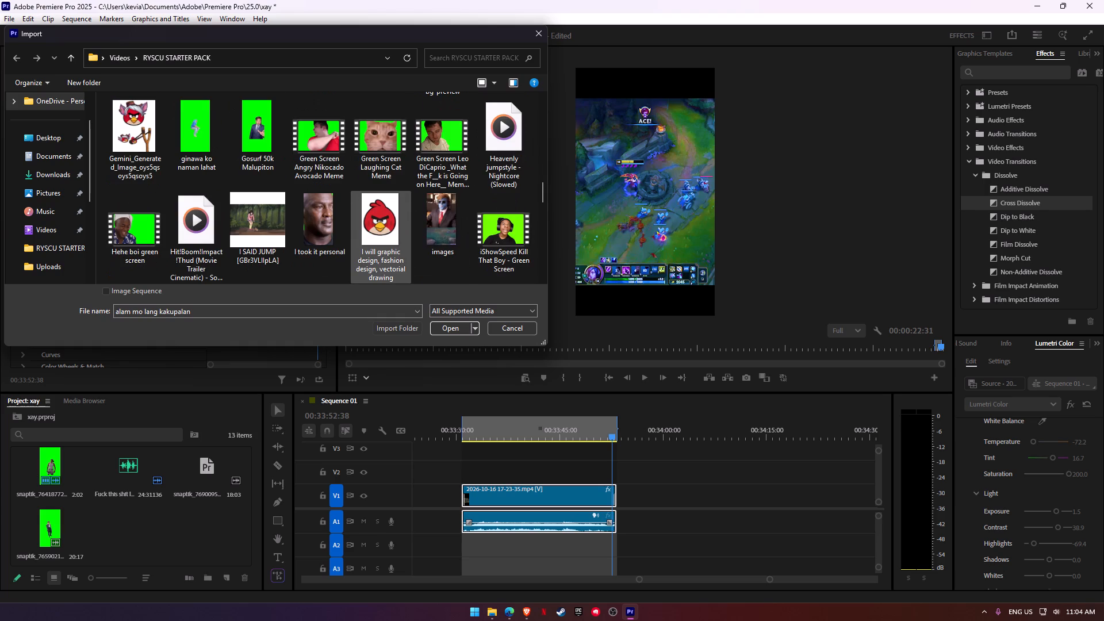
scroll(409, 221, "down", 3)
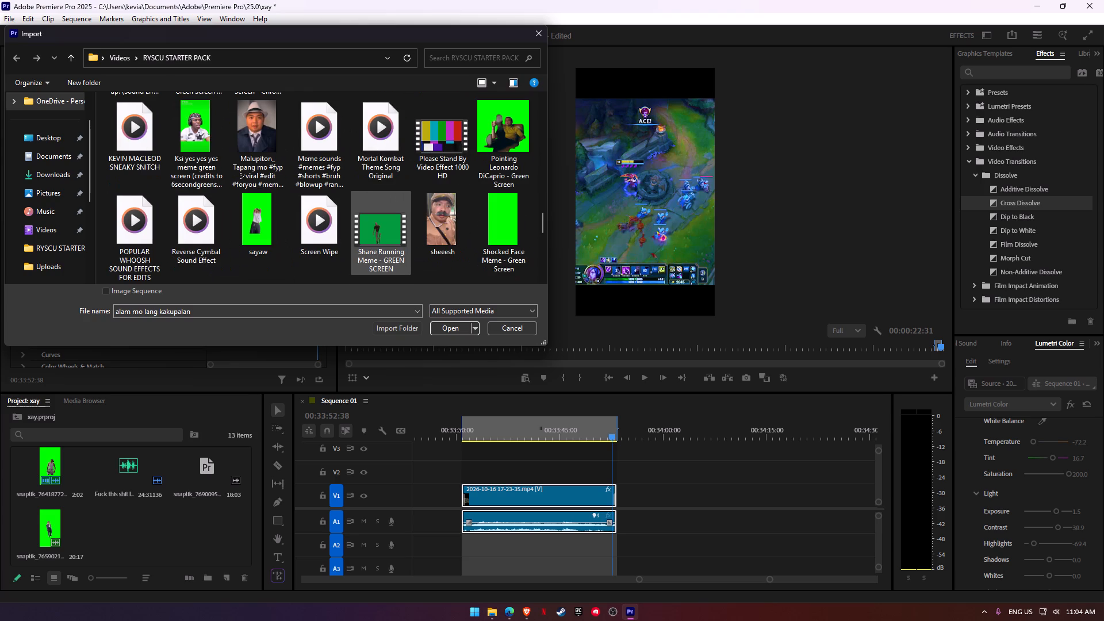
left_click(447, 227)
left_click(450, 332)
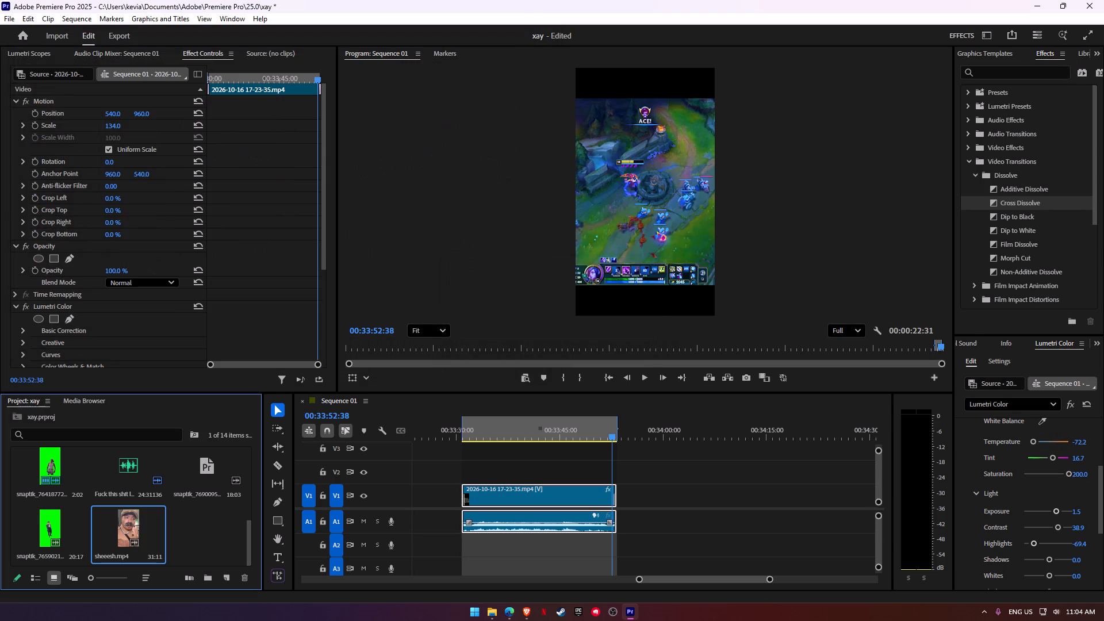
Preview sheeesh.mp4 in the source monitor and mark its out point at 00:00:05:06.
double_click(138, 524)
key("space")
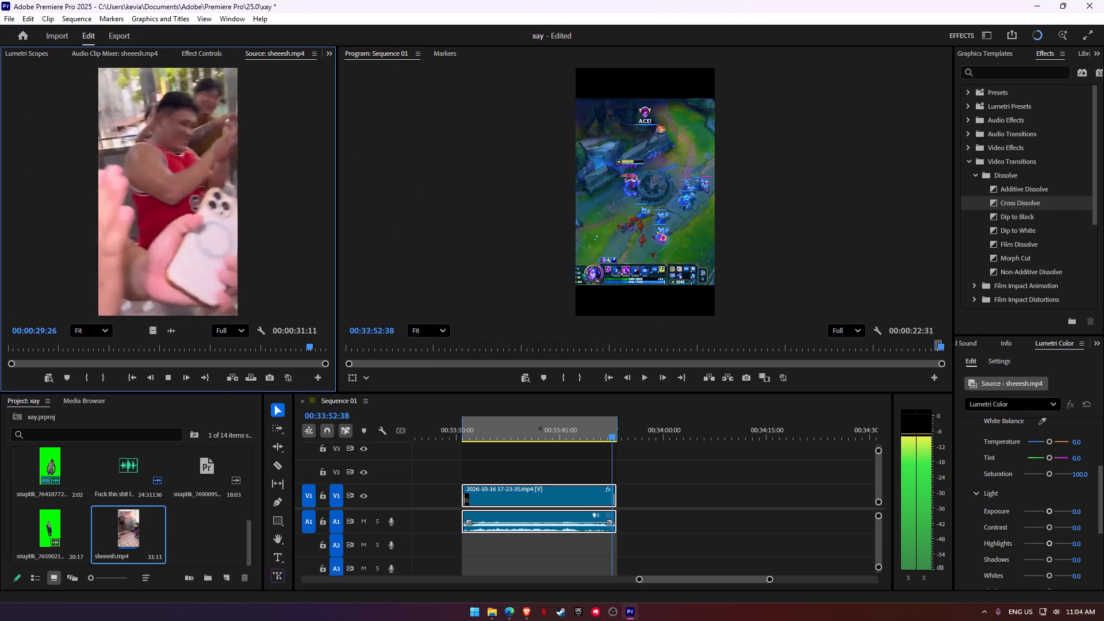
key("space")
left_click(96, 348)
key("space")
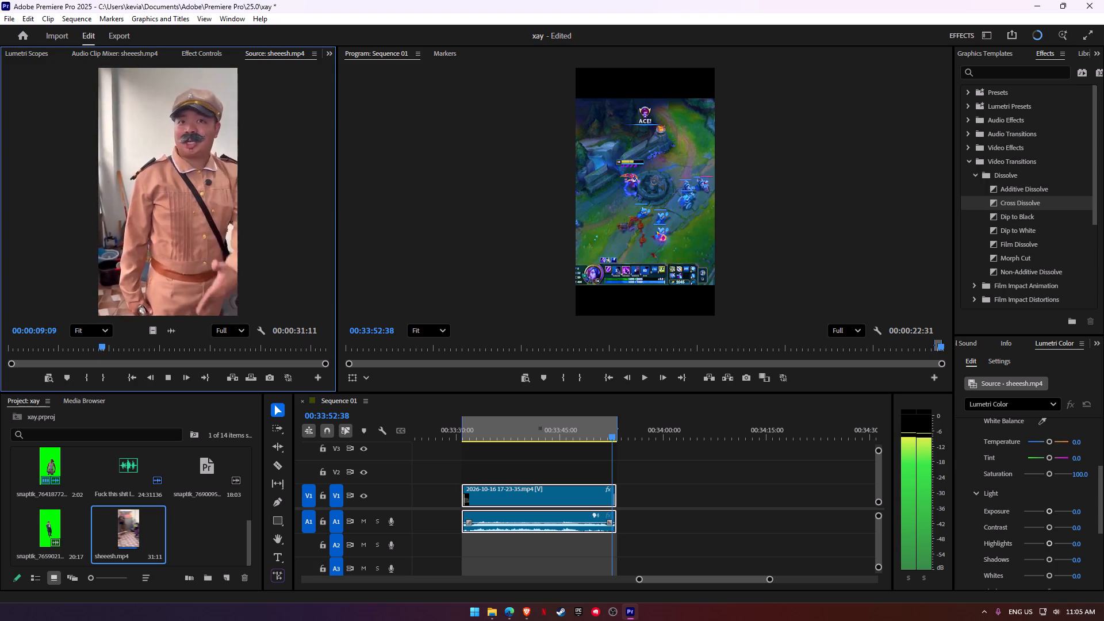
left_click(66, 344)
key("space")
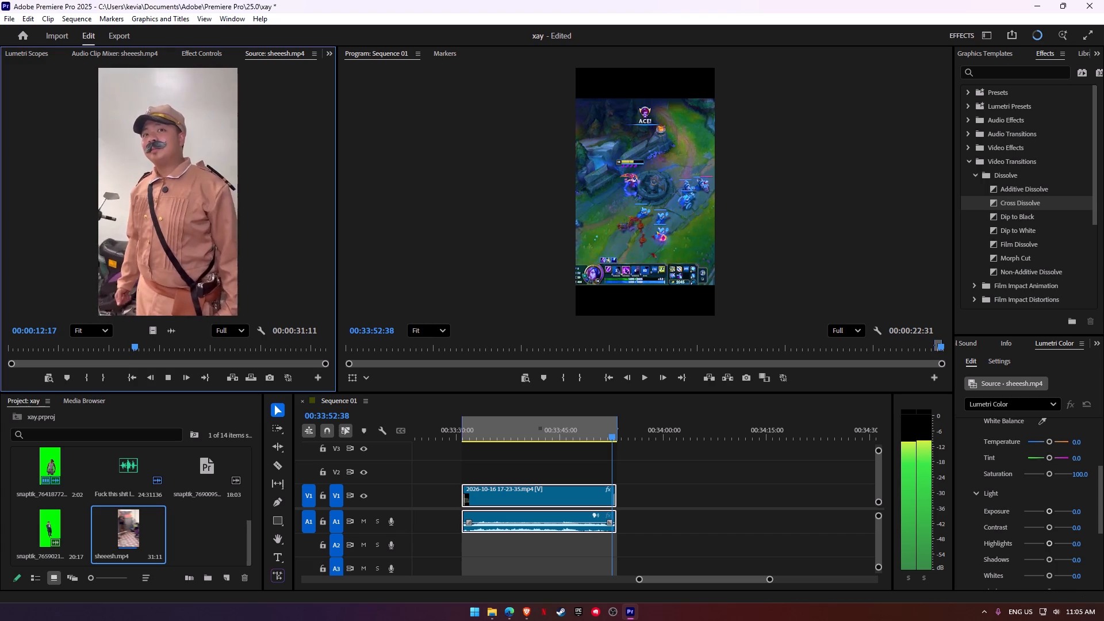
left_click(11, 342)
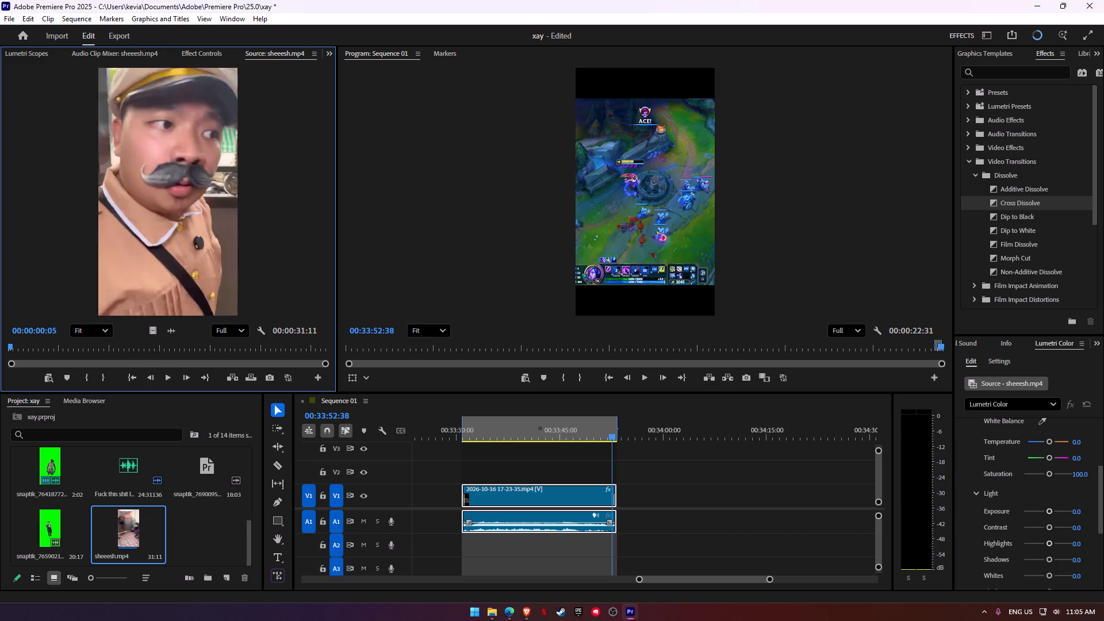
key("space")
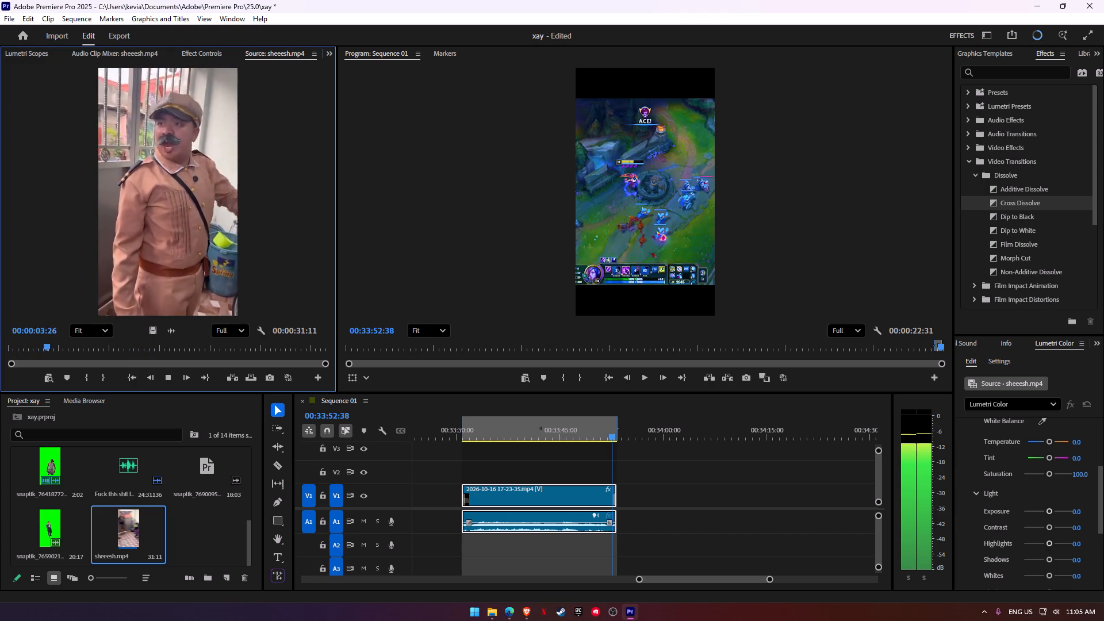
key("space")
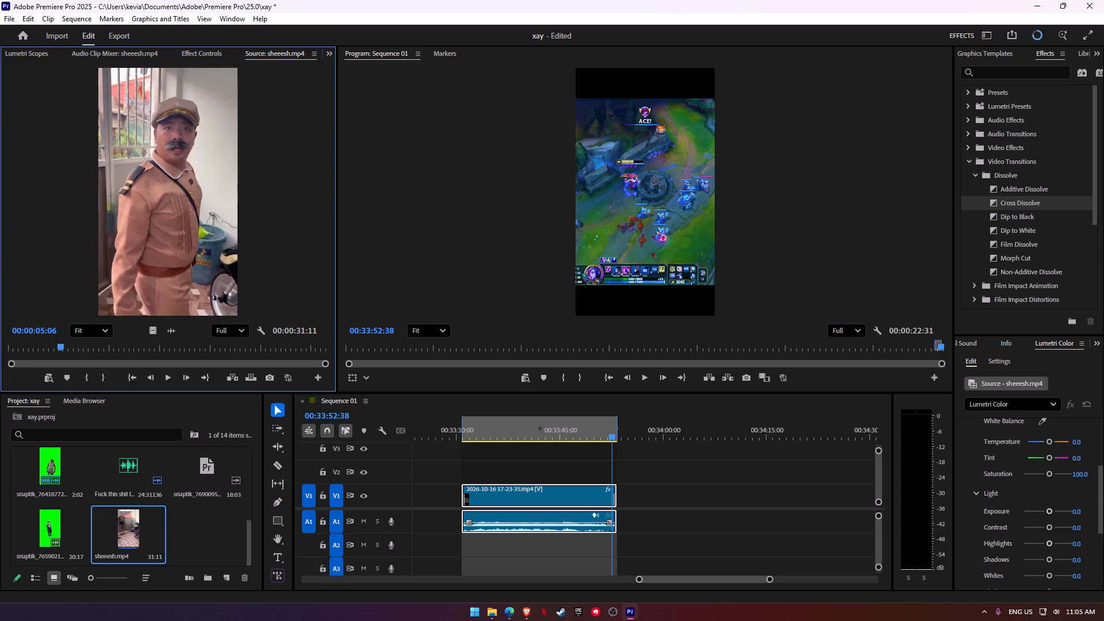
left_click(98, 377)
Place the trimmed sheeesh.mp4 on V2 above the gameplay clip, aligned to its end, and play the section before it.
left_click_drag(205, 244, 586, 488)
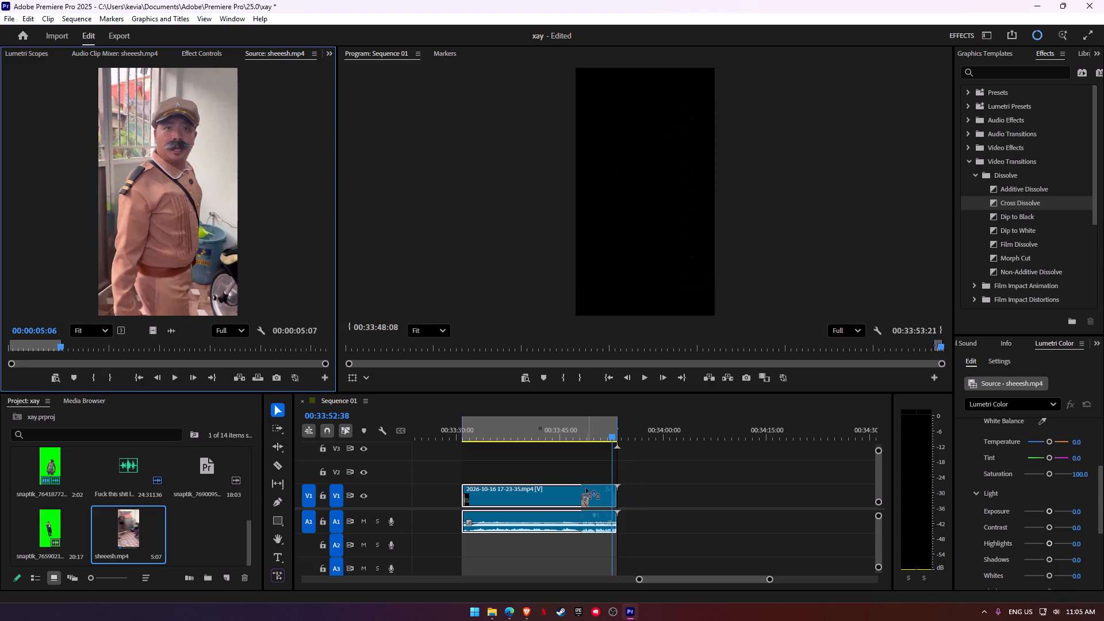
left_click_drag(586, 488, 583, 480)
left_click(561, 432)
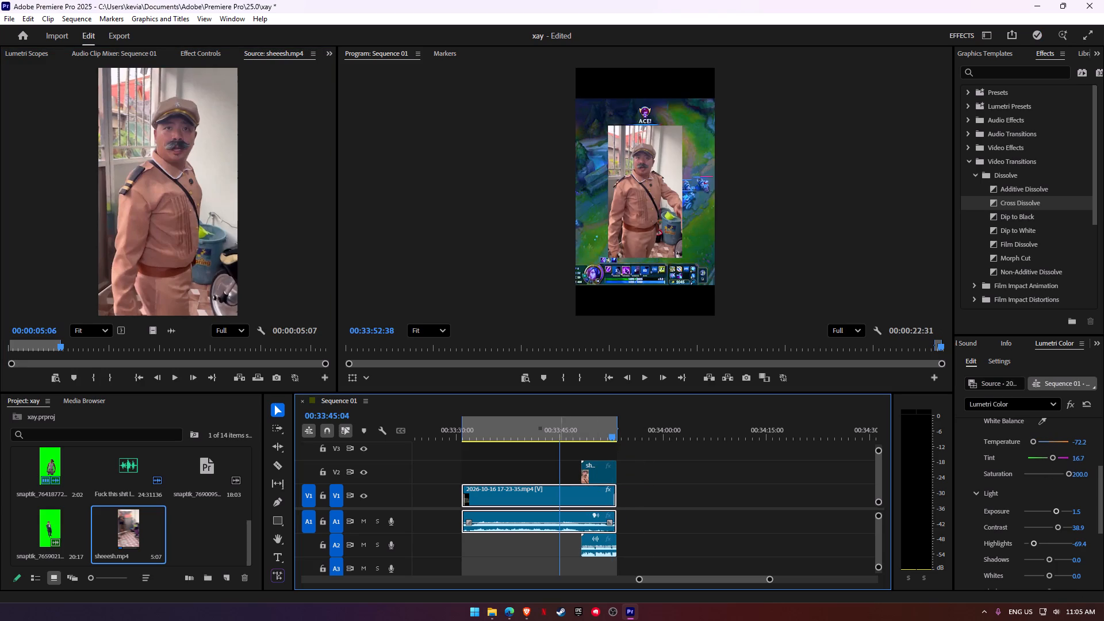
key("space")
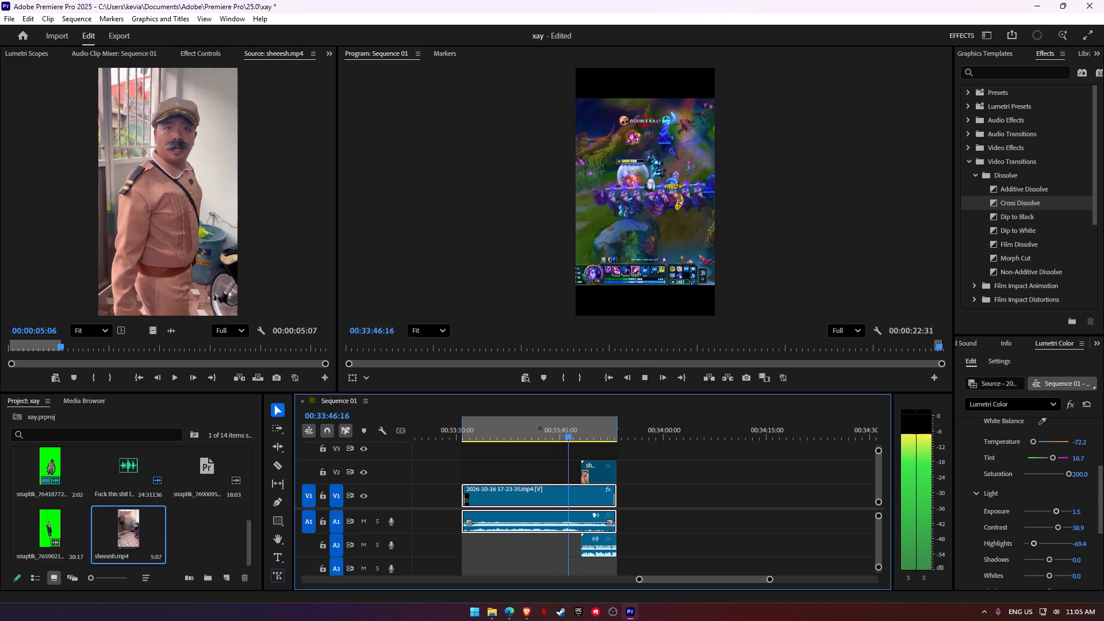
key("space")
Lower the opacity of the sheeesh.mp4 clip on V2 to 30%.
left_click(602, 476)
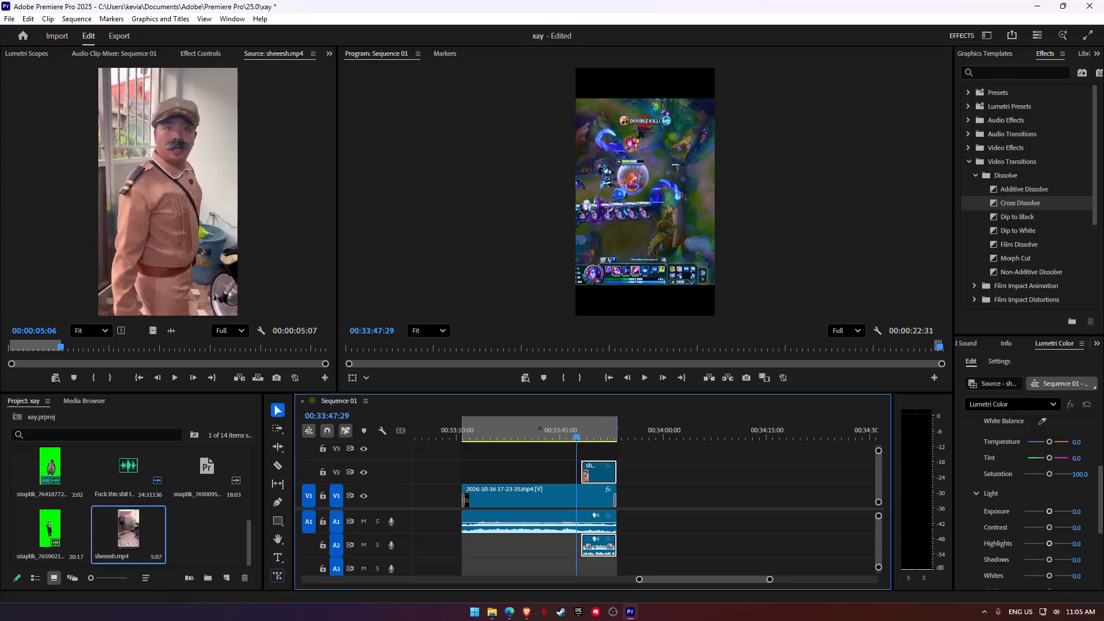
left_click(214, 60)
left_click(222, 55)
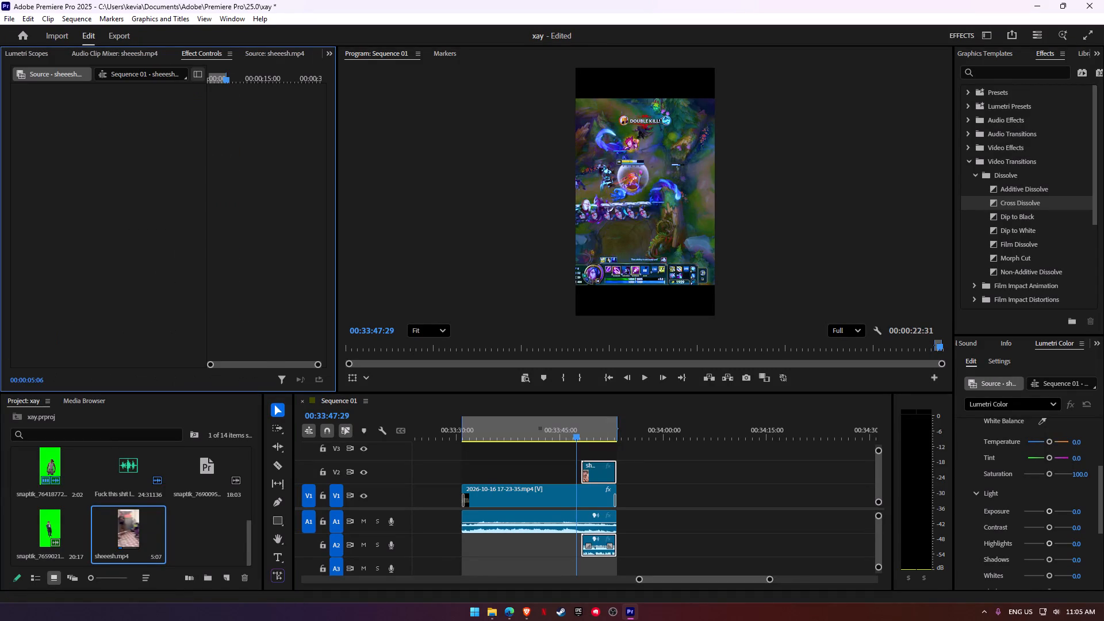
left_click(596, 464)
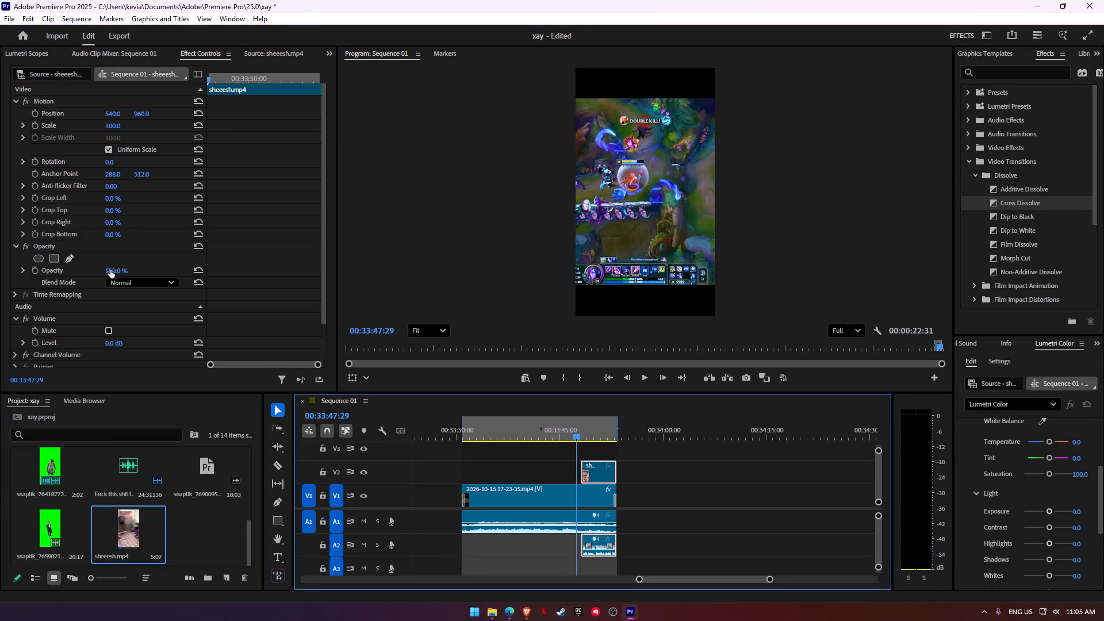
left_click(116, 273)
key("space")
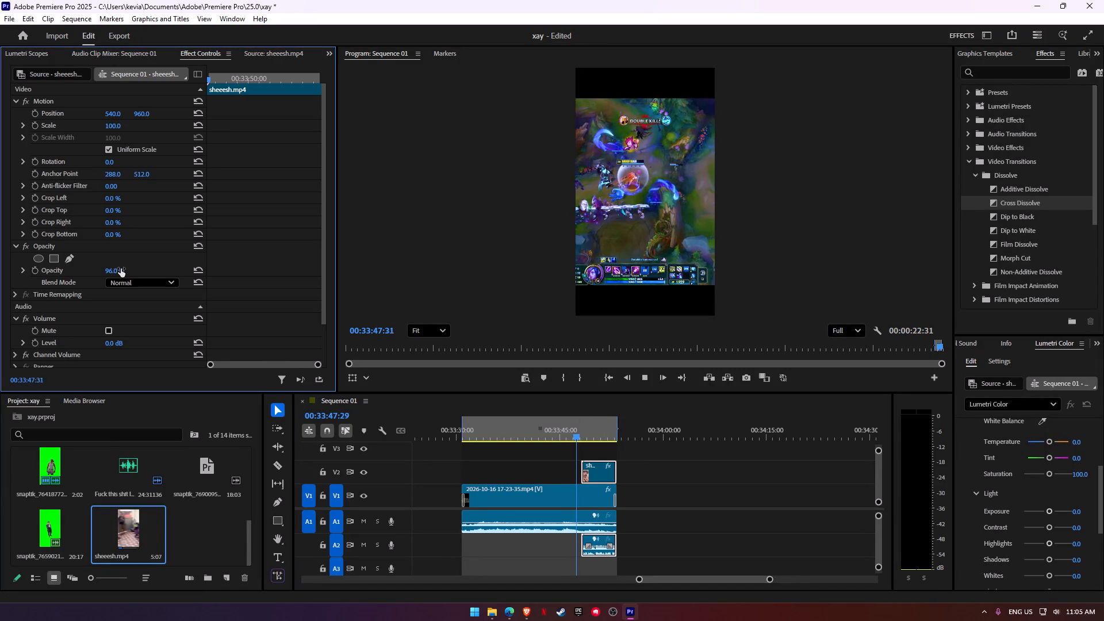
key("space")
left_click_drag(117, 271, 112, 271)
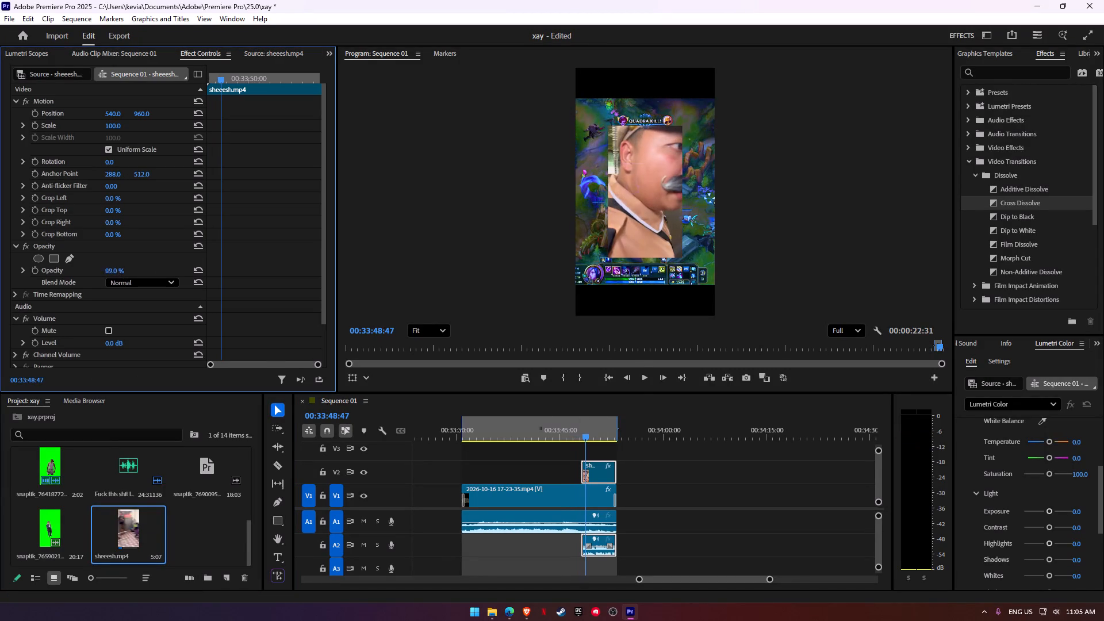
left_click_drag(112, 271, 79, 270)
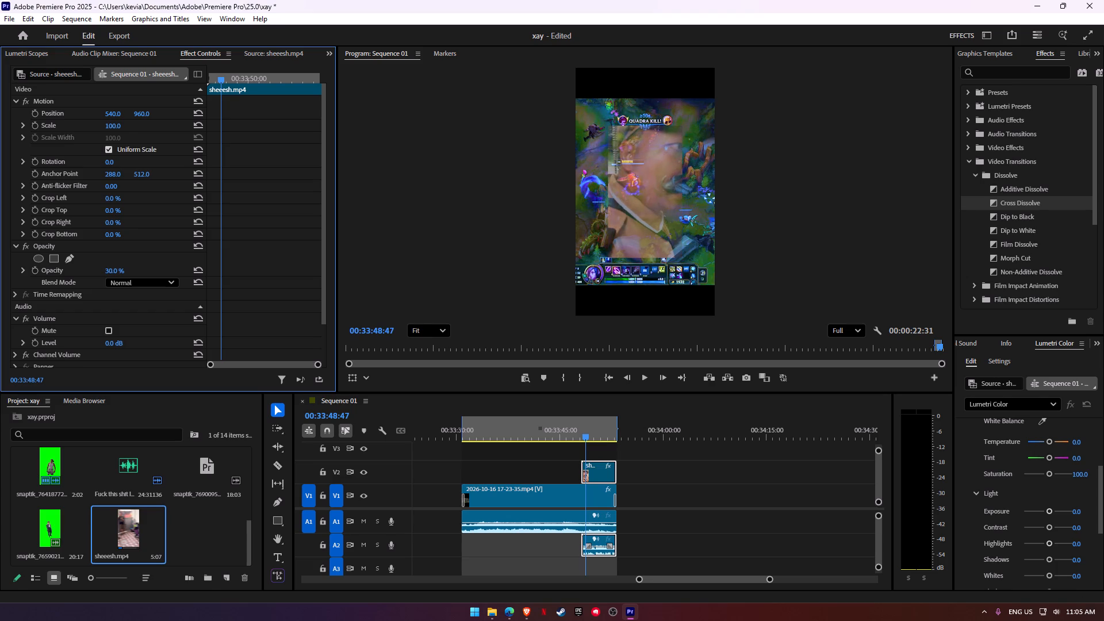
Scale the sheeesh.mp4 clip to 140, set its vertical position to 958, and play the overlay.
left_click_drag(121, 126, 125, 109)
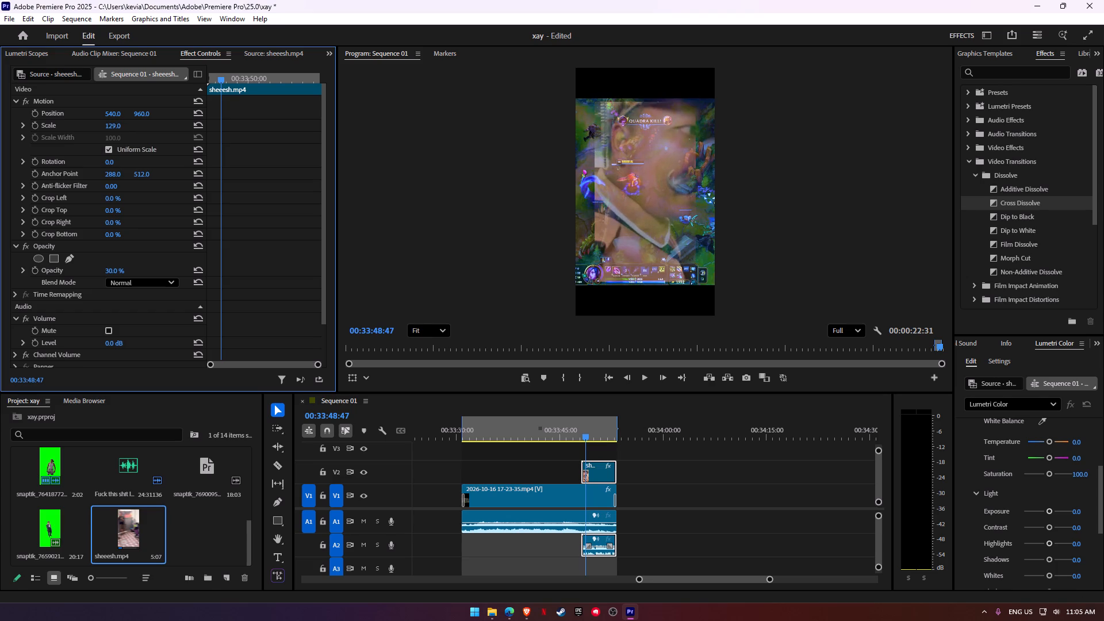
left_click_drag(125, 109, 124, 100)
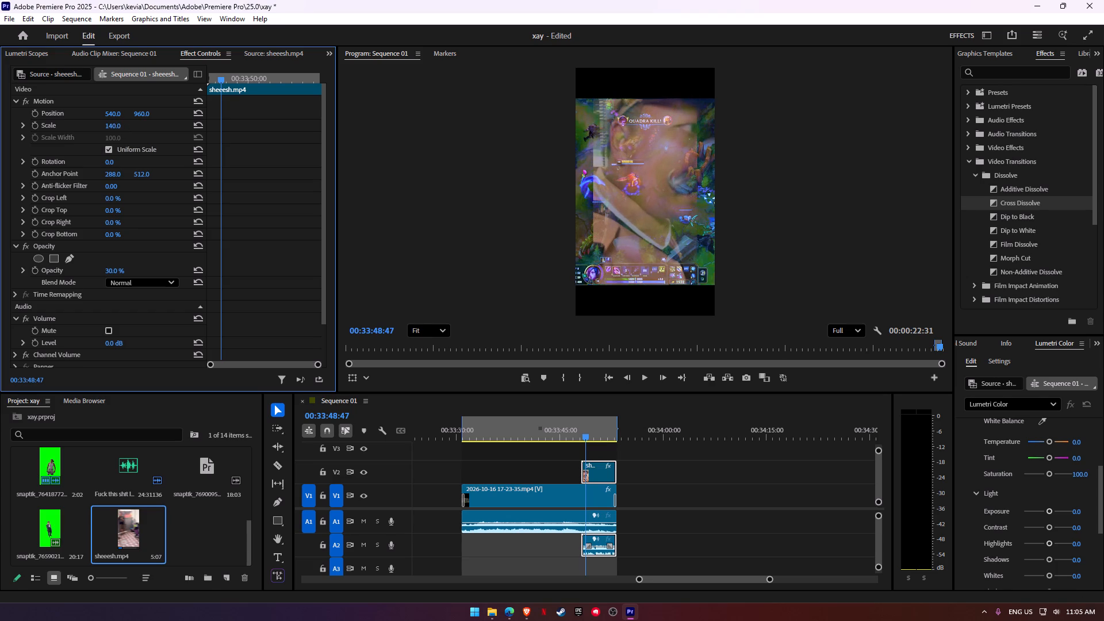
left_click(141, 109)
key("space")
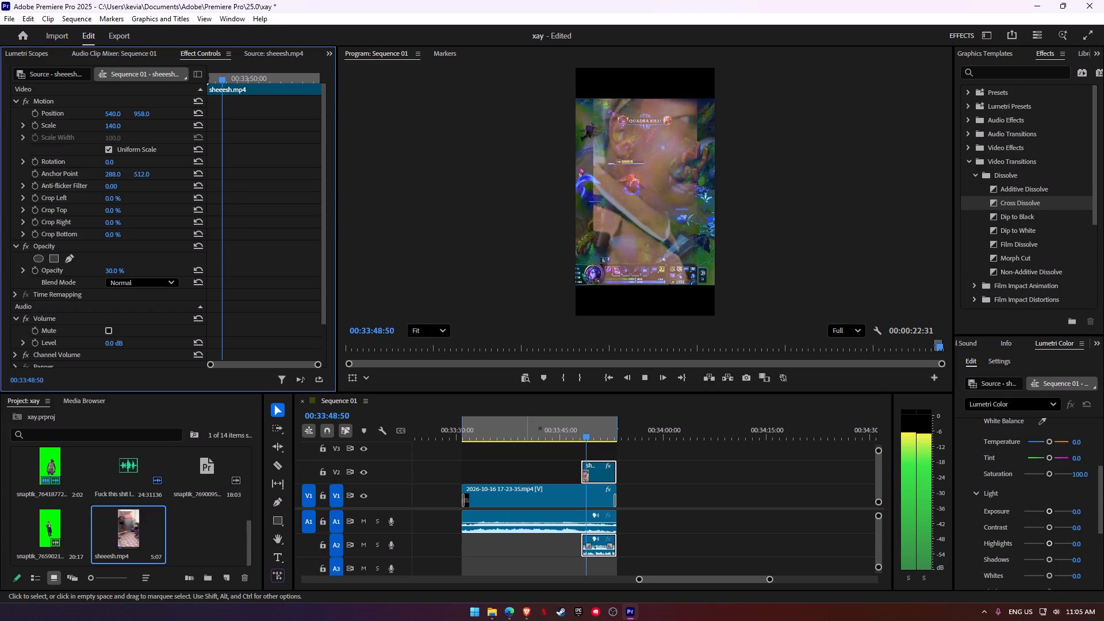
key("space")
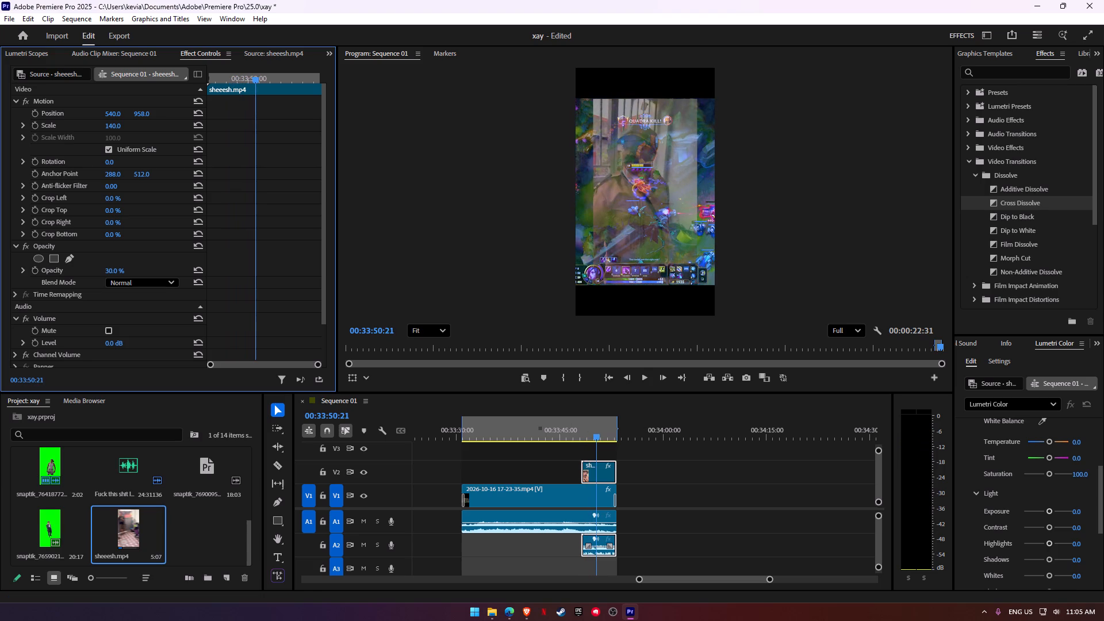
Raise the sheeesh.mp4 clip's opacity to 60%, play the overlay section, and set the opacity to 81%.
left_click_drag(115, 269, 133, 269)
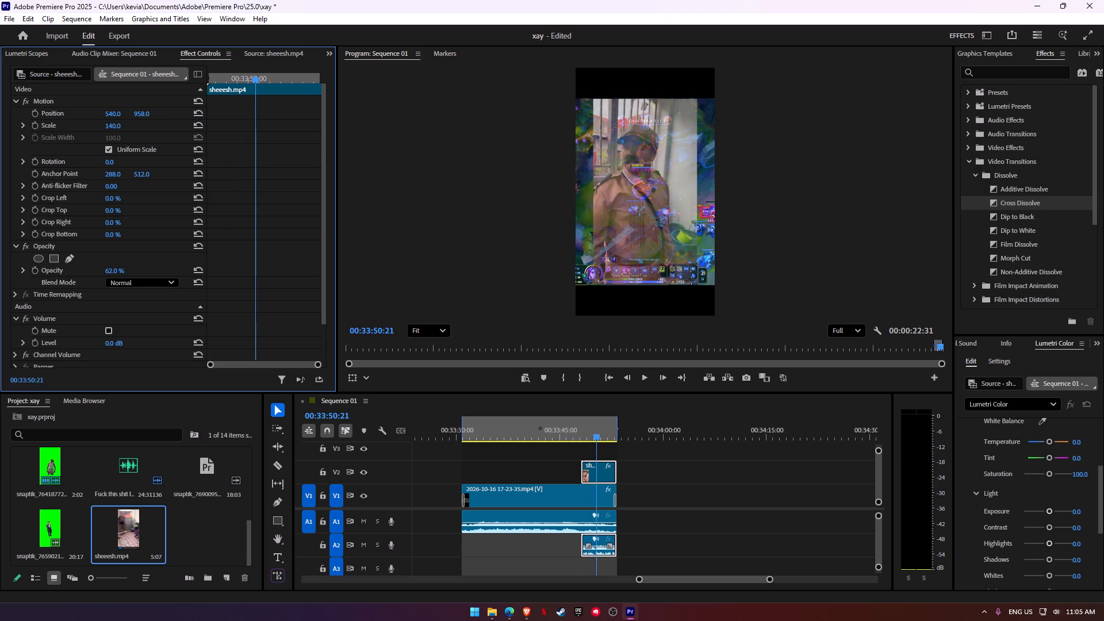
left_click_drag(133, 269, 132, 269)
left_click(565, 432)
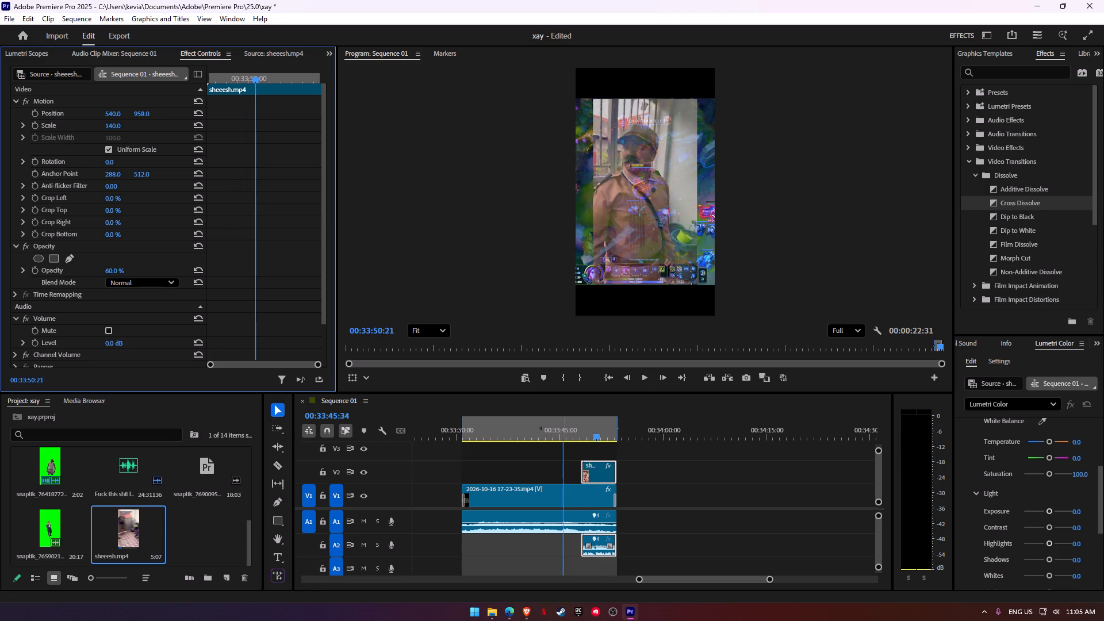
key("space")
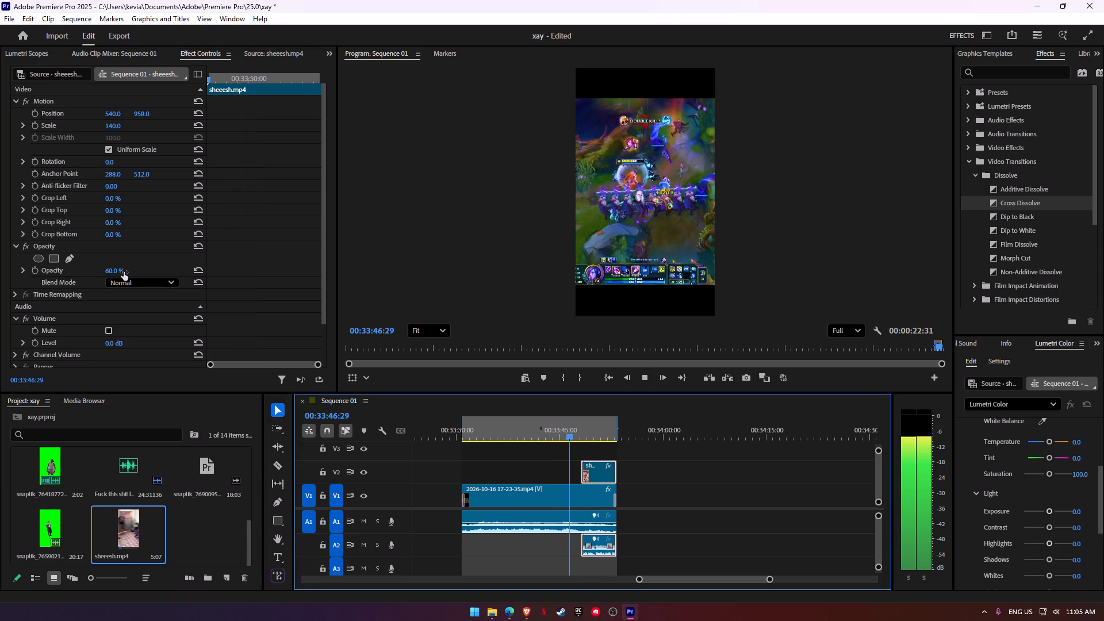
left_click_drag(117, 272, 129, 272)
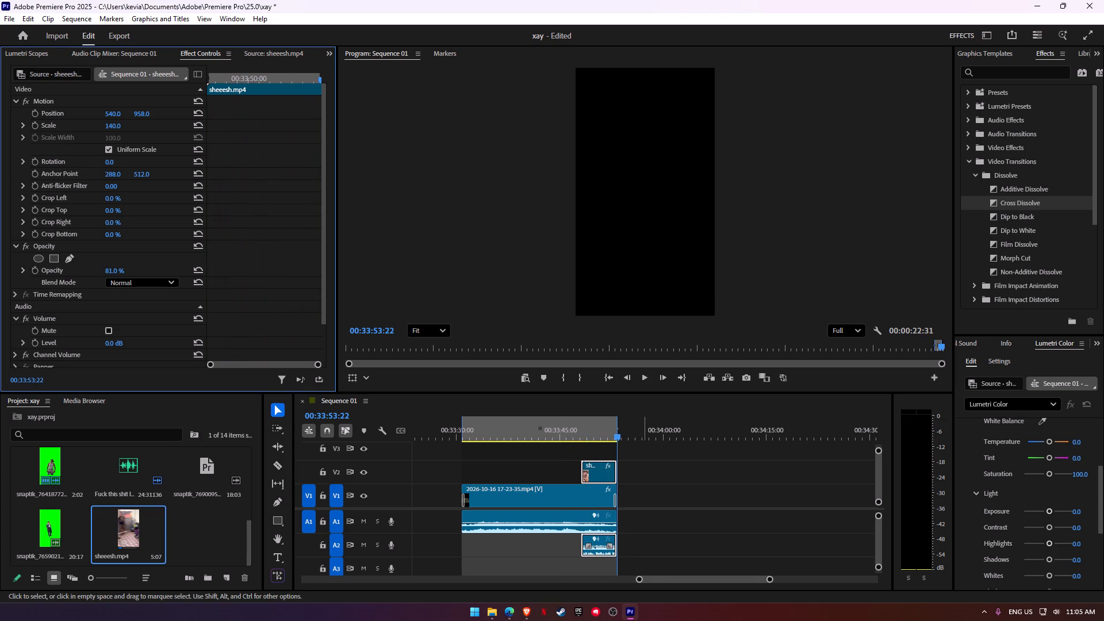
scroll(624, 494, "up", 15, "alt")
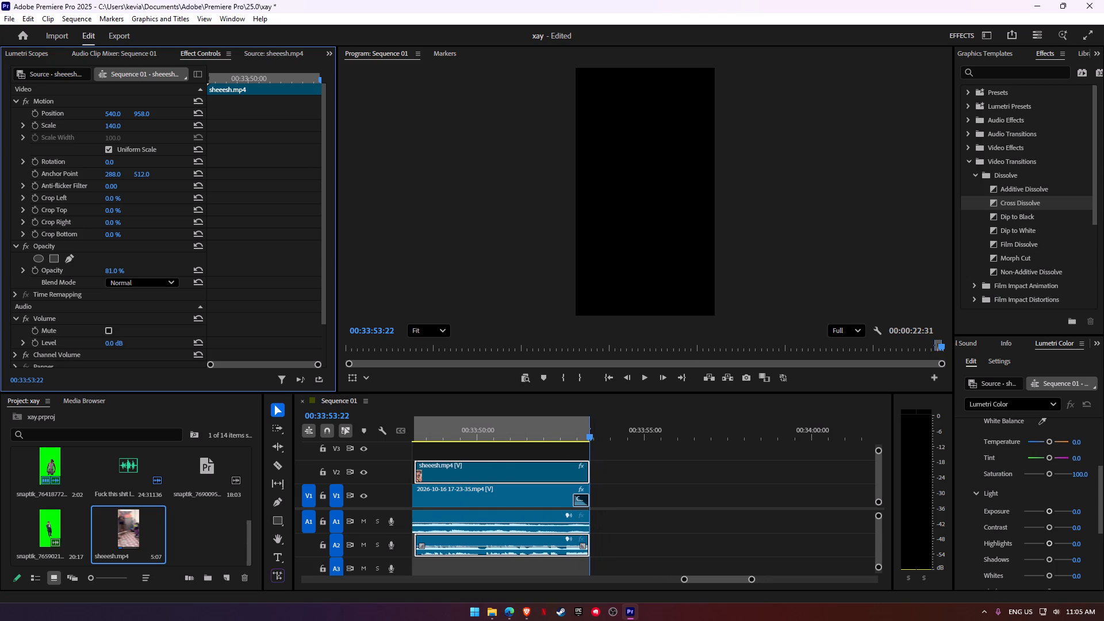
Add a Cross Dissolve to the end of the sheeesh.mp4 clip on V2 and play the overlay.
left_click_drag(999, 208, 581, 474)
left_click(443, 424)
key("space")
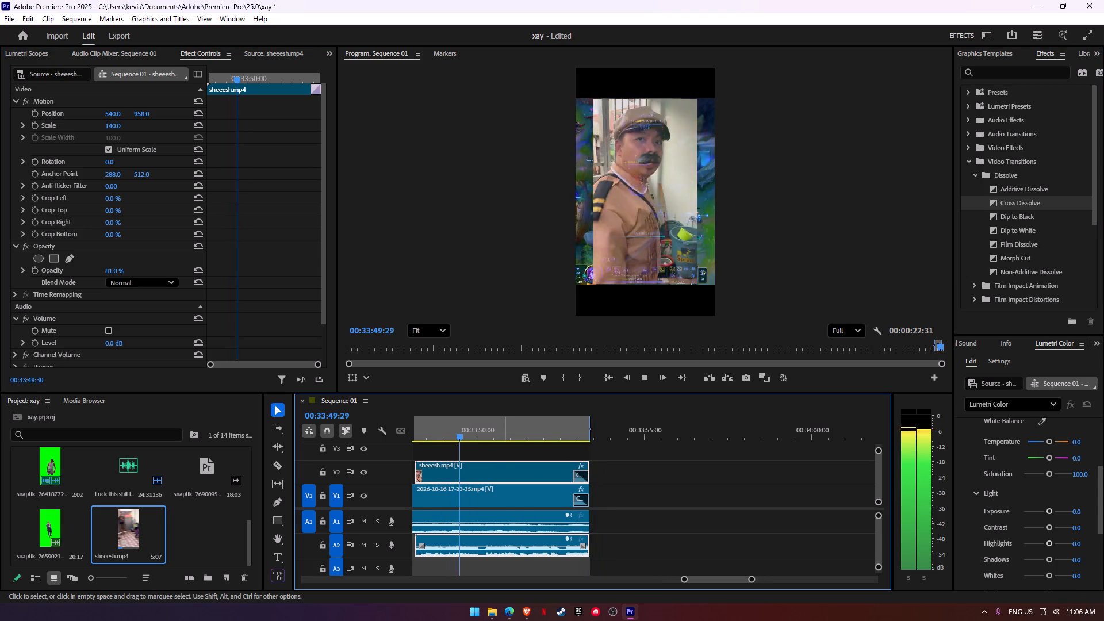
key("space")
Set the opacity of the sheeesh.mp4 clip to 75% and play the section to its end.
left_click(107, 270)
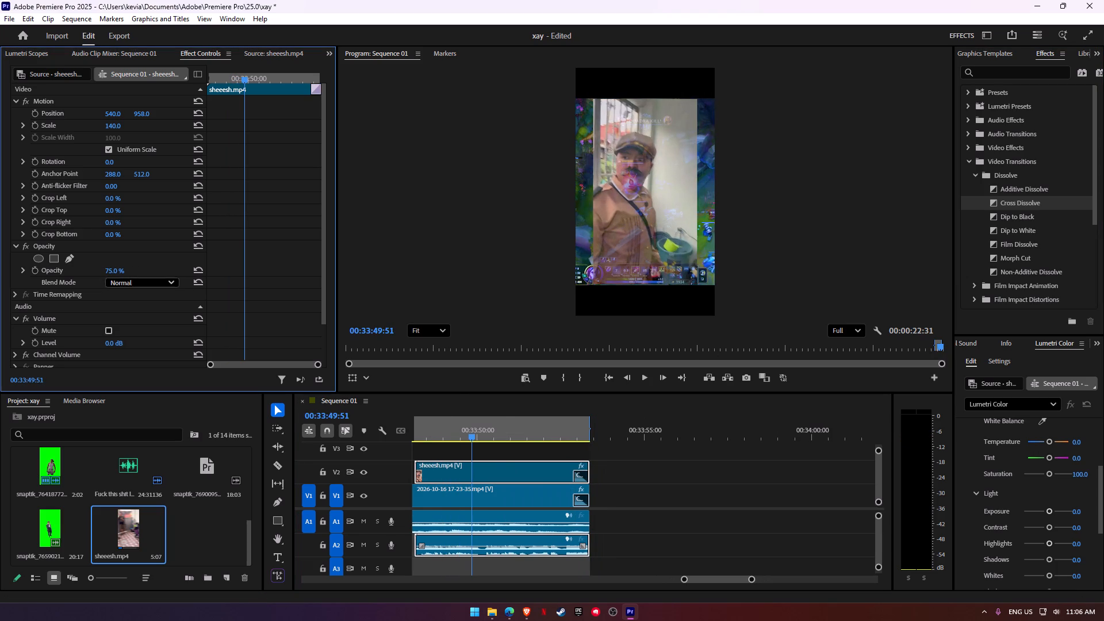
key("space")
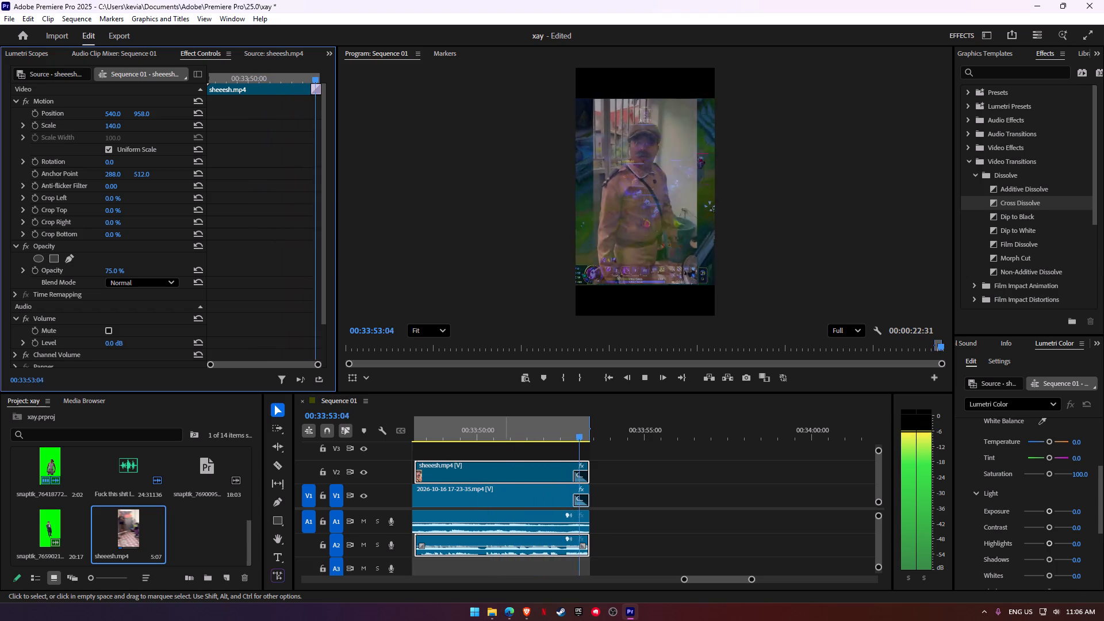
Export the marked range of the sequence as a video file named choke.mp4.
scroll(607, 479, "down", 12, "alt")
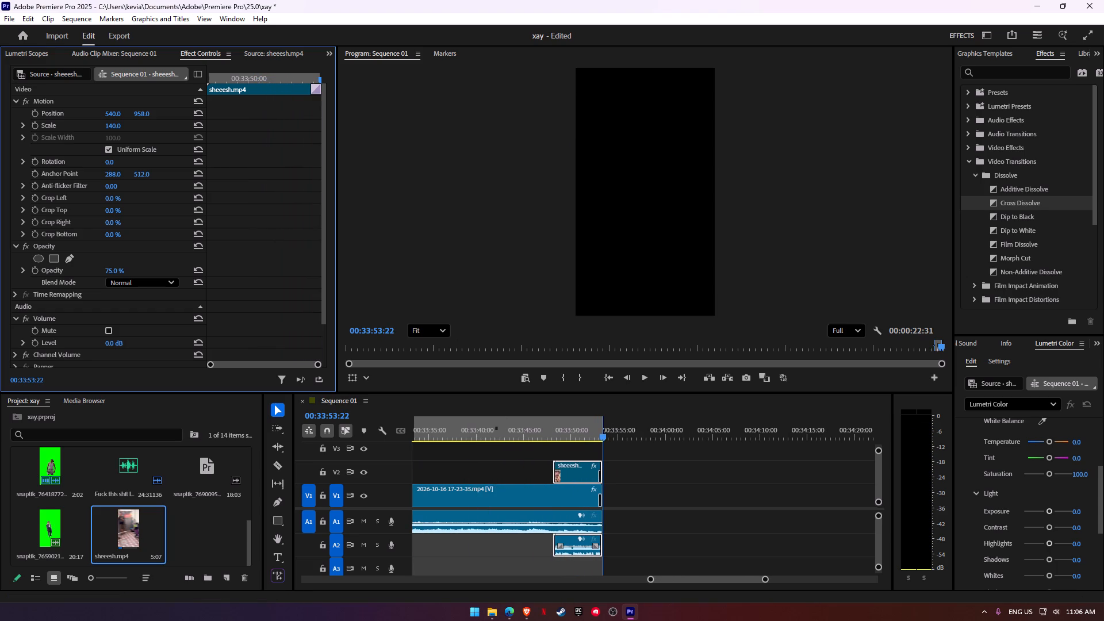
left_click(704, 580)
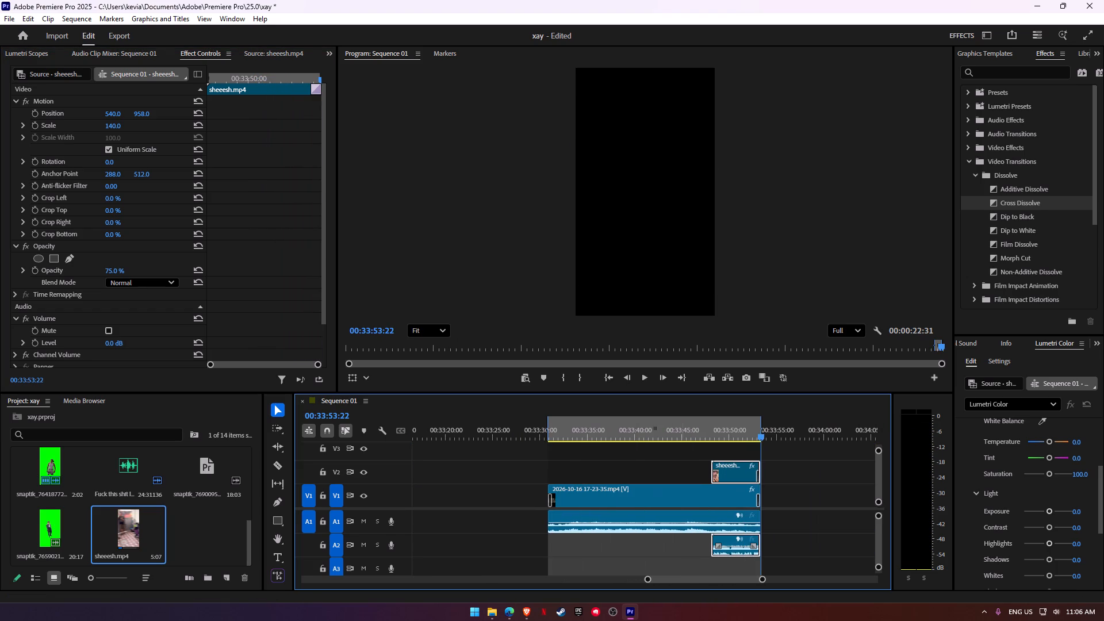
left_click(563, 427)
left_click(586, 484)
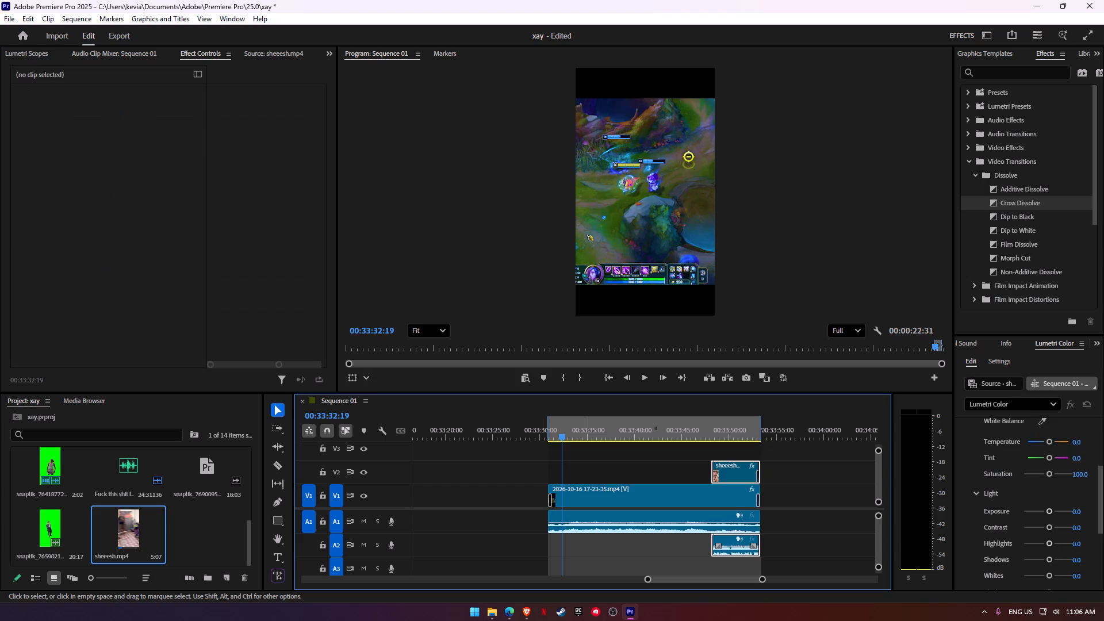
left_click(586, 488)
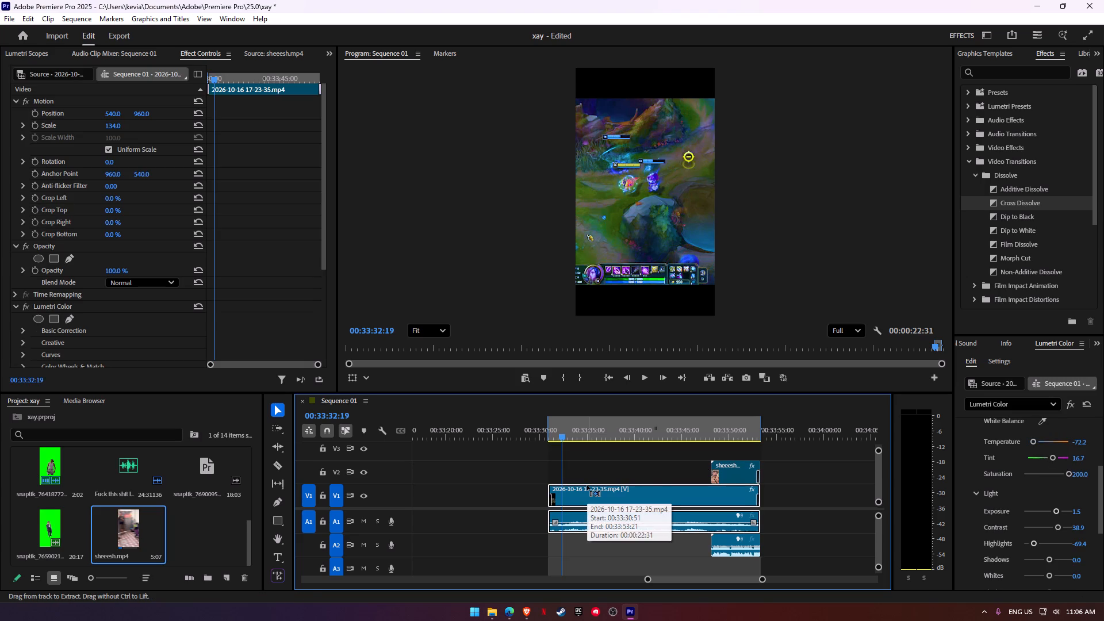
key("ctrl+m")
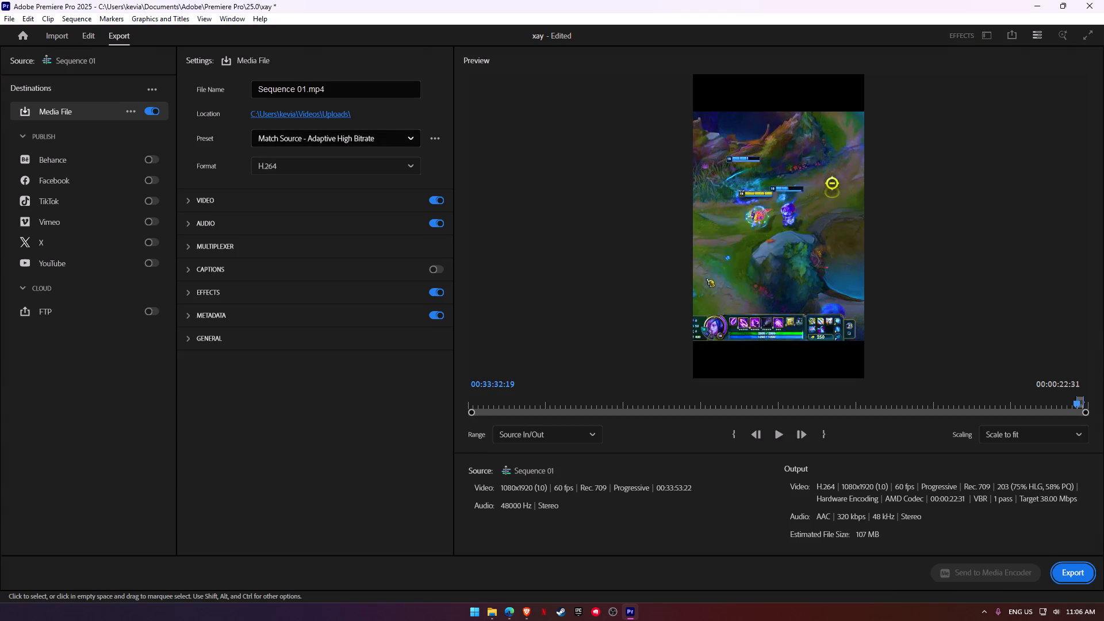
left_click_drag(305, 91, 228, 91)
type("choke")
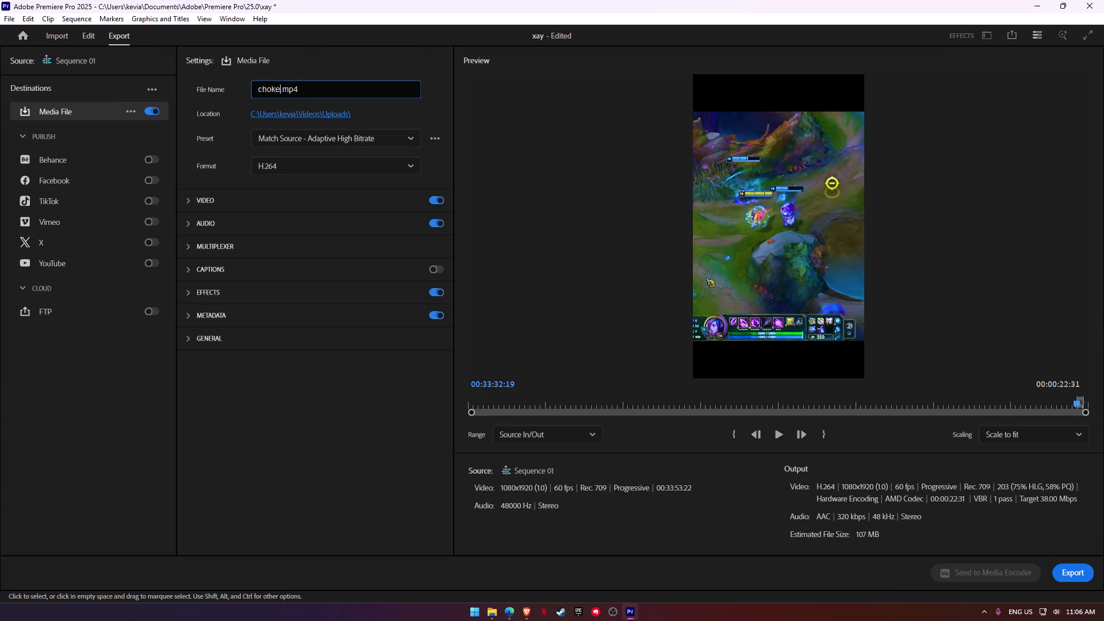
left_click(1067, 570)
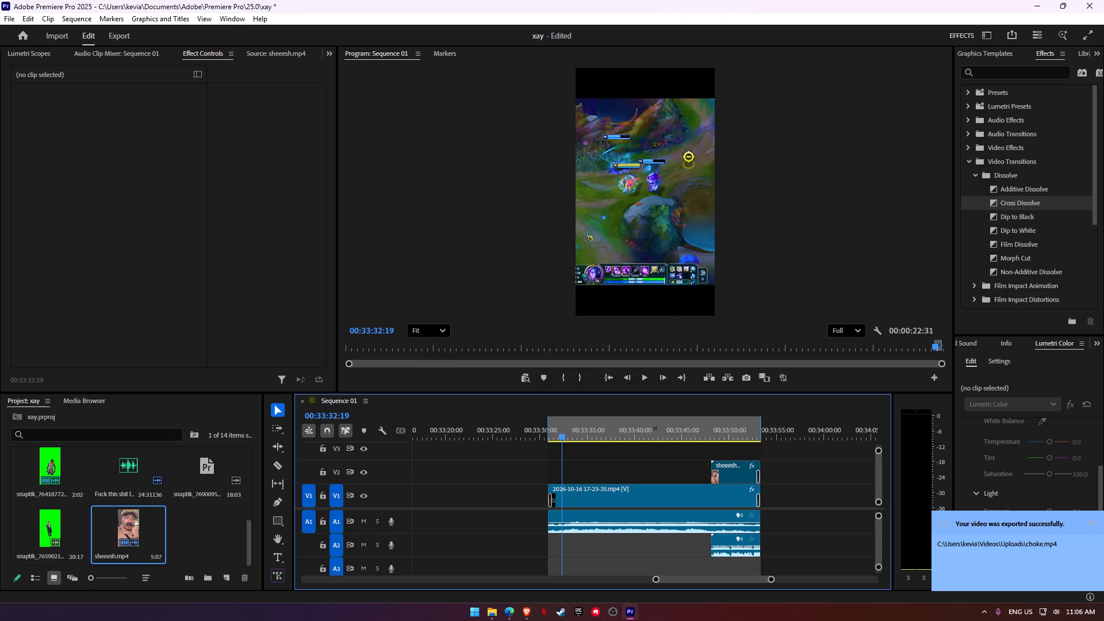
Split the gameplay clip on V1 at 00:33:32:19 and select the short opening piece.
left_click(580, 496)
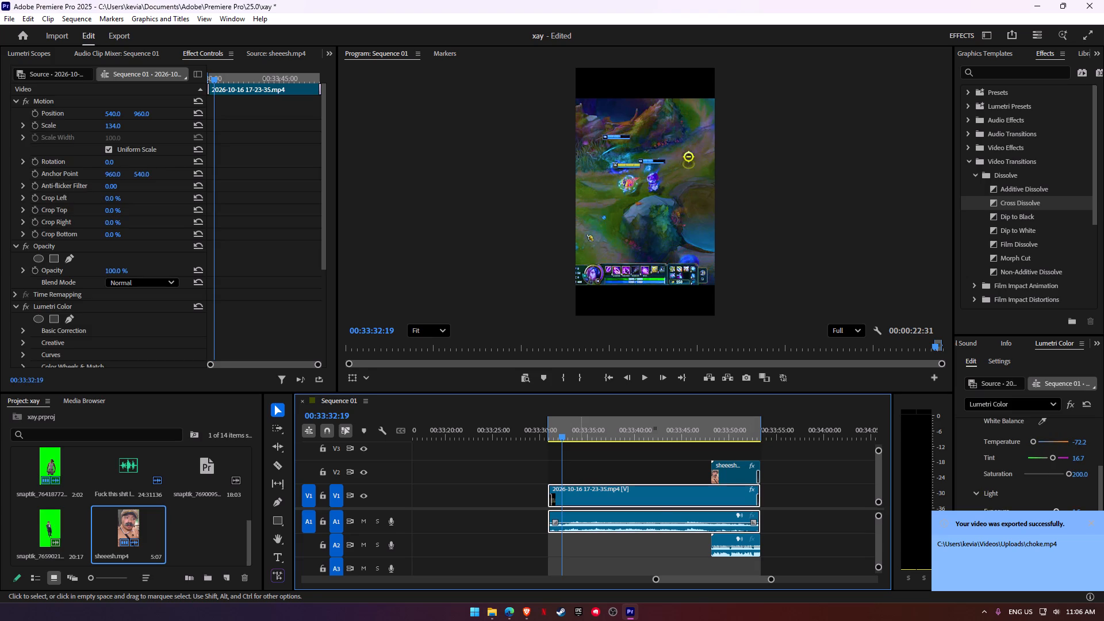
key("c")
left_click(561, 492)
key("v")
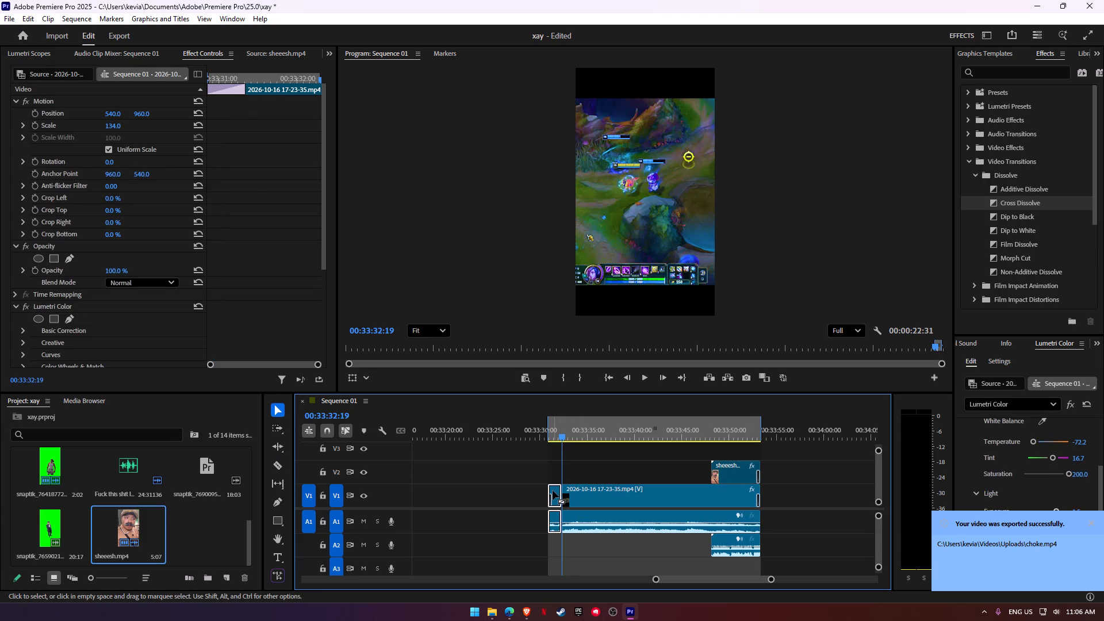
left_click(553, 490)
left_click(559, 493)
left_click(558, 489)
left_click(555, 488)
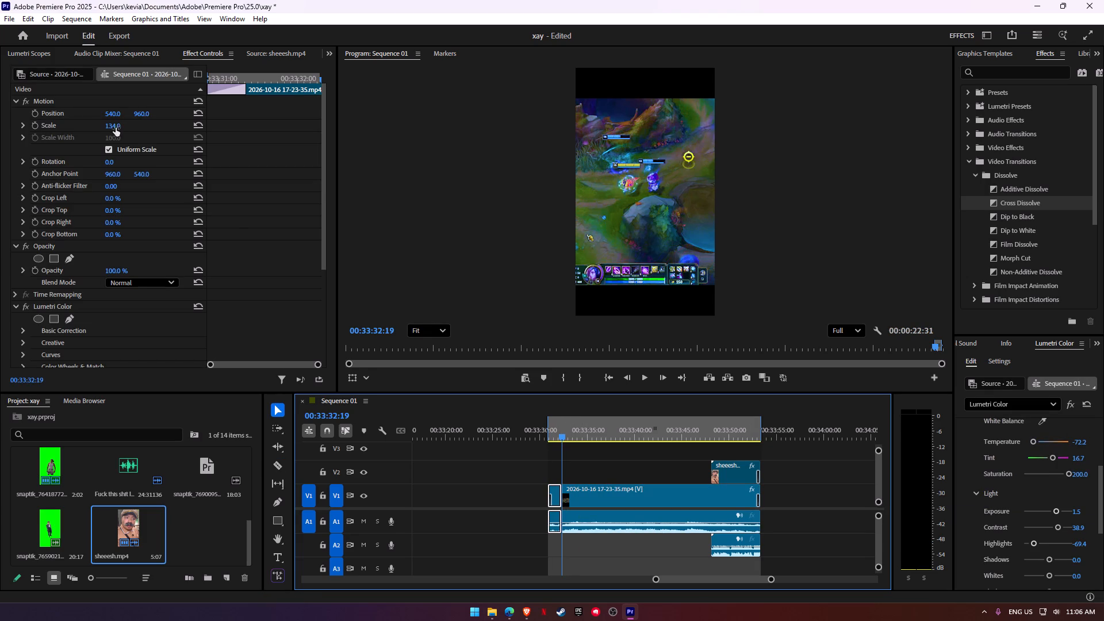
Enlarge the opening gameplay piece to a scale of 307 and shift its horizontal position to -1874.
left_click_drag(112, 117, 14, 114)
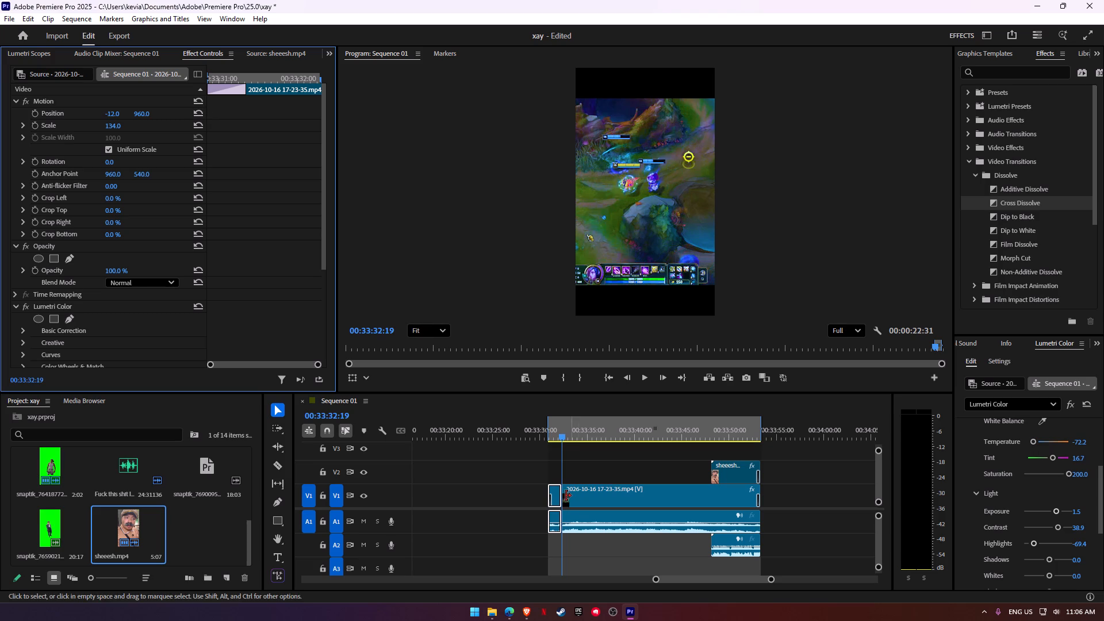
left_click(558, 432)
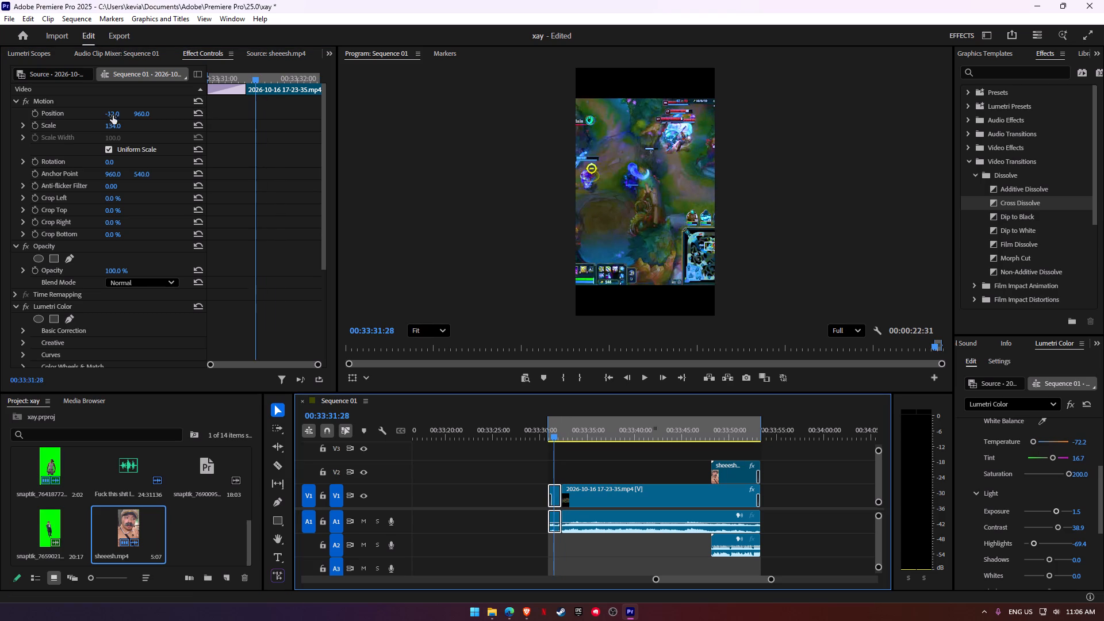
left_click_drag(113, 109, 224, 126)
left_click(115, 132)
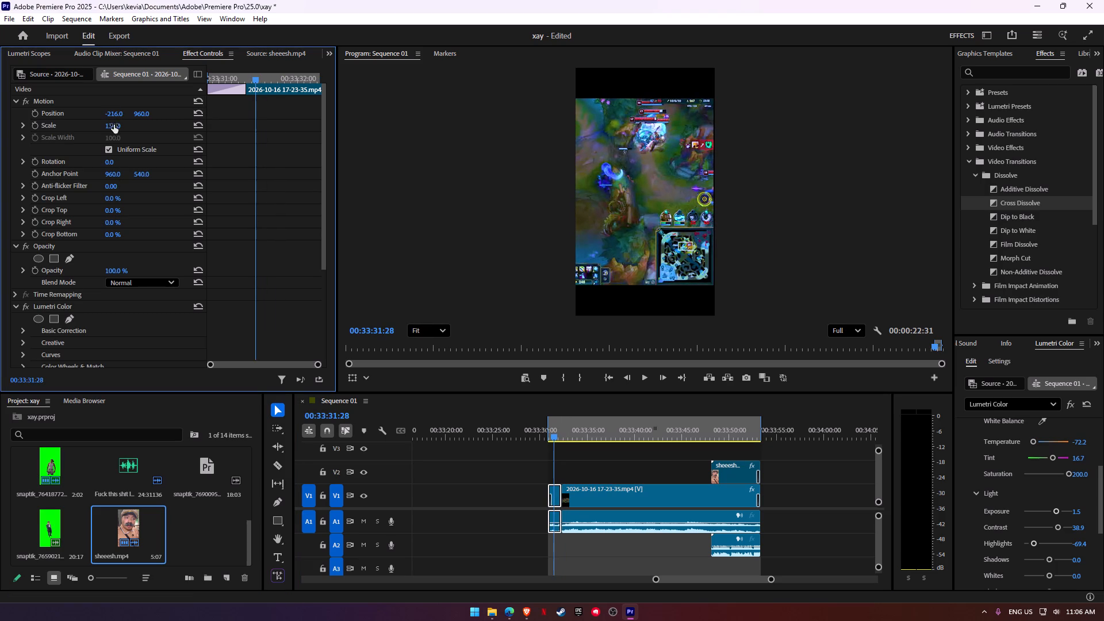
left_click_drag(114, 125, 134, 25)
left_click_drag(119, 114, 71, 114)
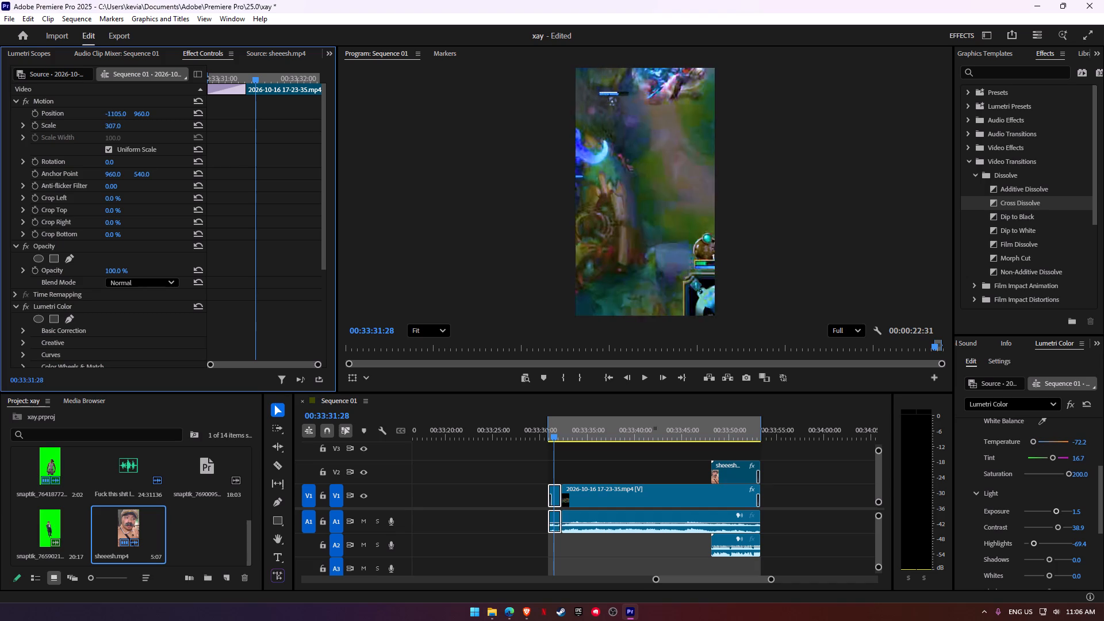
left_click_drag(71, 114, 241, 133)
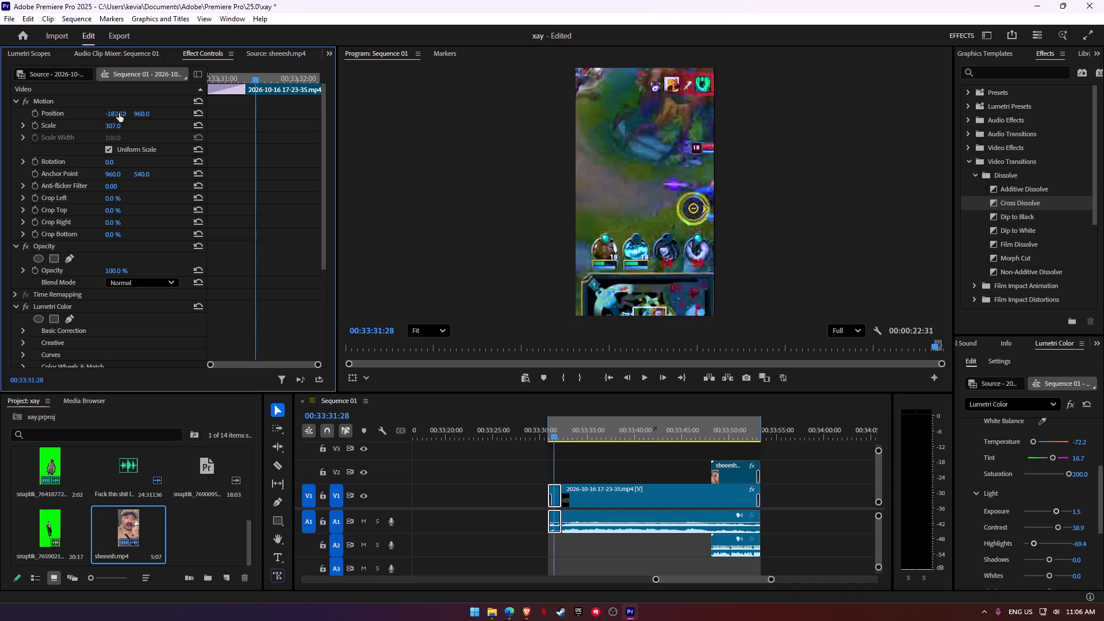
Shorten the Cross Dissolve at the start of the opening gameplay piece to less than half its length.
scroll(495, 505, "up", 15, "alt")
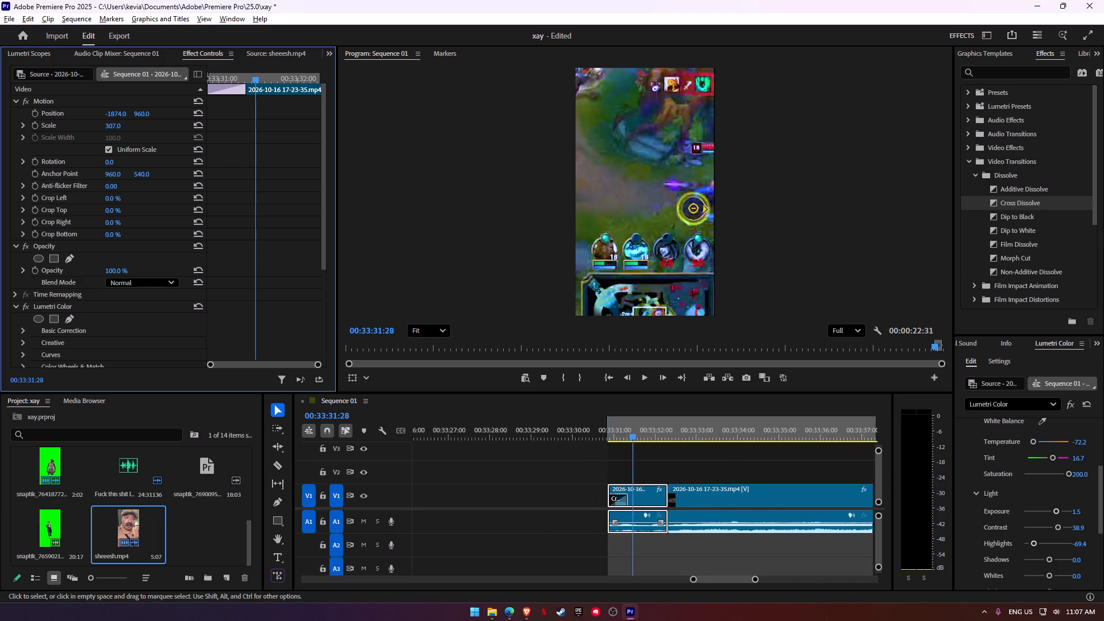
scroll(563, 464, "up", 7, "alt")
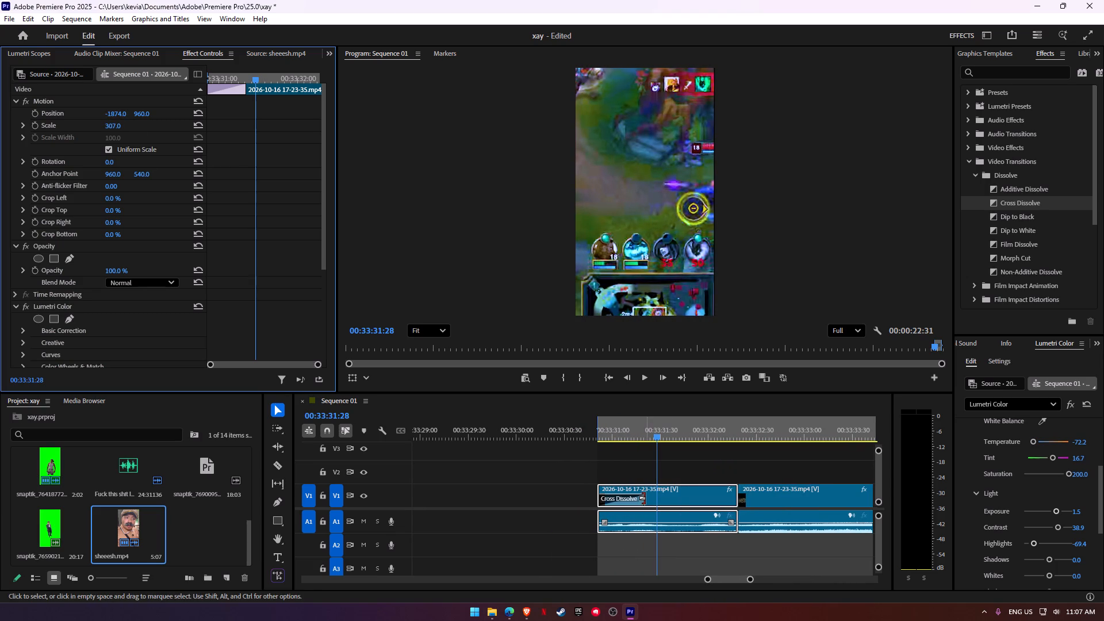
left_click_drag(643, 498, 616, 493)
Split the opening gameplay piece again at 00:33:31:16.
left_click_drag(657, 437, 654, 436)
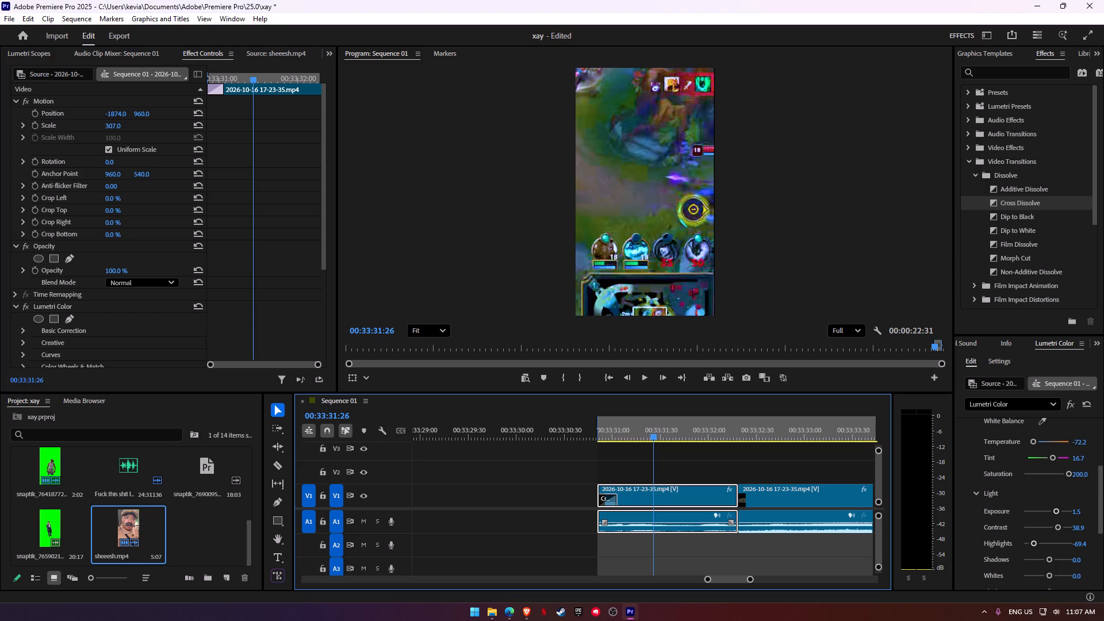
left_click_drag(654, 436, 608, 428)
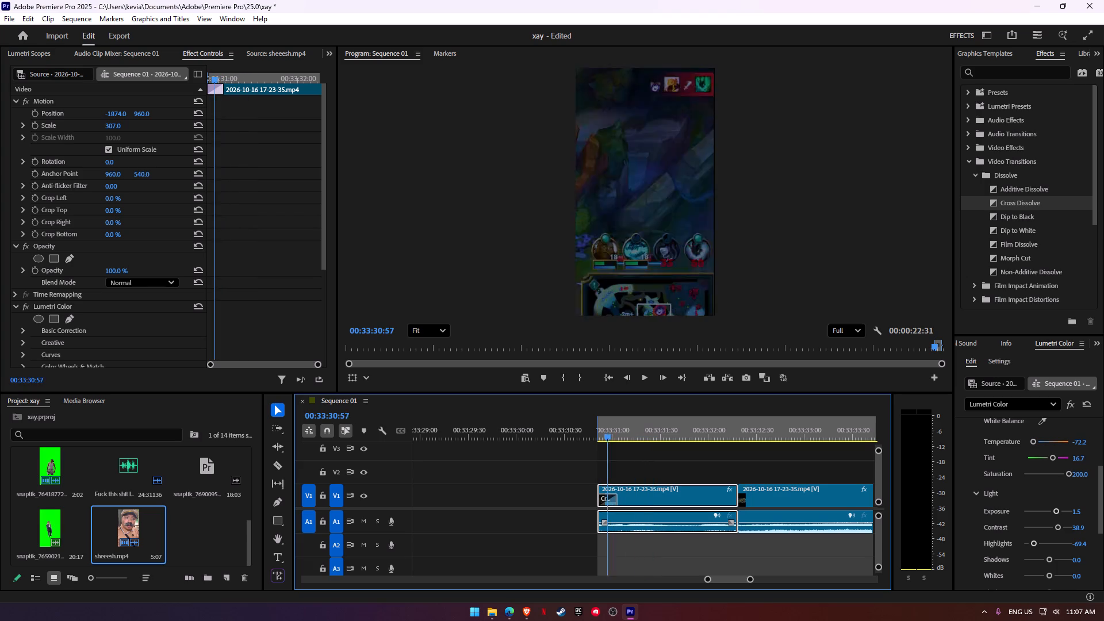
left_click_drag(608, 428, 638, 427)
key("c")
left_click(638, 494)
key("v")
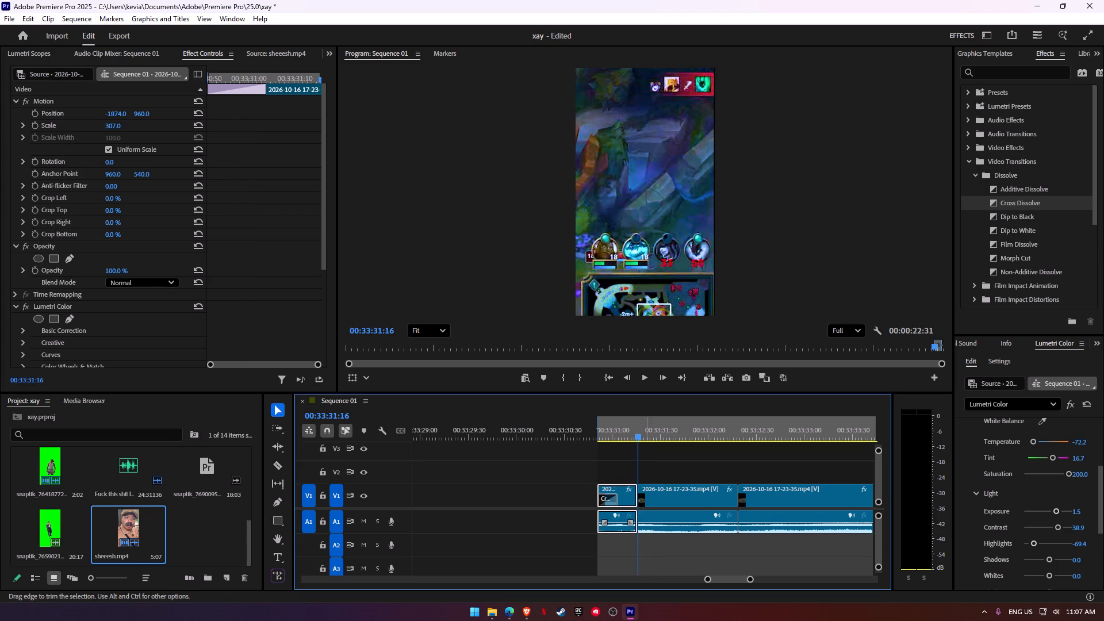
Play across the new cut and set the scale of the second gameplay piece to 134.
key("space")
left_click(651, 496)
key("space")
left_click_drag(113, 117, 52, 116)
key("ctrl+z")
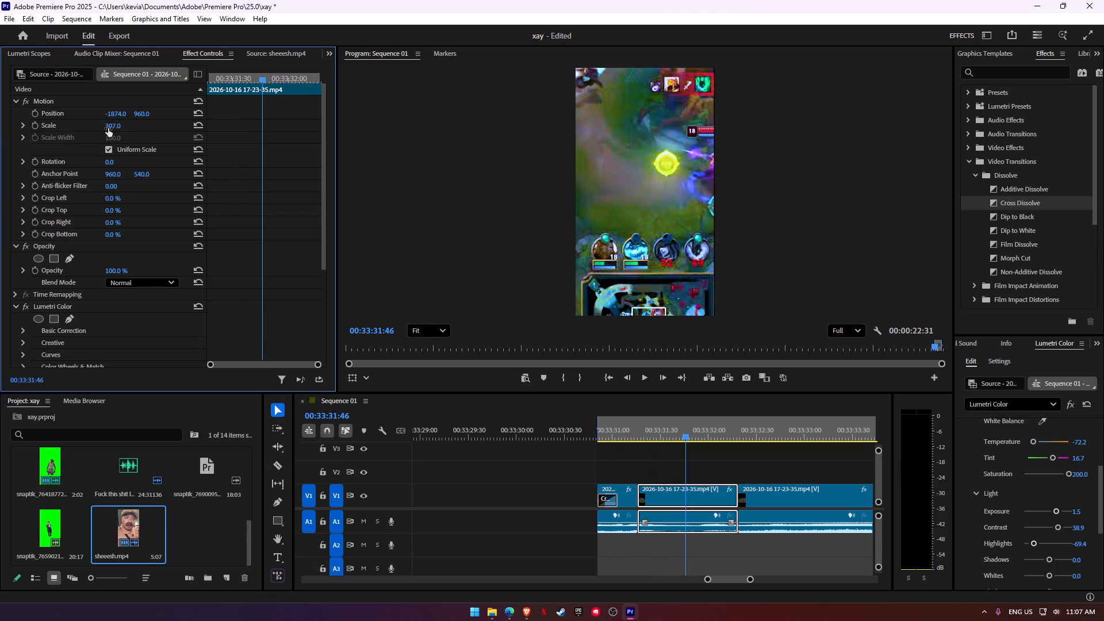
left_click(108, 128)
left_click(764, 501)
left_click(674, 497)
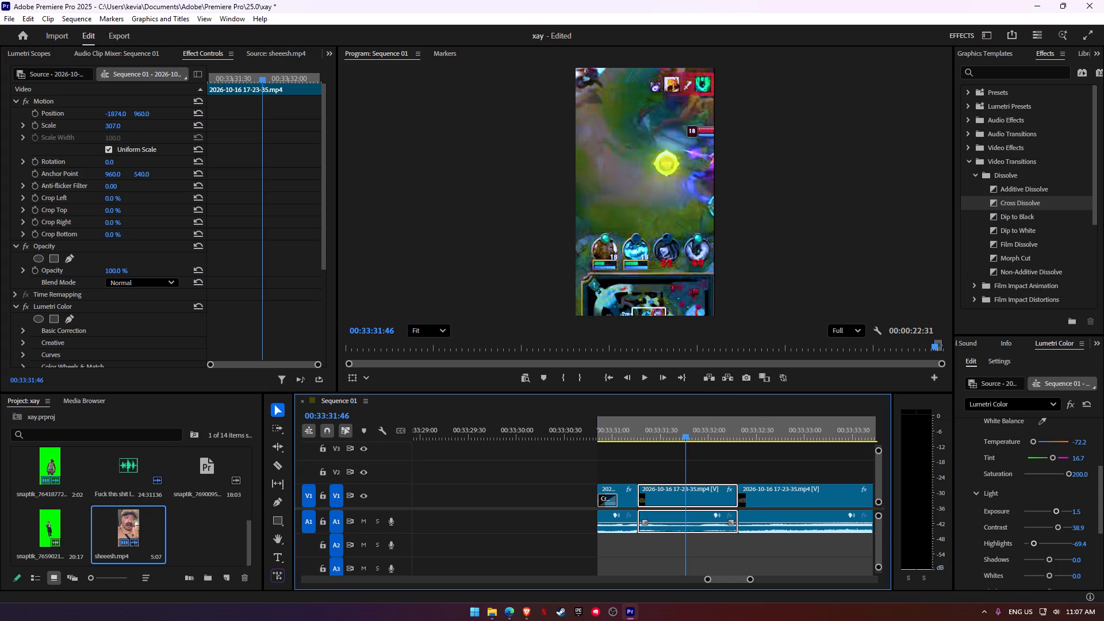
left_click(113, 130)
left_click(115, 121)
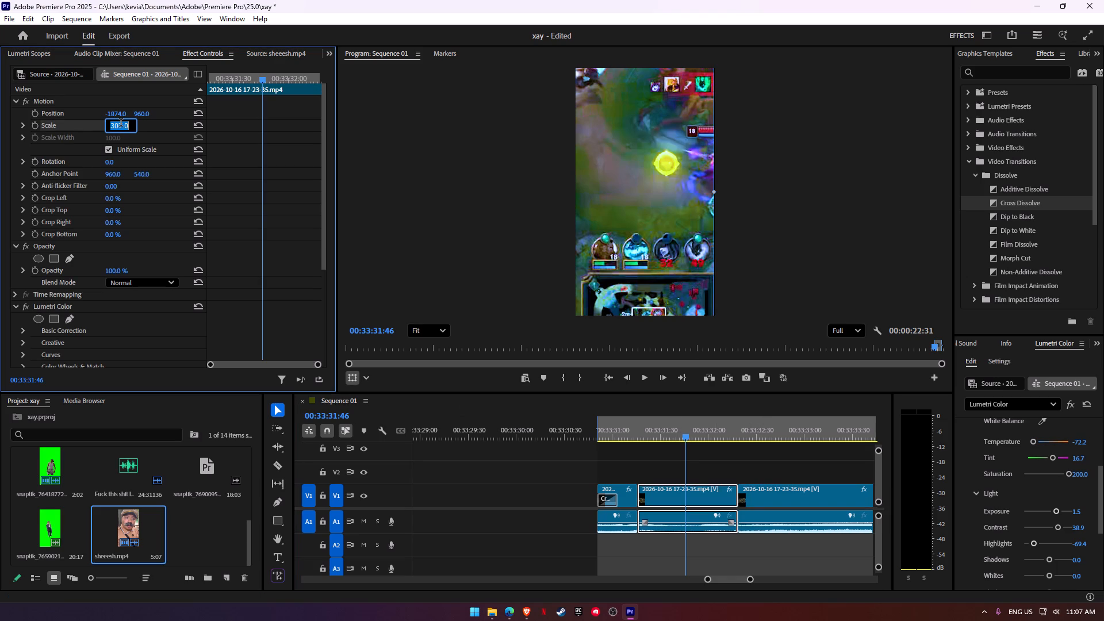
type("134")
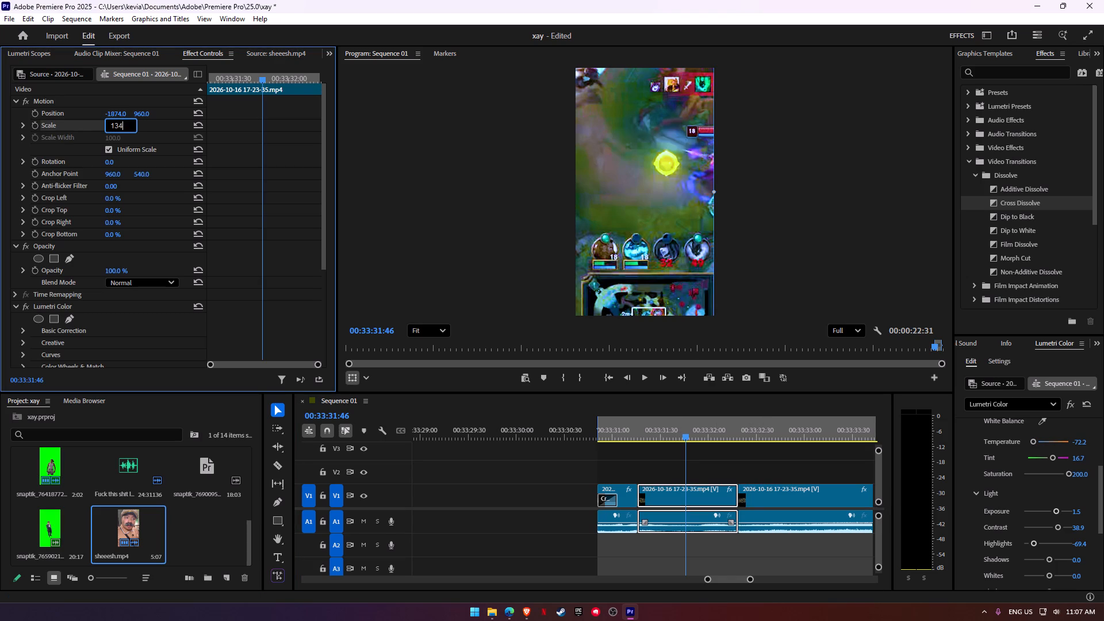
Set the horizontal position of the second gameplay piece to 540.
left_click(122, 108)
left_click(122, 113)
type("546")
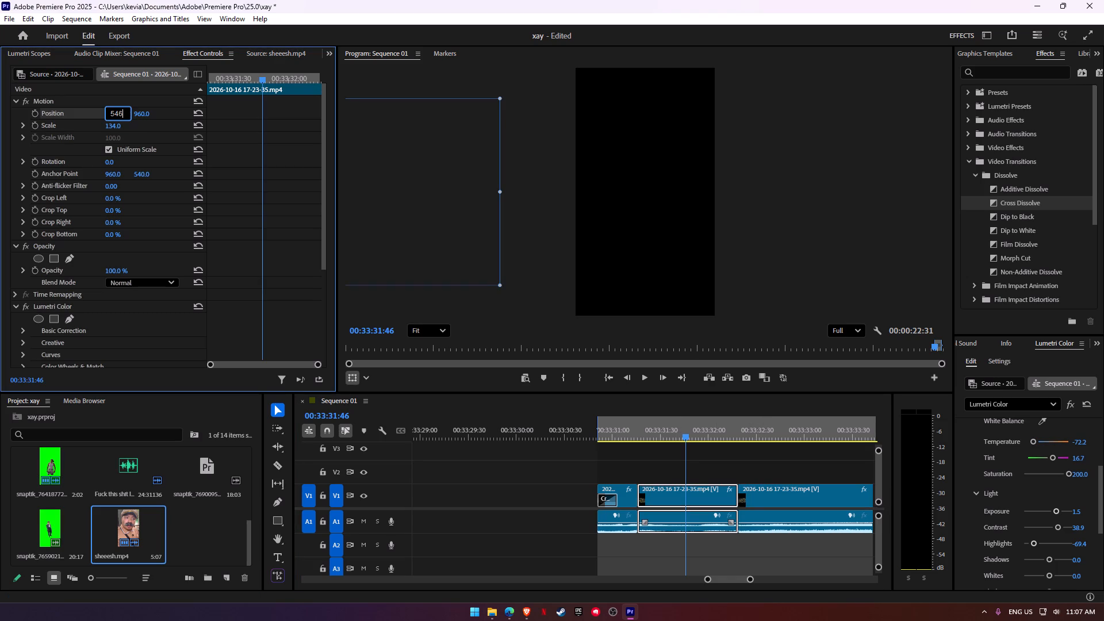
key("BackSpace")
key("BackSpace")
type("6.")
key("Return")
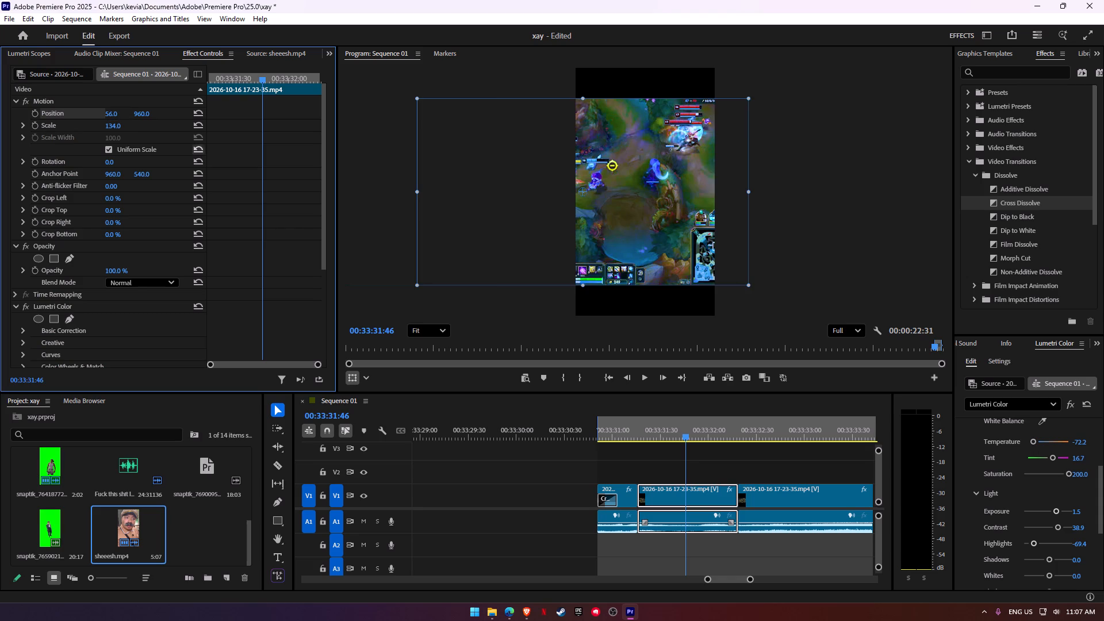
left_click(760, 500)
left_click(678, 493)
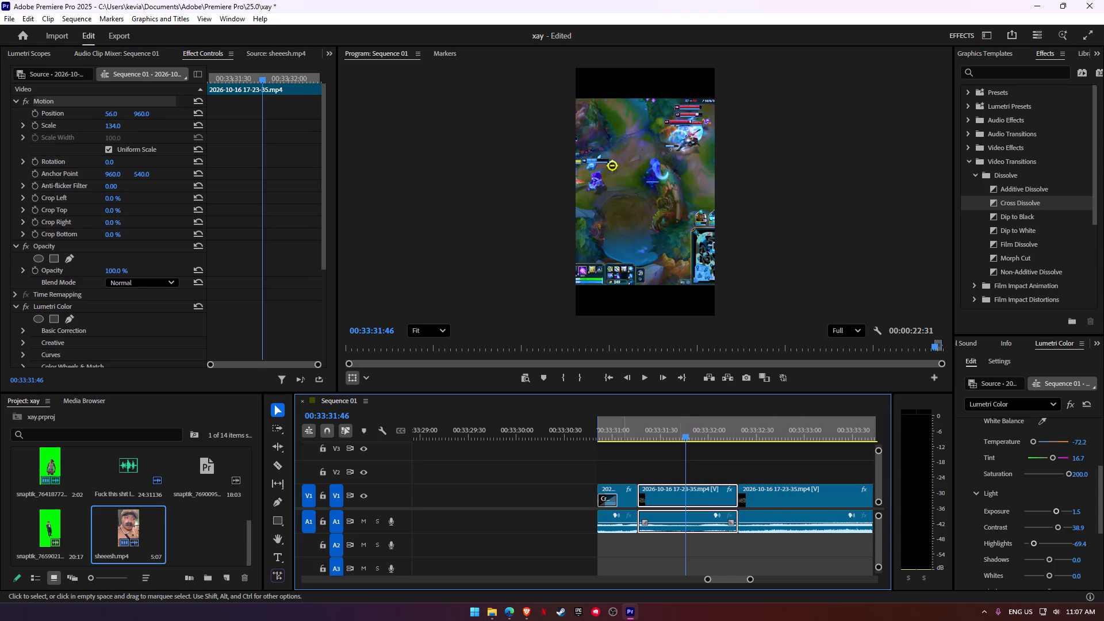
left_click(109, 114)
type("540")
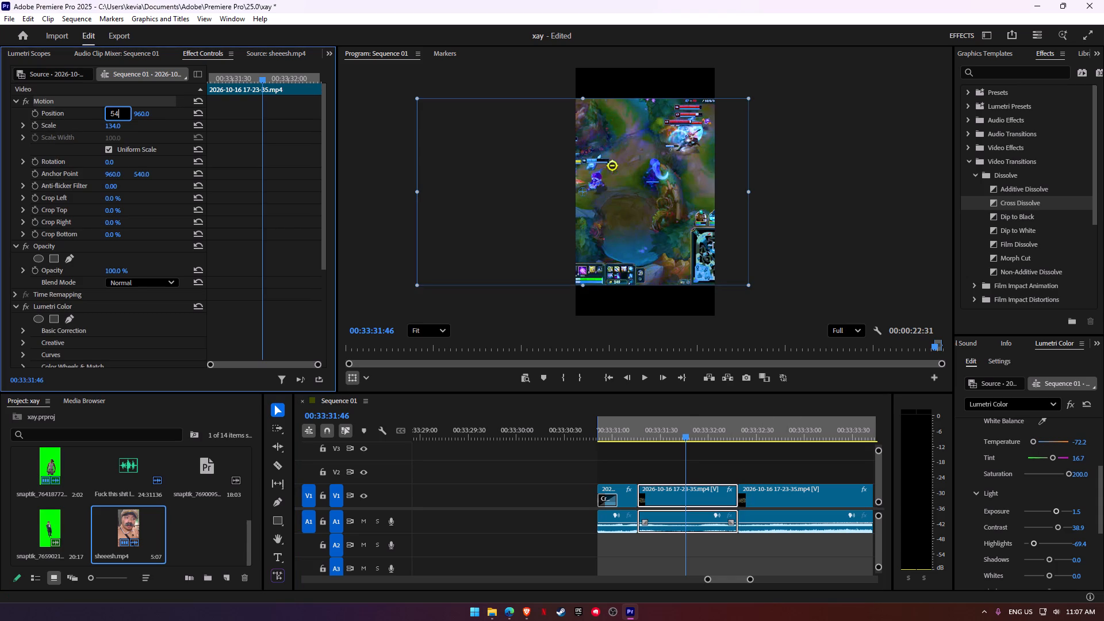
key("Return")
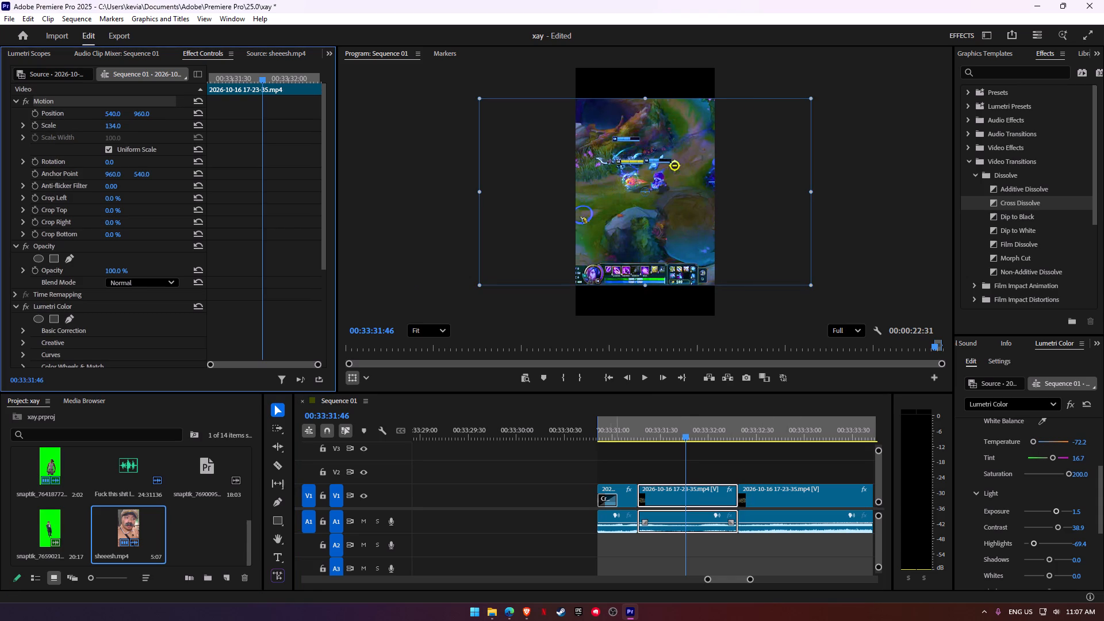
Look through the project's sound effect files and audition the marked range in the 2026 Viral Sound Effects file.
left_click(607, 428)
scroll(119, 508, "up", 2)
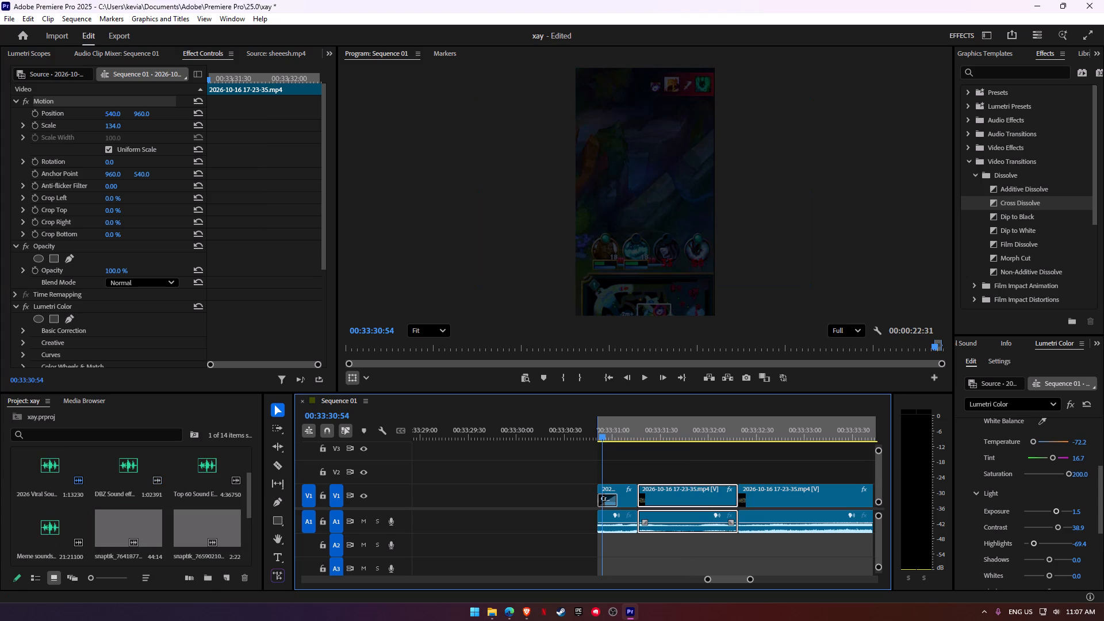
left_click(52, 474)
double_click(28, 532)
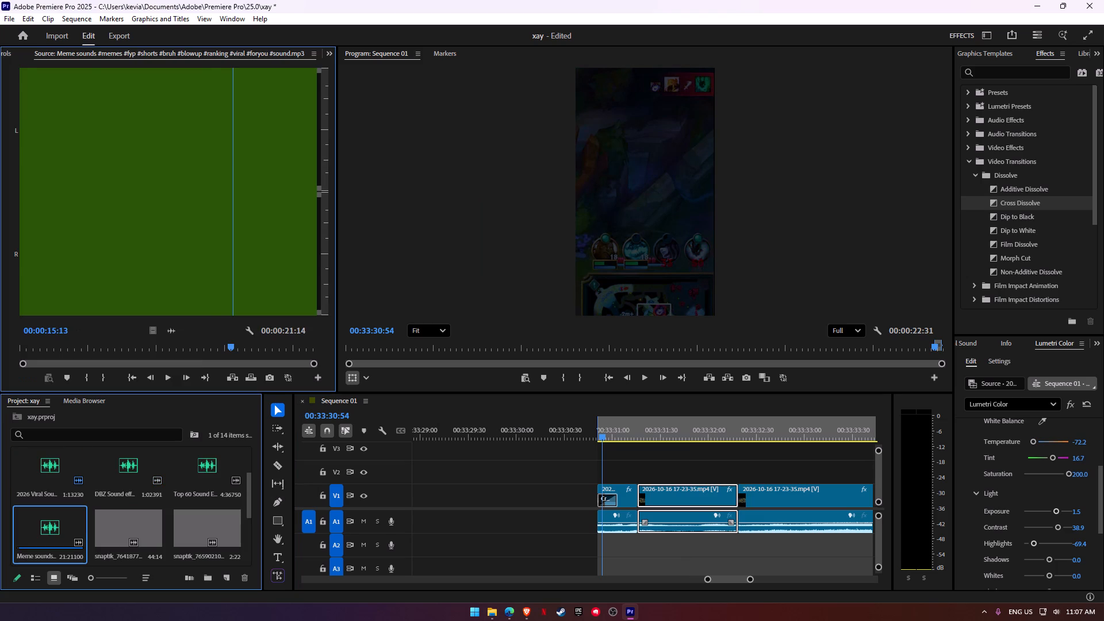
double_click(132, 469)
double_click(208, 463)
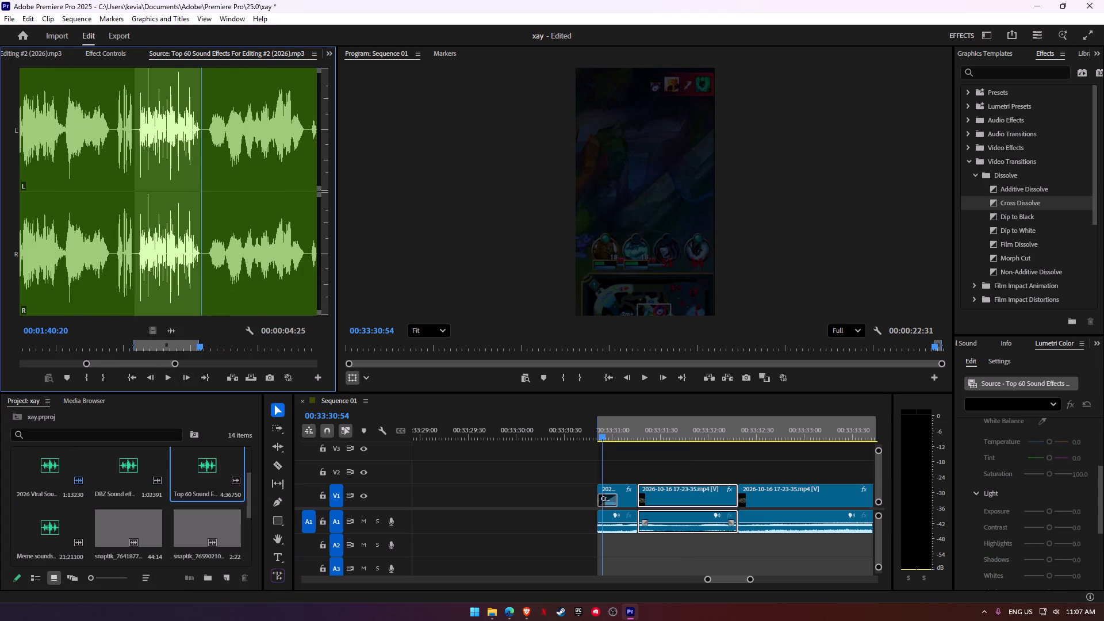
double_click(59, 453)
left_click(83, 255)
key("space")
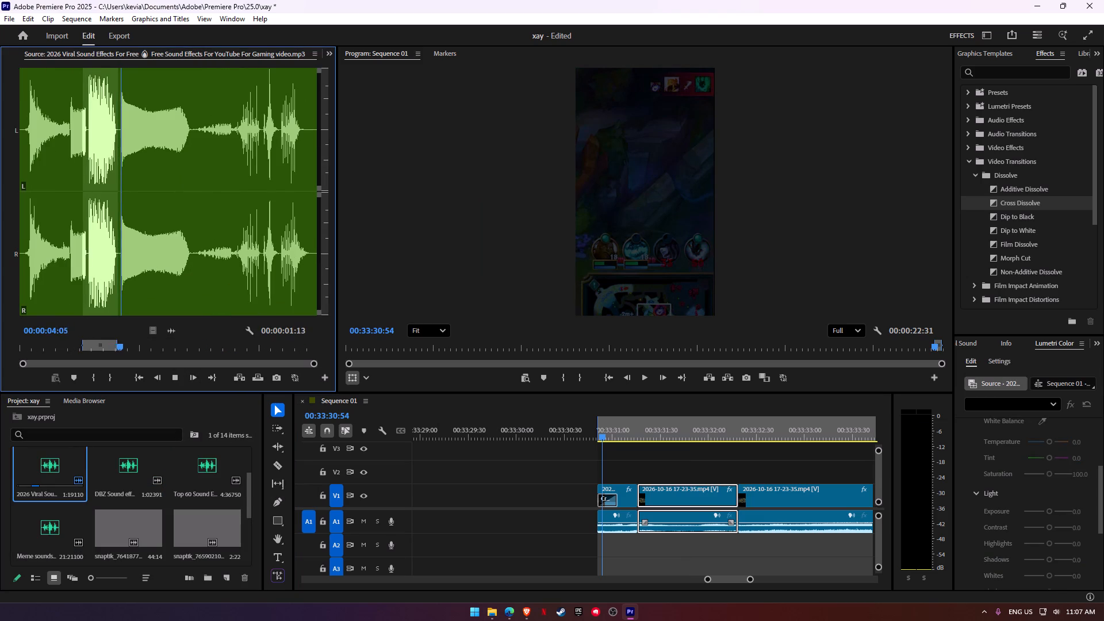
Move the in point of the marked 2026 Viral Sound Effects range later so its duration is 00:00:01:09.
left_click(87, 259)
key("space")
key("space")
left_click_drag(80, 281, 86, 281)
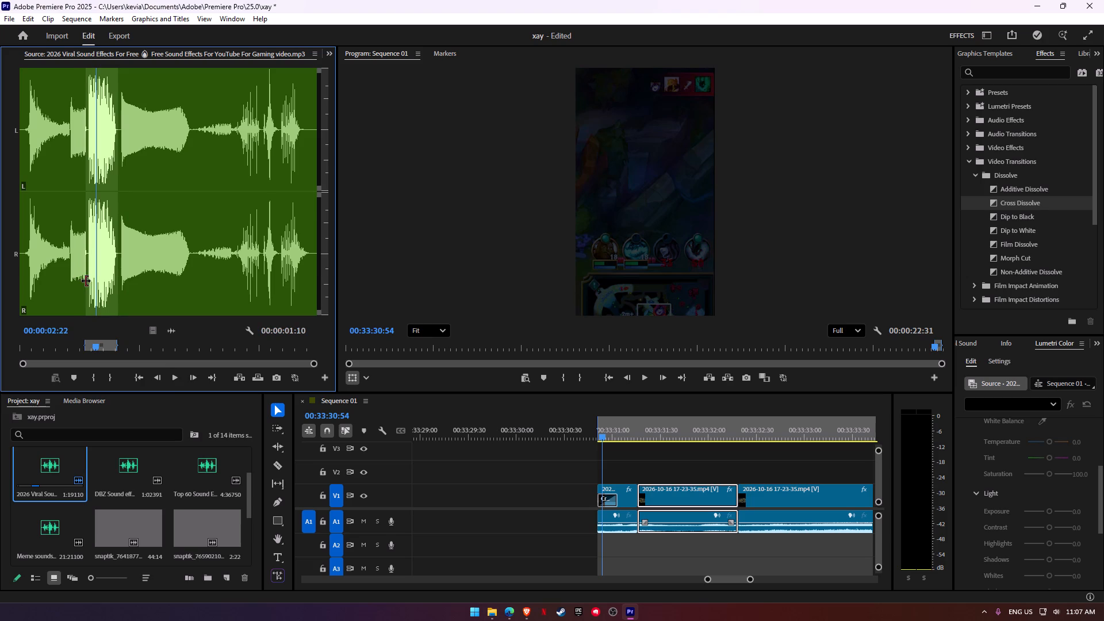
left_click_drag(86, 281, 87, 281)
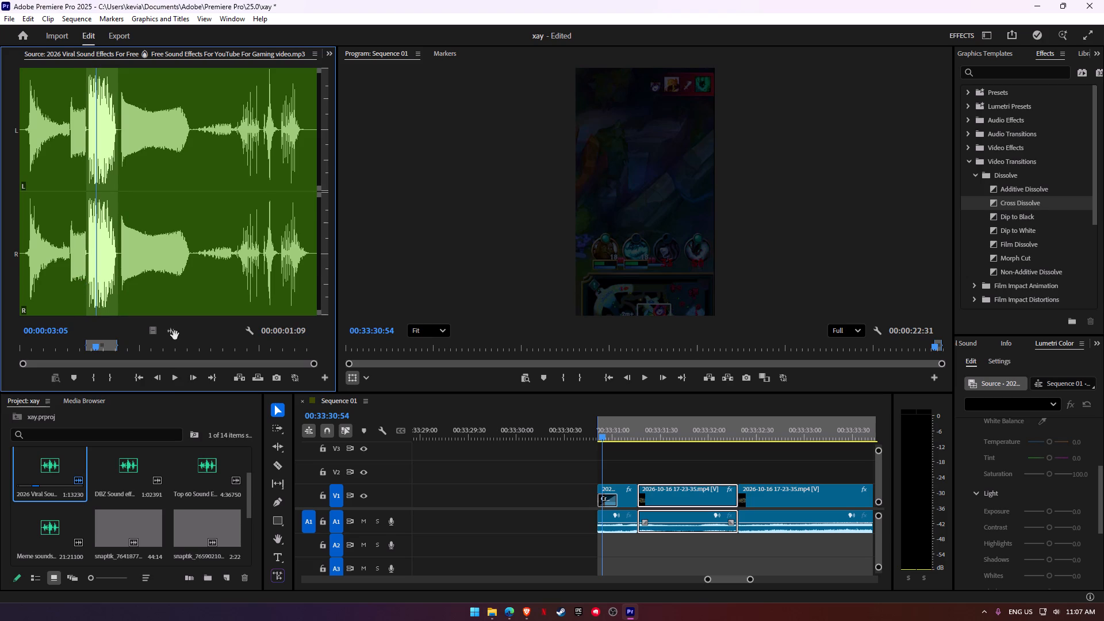
Add the marked sound to audio track A2 without its first moments, starting at 00:33:30:54 under the opening gameplay.
left_click_drag(172, 333, 615, 549)
key("c")
left_click(624, 544)
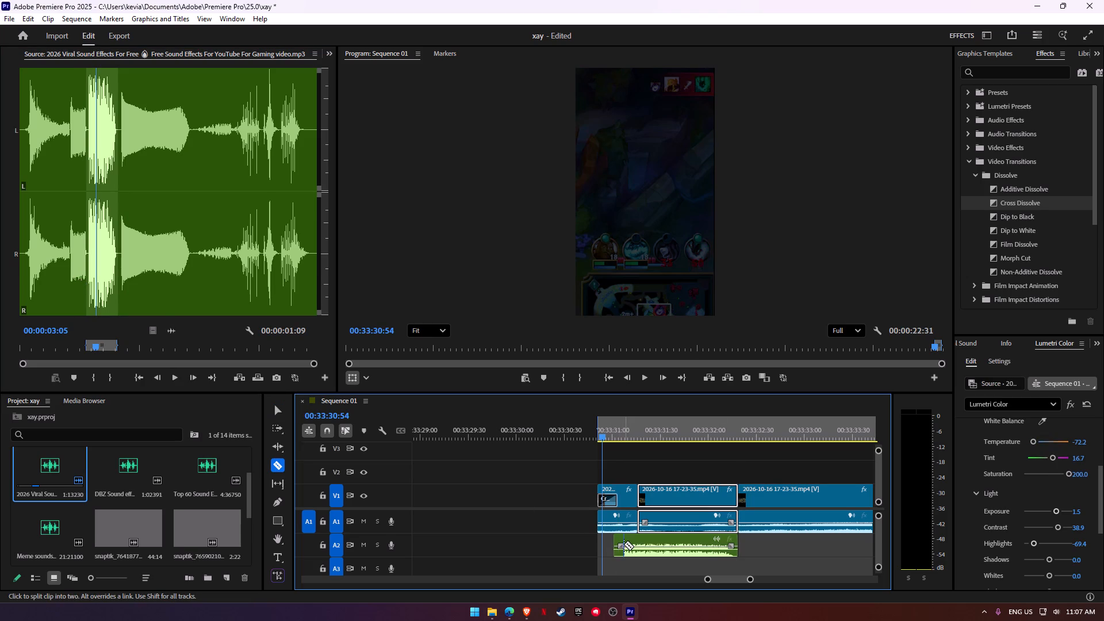
key("v")
left_click(620, 544)
key("BackSpace")
left_click_drag(641, 540, 624, 537)
Play the opening with the added sound and save the project.
key("space")
key("space")
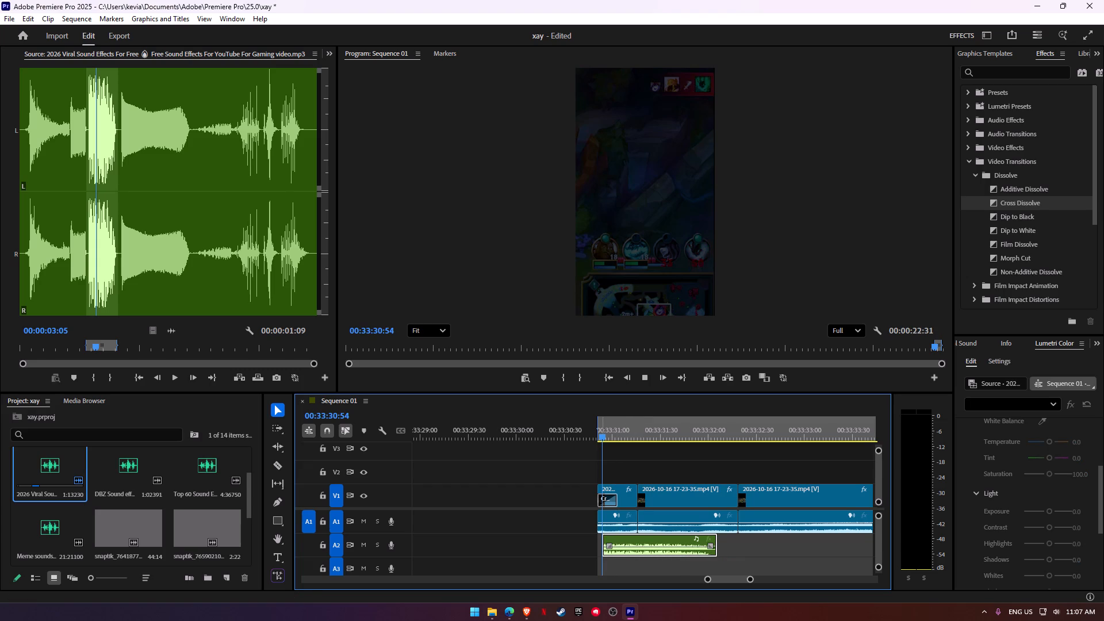
left_click_drag(602, 440, 595, 440)
key("space")
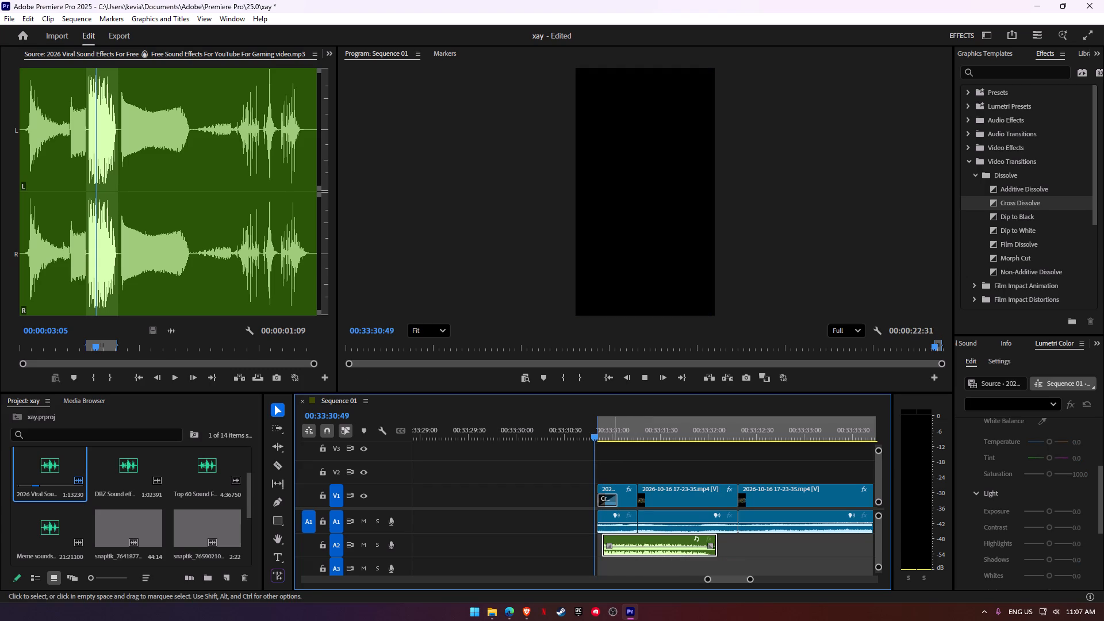
key("space")
left_click_drag(651, 439, 650, 438)
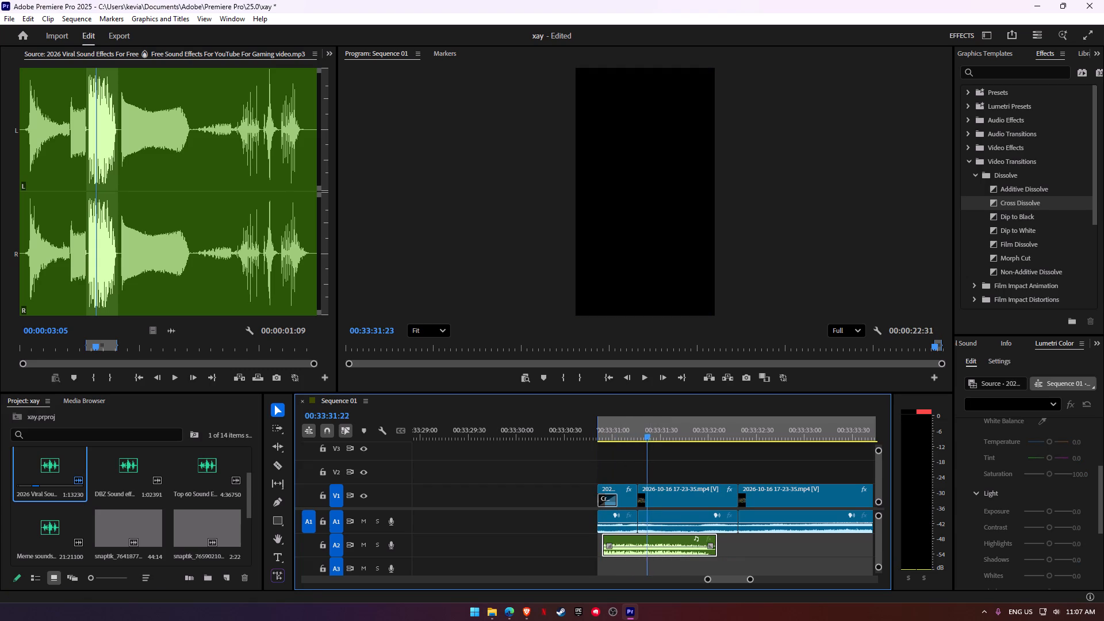
left_click_drag(650, 438, 615, 438)
left_click(617, 489)
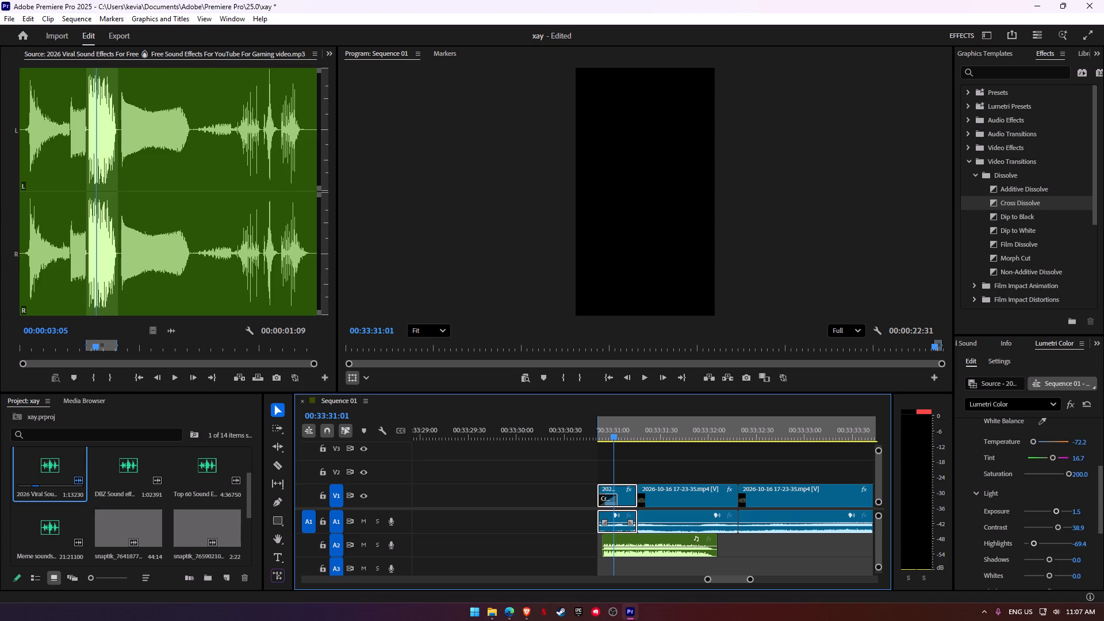
left_click(700, 488)
key("ctrl+s")
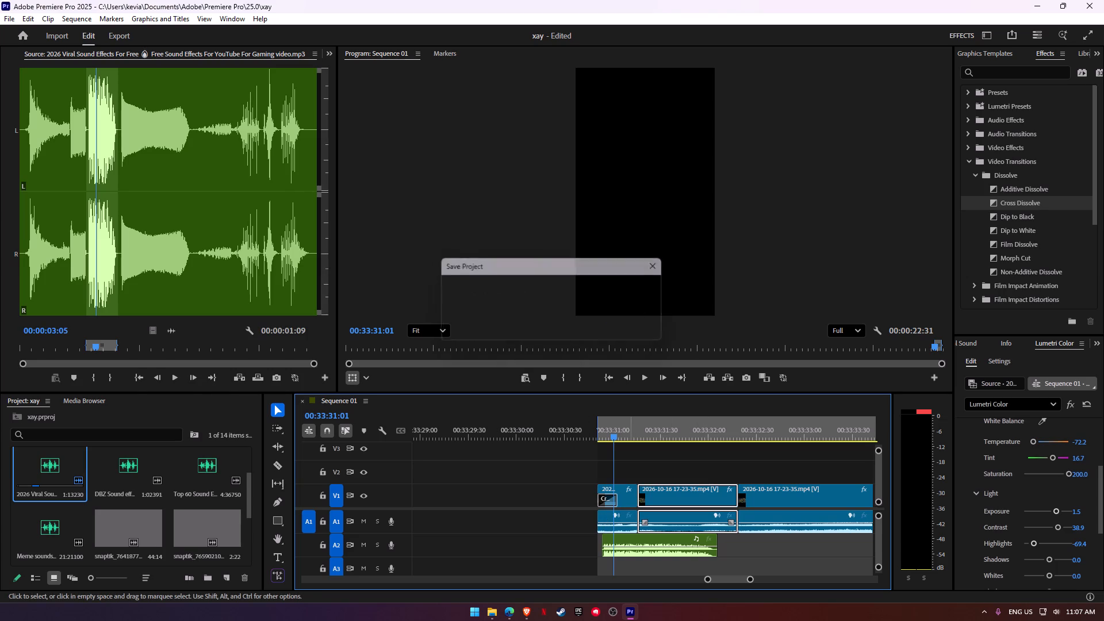
Play the opening again from before the first gameplay piece into the third piece.
left_click_drag(615, 435, 591, 434)
key("space")
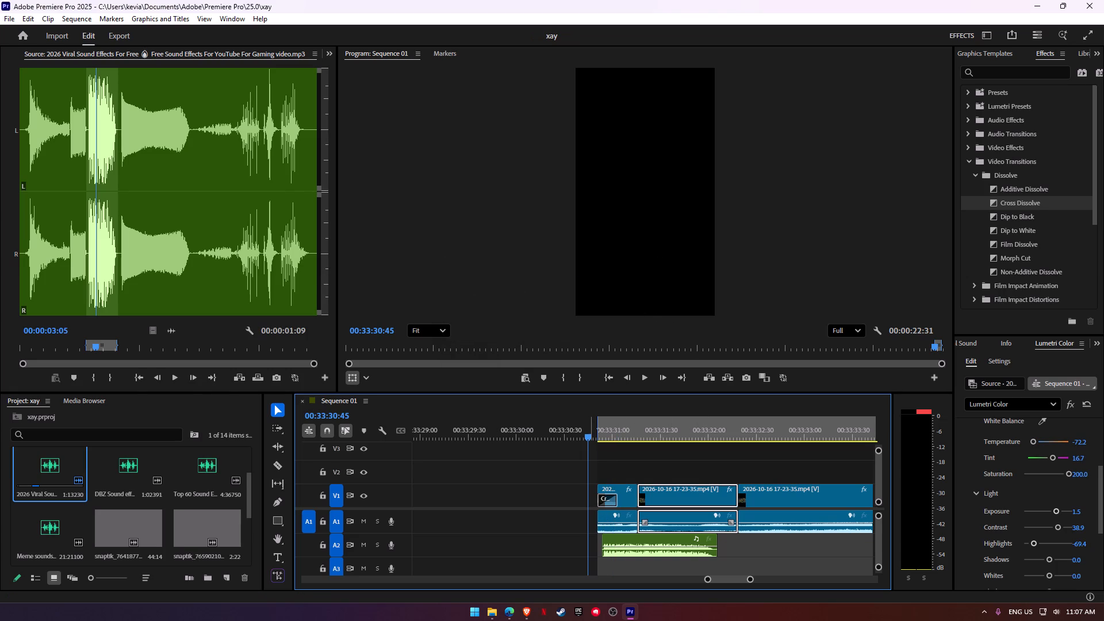
scroll(666, 480, "down", 7, "alt")
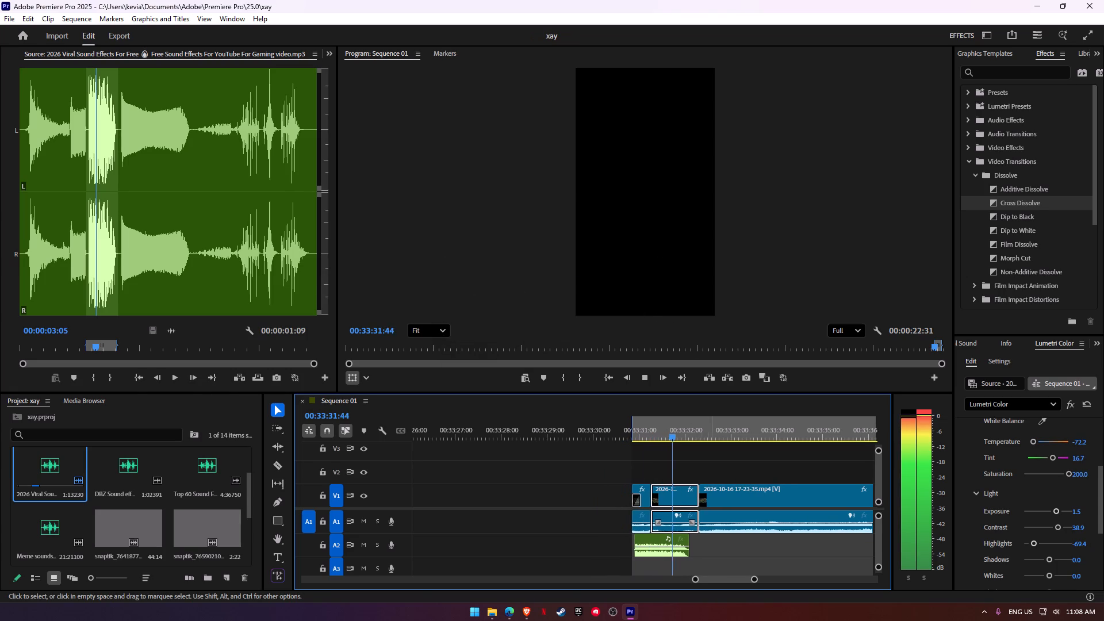
left_click(738, 469)
key("space")
left_click(730, 488)
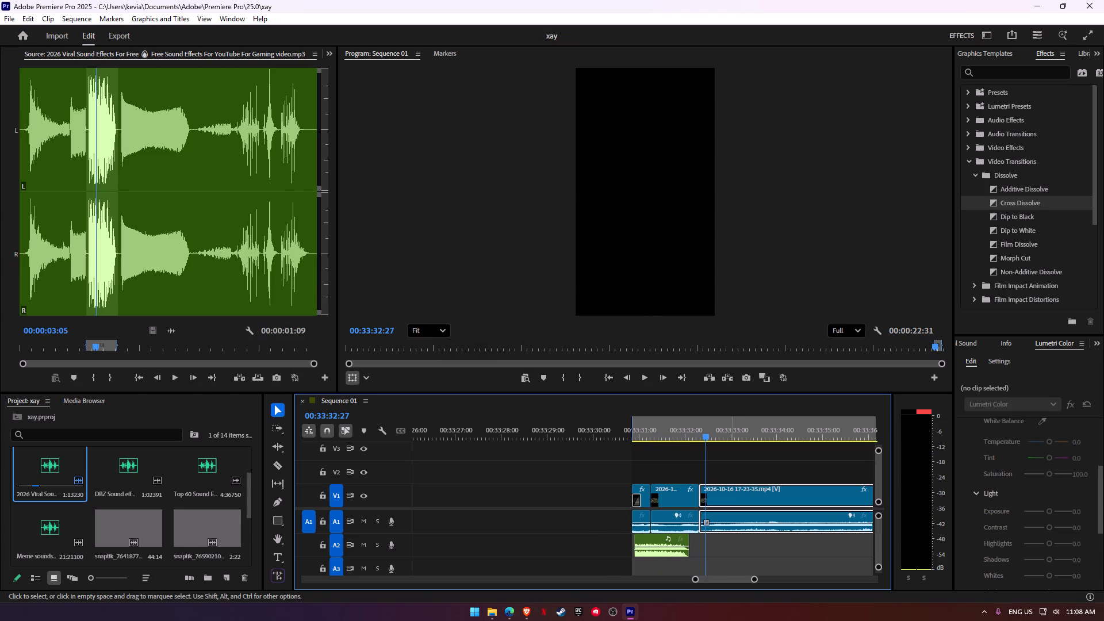
Save the project, restart Premiere Pro and reopen project xay, cancelling the relinking of missing media.
key("ctrl+s")
left_click(1103, 0)
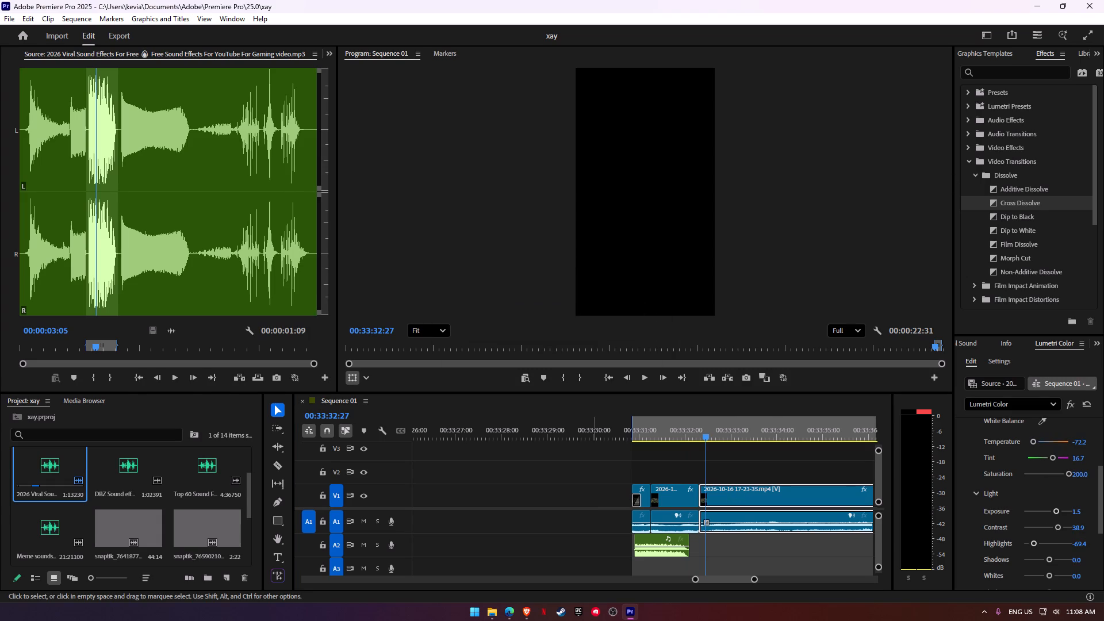
right_click(764, 620)
left_click(795, 574)
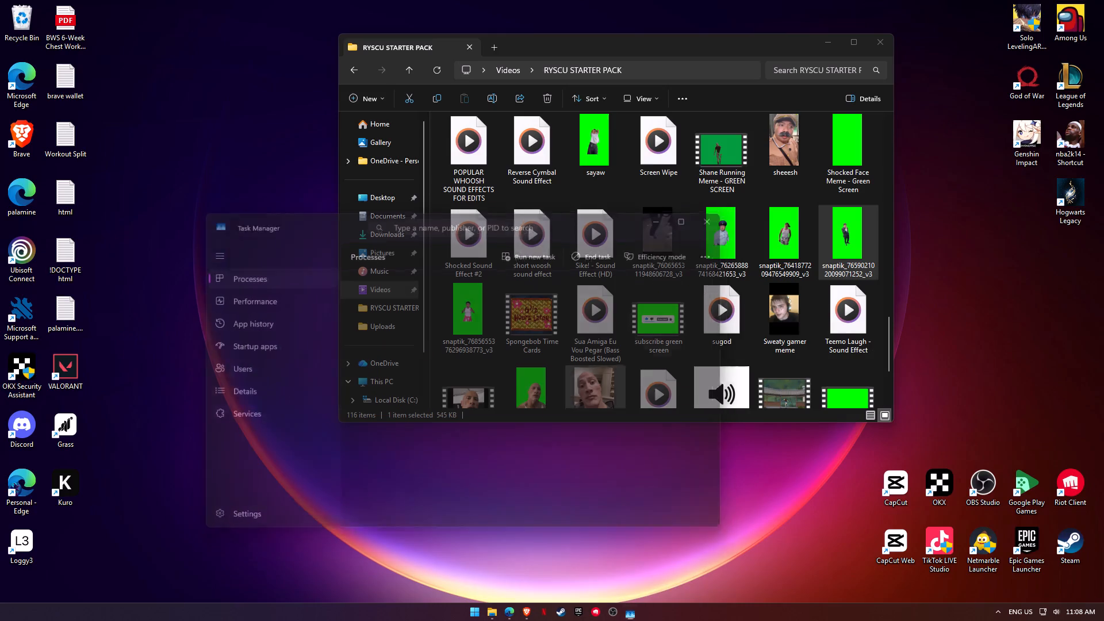
left_click(493, 606)
left_click(479, 610)
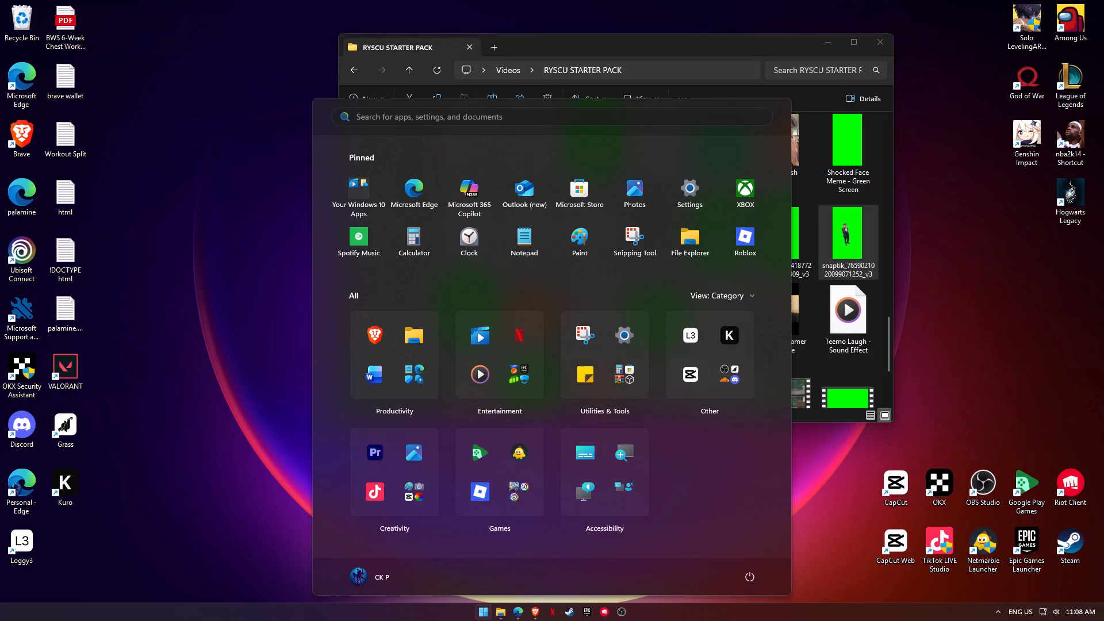
left_click(387, 450)
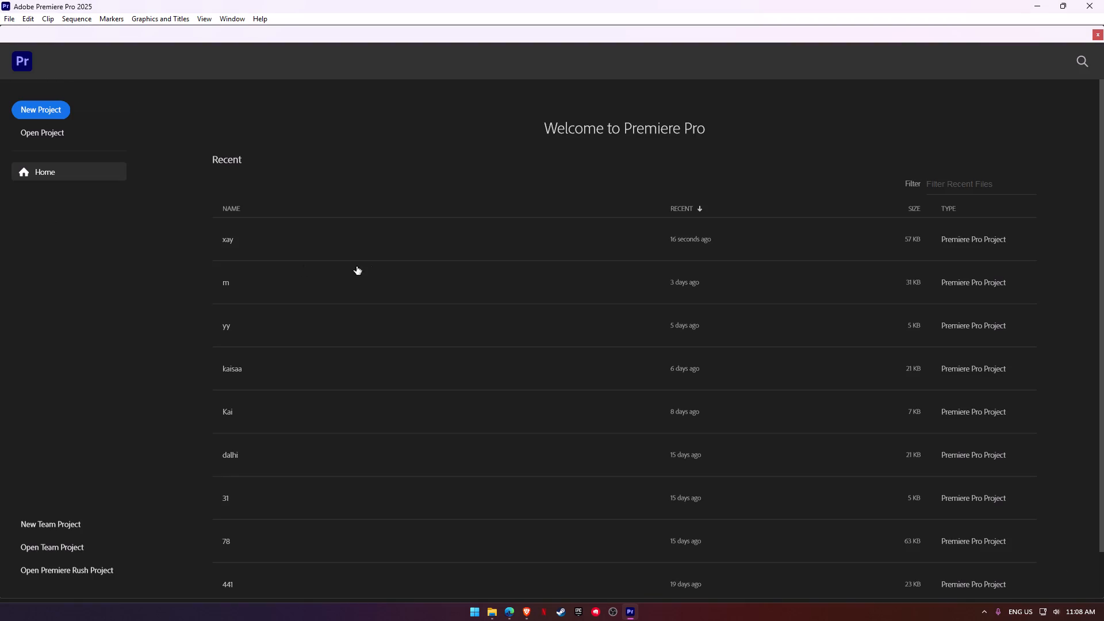
left_click(332, 239)
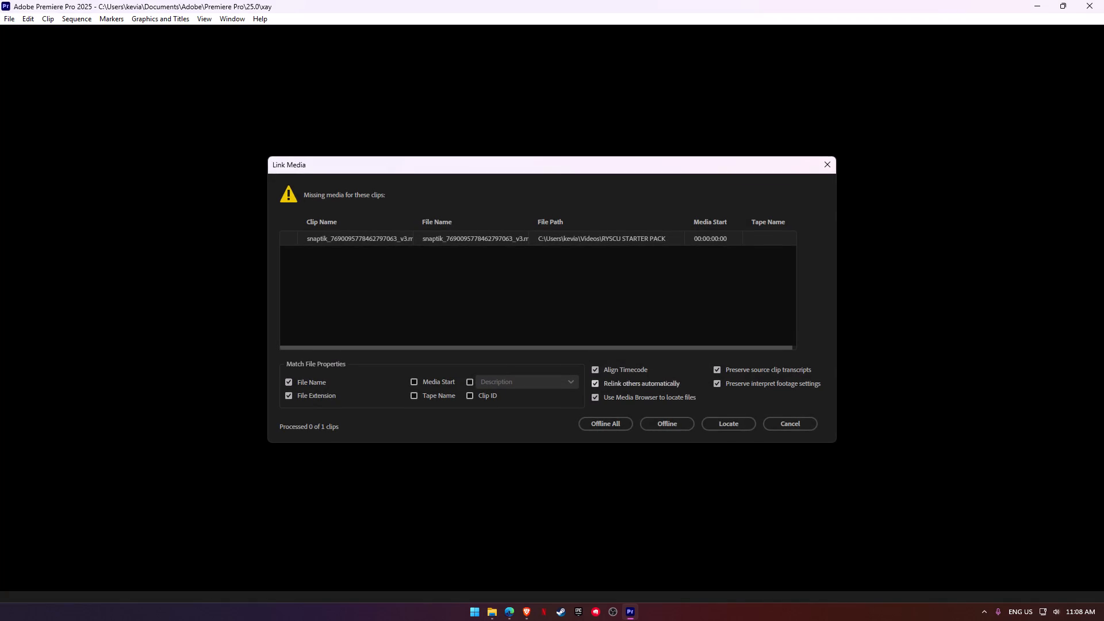
left_click(770, 424)
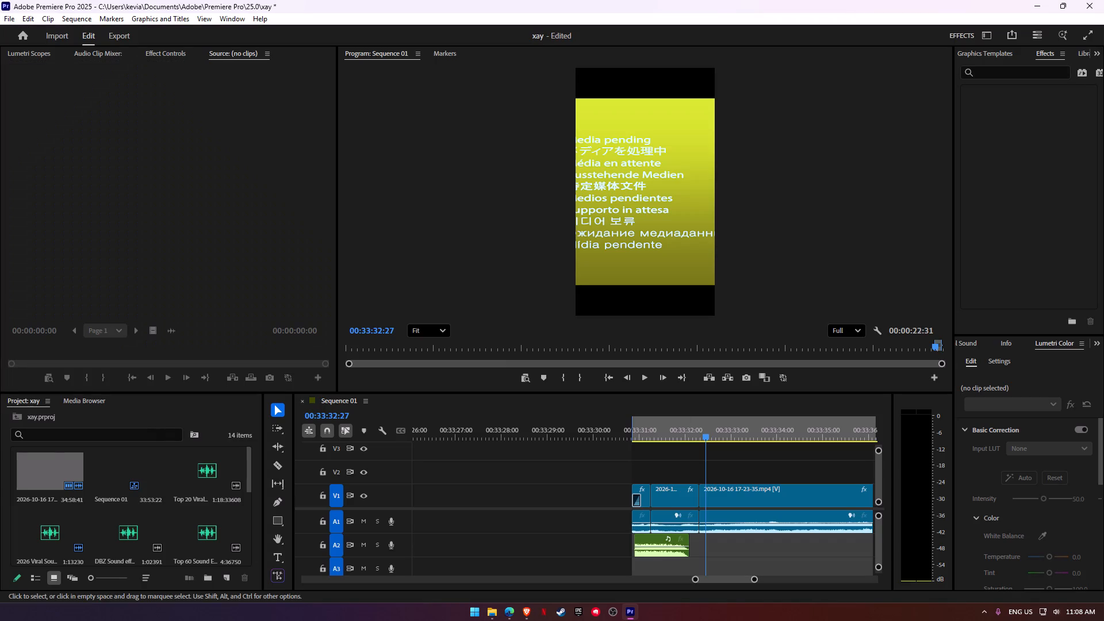
Play the opening, cut the A2 sound off at about 00:33:31:13 and shift it to end at the first gameplay cut.
left_click(641, 430)
left_click_drag(641, 439, 638, 439)
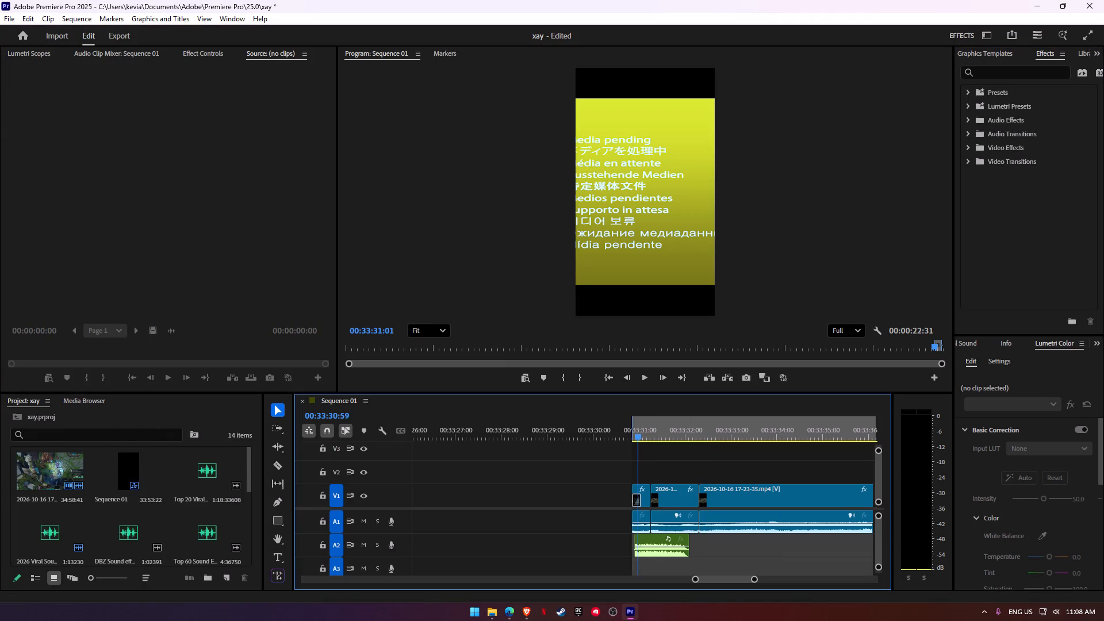
left_click_drag(638, 439, 632, 439)
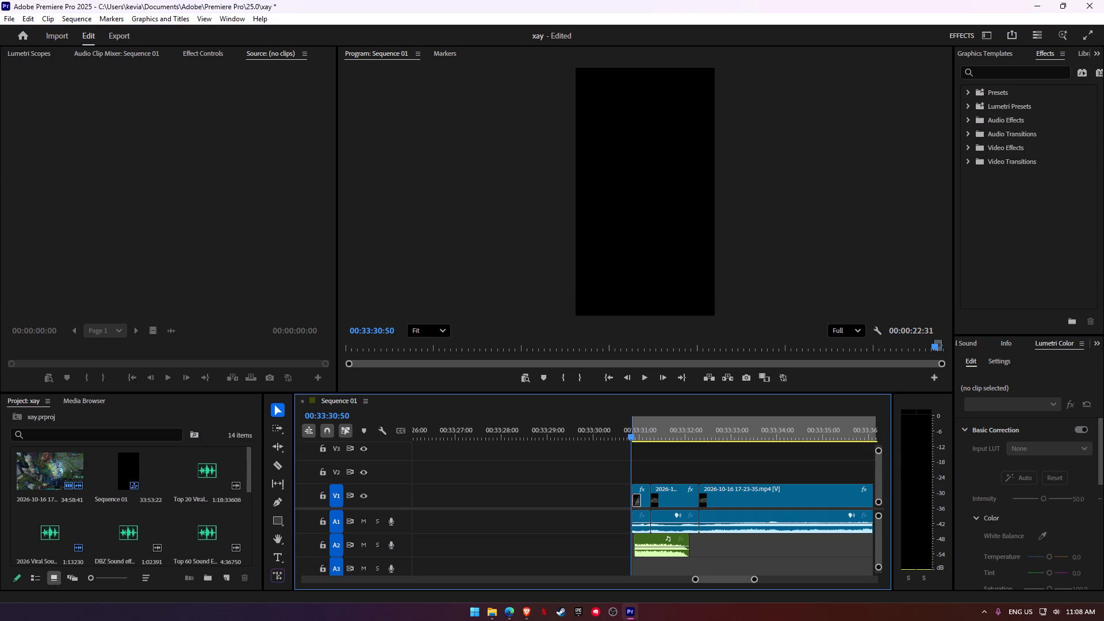
left_click_drag(632, 439, 631, 438)
scroll(715, 553, "up", 9, "alt")
key("space")
key("space")
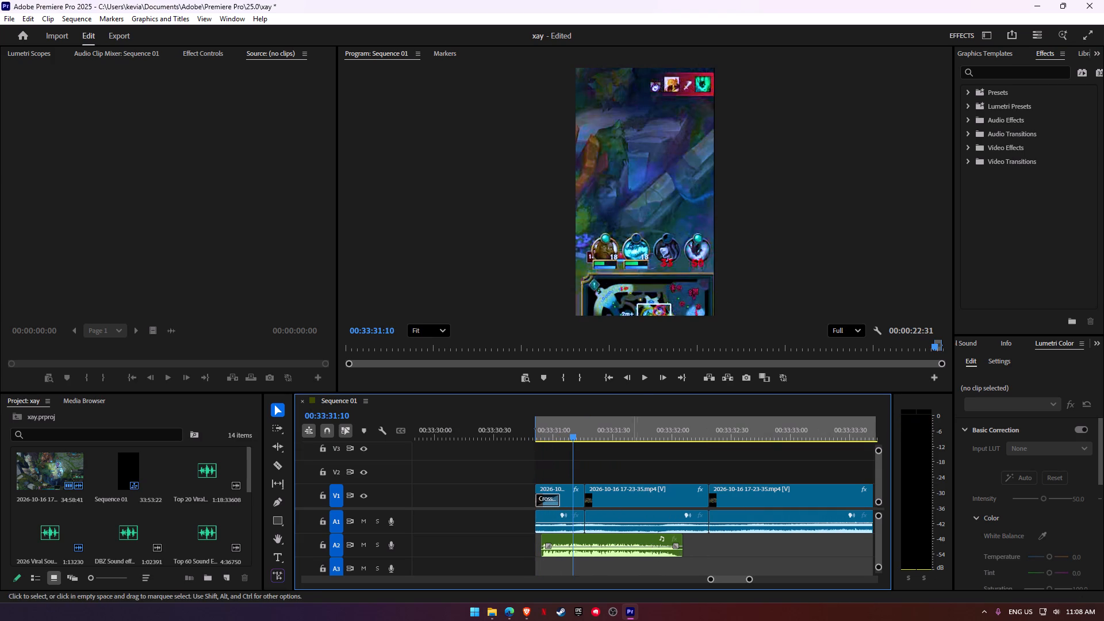
key("c")
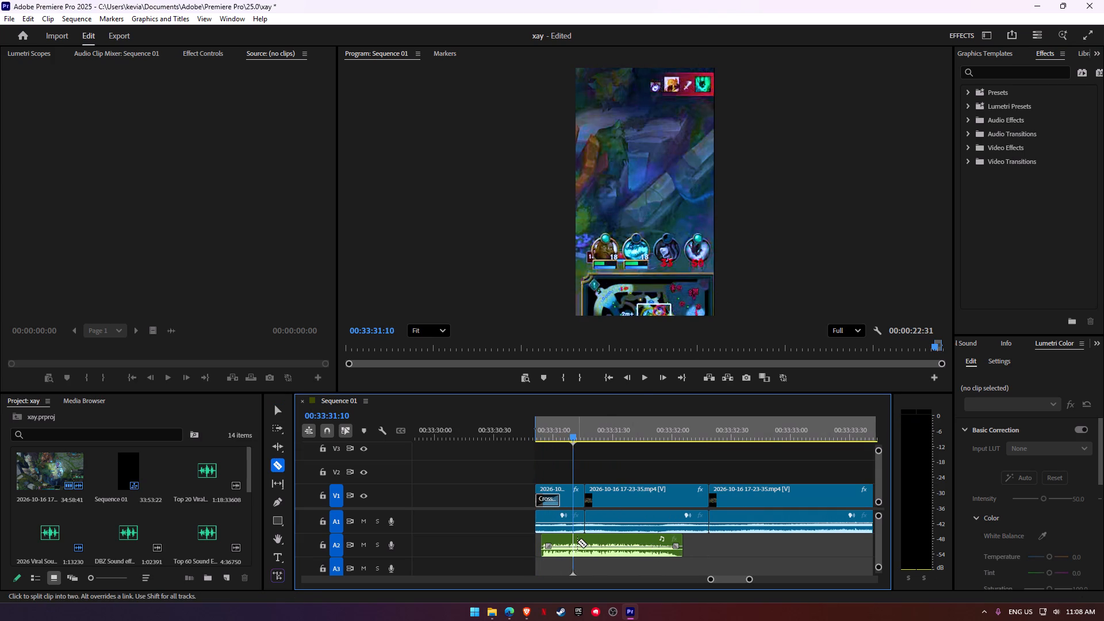
left_click(578, 542)
key("v")
left_click(604, 543)
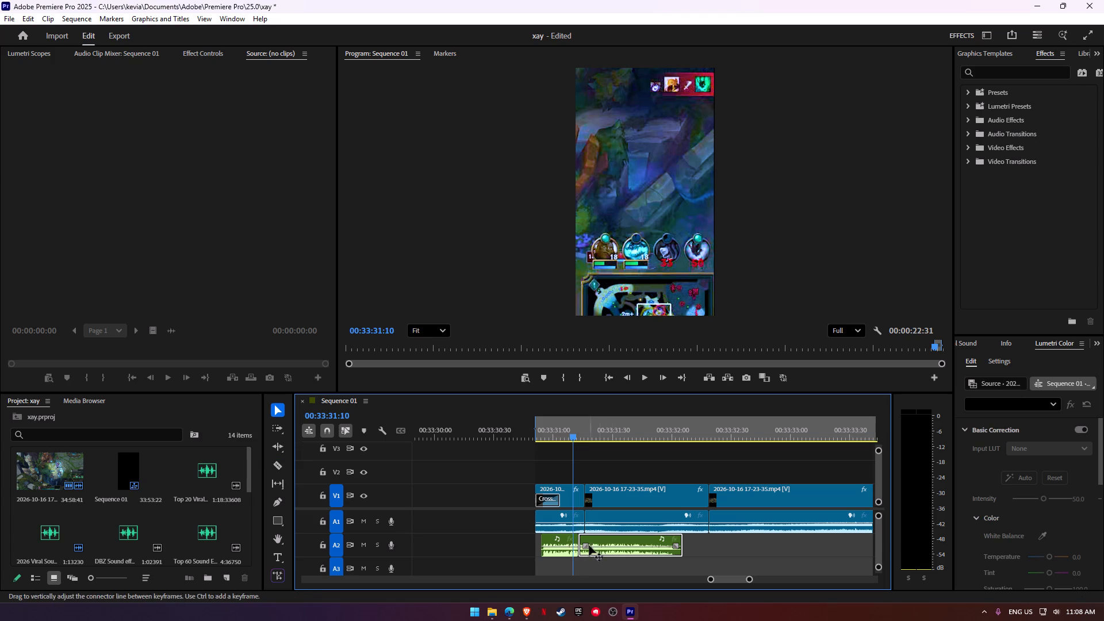
key("BackSpace")
left_click_drag(557, 538, 565, 539)
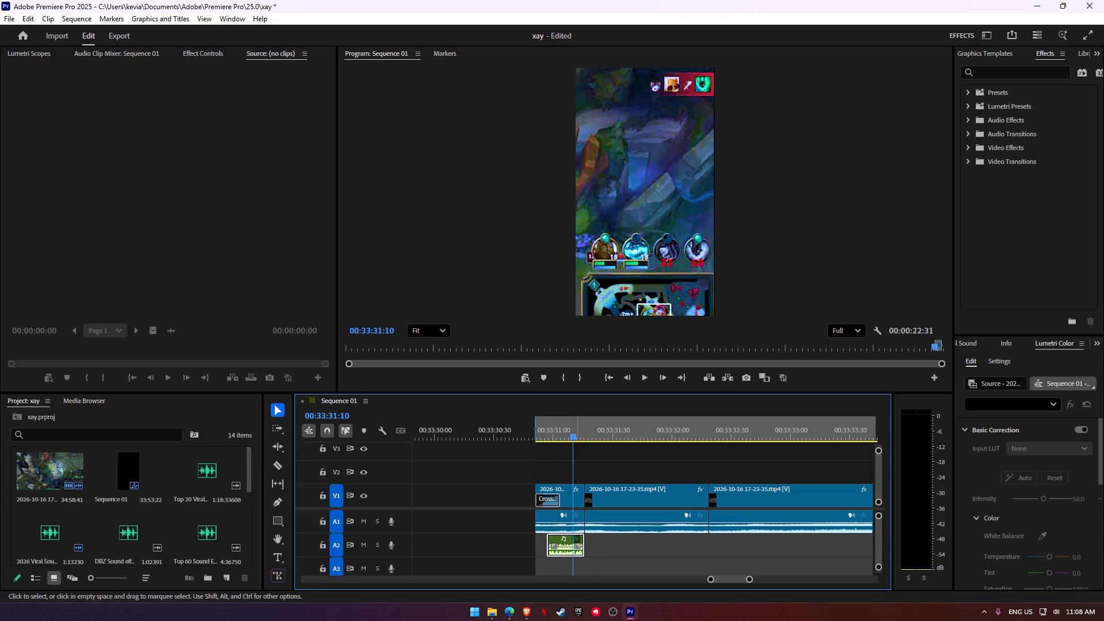
Copy the shortened sound and place the copy on audio track A2 near the start of the second gameplay piece.
key("ctrl+c")
left_click(612, 430)
key("ctrl+v")
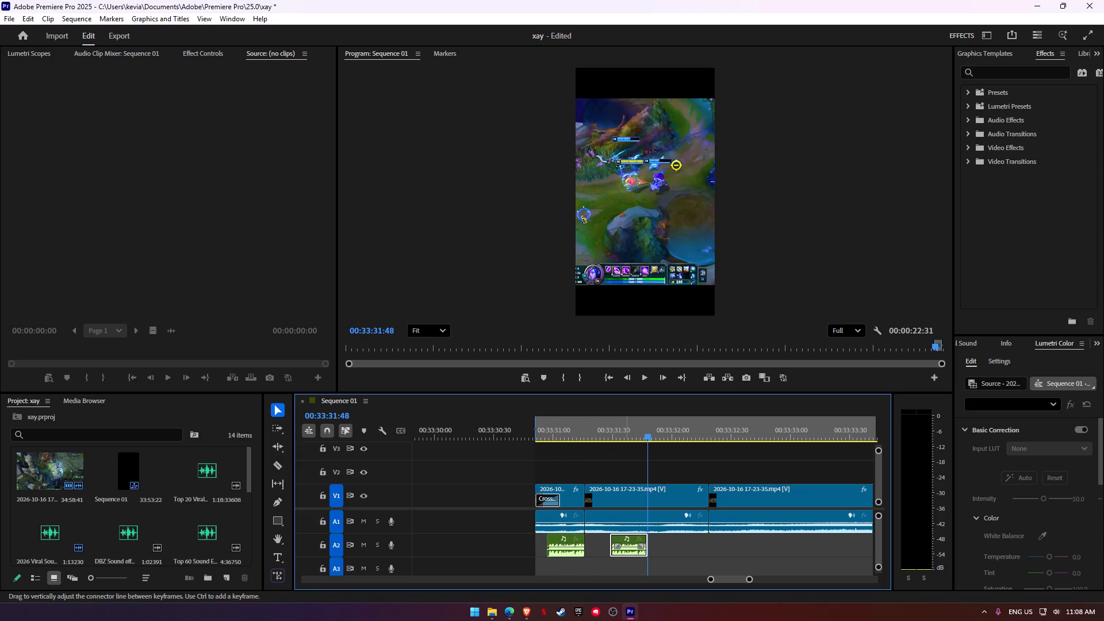
left_click_drag(636, 543, 621, 543)
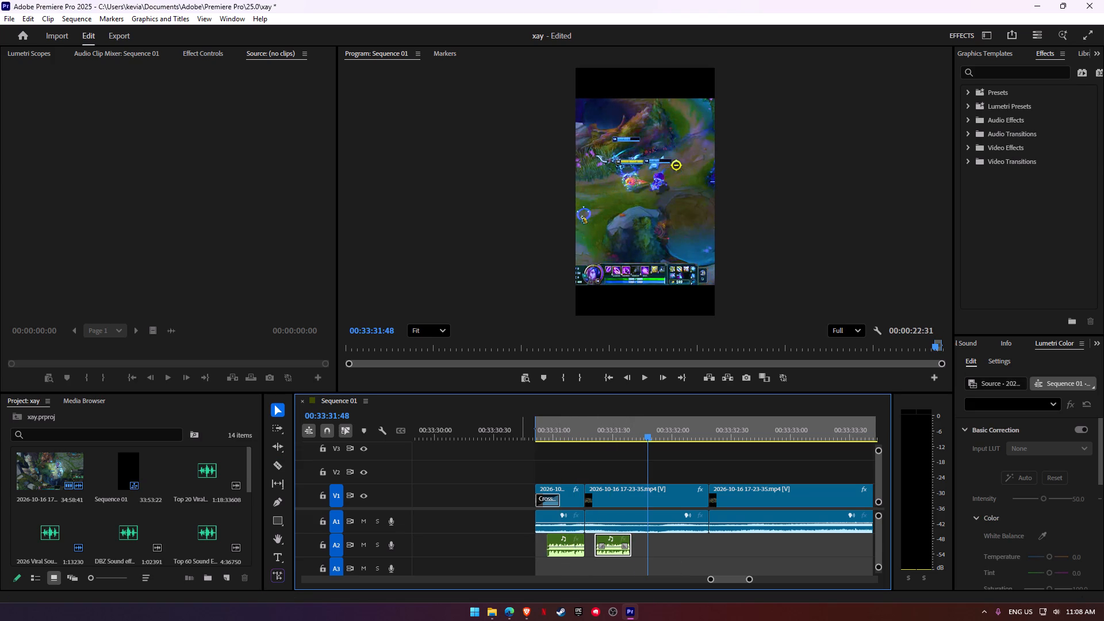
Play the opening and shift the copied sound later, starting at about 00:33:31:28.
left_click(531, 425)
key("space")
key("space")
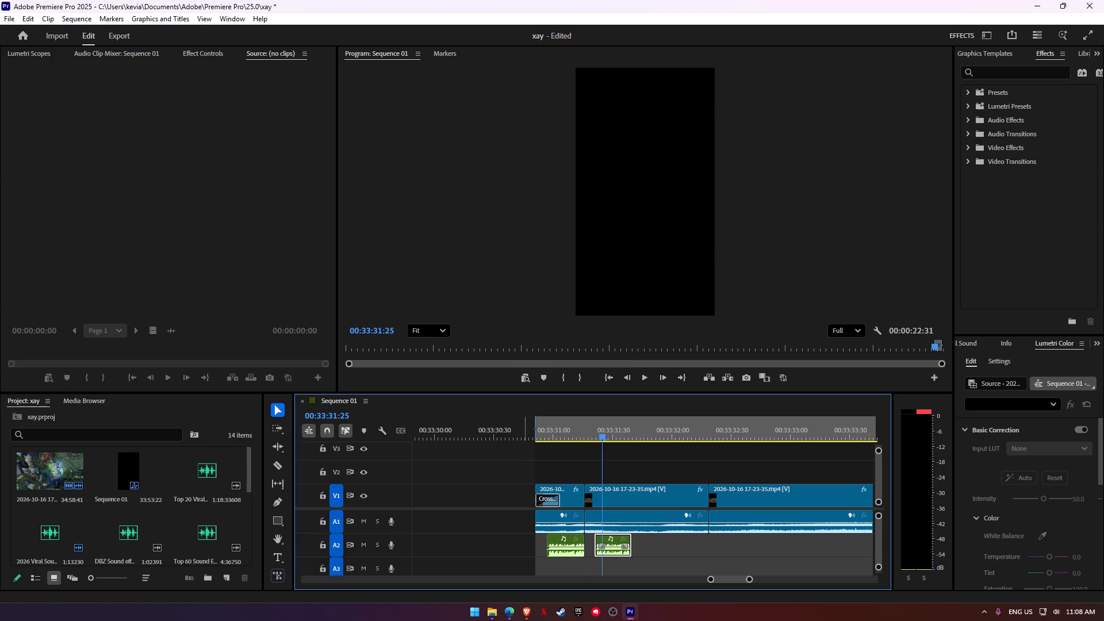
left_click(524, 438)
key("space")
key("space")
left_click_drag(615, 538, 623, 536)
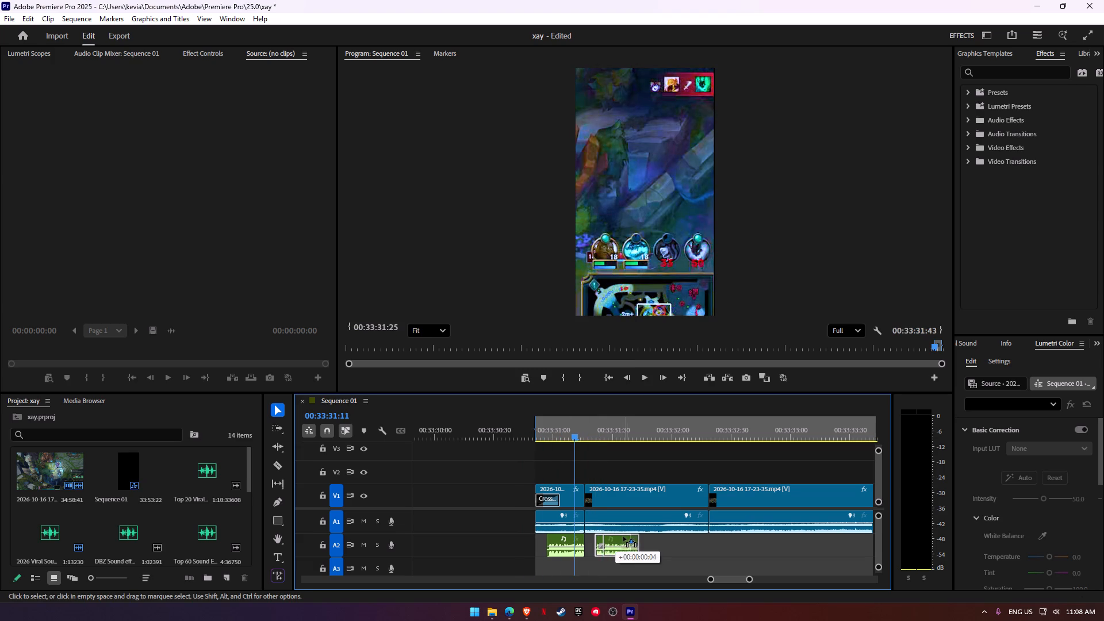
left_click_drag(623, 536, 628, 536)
Lengthen the first sound to span the opening gameplay piece and move the copied sound to start at about 00:33:31:38.
left_click(522, 412)
left_click(516, 436)
key("space")
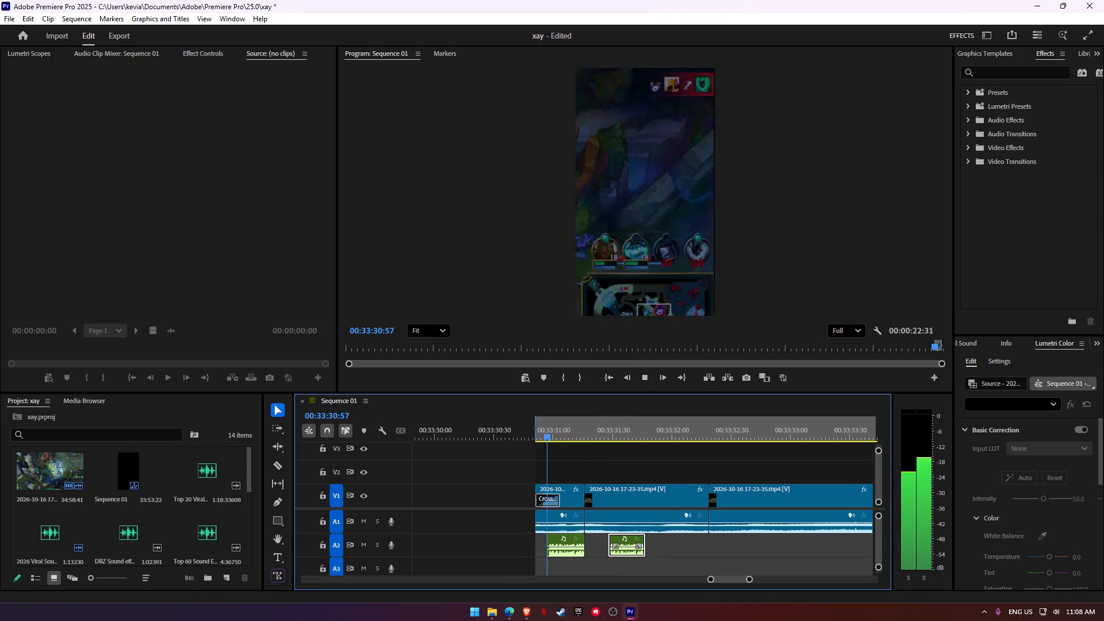
key("space")
left_click_drag(586, 544, 598, 548)
left_click_drag(622, 539, 641, 539)
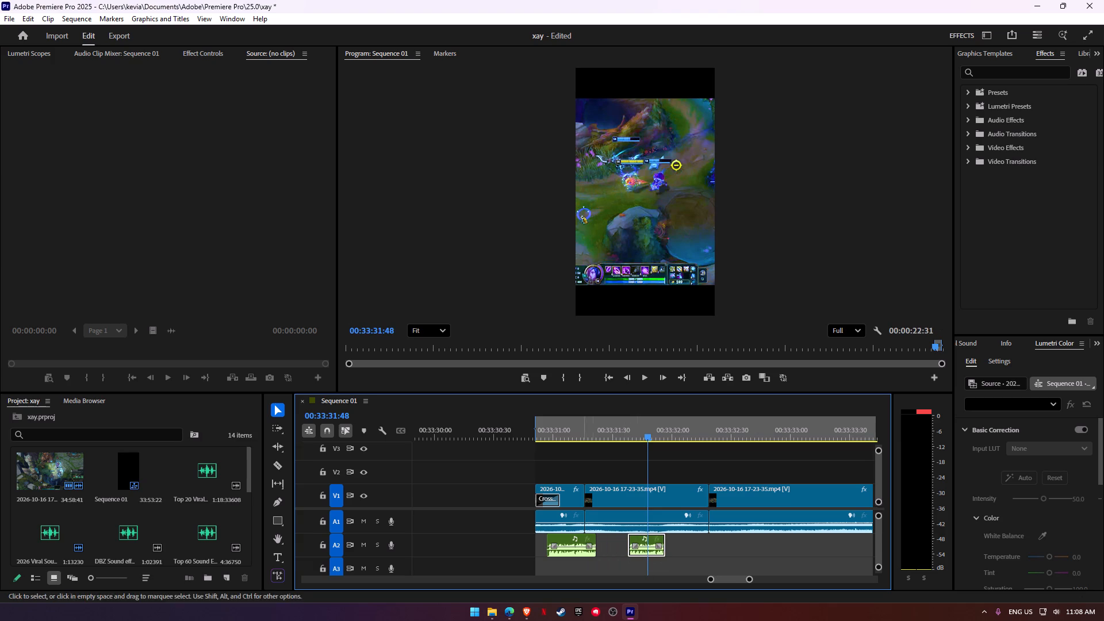
left_click_drag(574, 540, 563, 540)
Play the opening and shift the first sound on audio track A2 later, starting at about 00:33:30:57.
left_click(529, 421)
key("space")
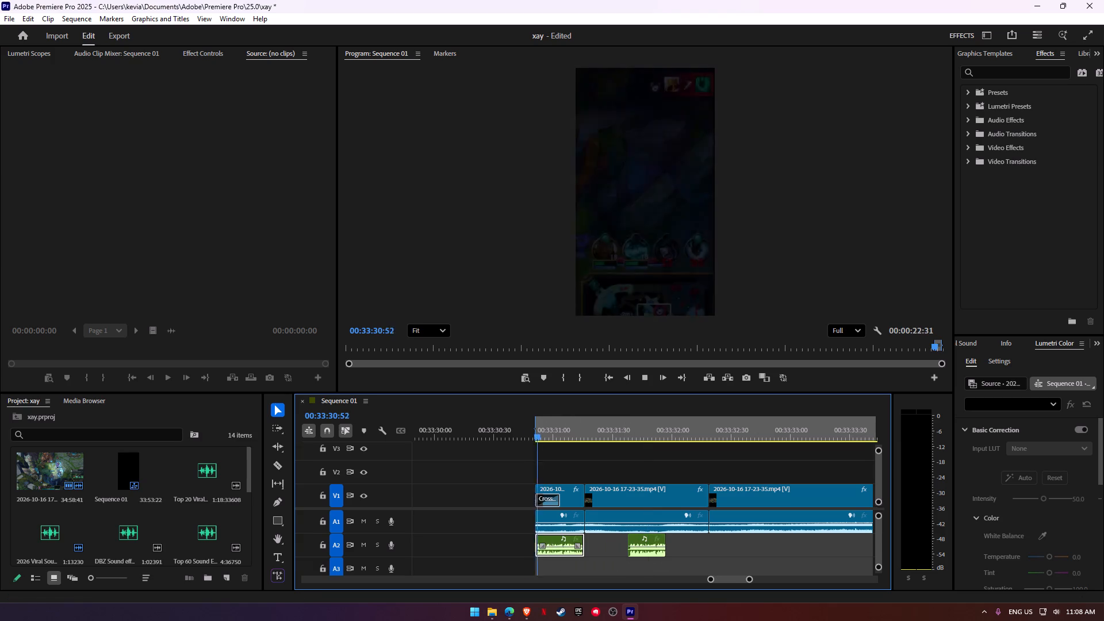
key("space")
key("space")
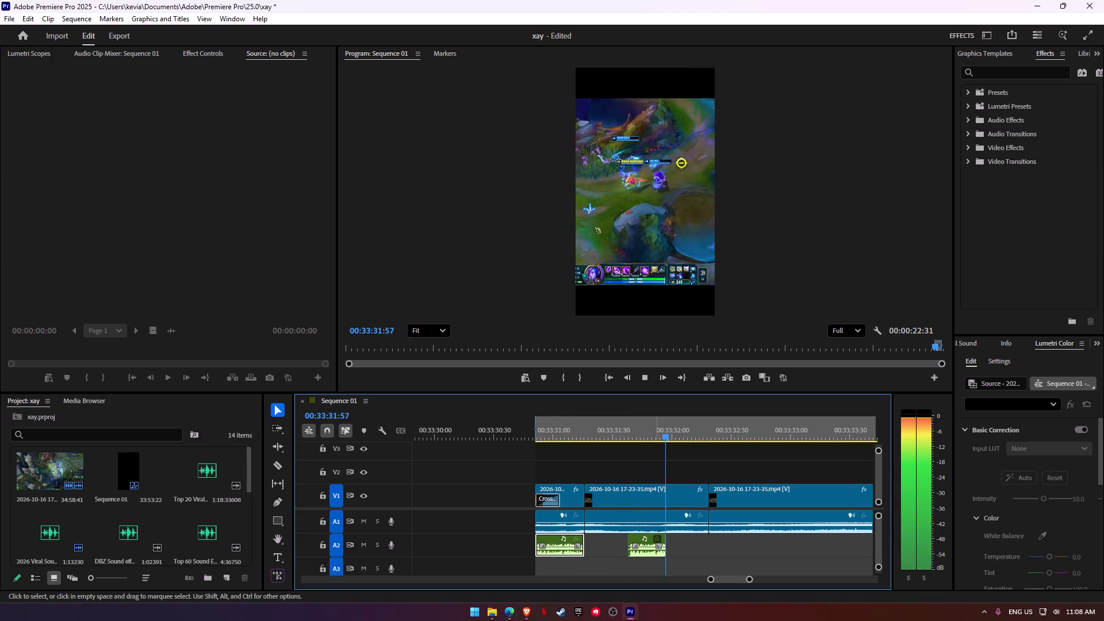
key("space")
key("space")
key("space")
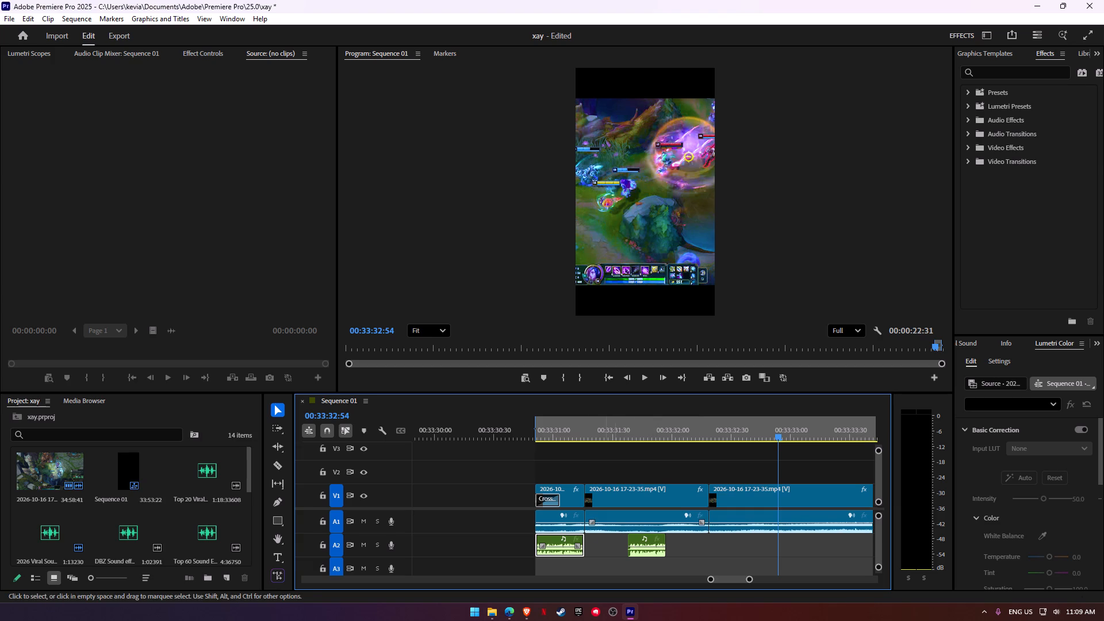
left_click_drag(567, 538, 578, 538)
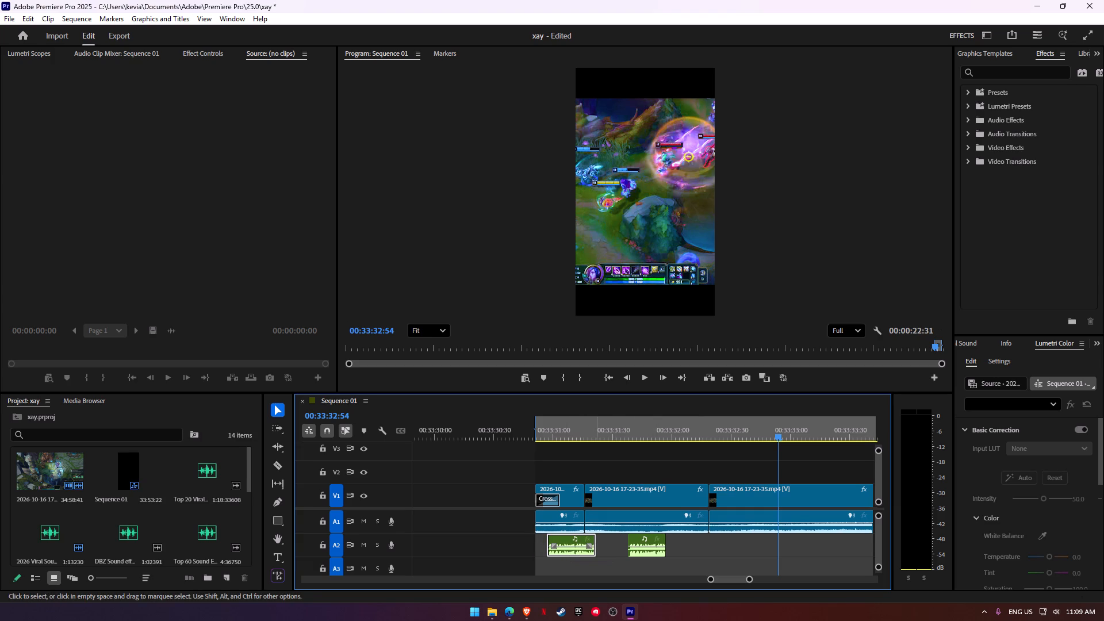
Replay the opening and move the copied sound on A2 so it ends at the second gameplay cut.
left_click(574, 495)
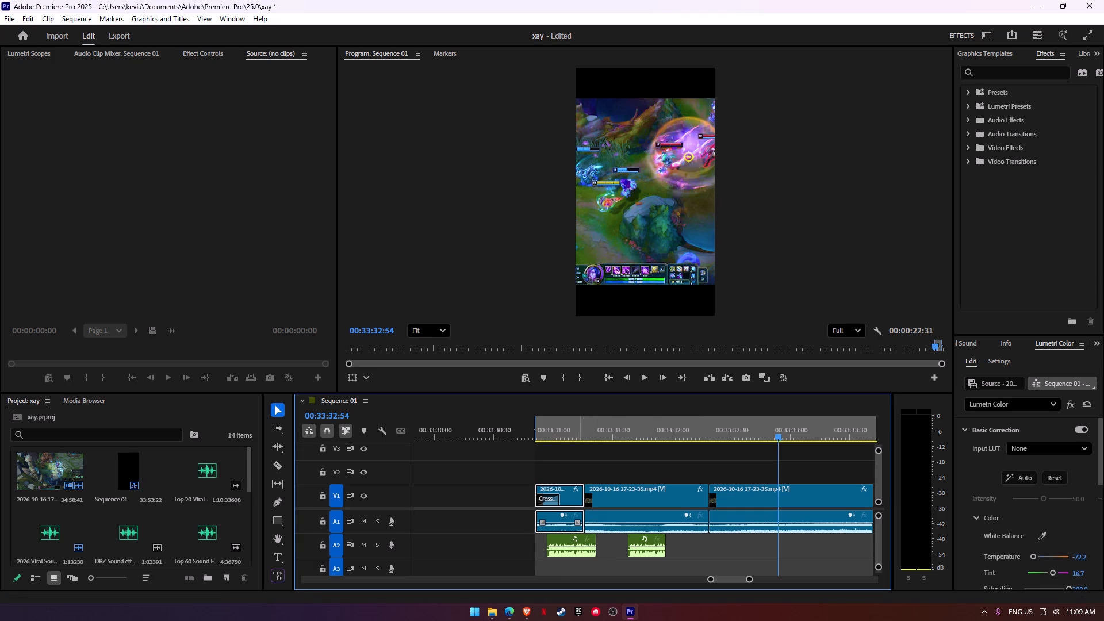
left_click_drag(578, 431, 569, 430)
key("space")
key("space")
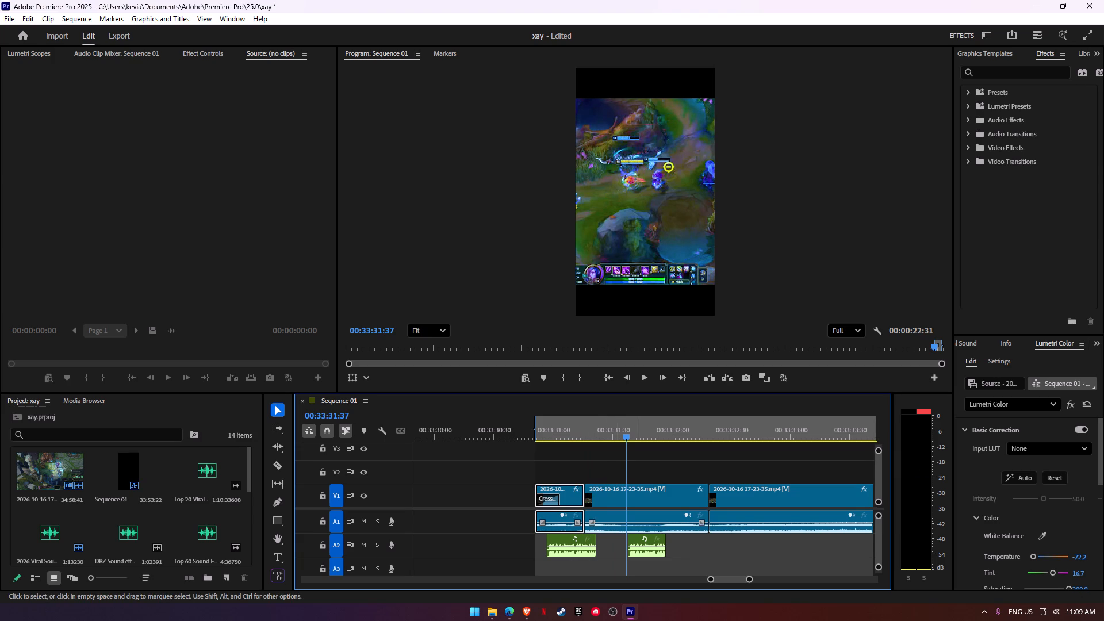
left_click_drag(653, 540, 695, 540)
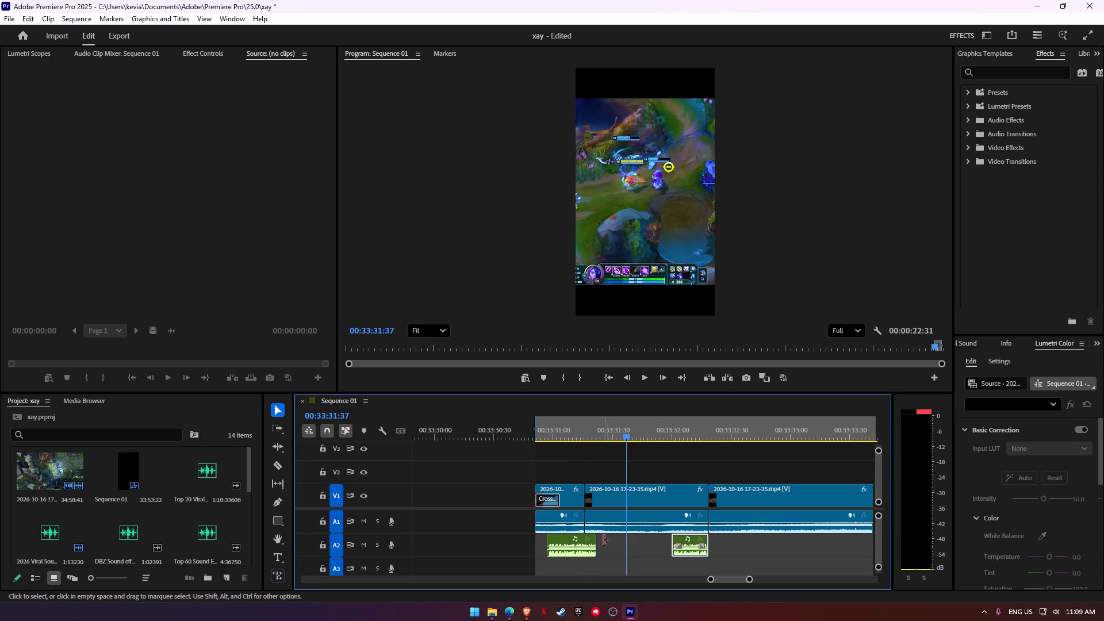
Lengthen the first sound on A2 to end at about 00:33:31:33 and play the opening to check it.
left_click_drag(596, 540, 650, 531)
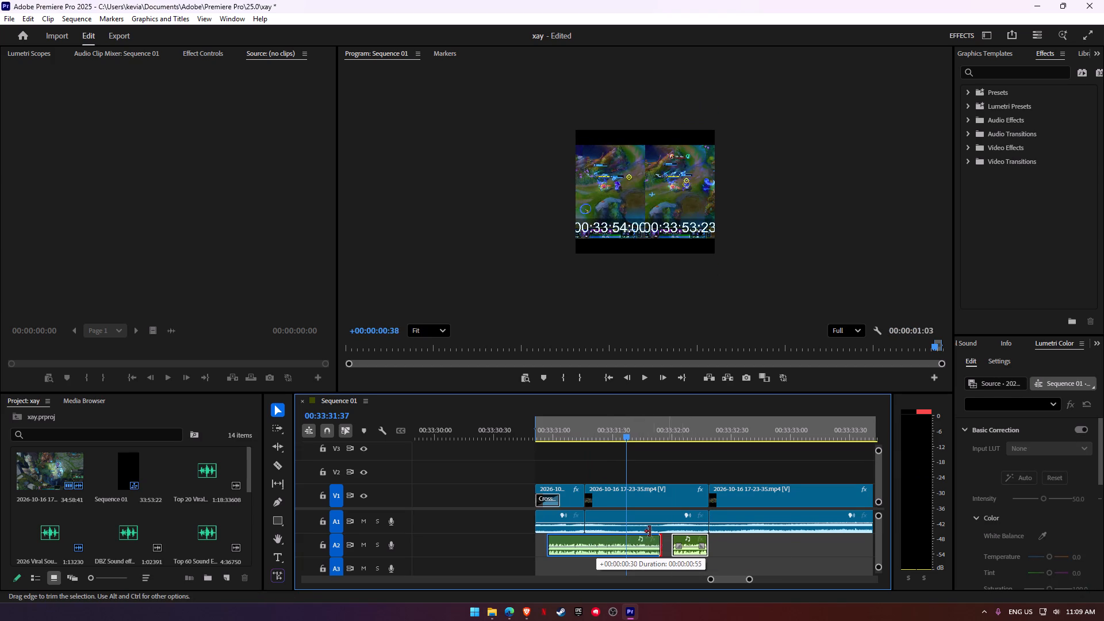
left_click_drag(650, 531, 619, 531)
left_click_drag(550, 437, 539, 433)
key("space")
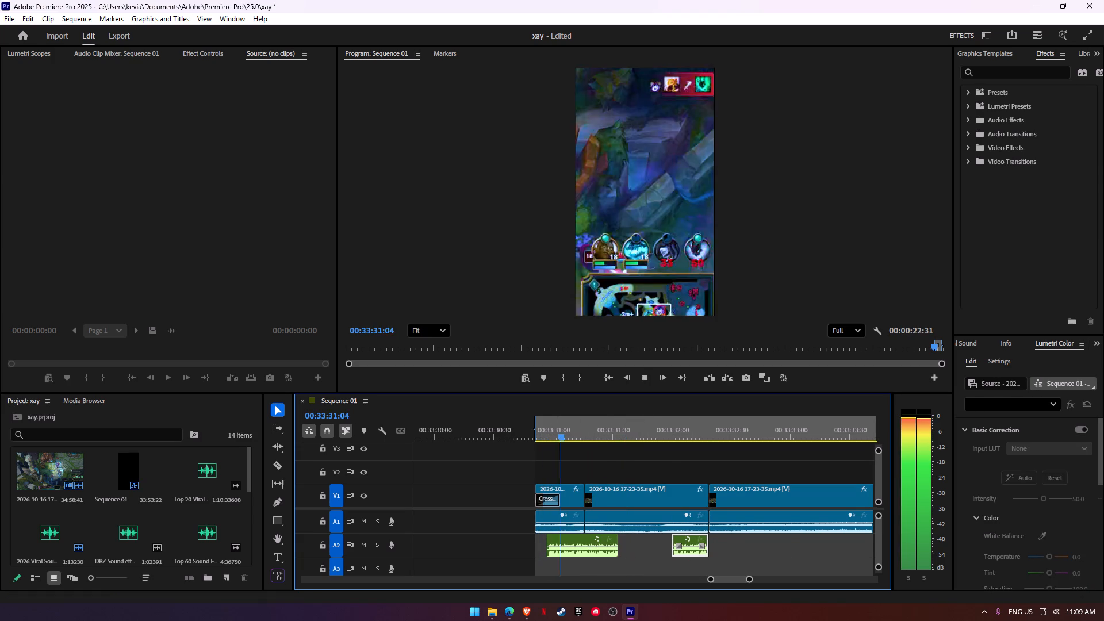
key("space")
left_click(542, 433)
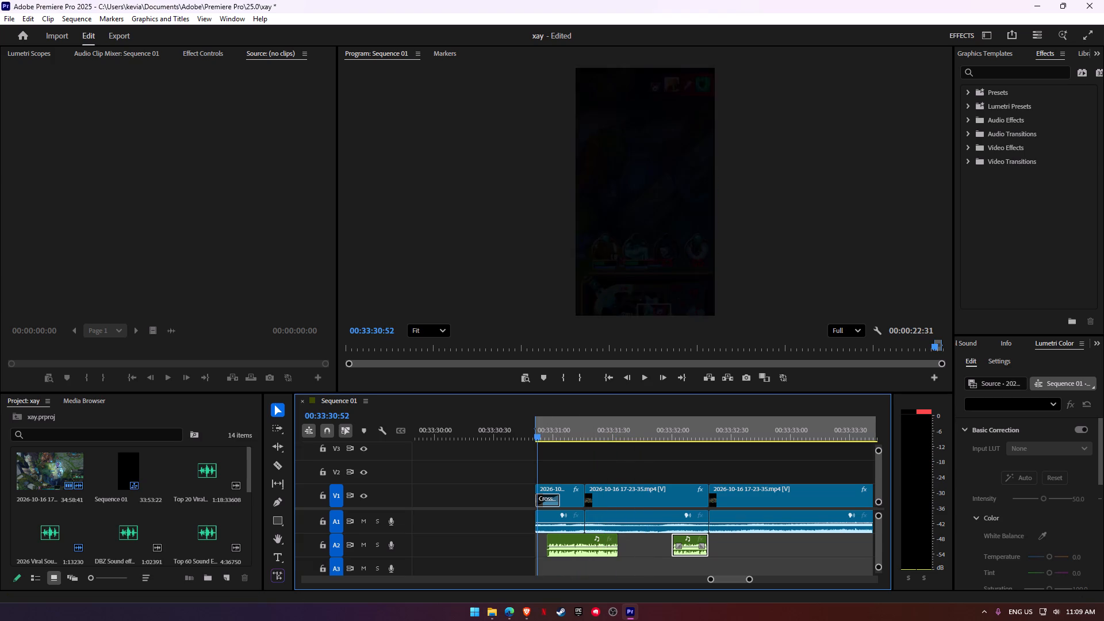
key("space")
key("space")
key("space")
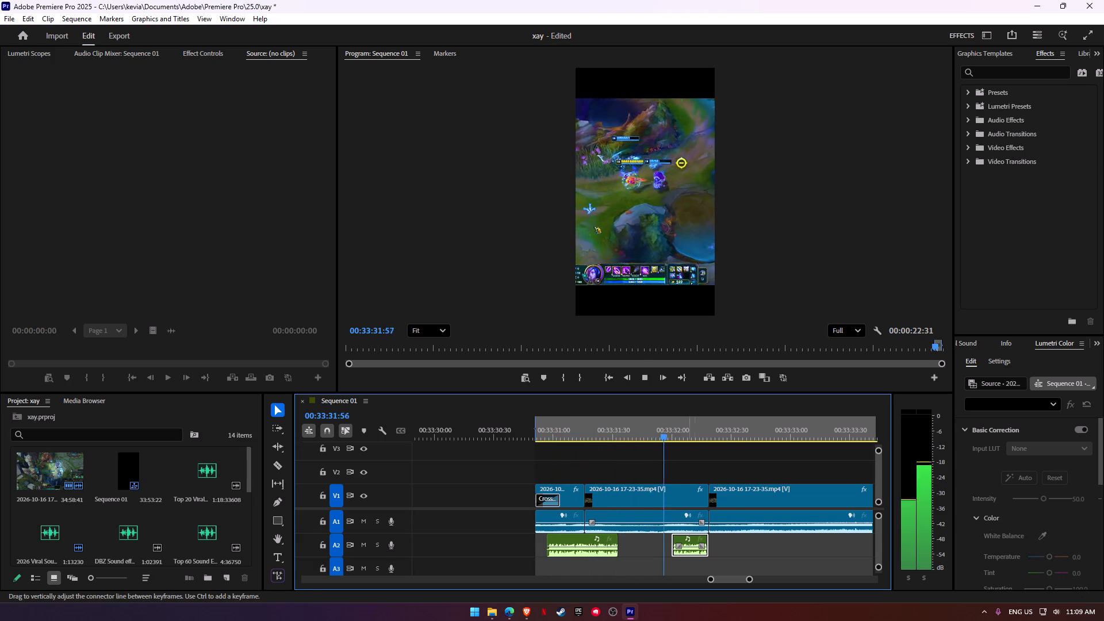
key("space")
Lengthen the copied sound on A2 to about 31 frames, move it to start at about 00:33:32:26, and play it back.
left_click_drag(707, 536, 732, 540)
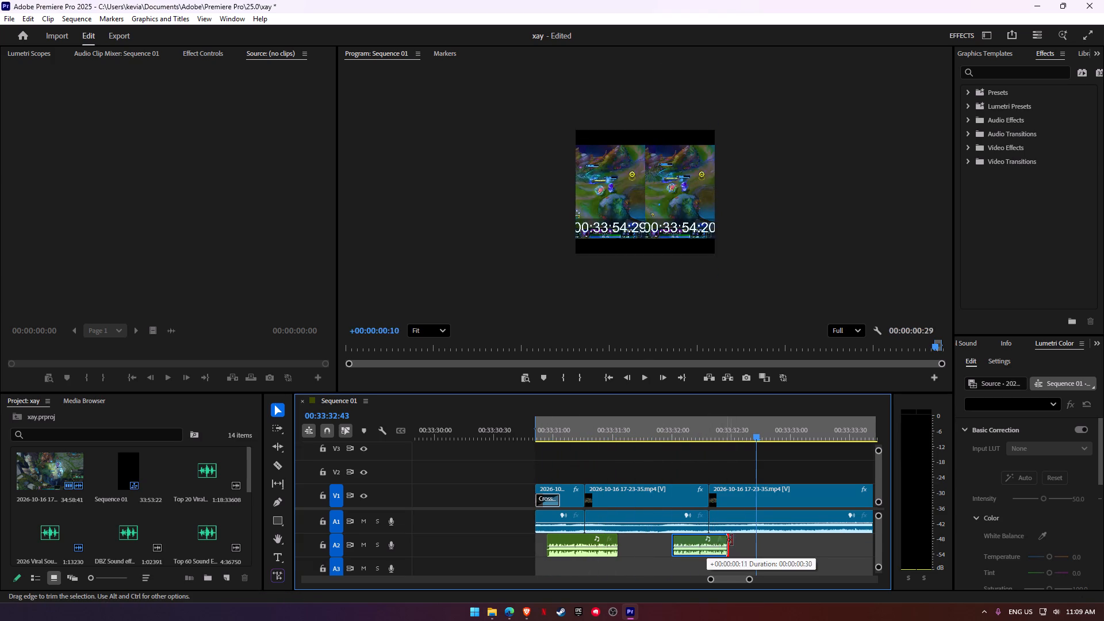
left_click_drag(732, 540, 733, 540)
left_click(664, 431)
left_click_drag(684, 540, 711, 545)
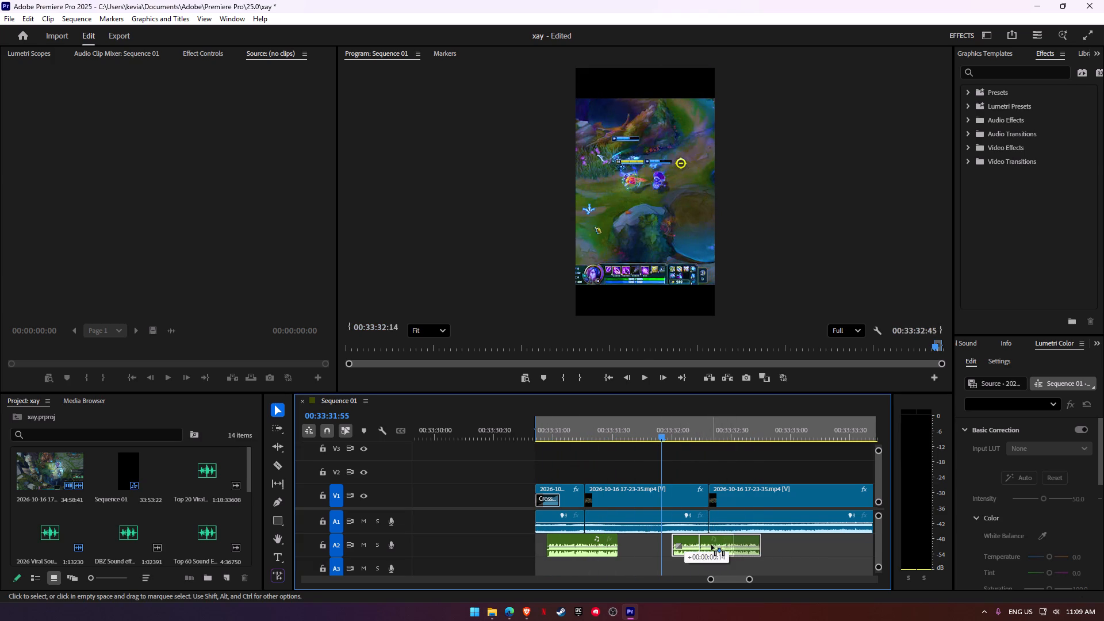
left_click_drag(711, 545, 700, 545)
key("space")
key("space")
left_click_drag(705, 543, 706, 543)
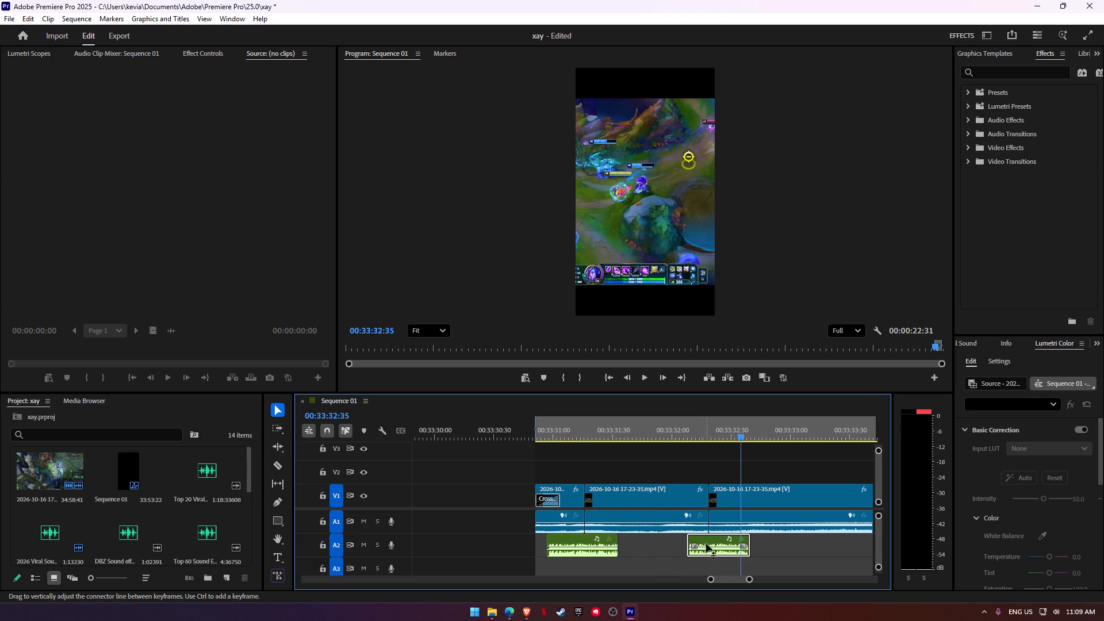
left_click_drag(706, 543, 743, 546)
key("ctrl+z")
left_click_drag(707, 539, 741, 538)
left_click(666, 427)
key("space")
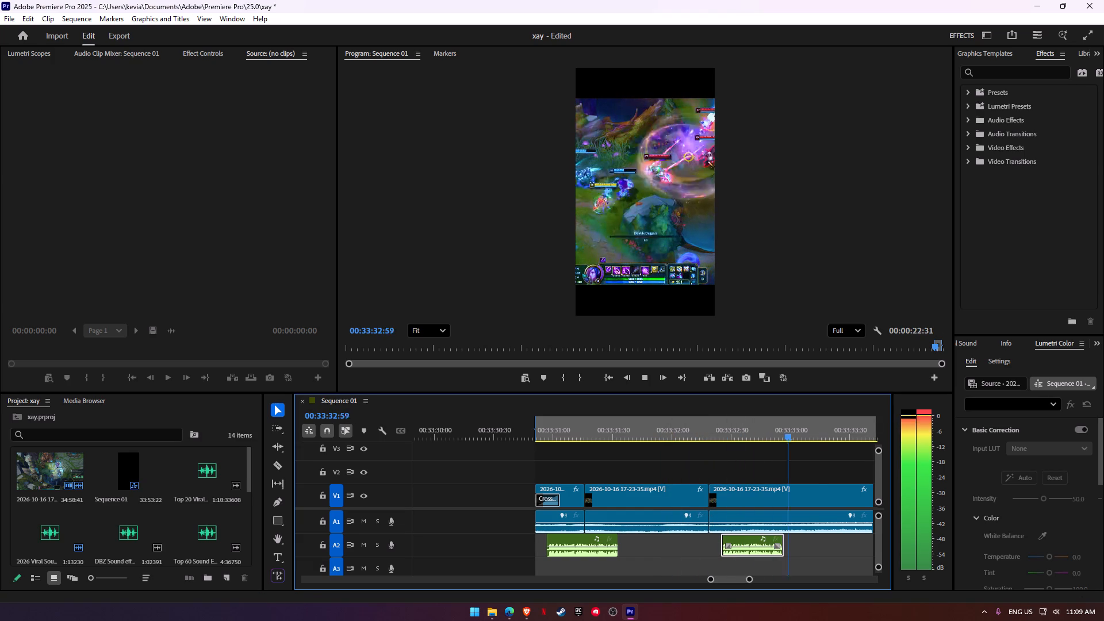
key("space")
Play the opening and split the second gameplay piece where the first sound ends, at about 00:33:31:33.
scroll(683, 474, "down", 12, "alt")
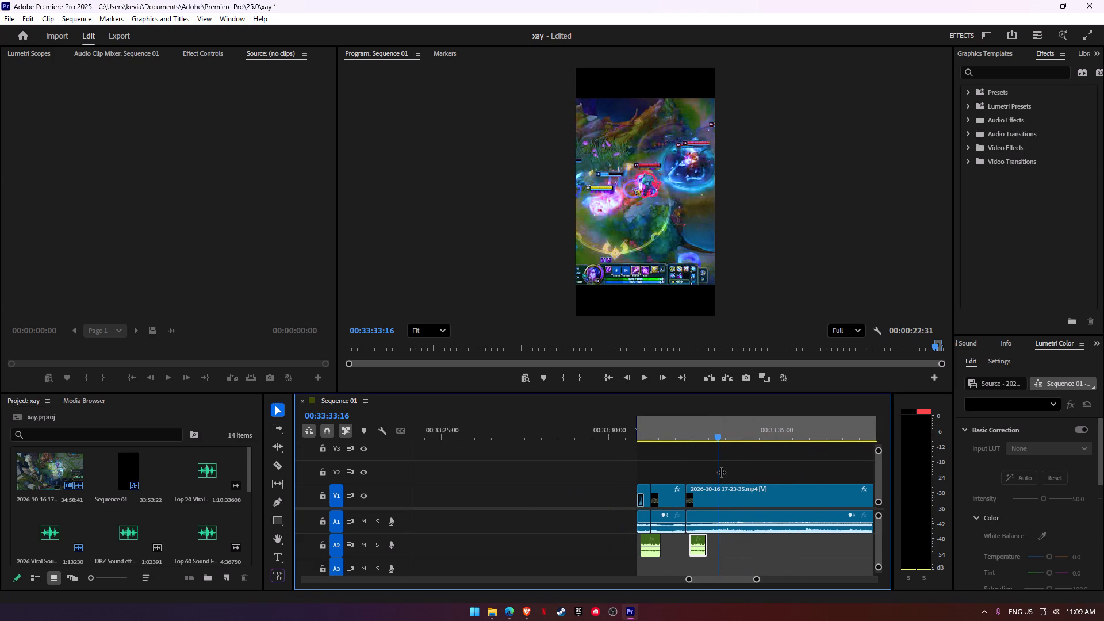
left_click(633, 433)
key("space")
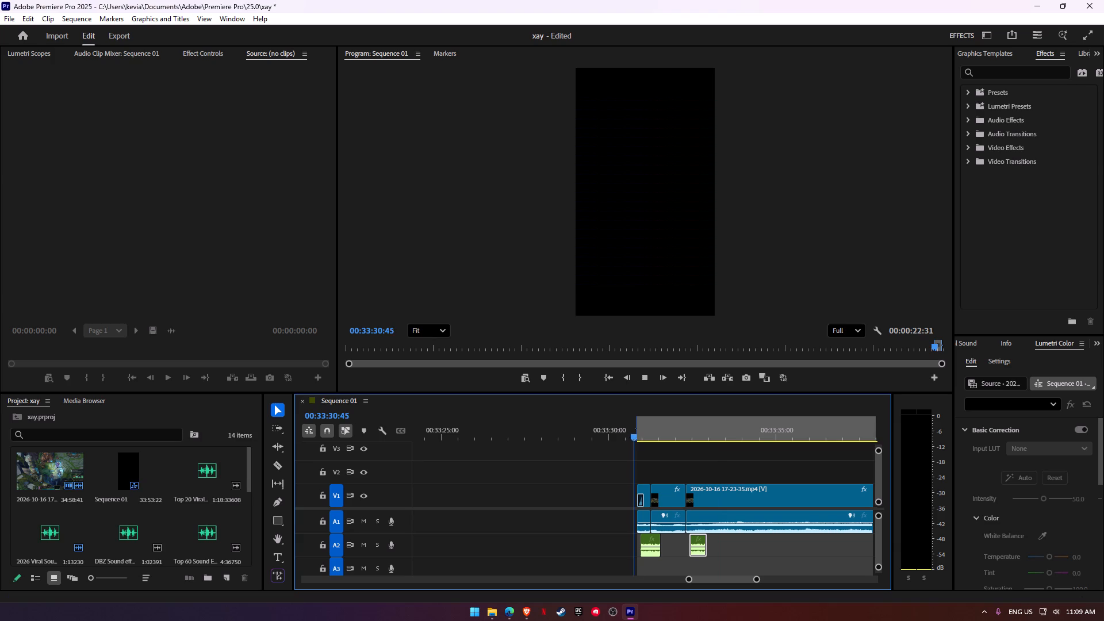
key("space")
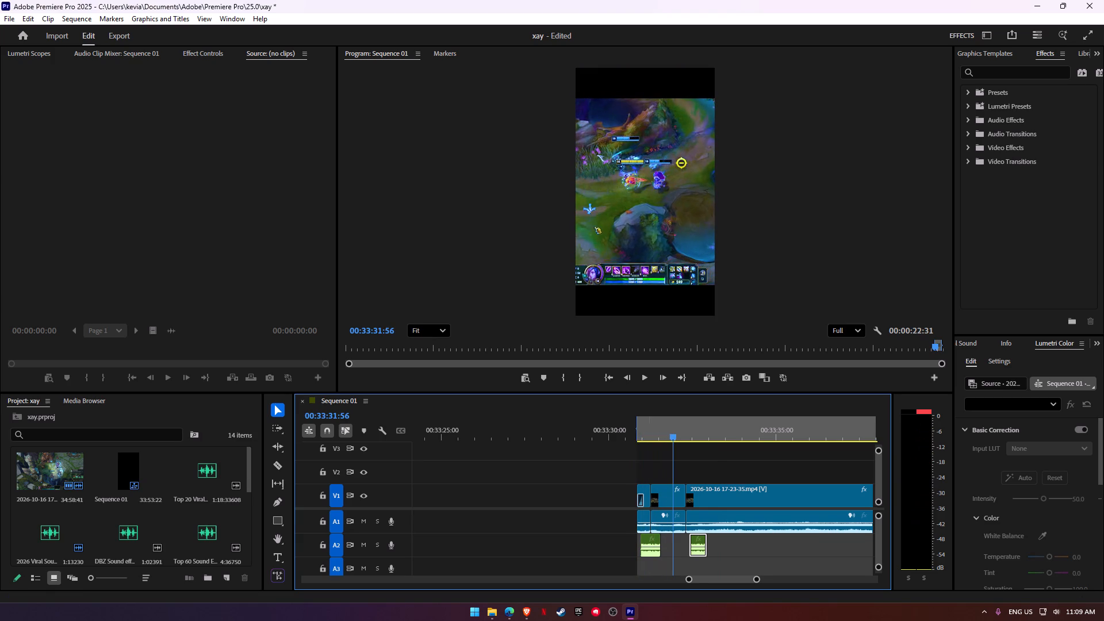
scroll(650, 528, "up", 20, "alt")
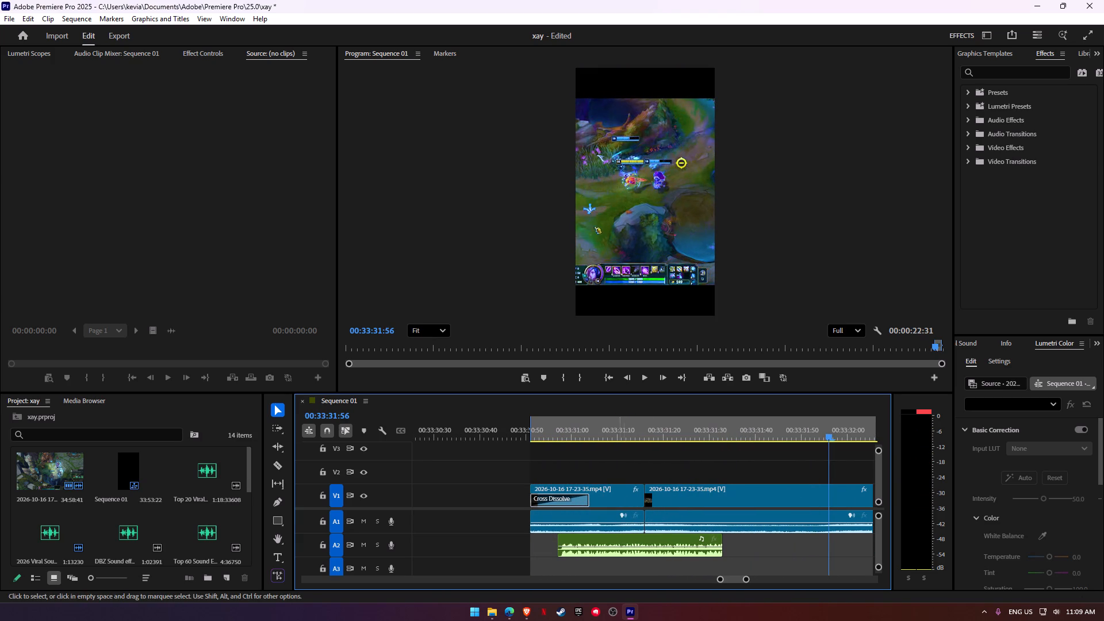
left_click(617, 432)
left_click(613, 496)
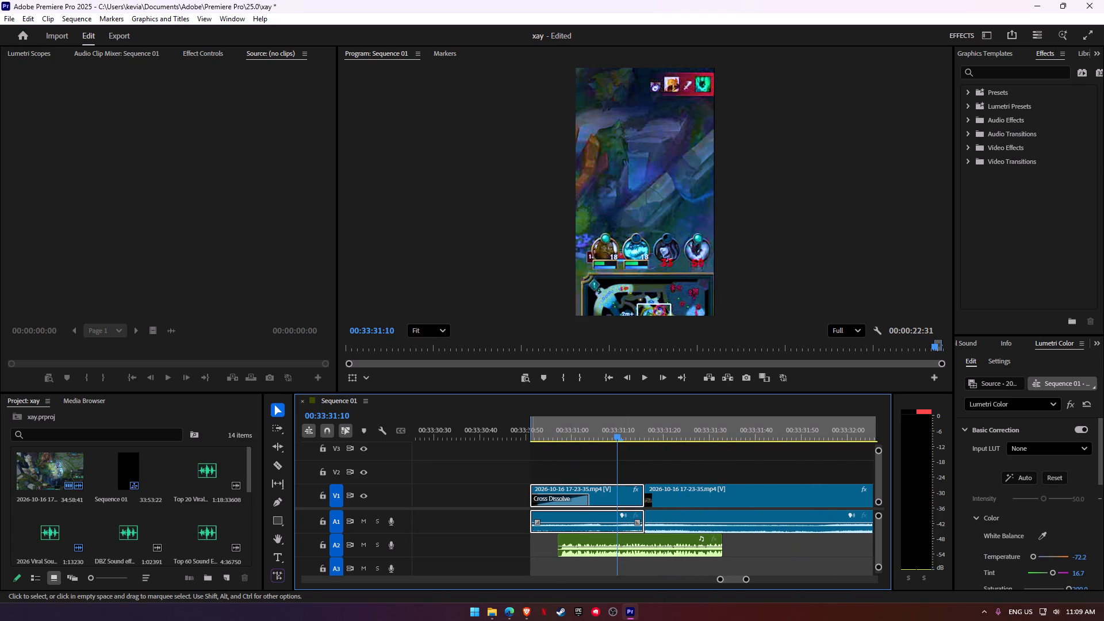
left_click(208, 49)
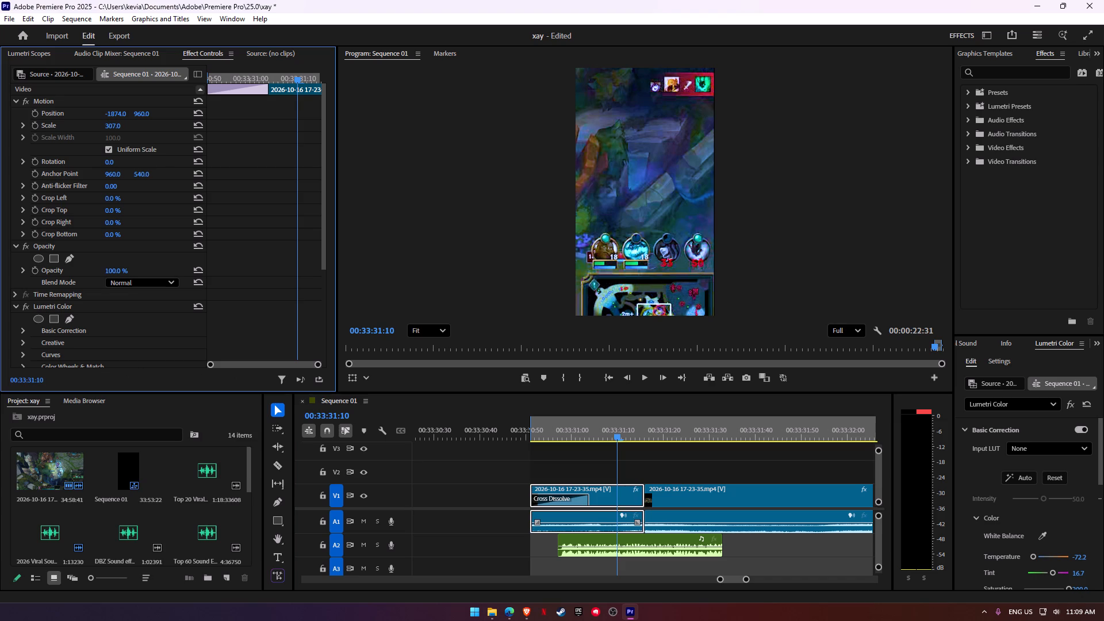
left_click_drag(270, 366, 256, 367)
left_click(676, 493)
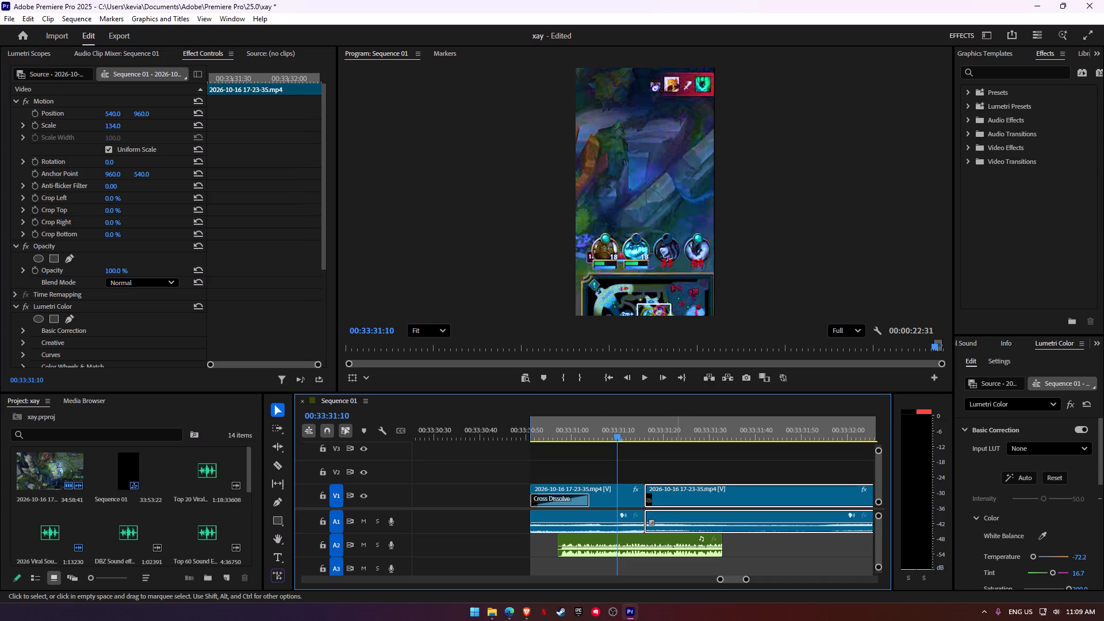
key("c")
left_click(720, 497)
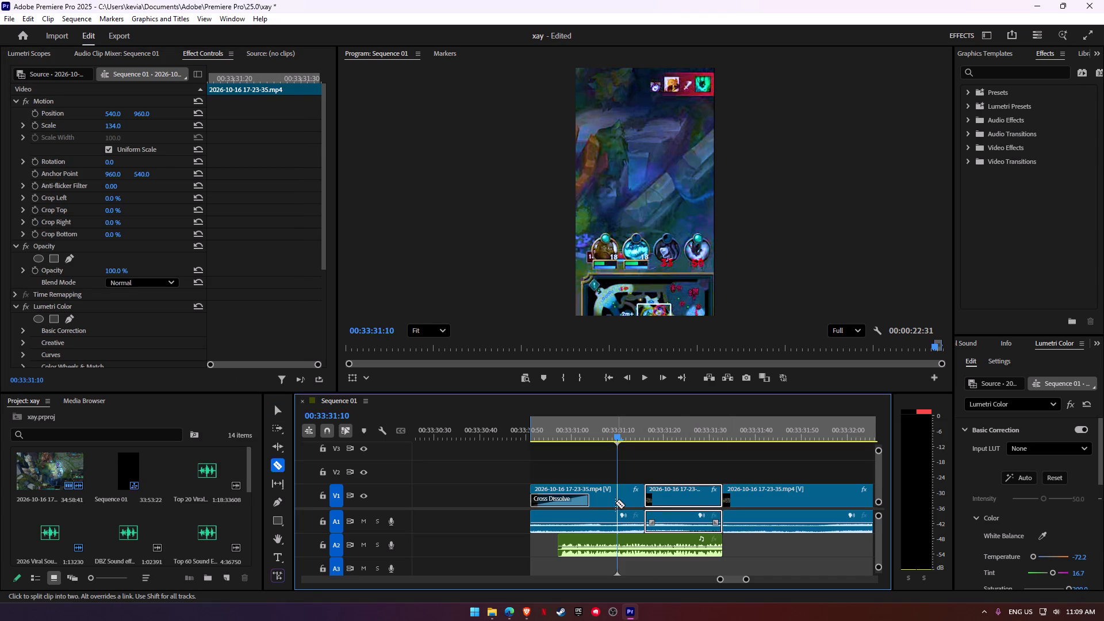
key("v")
Copy the opening piece's Motion settings (Position -1874, 960 and Scale 307) onto the short piece just cut.
left_click(604, 497)
right_click(67, 99)
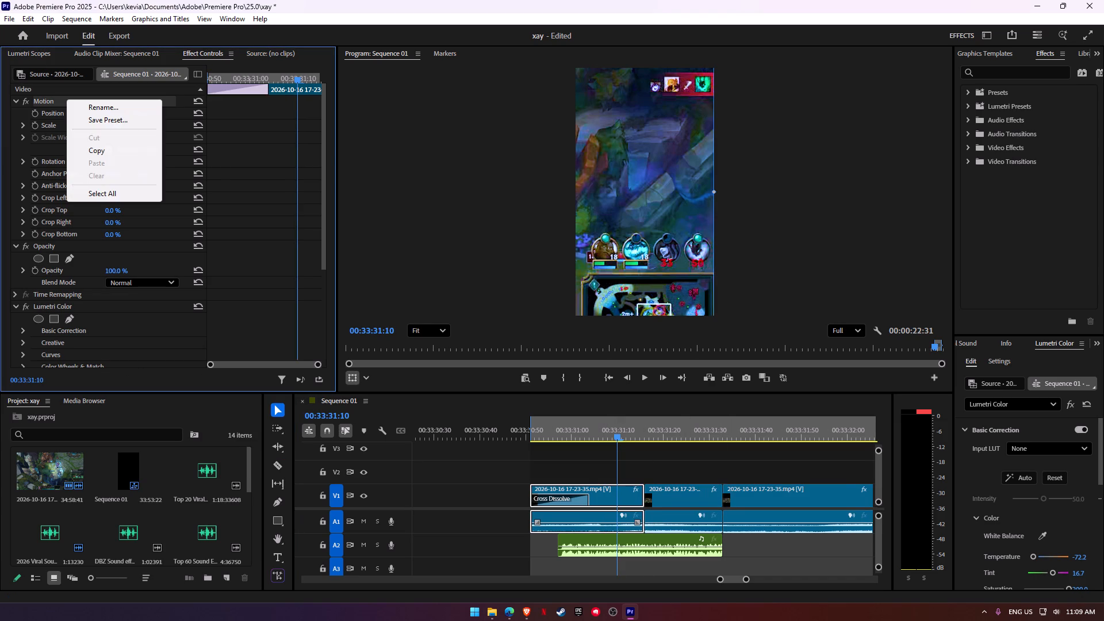
left_click(103, 147)
left_click(681, 505)
key("ctrl+v")
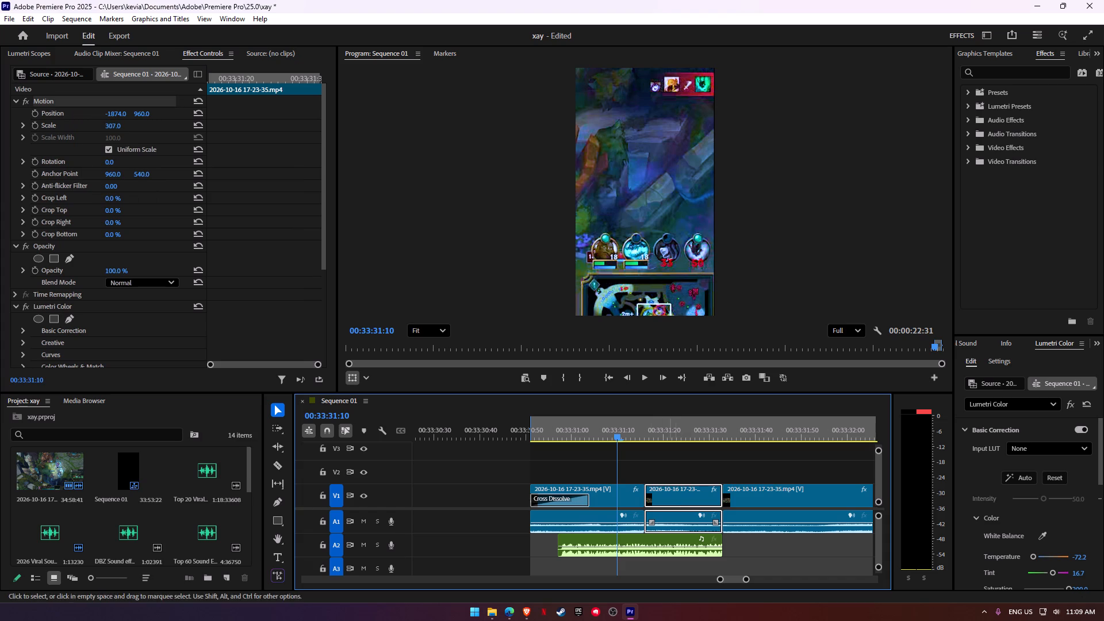
Play from the opening into the following fight to examine the extended zoom and the timing of both sounds.
left_click(539, 432)
key("space")
scroll(585, 474, "down", 5, "alt")
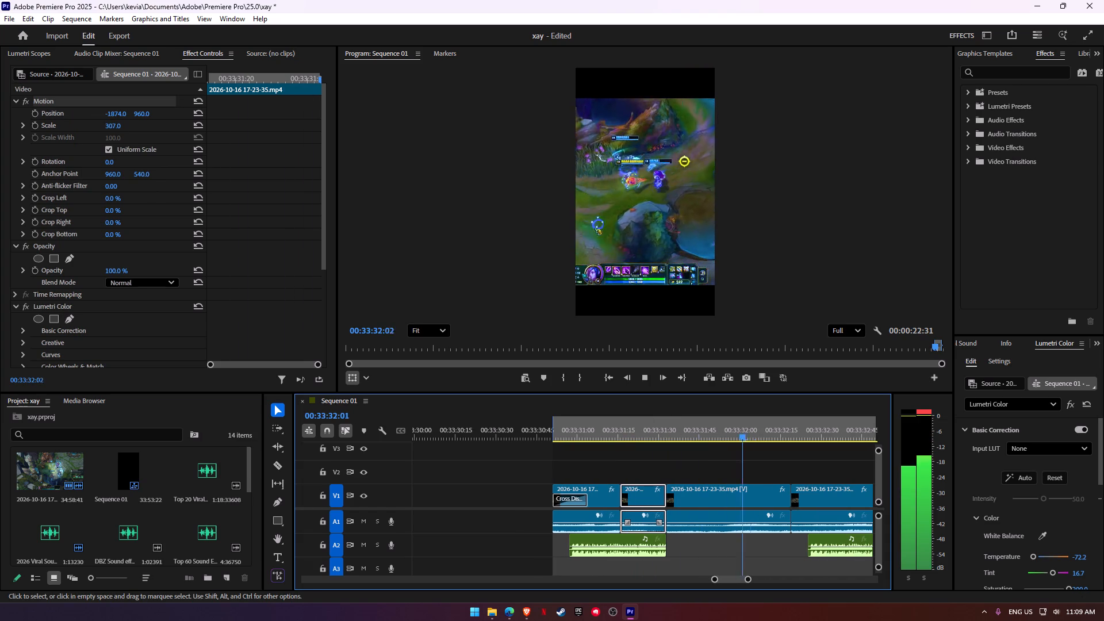
key("space")
key("space")
key("space")
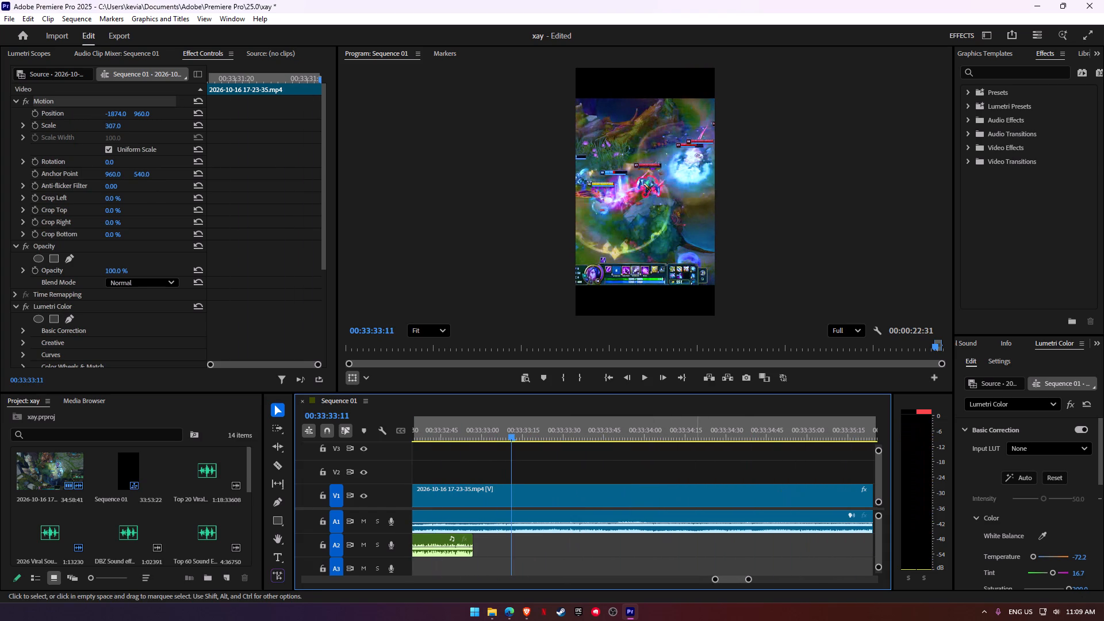
scroll(535, 520, "down", 7, "alt")
scroll(431, 499, "up", 5, "alt")
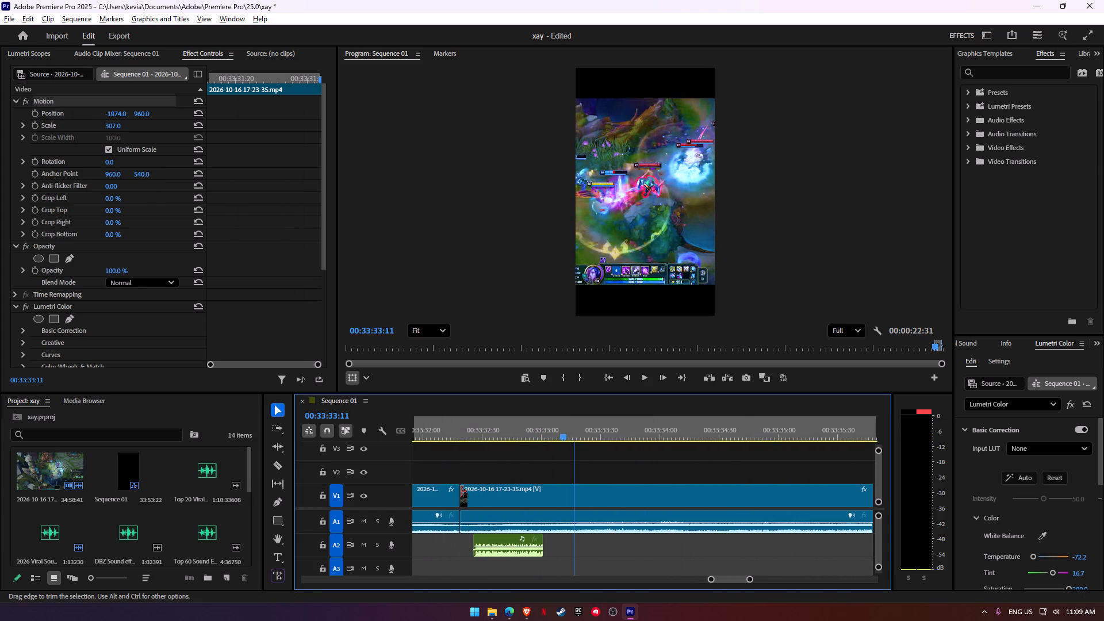
scroll(461, 492, "up", 3, "alt")
key("space")
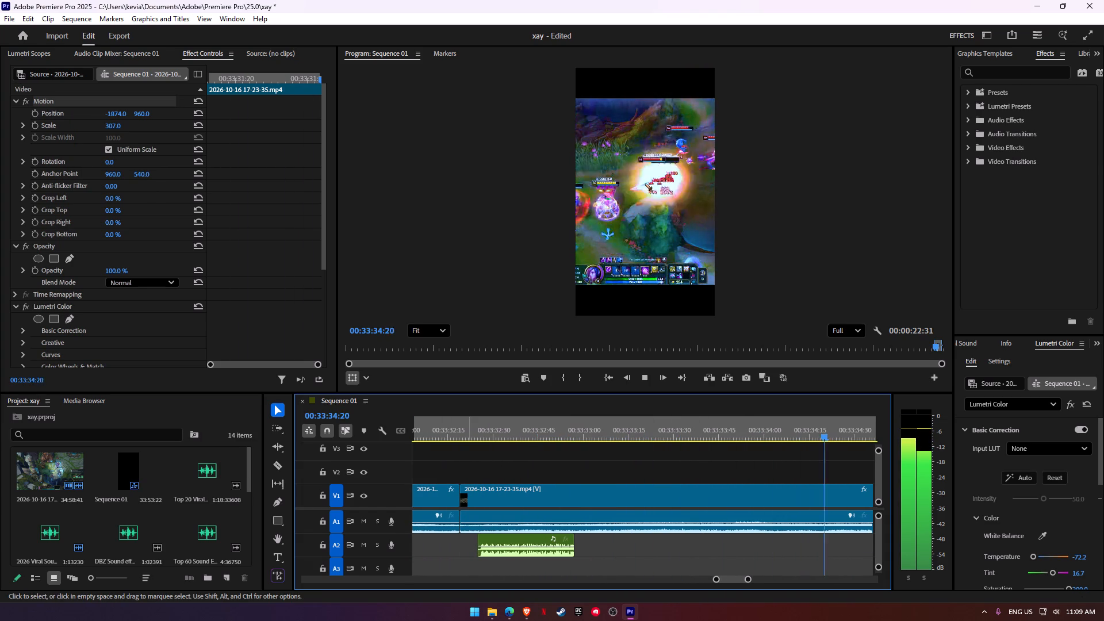
key("space")
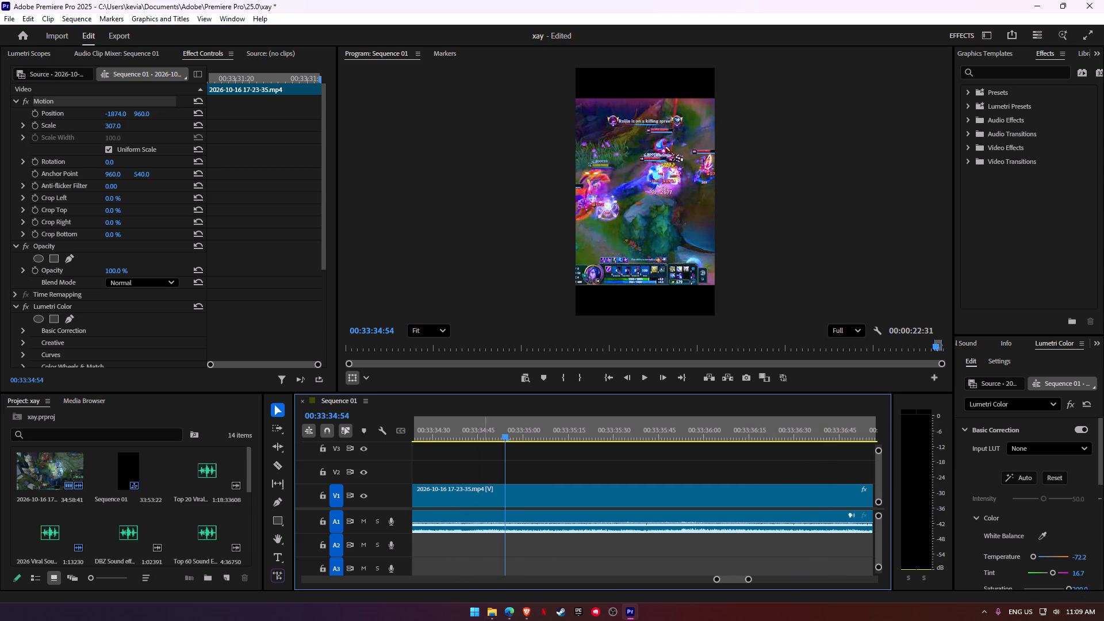
Open DBZ Sound effect Strong Punch.mp3 from the project in the source monitor and listen to it.
scroll(120, 501, "down", 1)
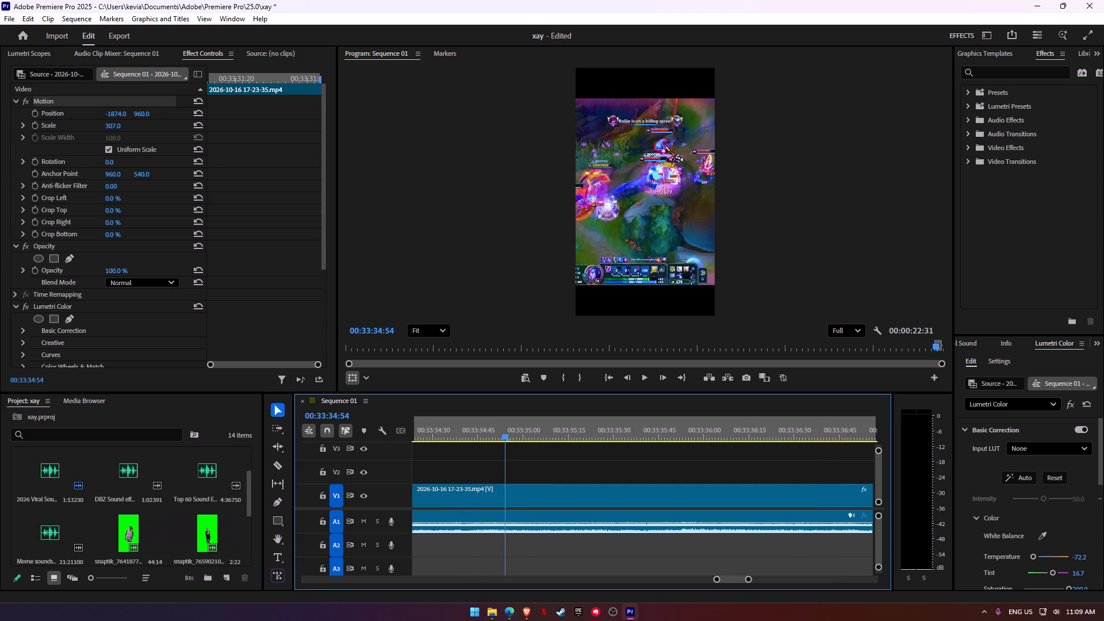
double_click(141, 473)
left_click(53, 221)
key("space")
key("space")
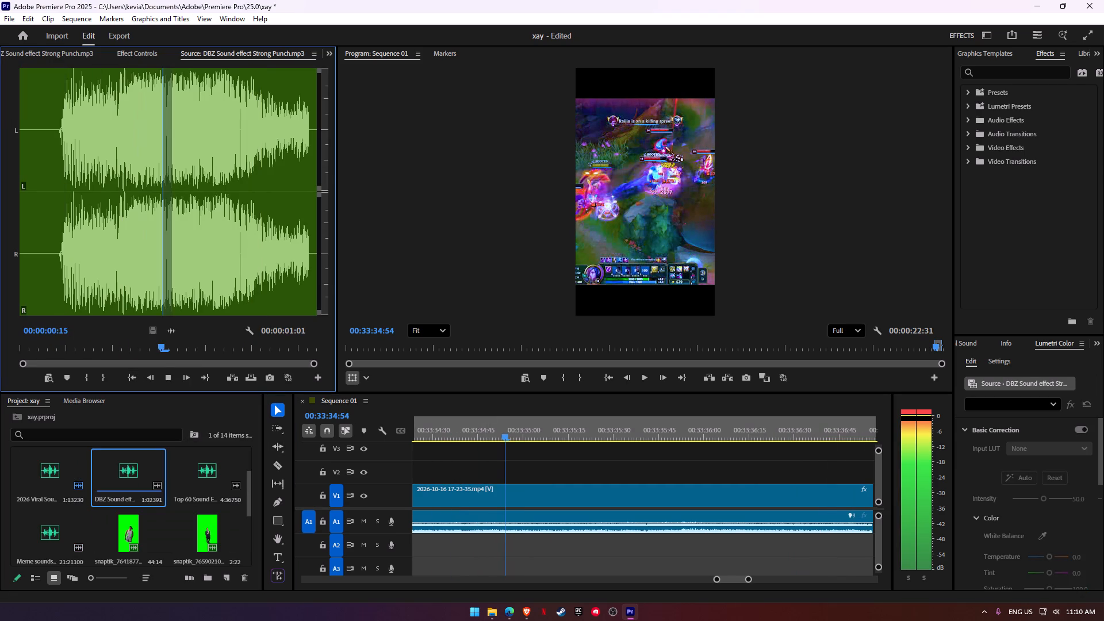
left_click(51, 279)
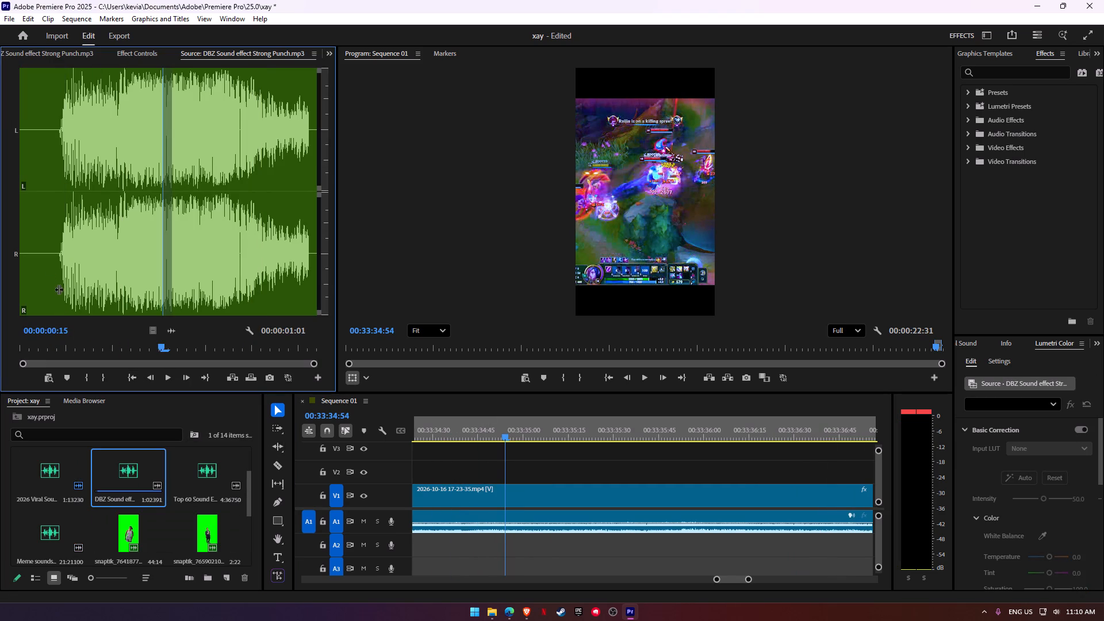
key("space")
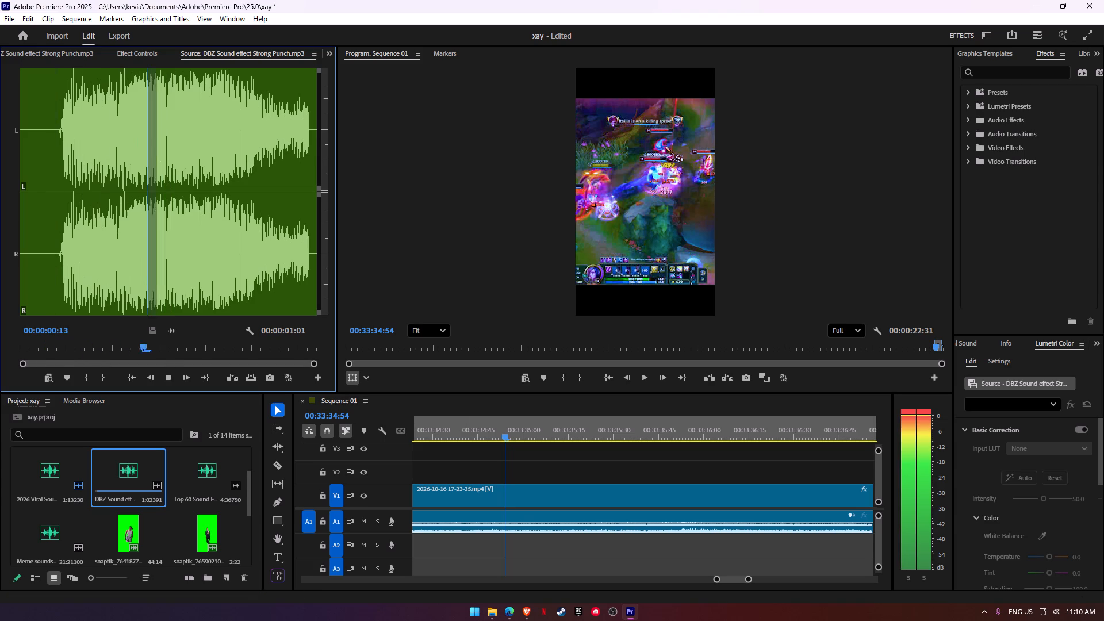
key("space")
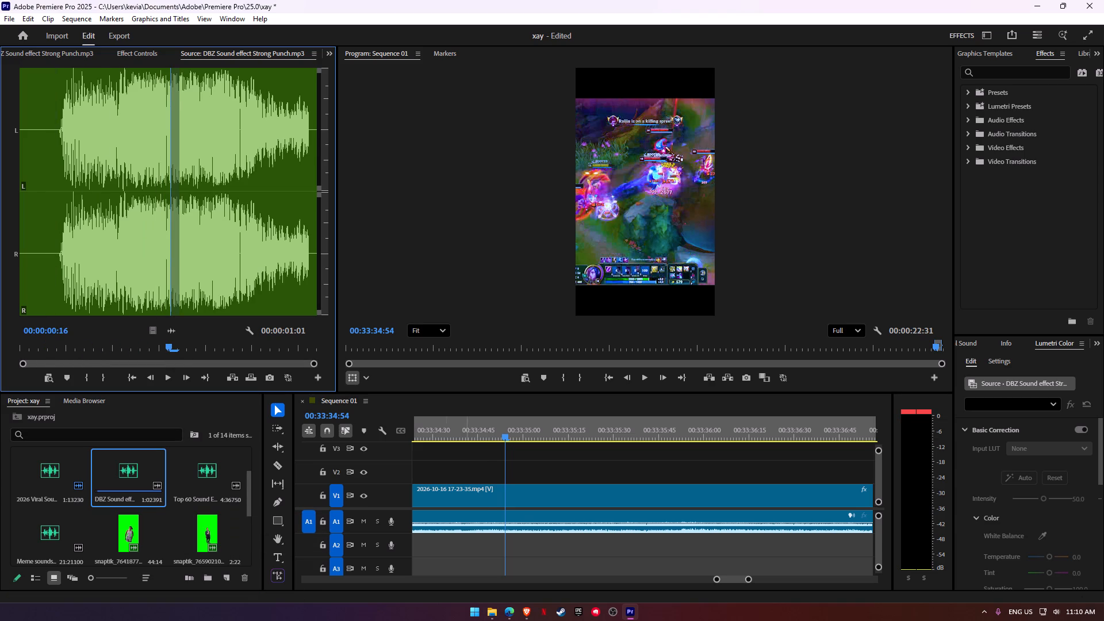
Save project xay and try to play the fight from about 00:33:34:41.
left_click(488, 424)
key("space")
key("ctrl+s")
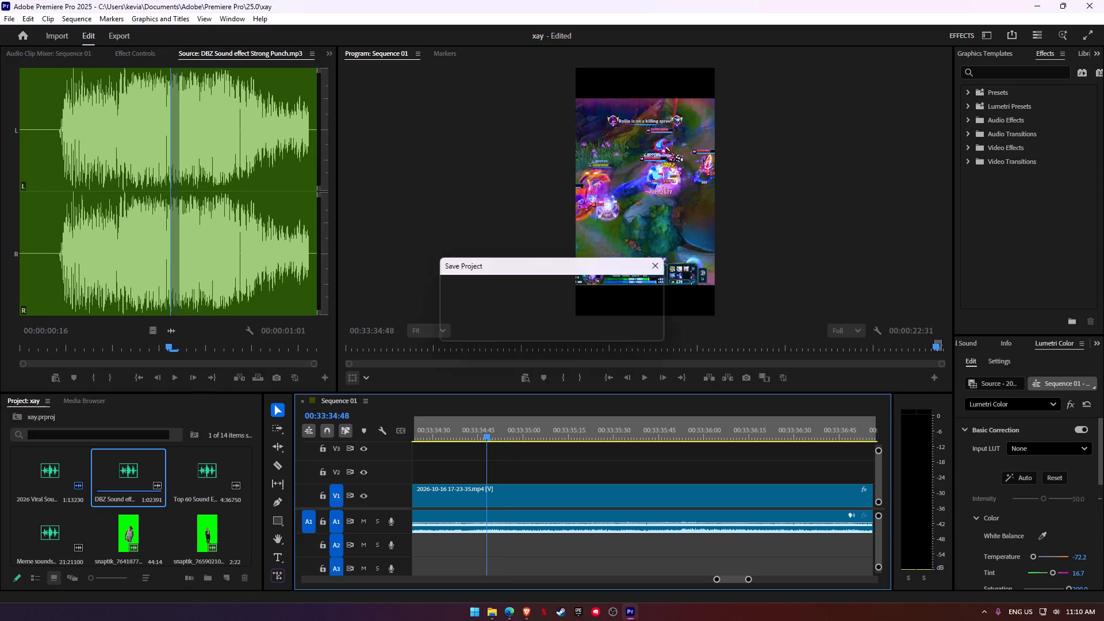
left_click(468, 435)
key("space")
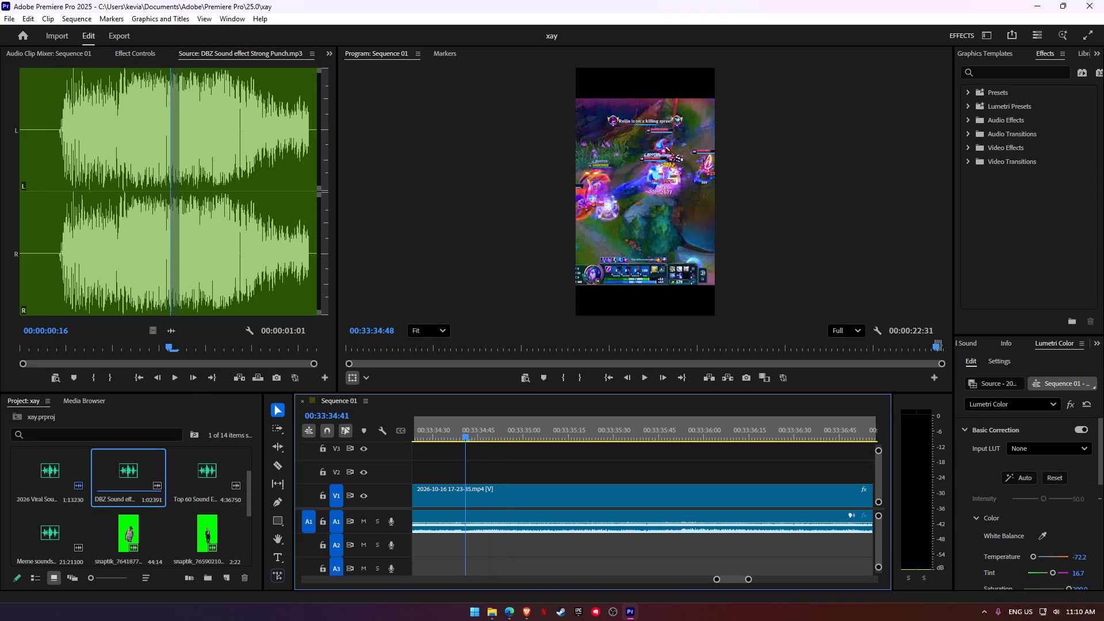
left_click(645, 375)
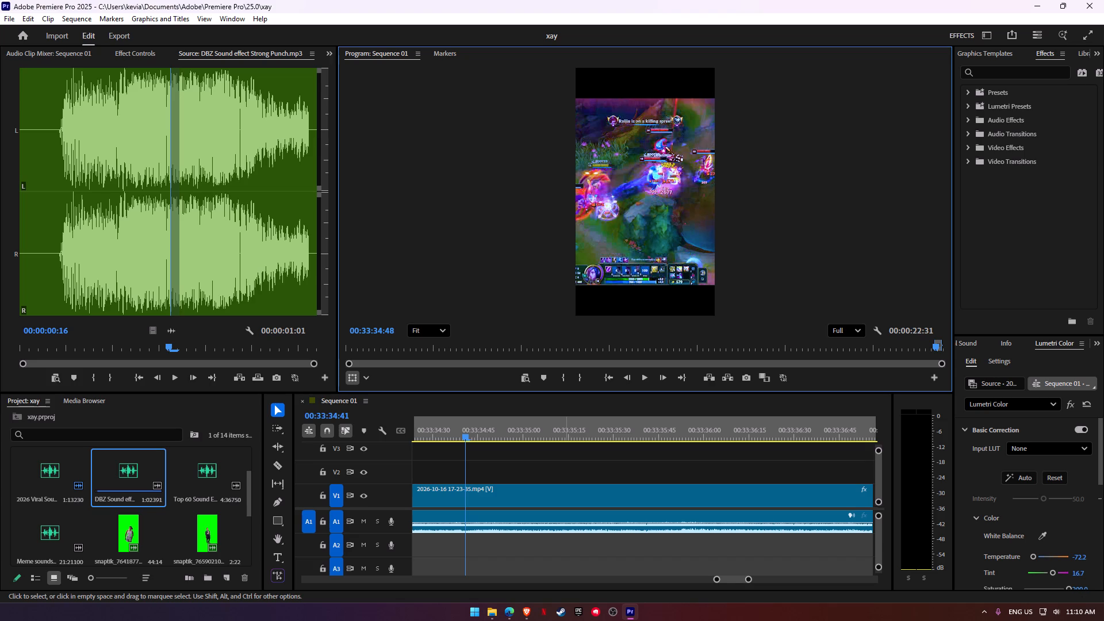
key("ctrl+s")
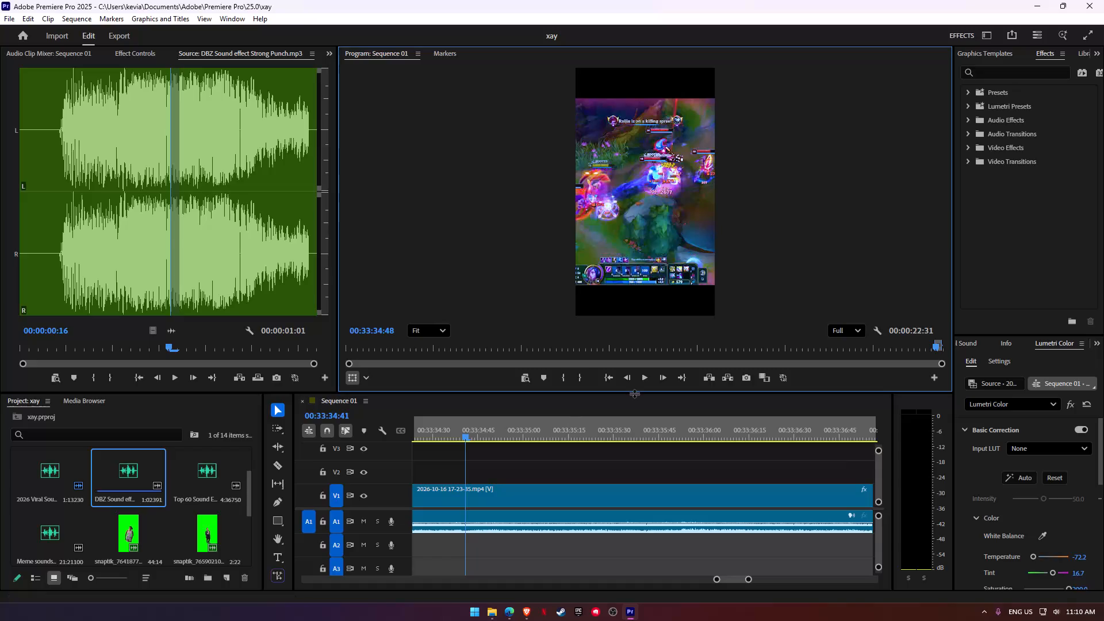
Open Task Manager to deal with Premiere Pro, relaunch the editor and reopen project xay without relinking the missing clip.
right_click(696, 590)
right_click(696, 603)
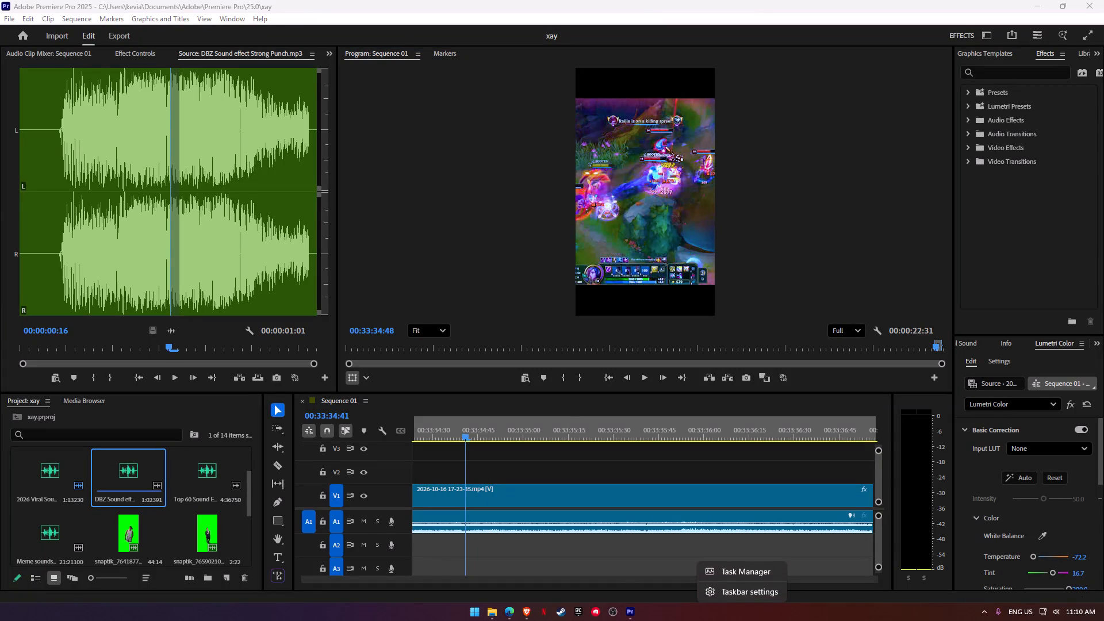
left_click(710, 574)
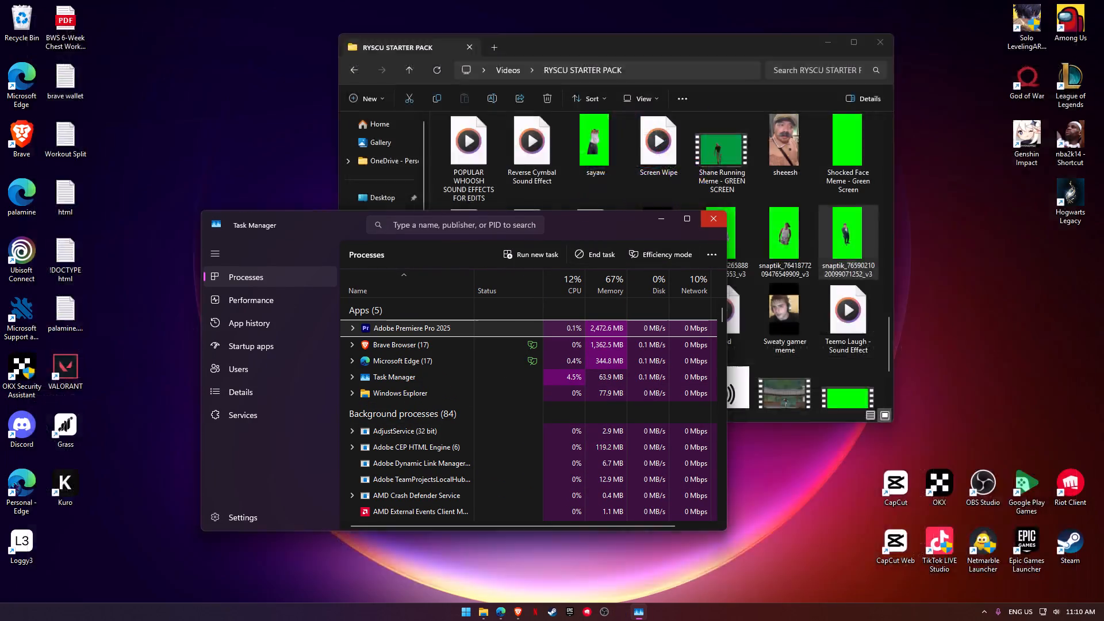
left_click(481, 617)
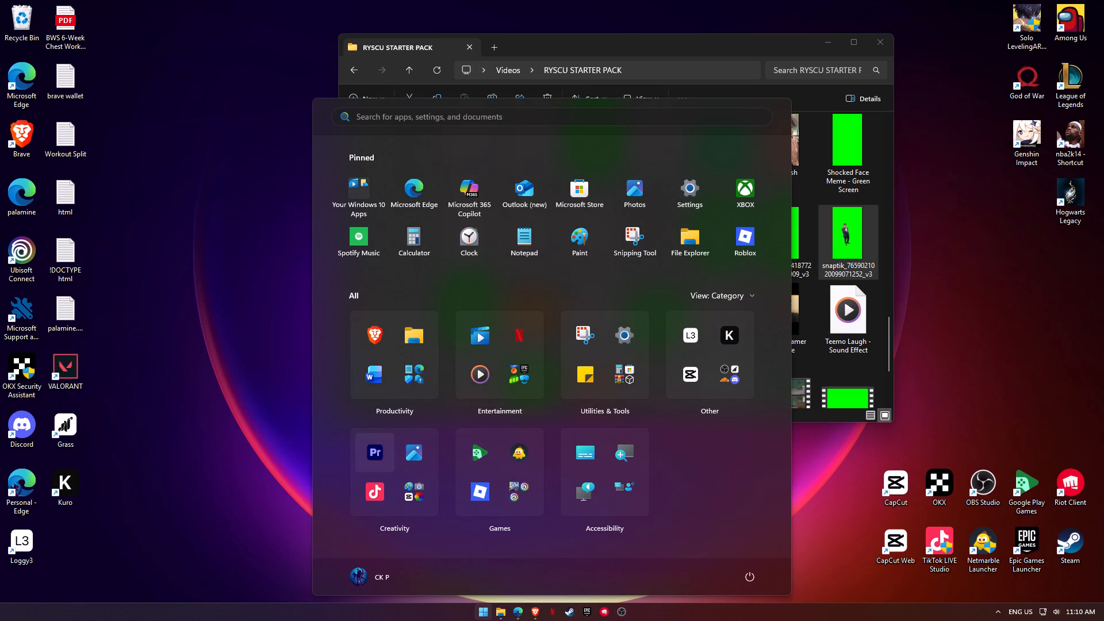
left_click(378, 459)
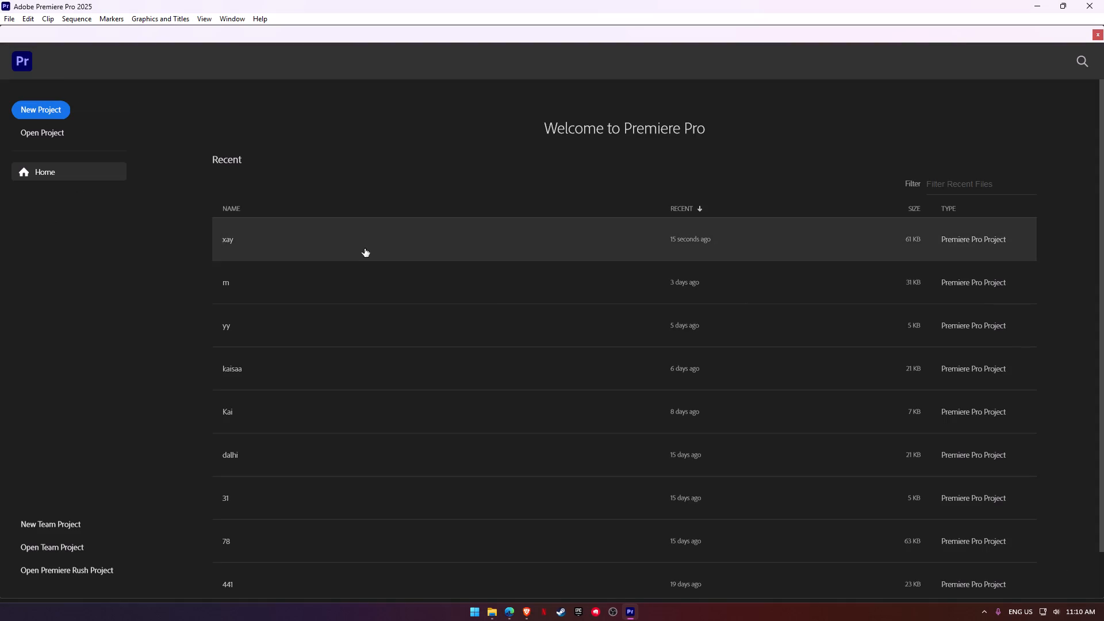
left_click(358, 233)
left_click(786, 423)
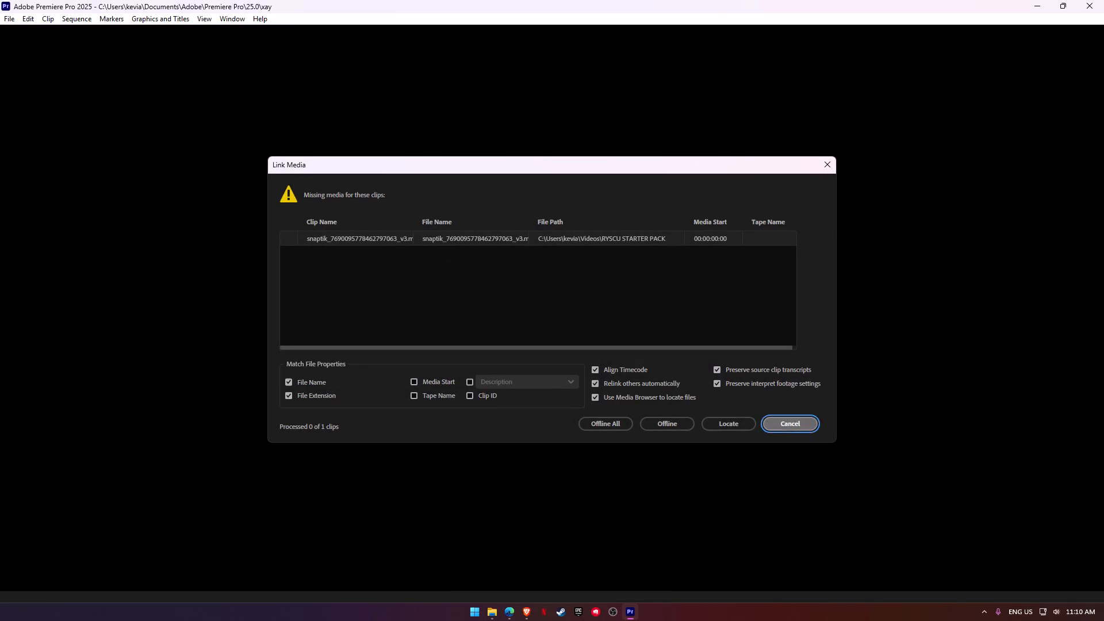
Play the reopened sequence from the opening cuts into the fight to check picture and sound playback.
scroll(595, 492, "down", 2, "alt")
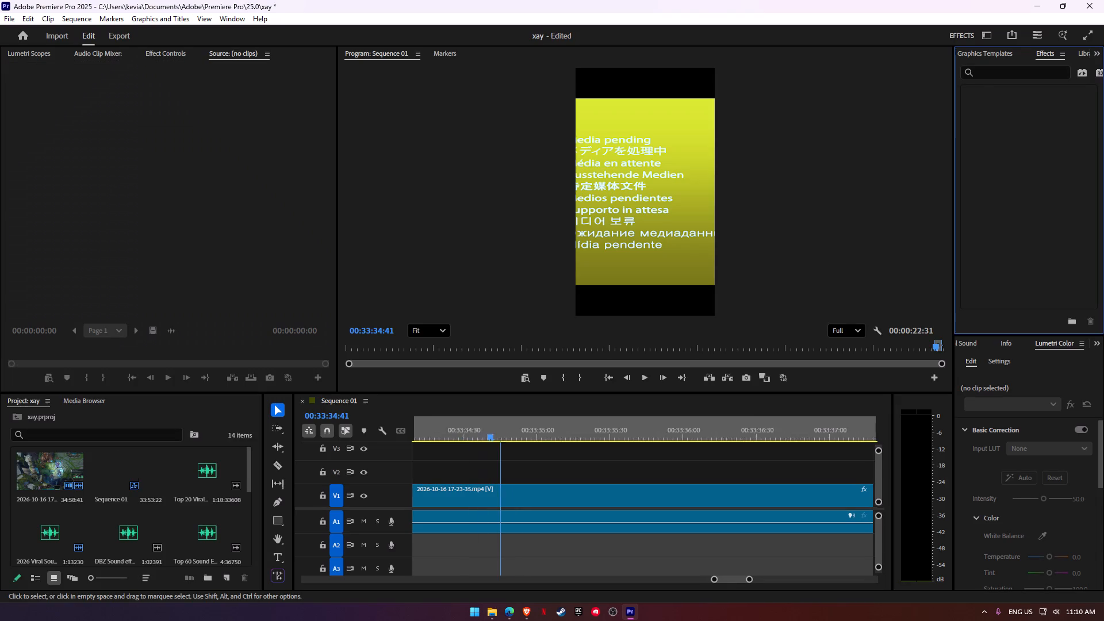
scroll(595, 492, "down", 17, "alt")
scroll(460, 481, "up", 4, "alt")
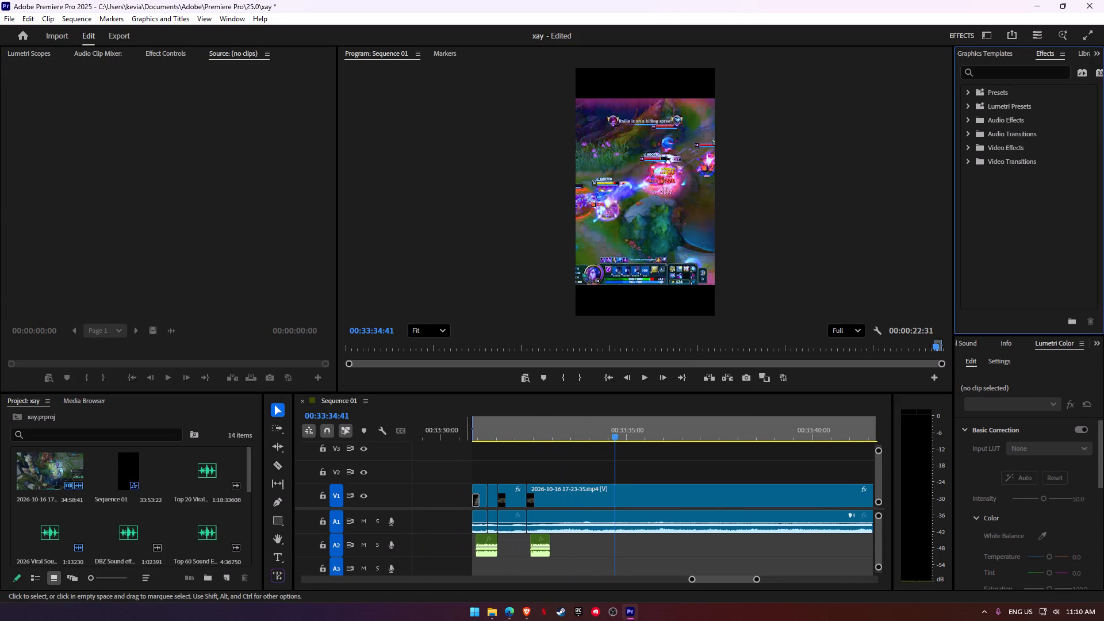
scroll(467, 480, "down", 10, "alt")
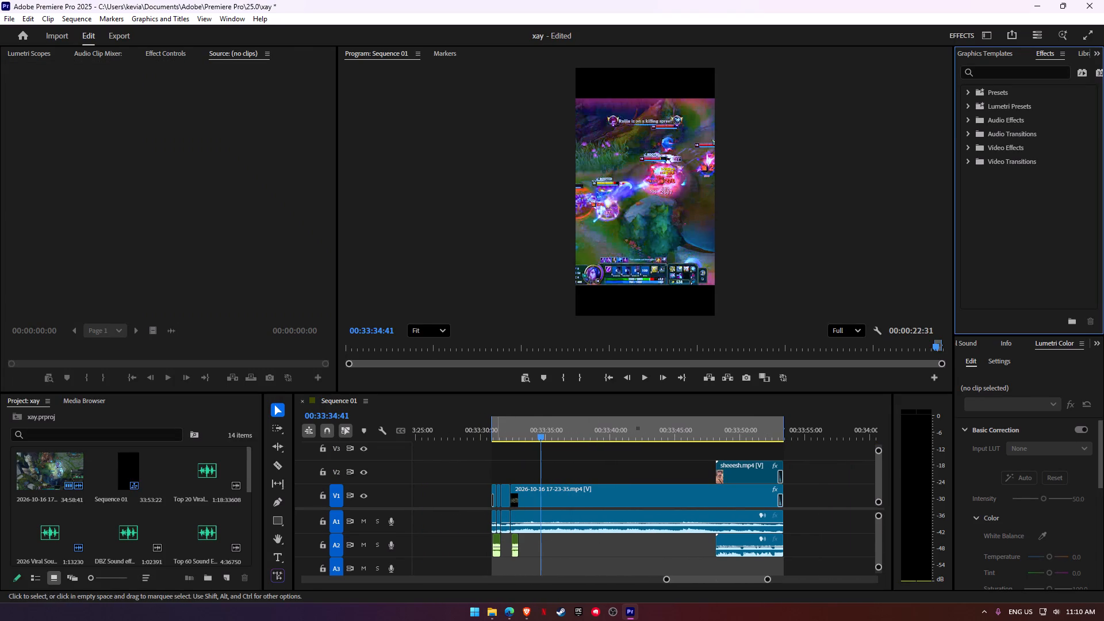
left_click(496, 440)
left_click(495, 439)
key("space")
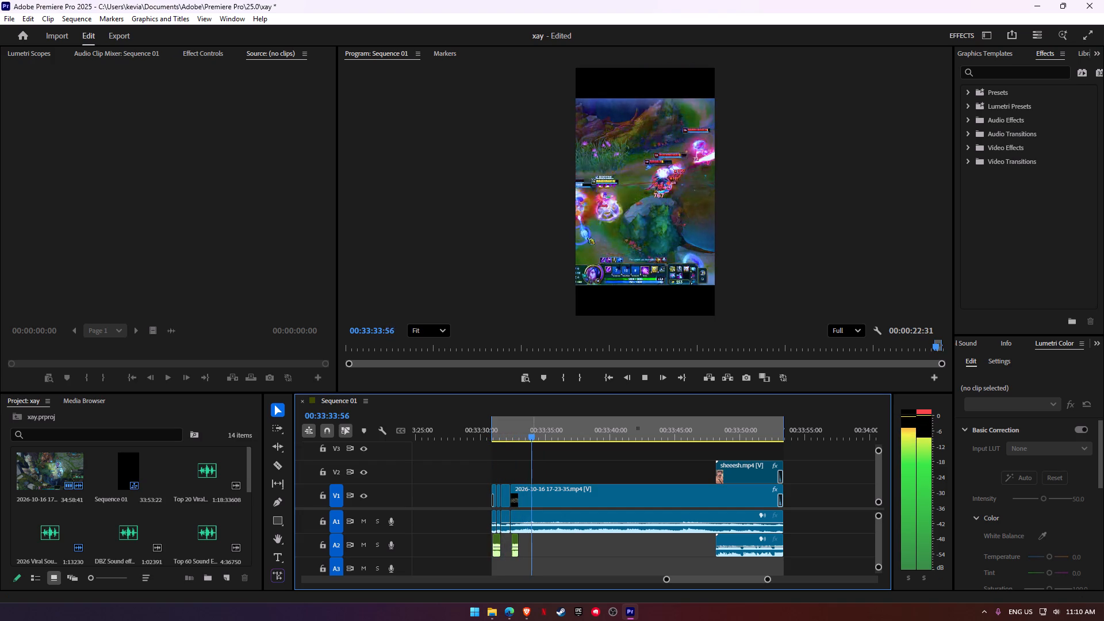
key("space")
scroll(499, 496, "up", 20, "alt")
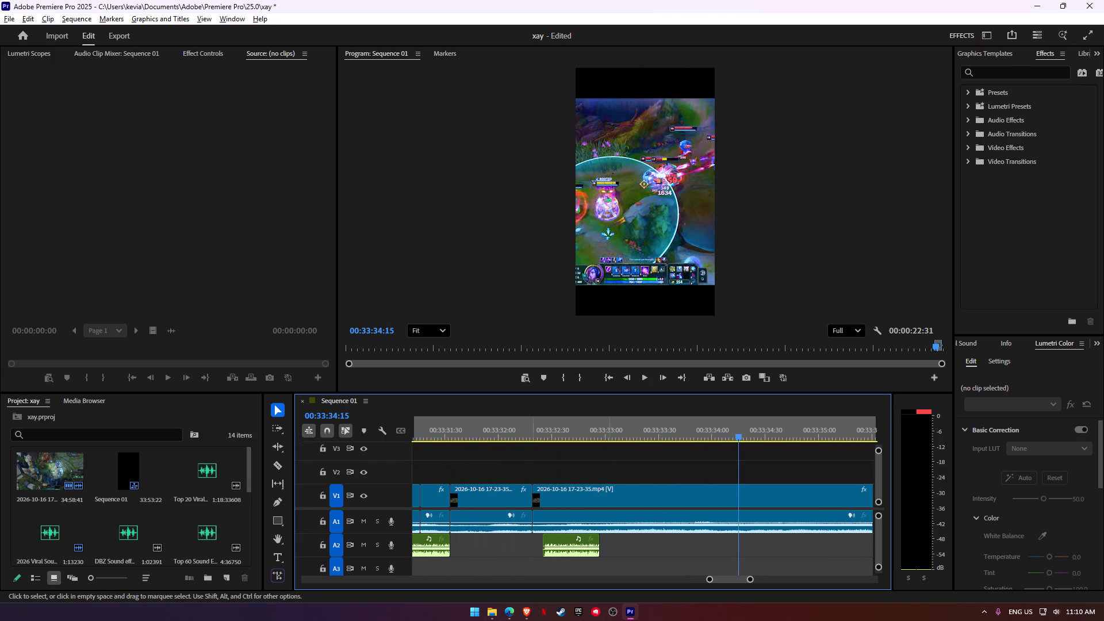
Shift the second sound effect on A2 slightly later, starting at about 00:33:32:31, and play it to check the timing.
left_click(534, 430)
key("space")
key("space")
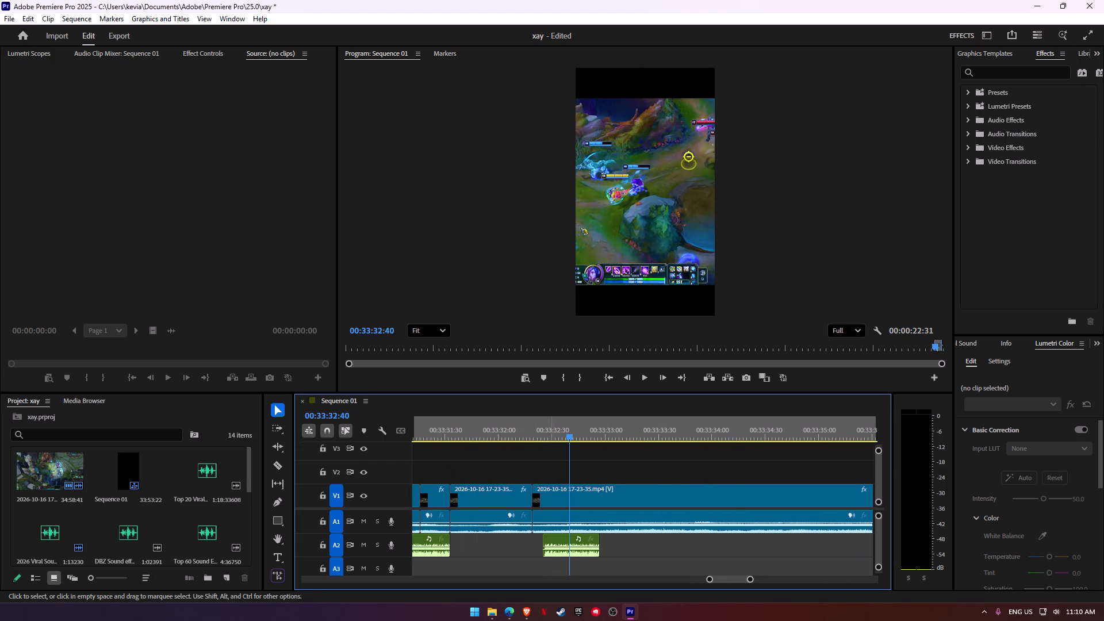
key("c")
key("v")
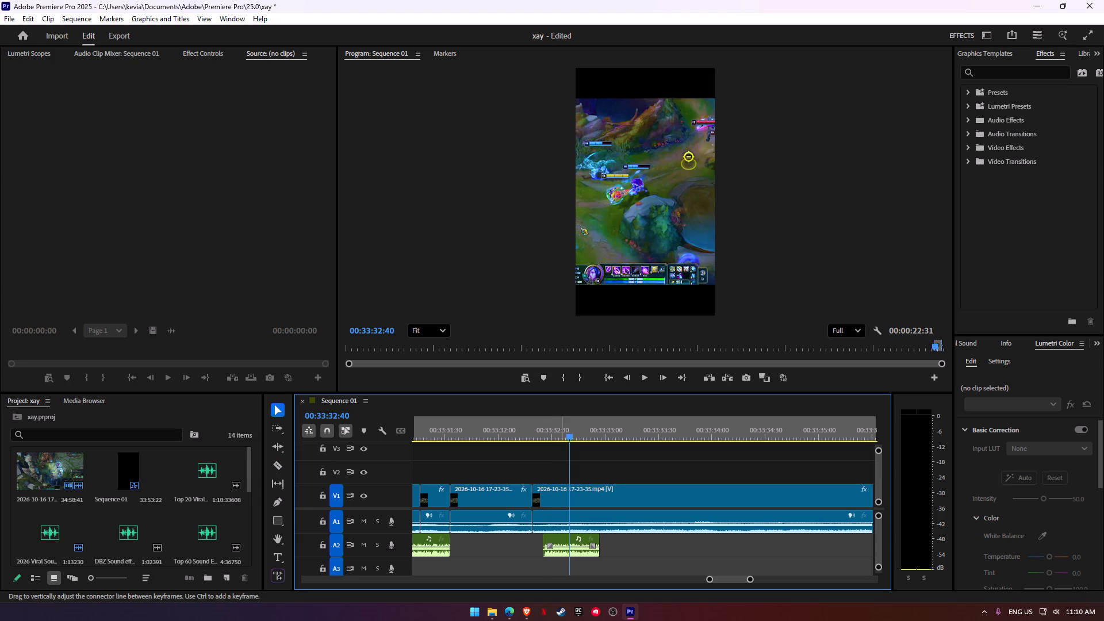
left_click_drag(561, 540, 571, 540)
left_click_drag(569, 436, 563, 436)
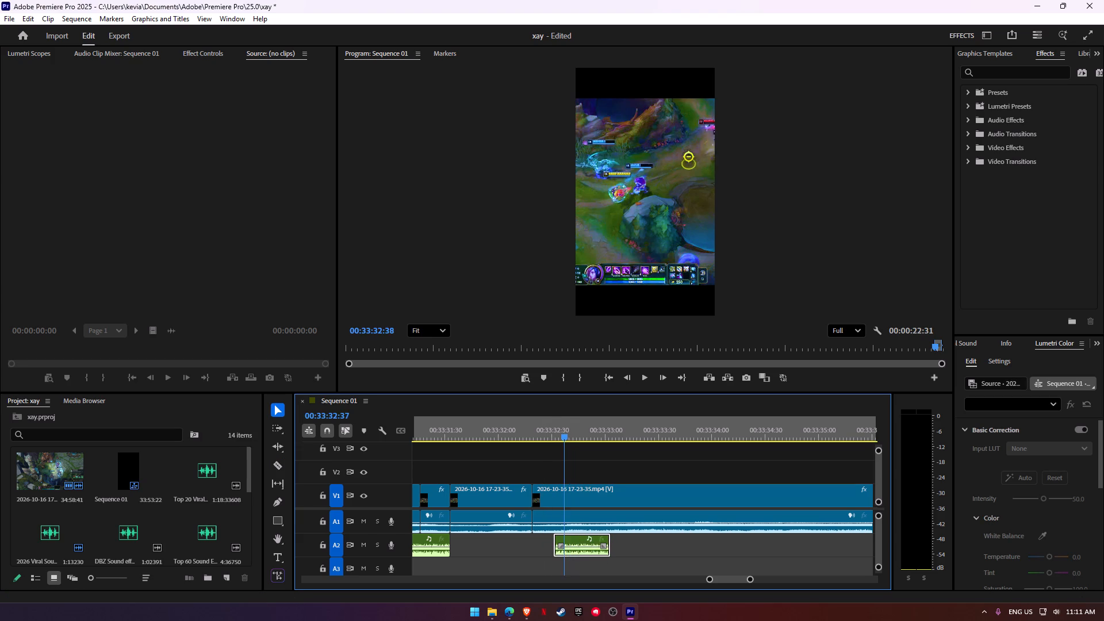
left_click_drag(563, 436, 547, 436)
key("space")
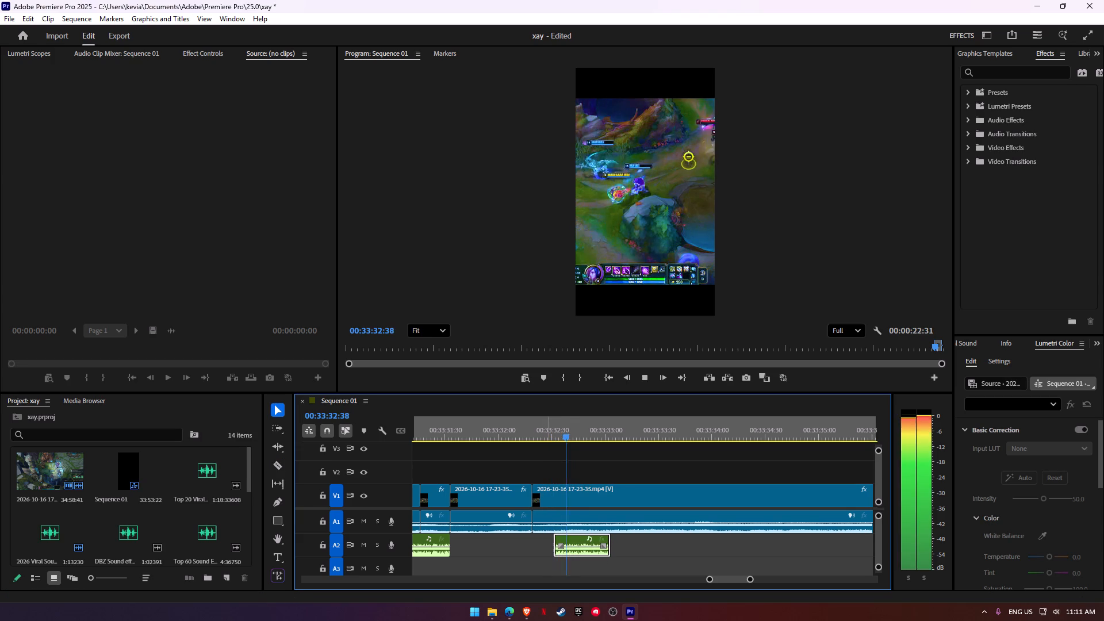
key("space")
Split the long gameplay clip where the second sound starts and again near its end, at about 00:33:32:55.
key("c")
left_click(550, 496)
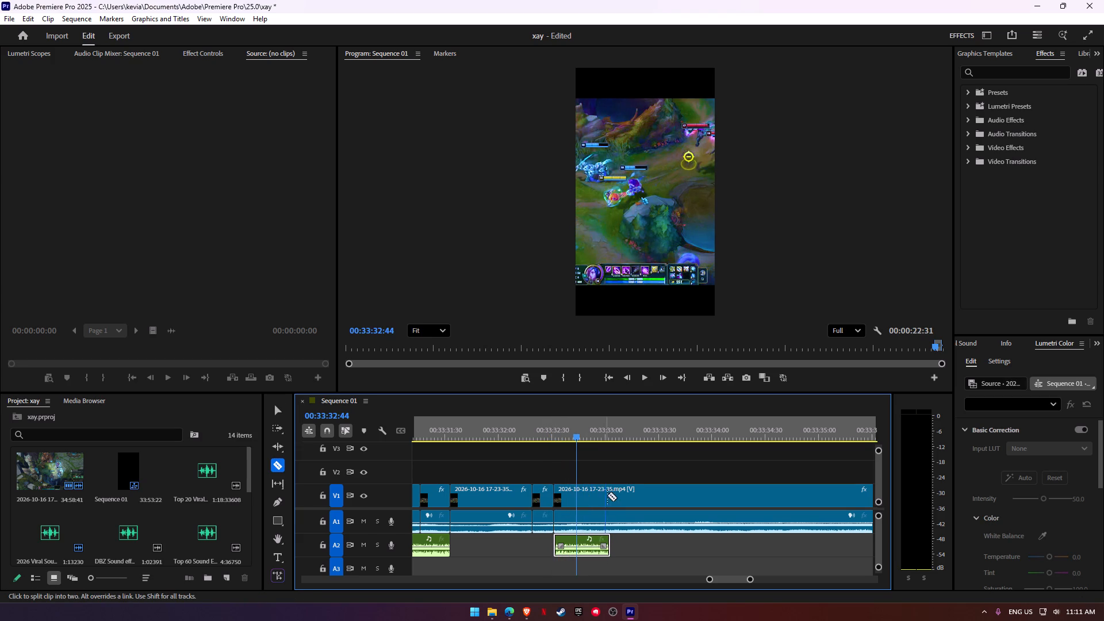
key("v")
key("c")
left_click(596, 499)
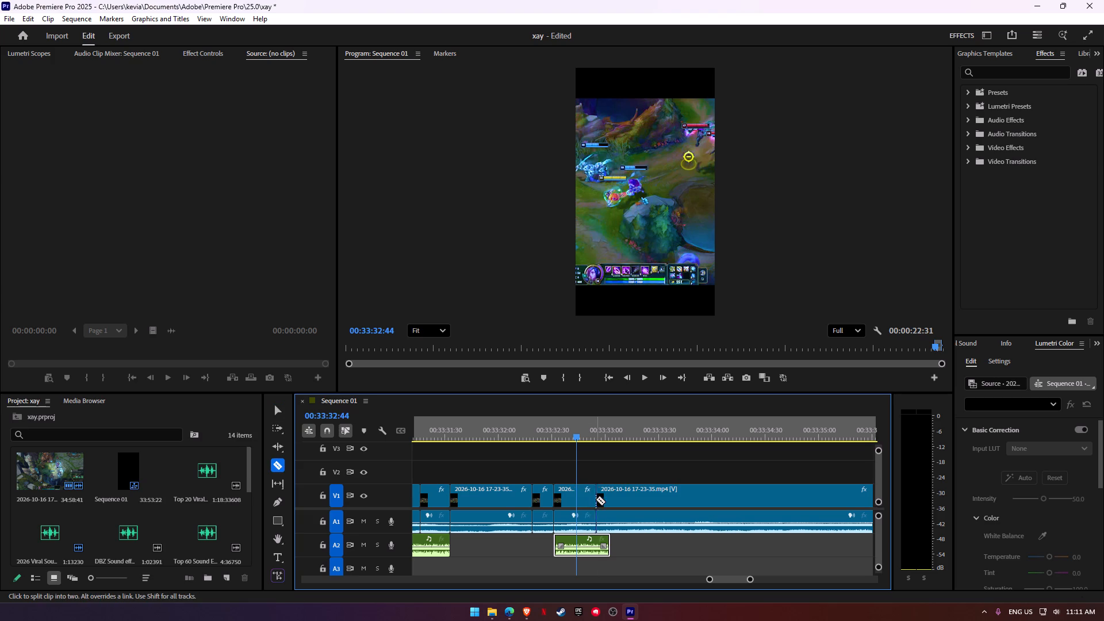
key("v")
Zoom the short gameplay piece above the second sound with Motion Scale 269 and Position -122, 1395.
left_click(569, 493)
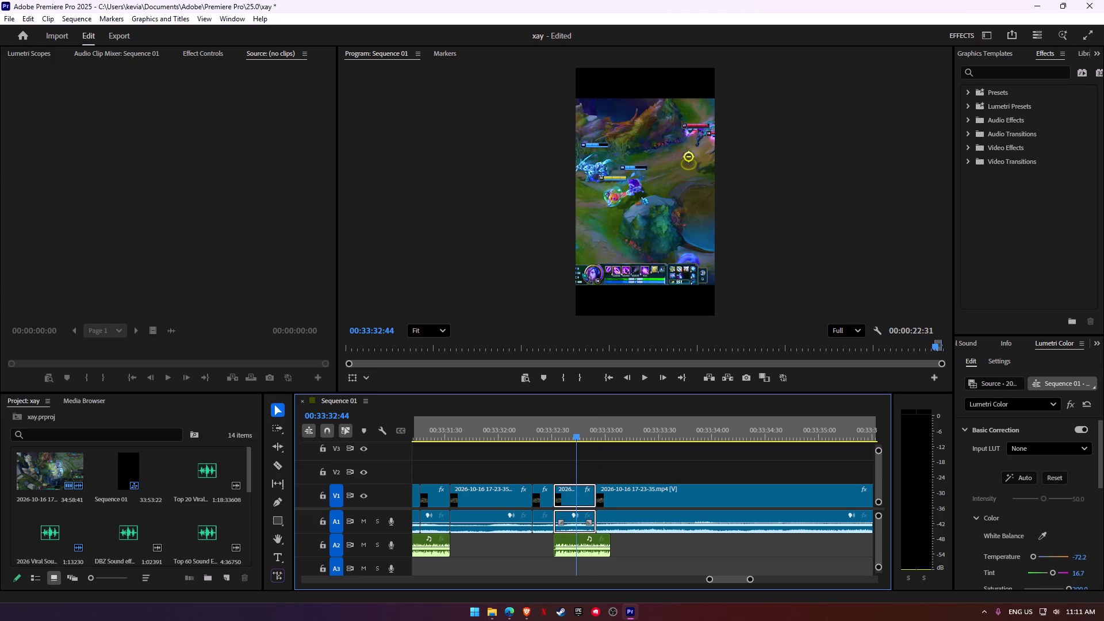
left_click(206, 60)
left_click(177, 56)
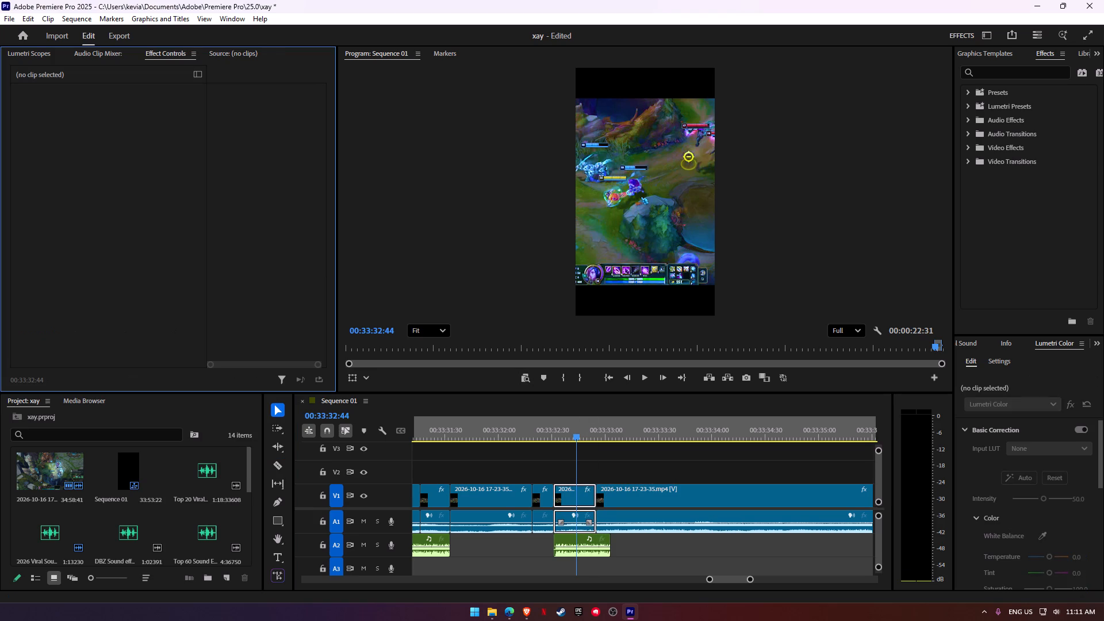
left_click(569, 497)
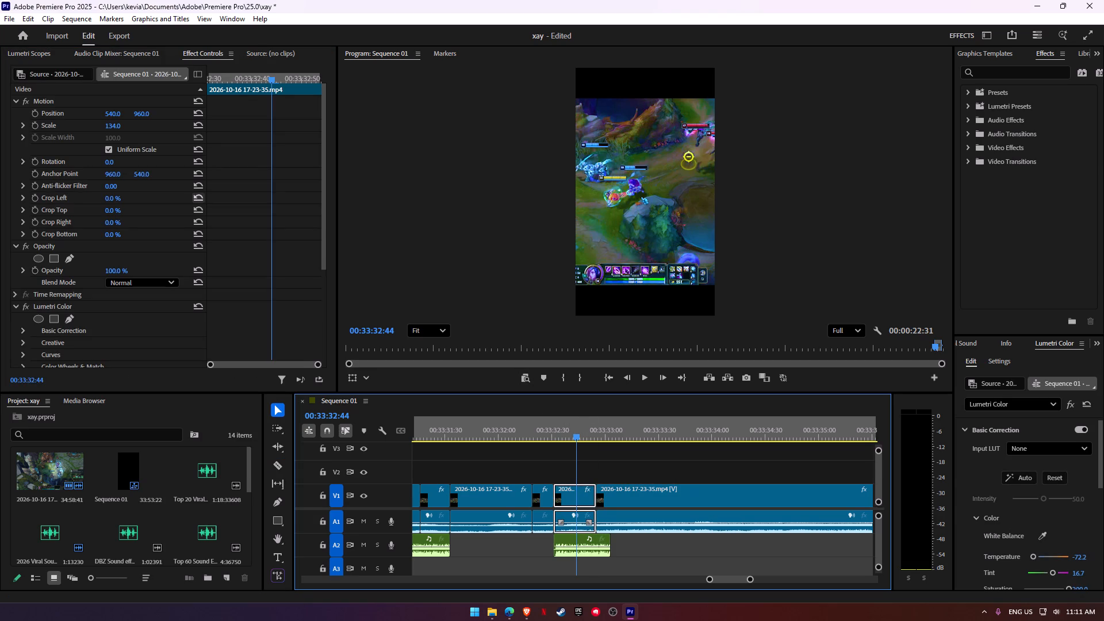
left_click_drag(113, 114, 40, 113)
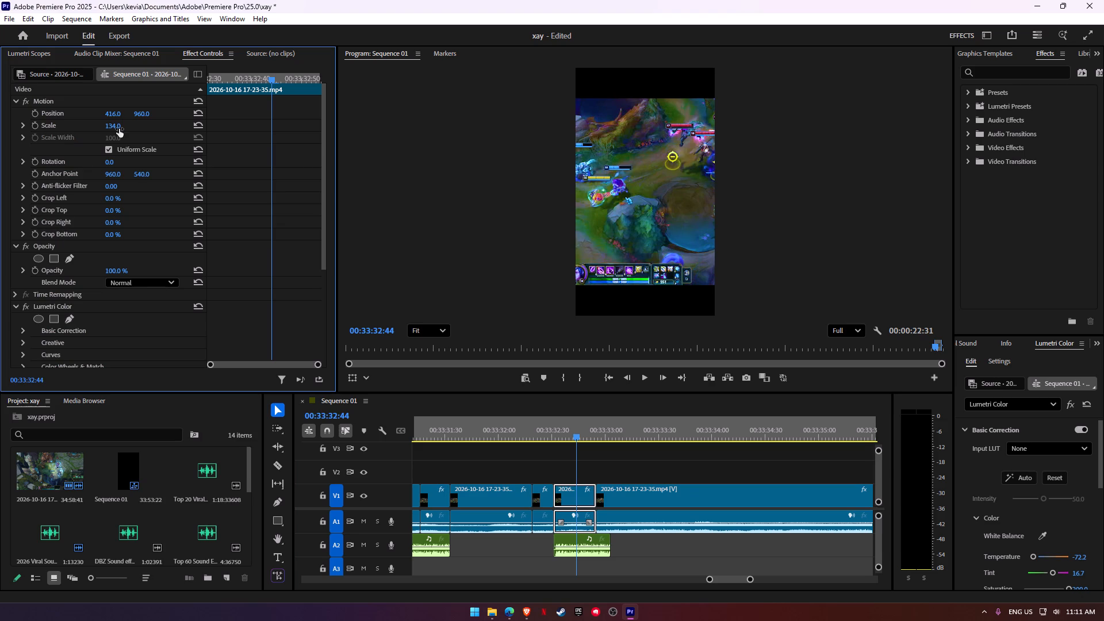
left_click_drag(117, 126, 129, 49)
left_click_drag(113, 116, 70, 116)
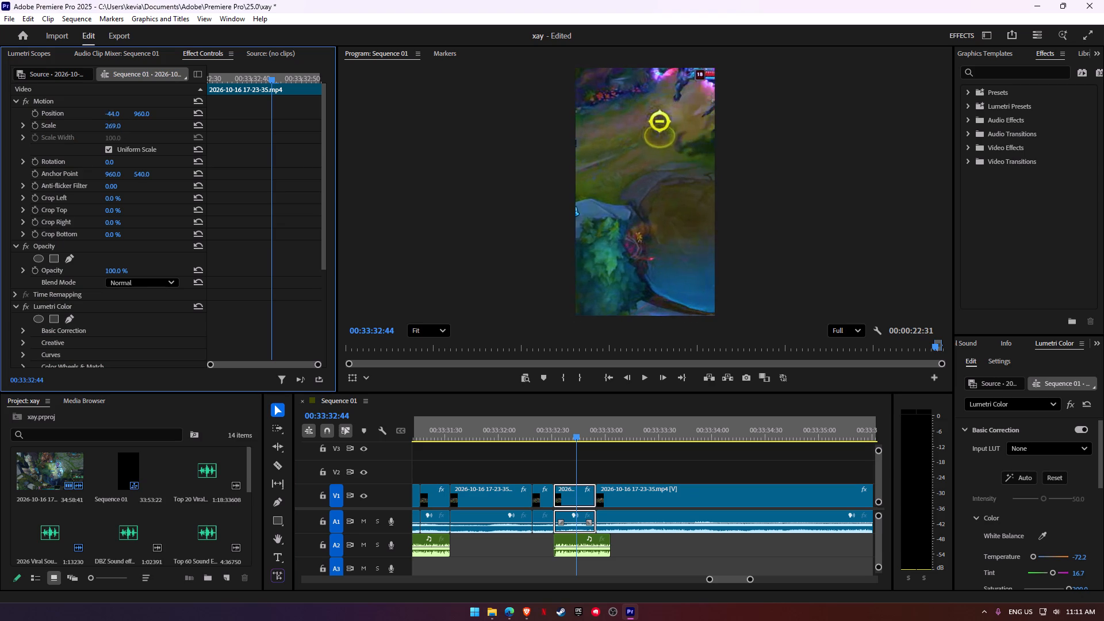
left_click_drag(70, 116, 30, 116)
left_click_drag(142, 114, 143, 112)
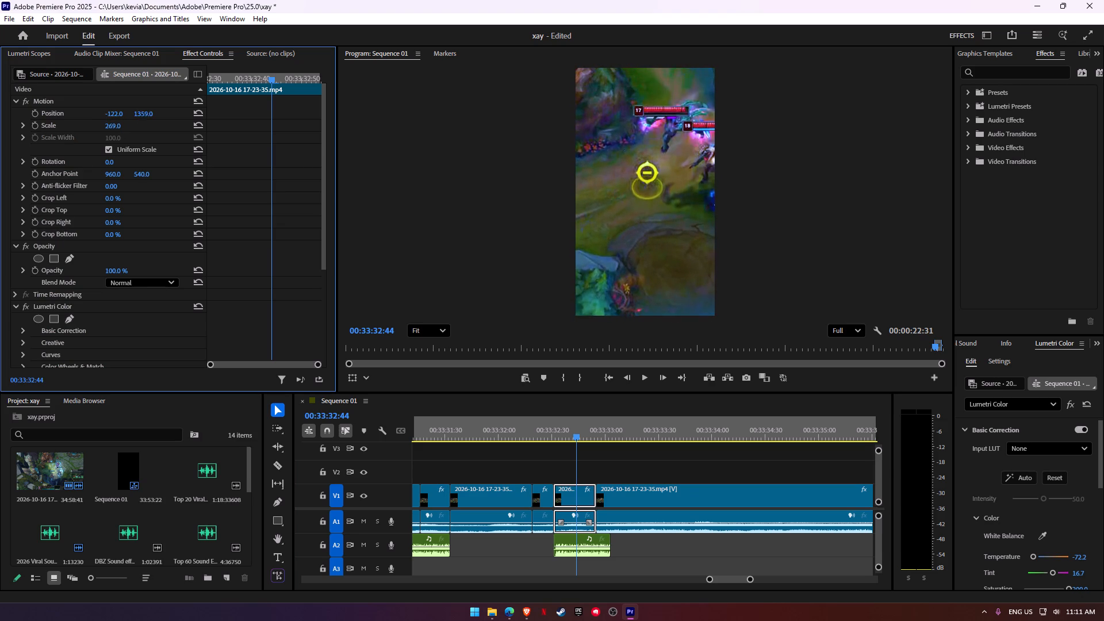
left_click_drag(143, 112, 150, 94)
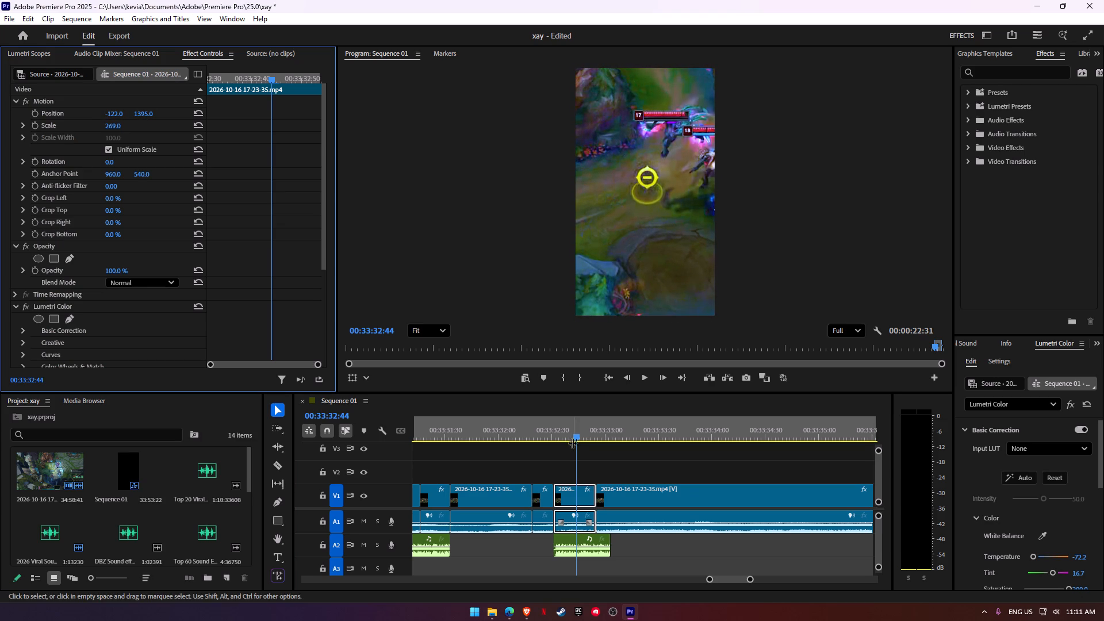
Play from just before the second sound to the sequence's end to examine the new zoom, the fight and the sheeesh meme.
left_click_drag(575, 437, 549, 435)
key("space")
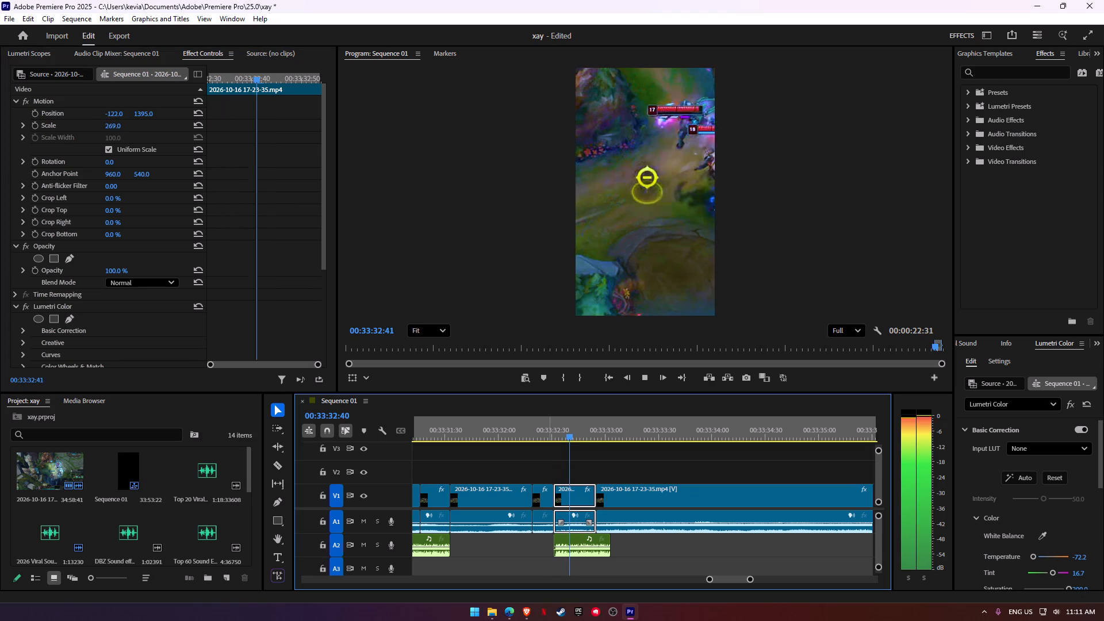
key("space")
key("space")
key("space")
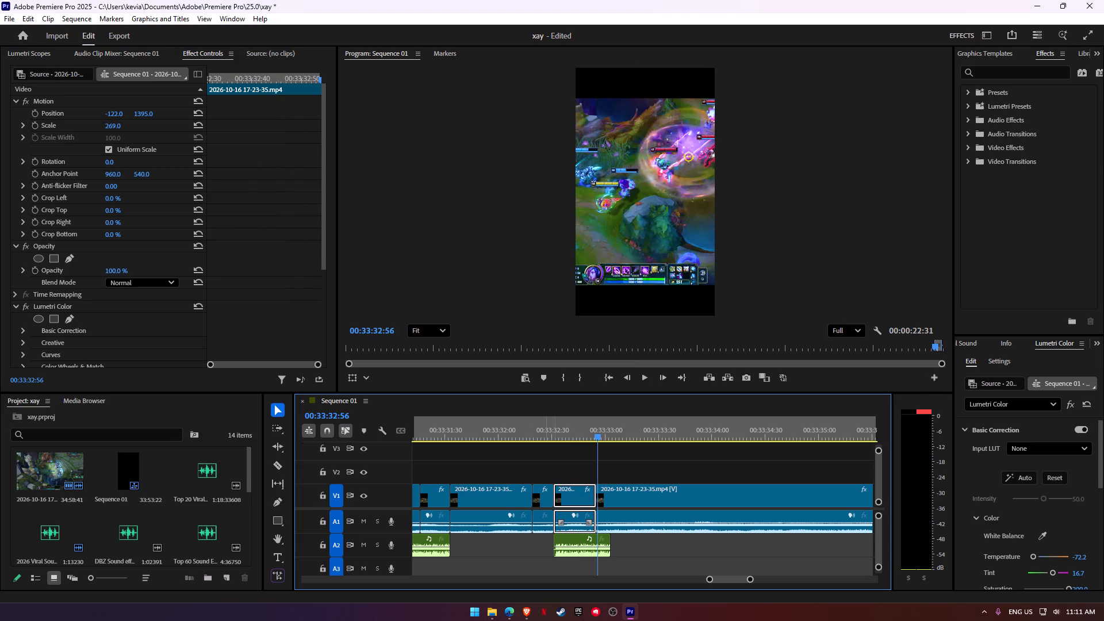
left_click(538, 430)
key("space")
scroll(641, 471, "down", 4, "alt")
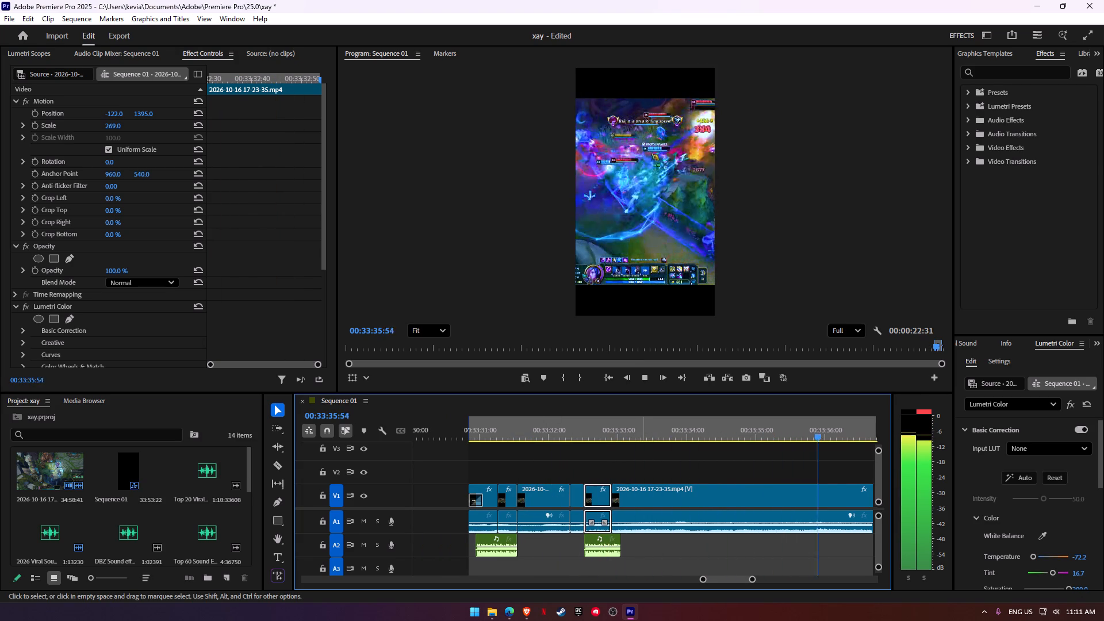
scroll(627, 524, "down", 5, "alt")
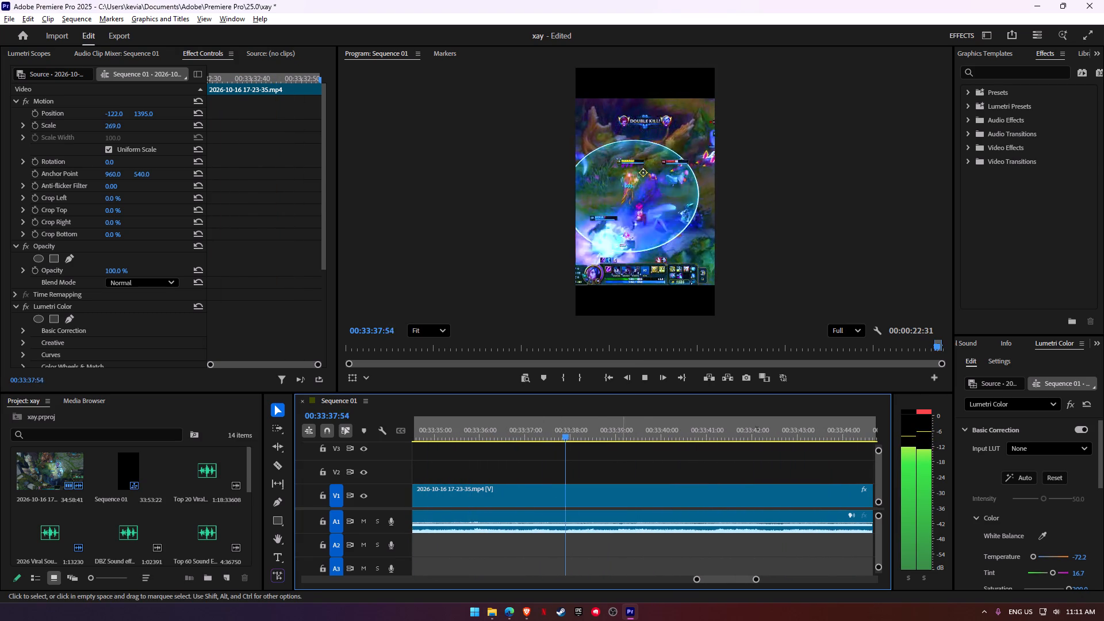
scroll(622, 529, "down", 2, "alt")
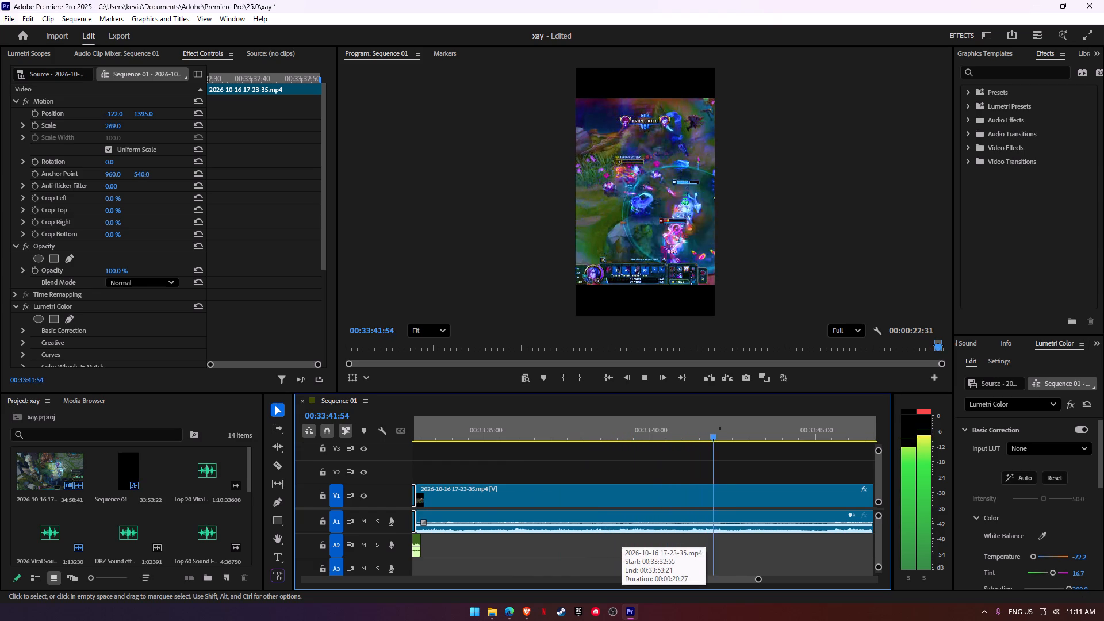
scroll(712, 549, "down", 8, "alt")
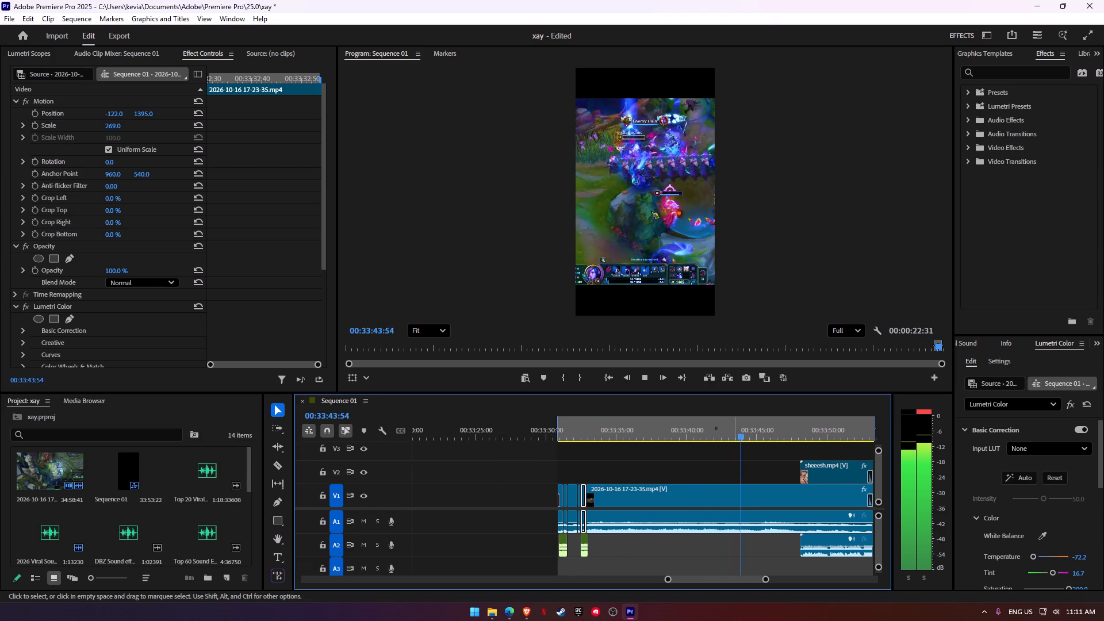
scroll(773, 527, "down", 4, "alt")
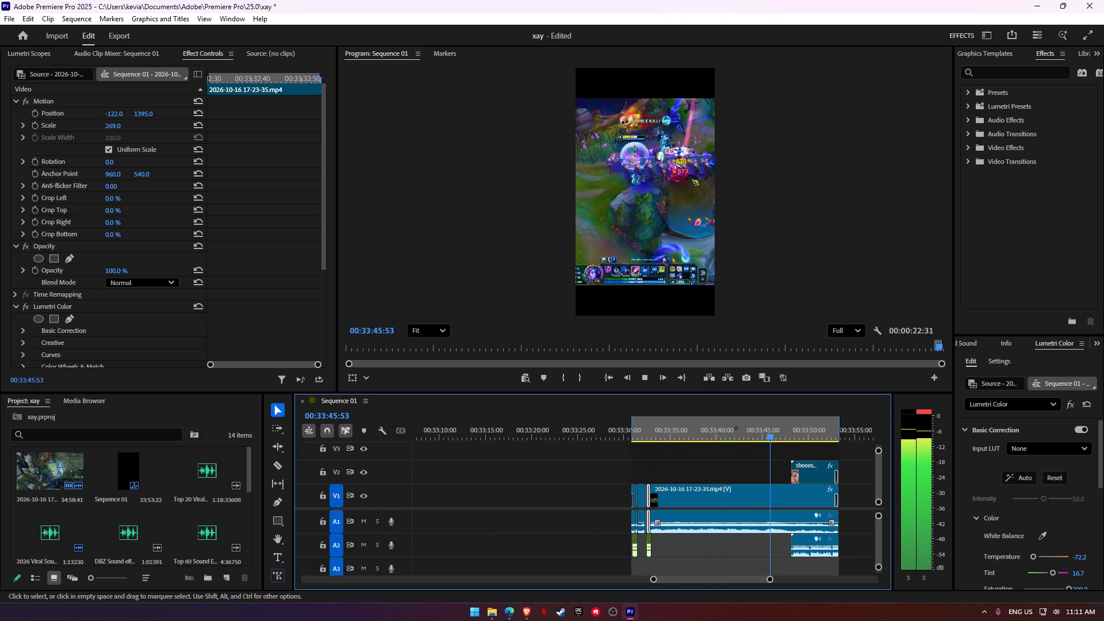
key("space")
Crop the sheeesh.mp4 meme by 11% at the top and 13% at the bottom, and set its vertical Position to 1061.
left_click(817, 473)
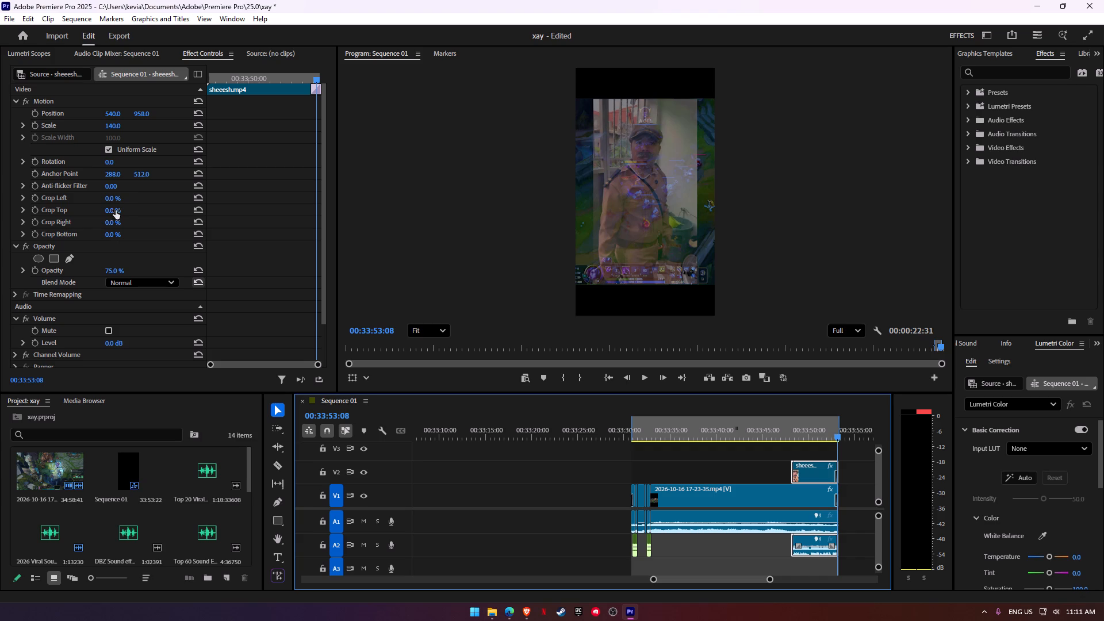
left_click_drag(116, 210, 116, 205)
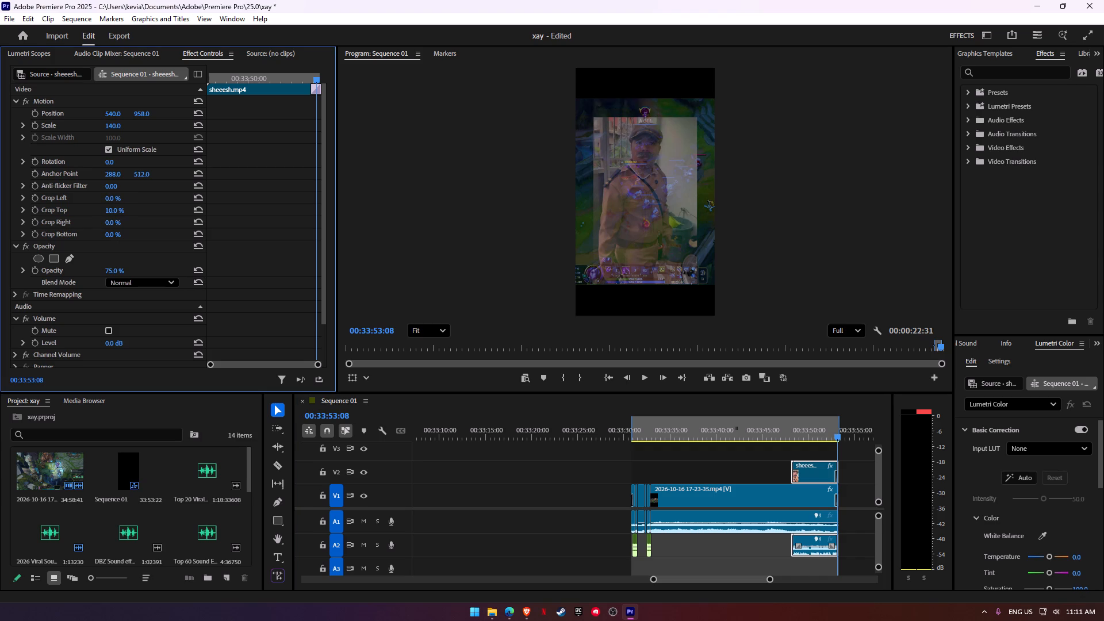
left_click_drag(116, 205, 119, 204)
left_click_drag(115, 232, 109, 254)
left_click(139, 119)
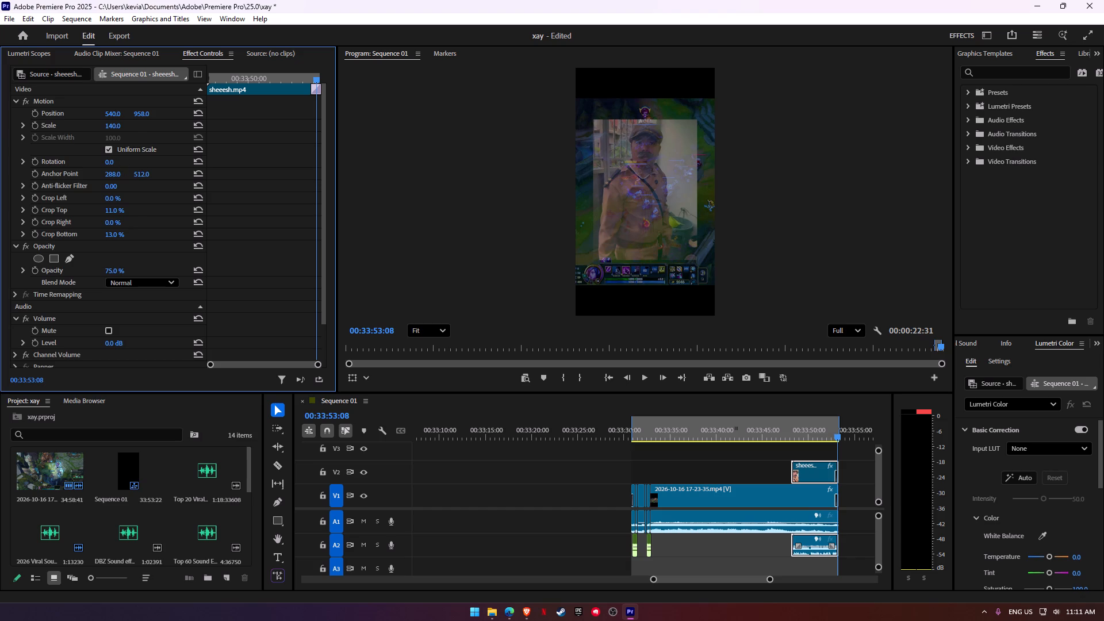
left_click_drag(139, 114, 153, 55)
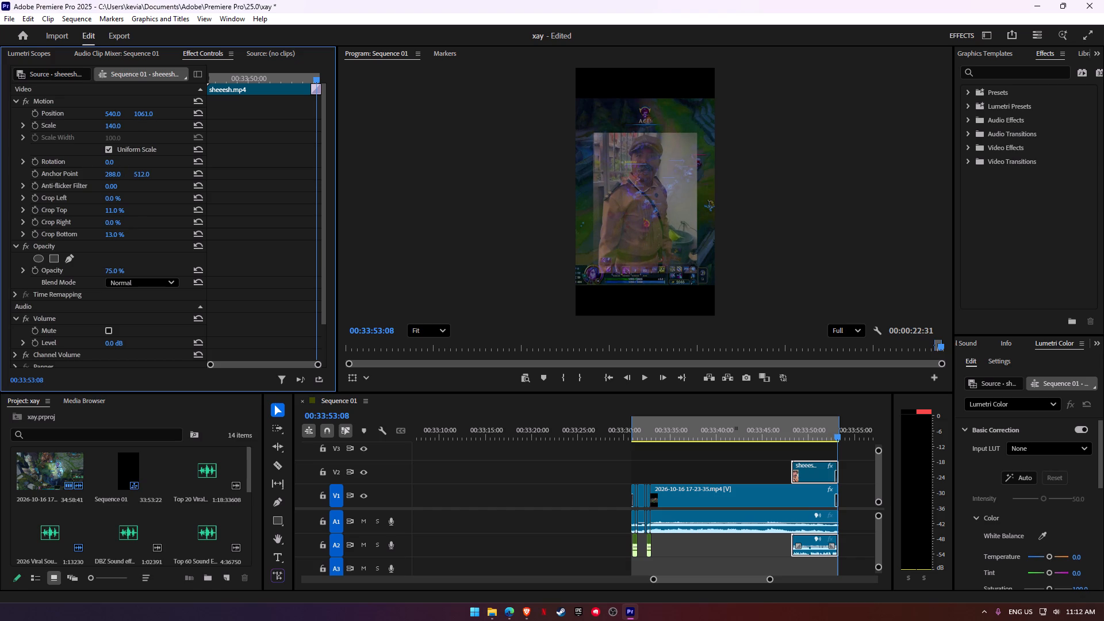
Play from just before the sheeesh meme to the sequence's end to check the cropped overlay.
left_click(785, 426)
key("space")
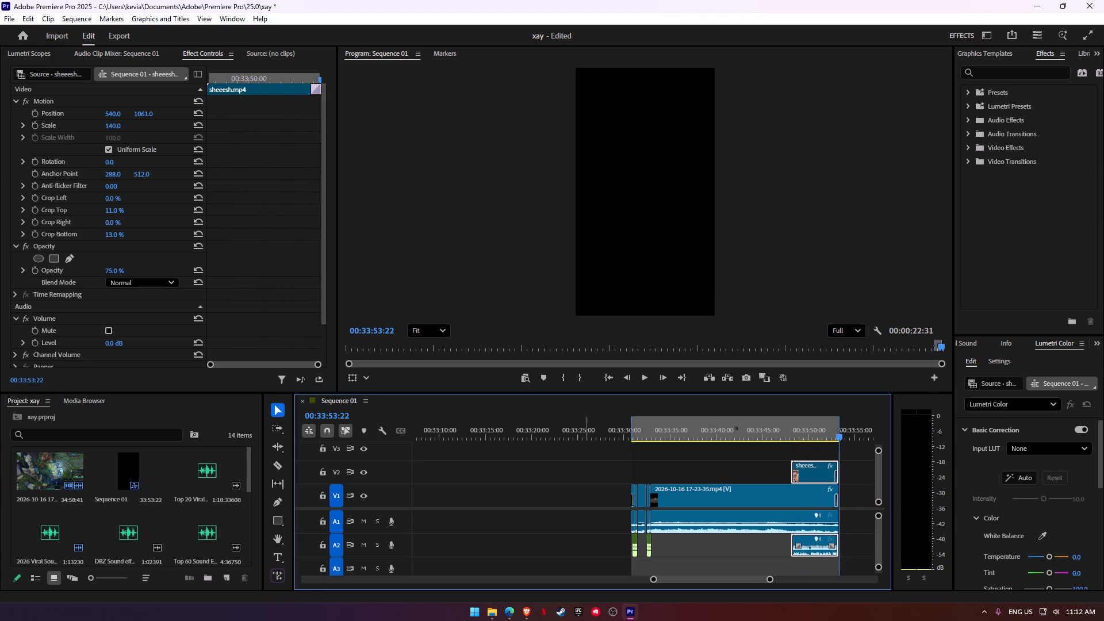
Save the project and export the sequence as chokeee.mp4 to the Uploads folder in H.264 with the Match Source - Adaptive High Bitrate preset.
key("ctrl+s")
key("ctrl+m")
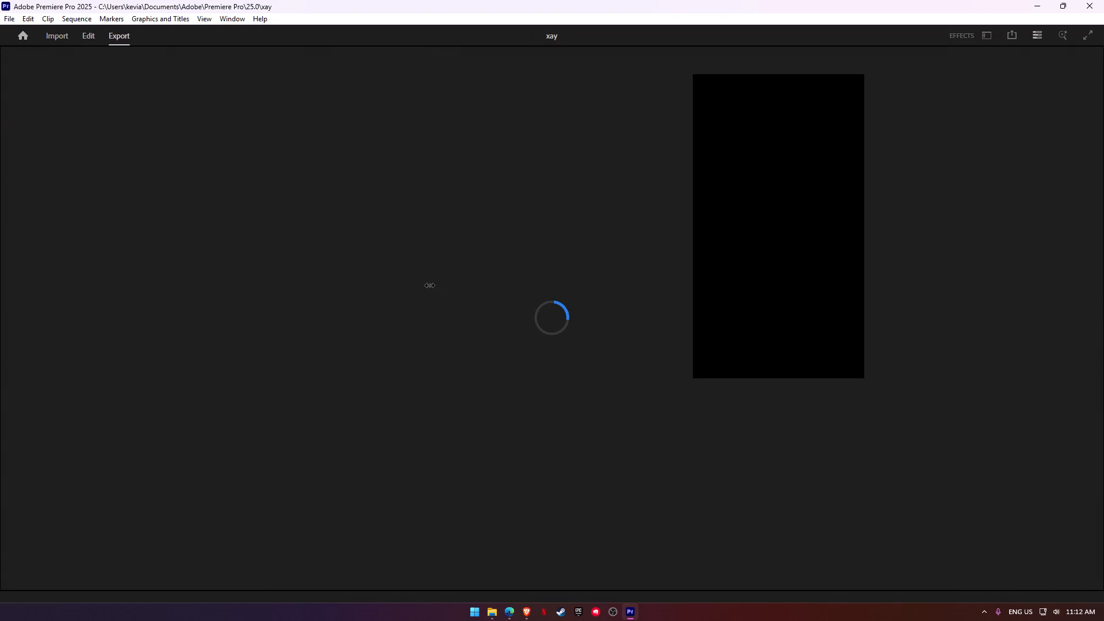
left_click_drag(304, 88, 261, 82)
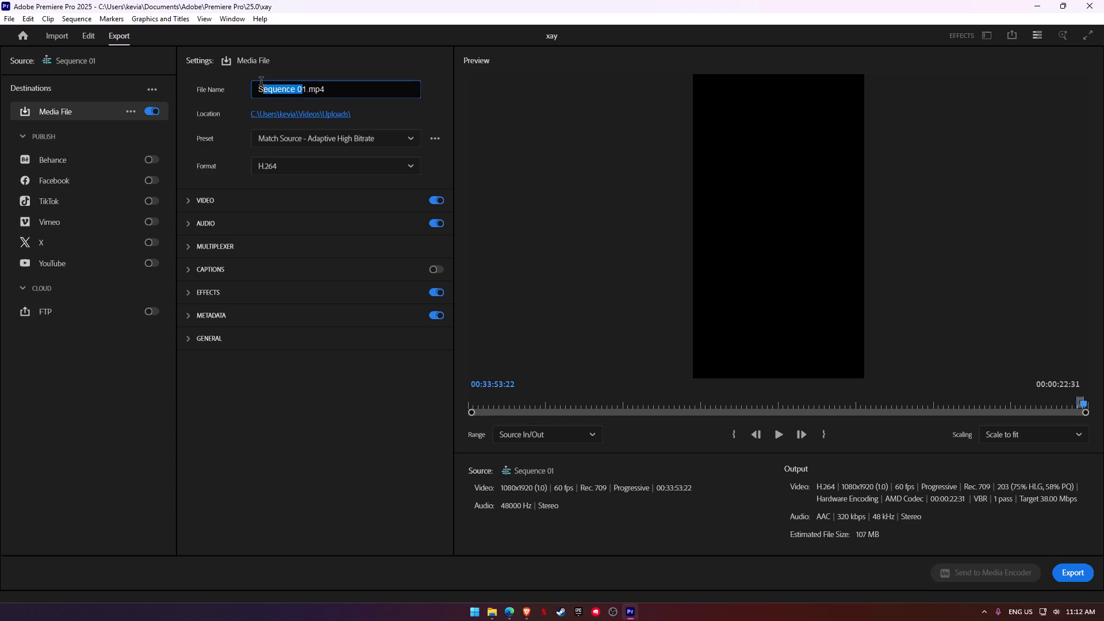
key("BackSpace")
key("Delete")
key("Delete")
key("BackSpace")
key("BackSpace")
type("chokeee.")
left_click(1080, 570)
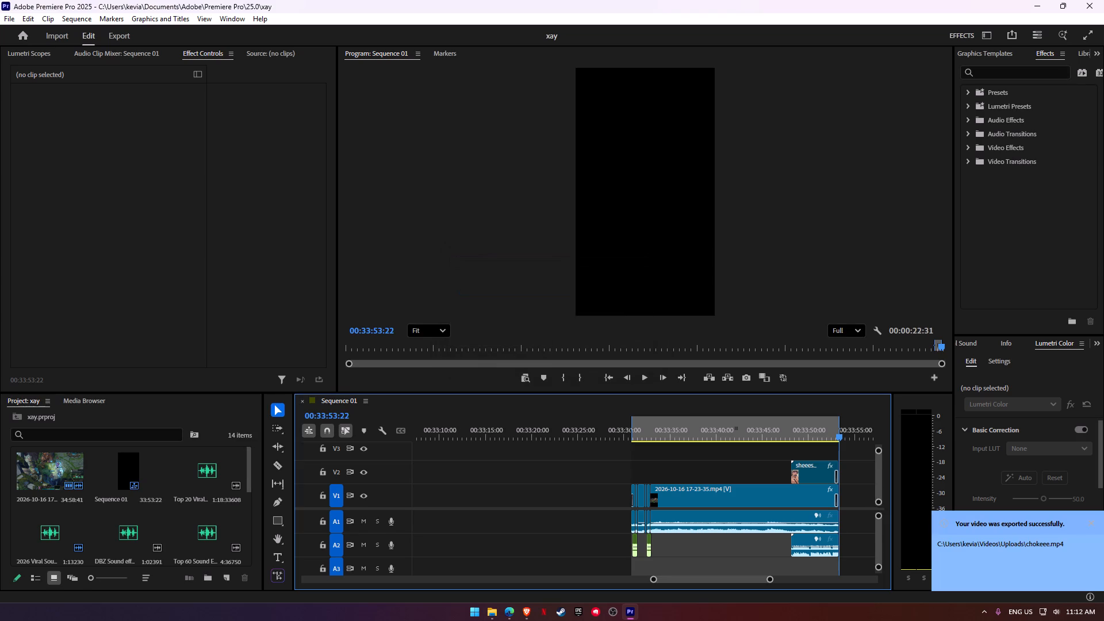
Close Adobe Premiere Pro and open Task Manager to check for its remaining background process.
left_click(1103, 0)
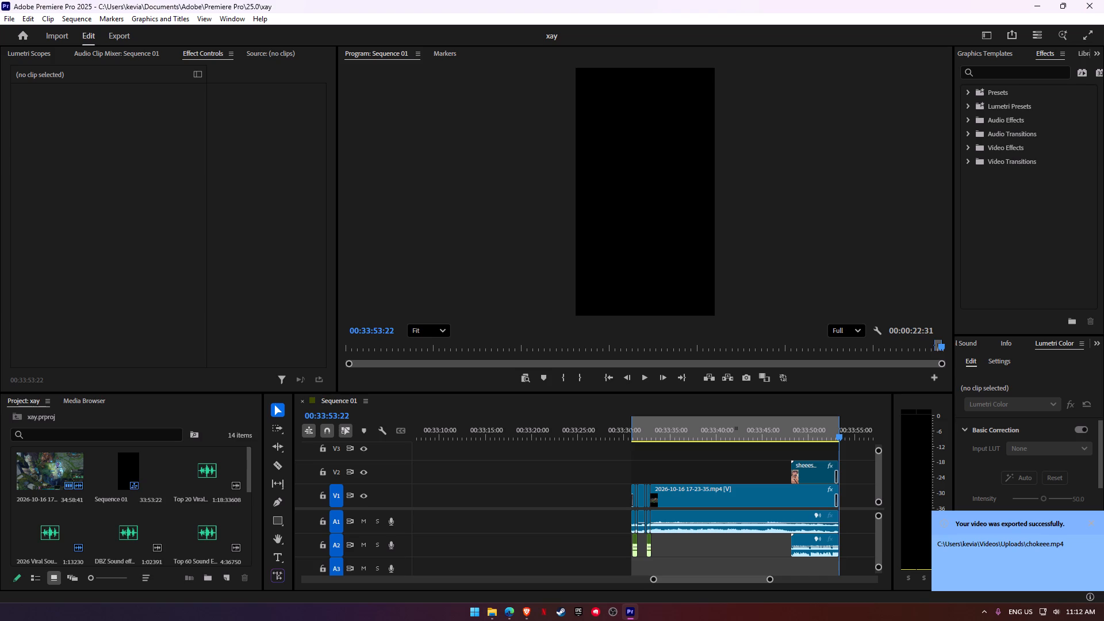
right_click(699, 608)
left_click(716, 569)
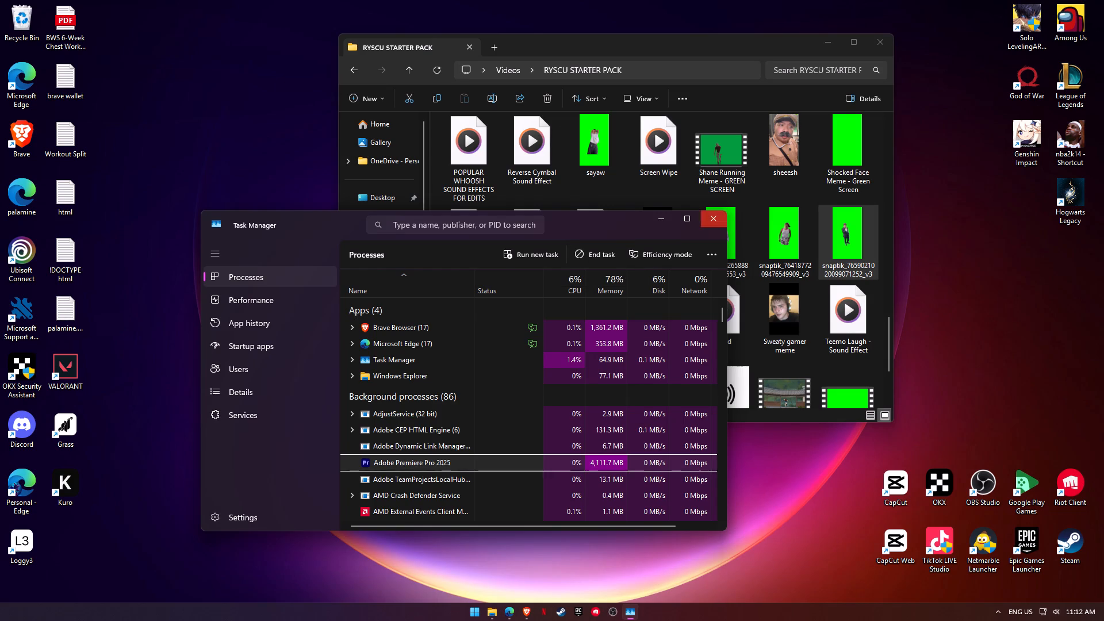
Launch CapCut from the desktop.
double_click(891, 486)
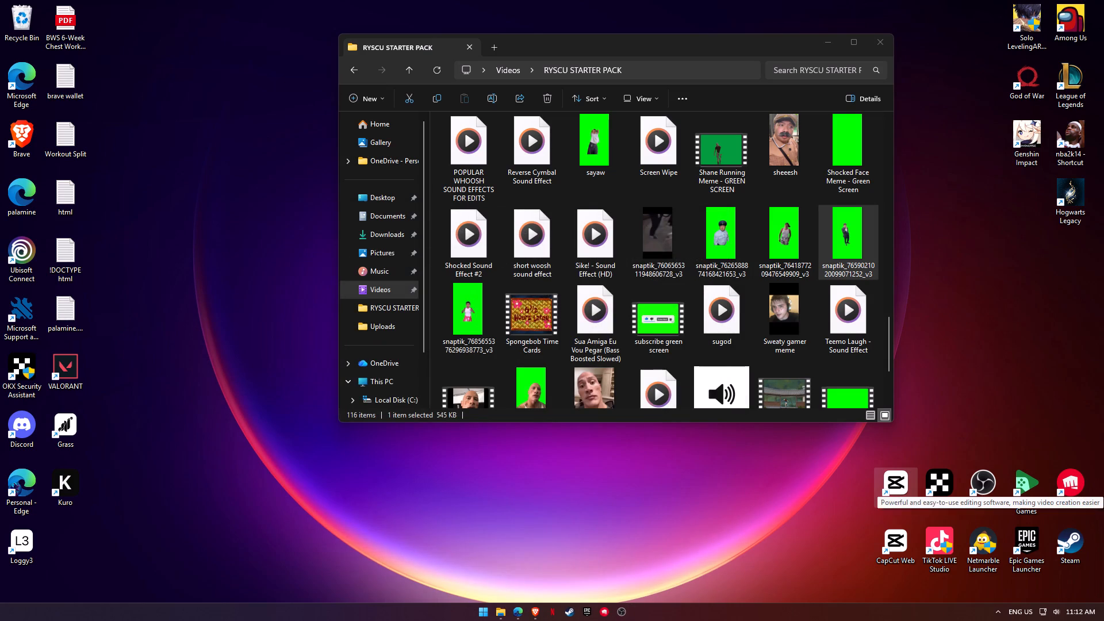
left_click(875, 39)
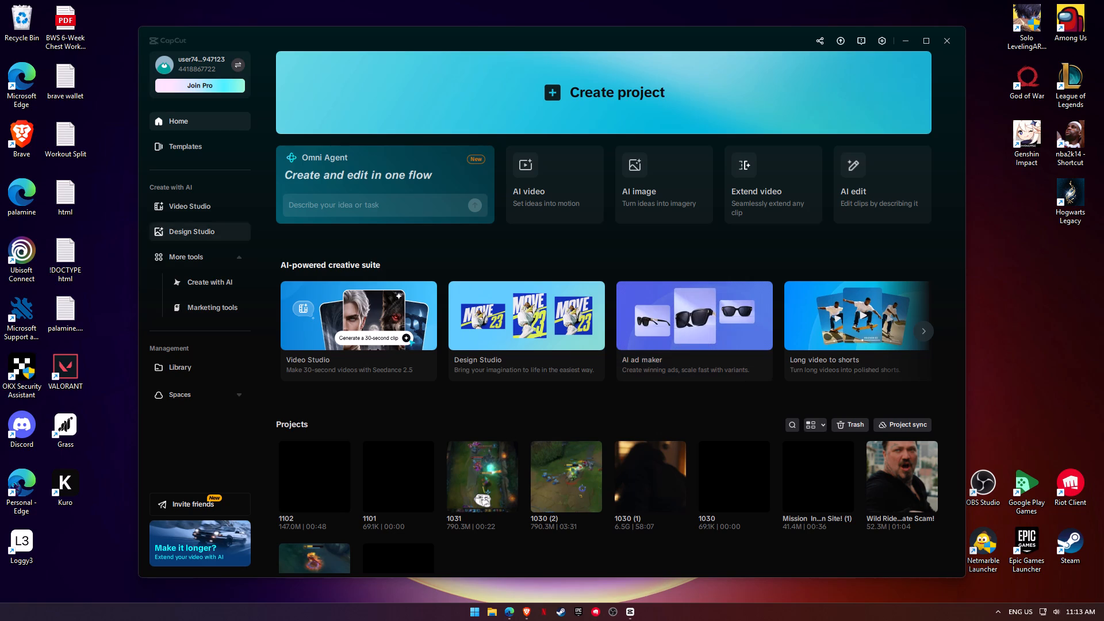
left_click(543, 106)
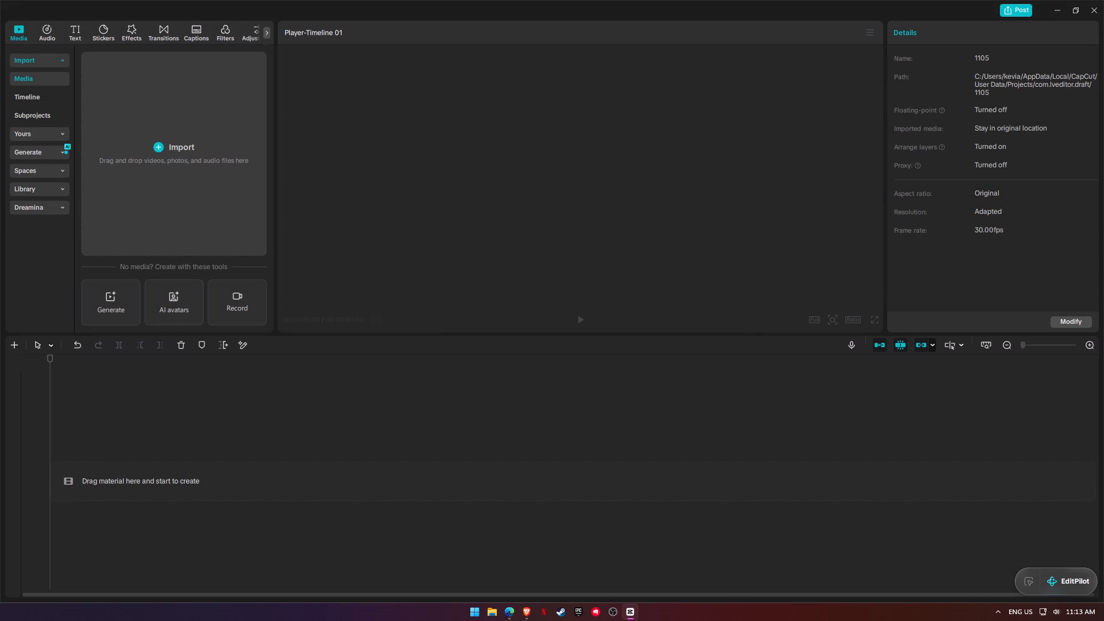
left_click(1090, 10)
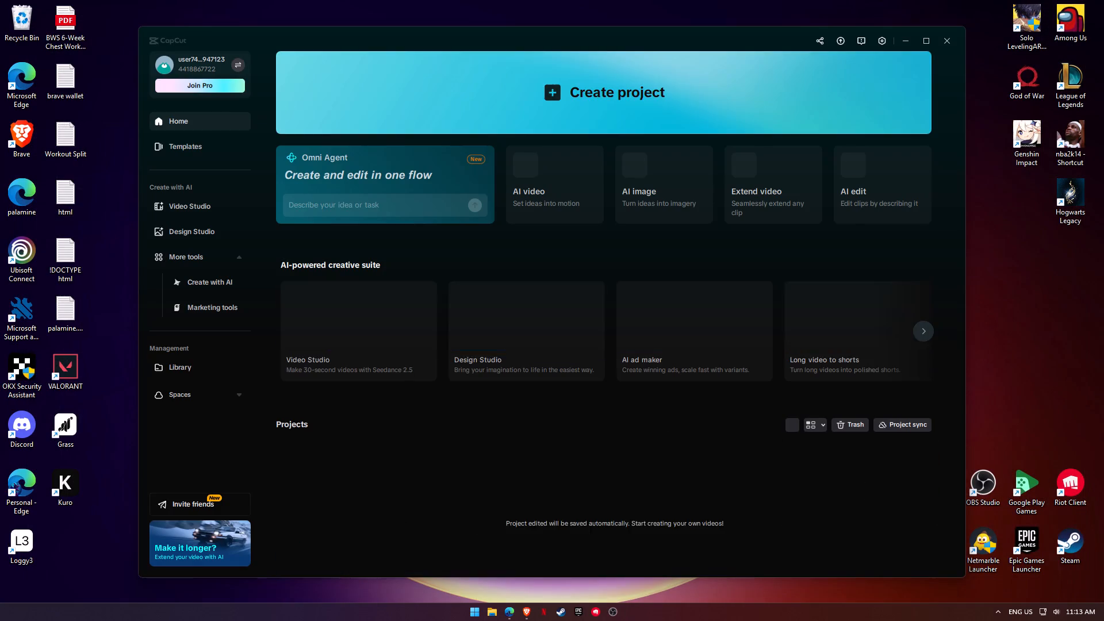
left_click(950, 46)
Open CapCut Web and create a new 9:16 video project, dismissing the promotional pop-ups.
double_click(893, 536)
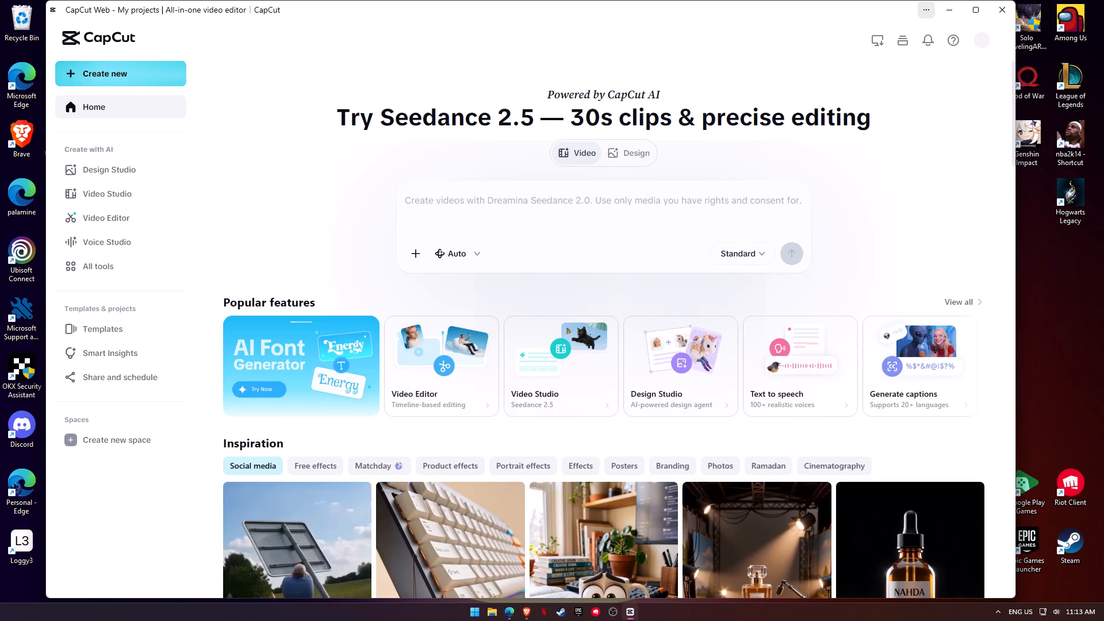
left_click(115, 76)
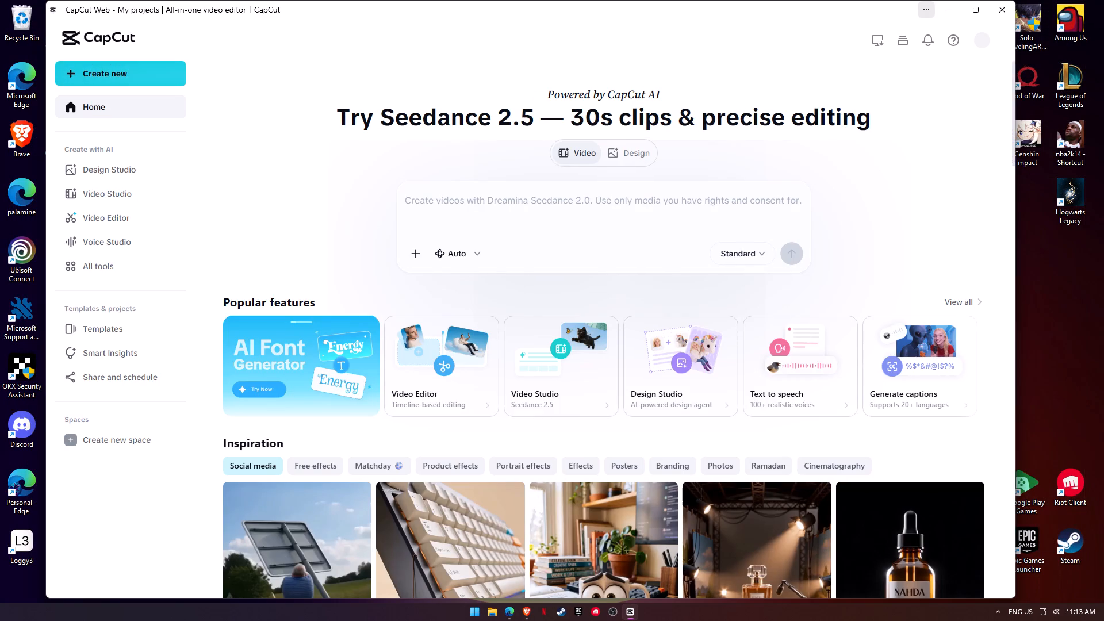
left_click(156, 72)
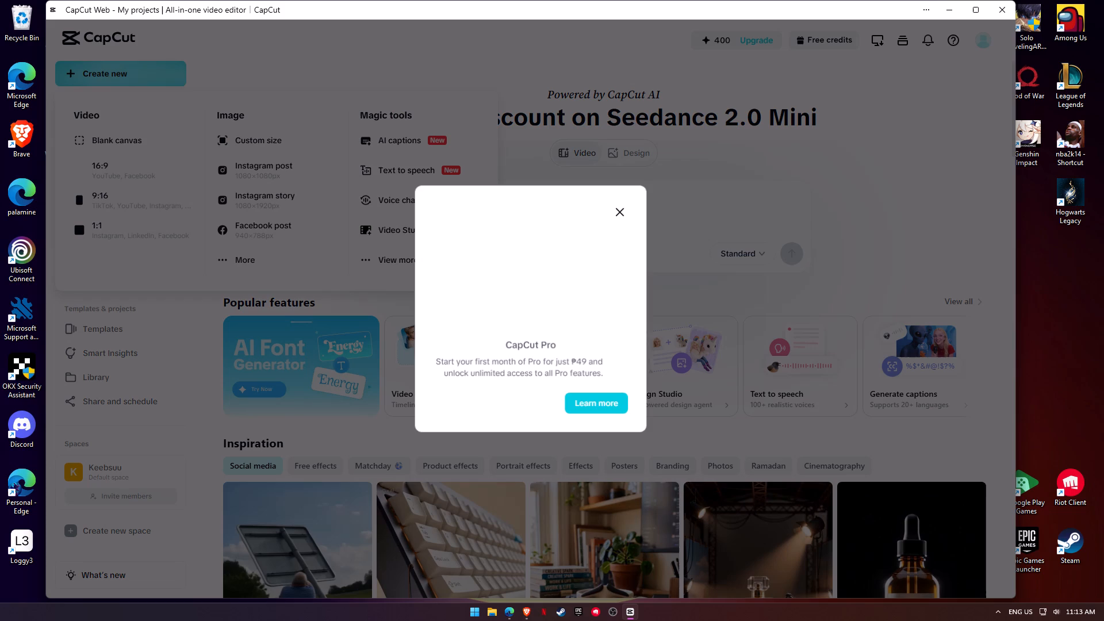
left_click(617, 214)
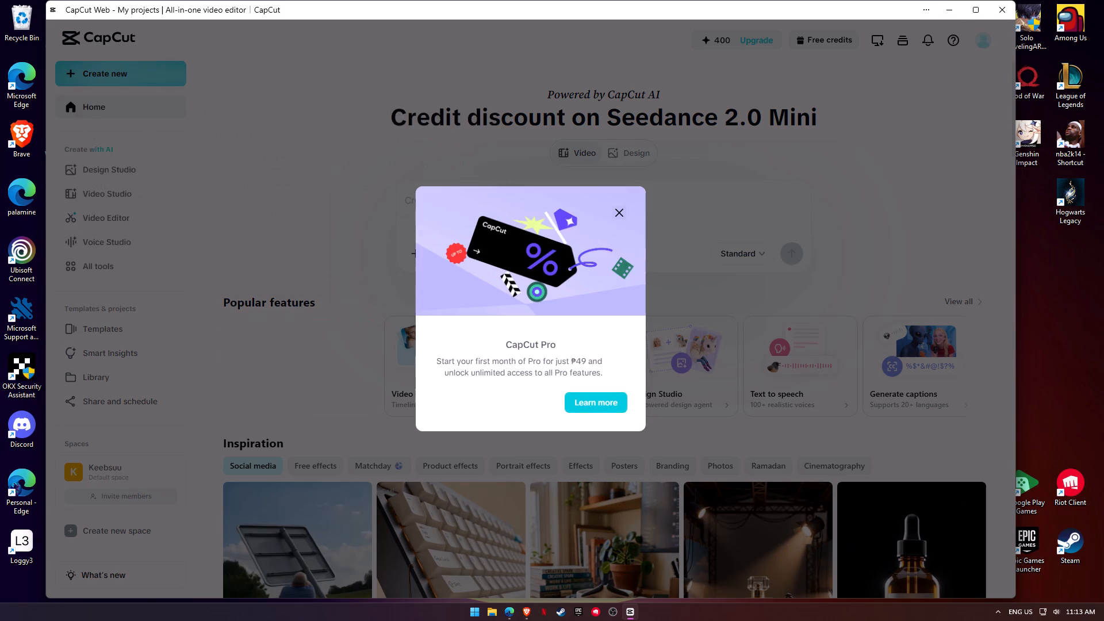
left_click(969, 40)
left_click(982, 42)
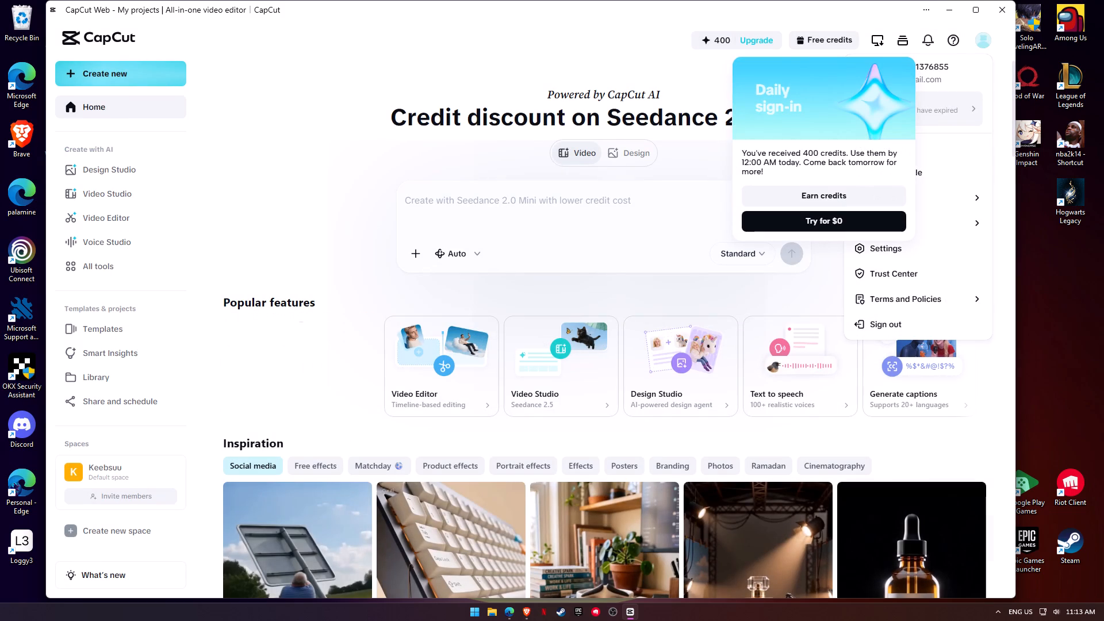
left_click(698, 176)
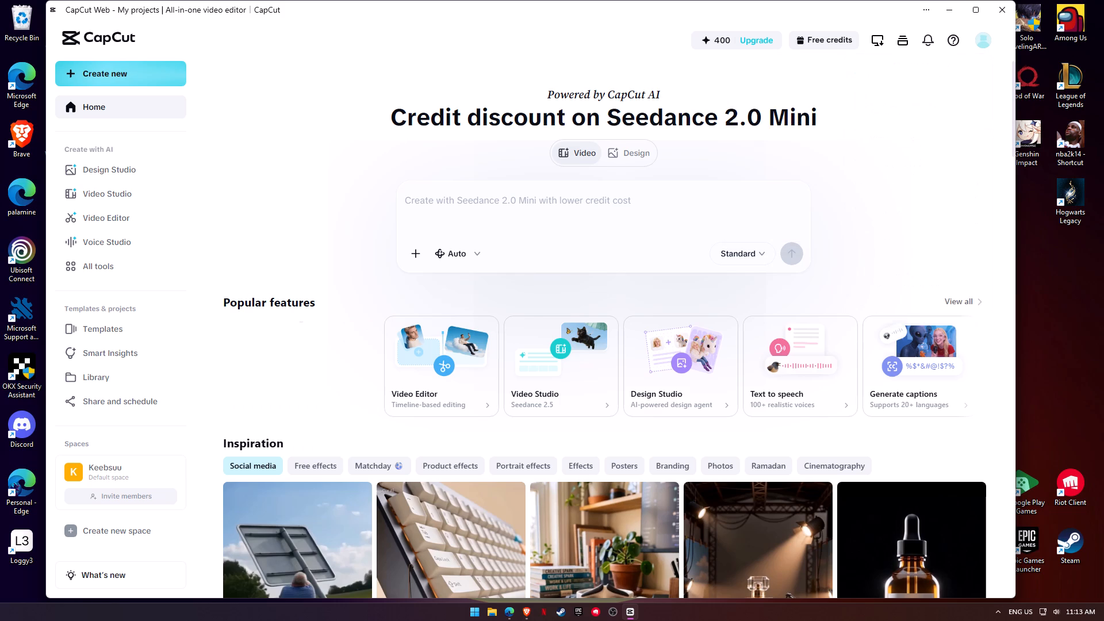
left_click(991, 40)
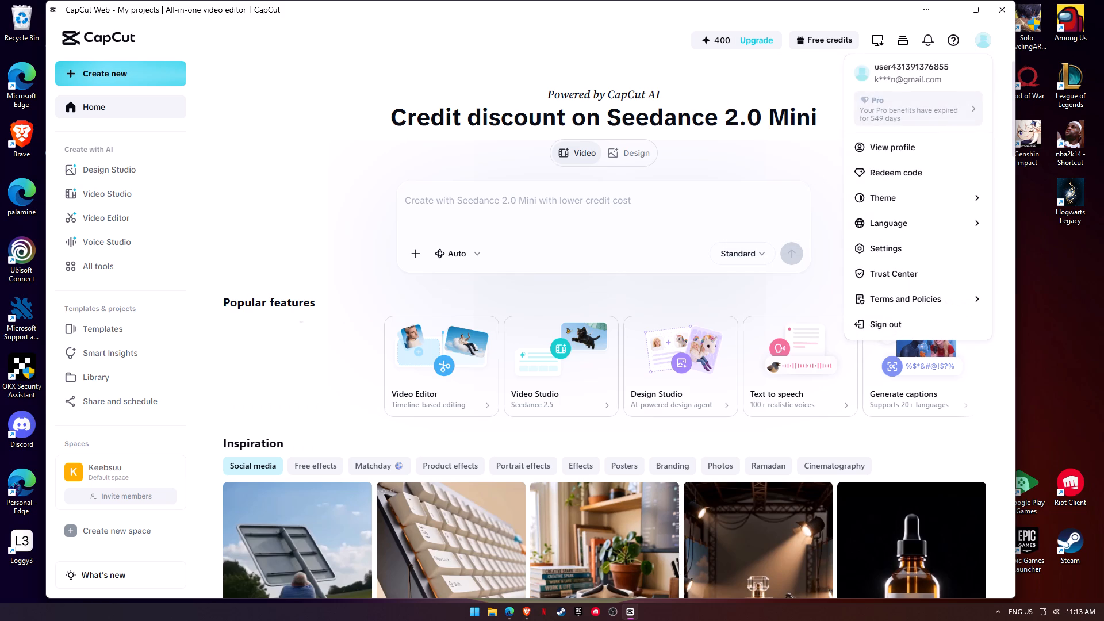
left_click(145, 78)
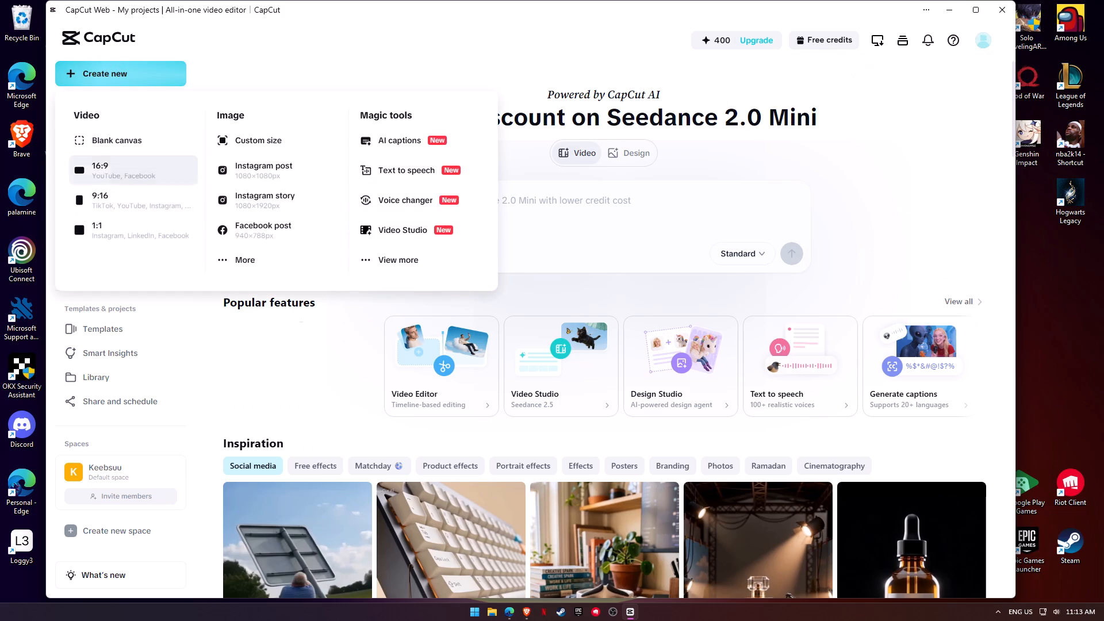
left_click(87, 202)
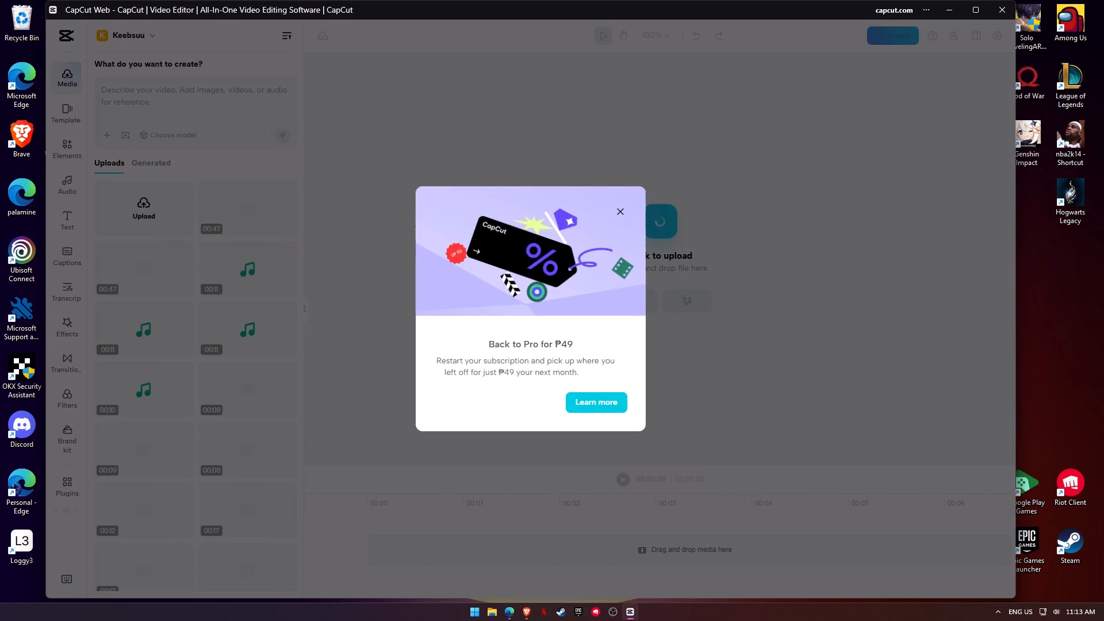
left_click(624, 208)
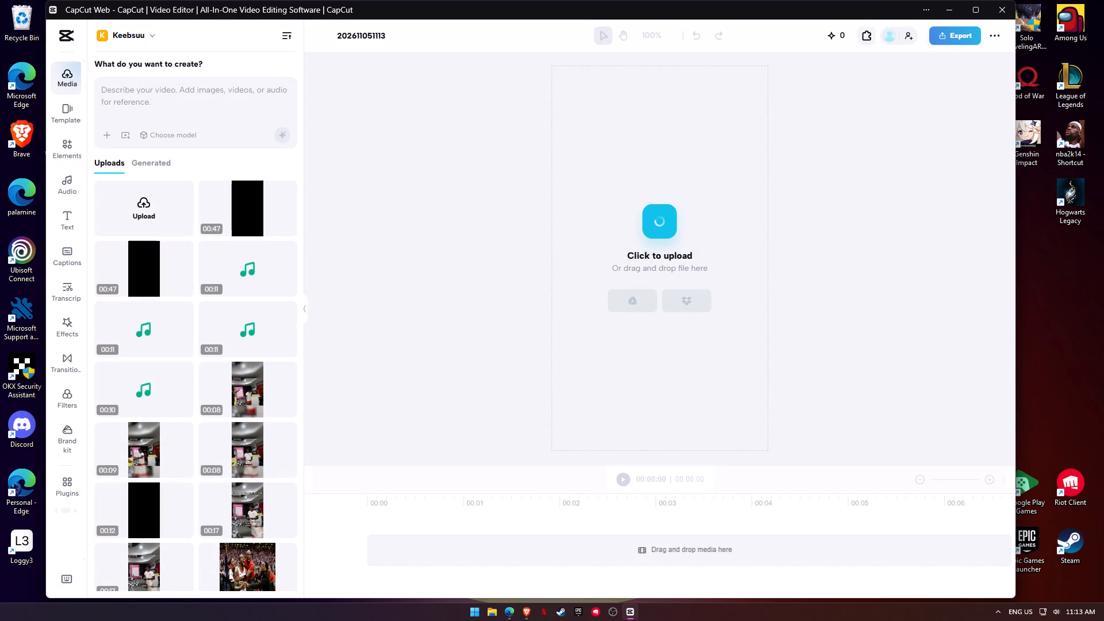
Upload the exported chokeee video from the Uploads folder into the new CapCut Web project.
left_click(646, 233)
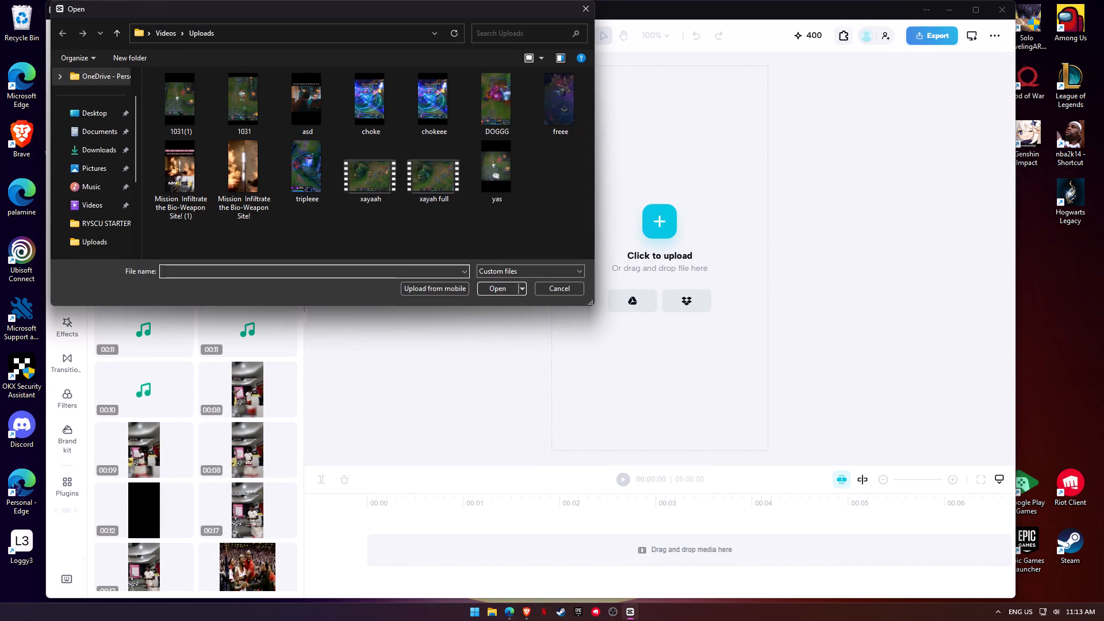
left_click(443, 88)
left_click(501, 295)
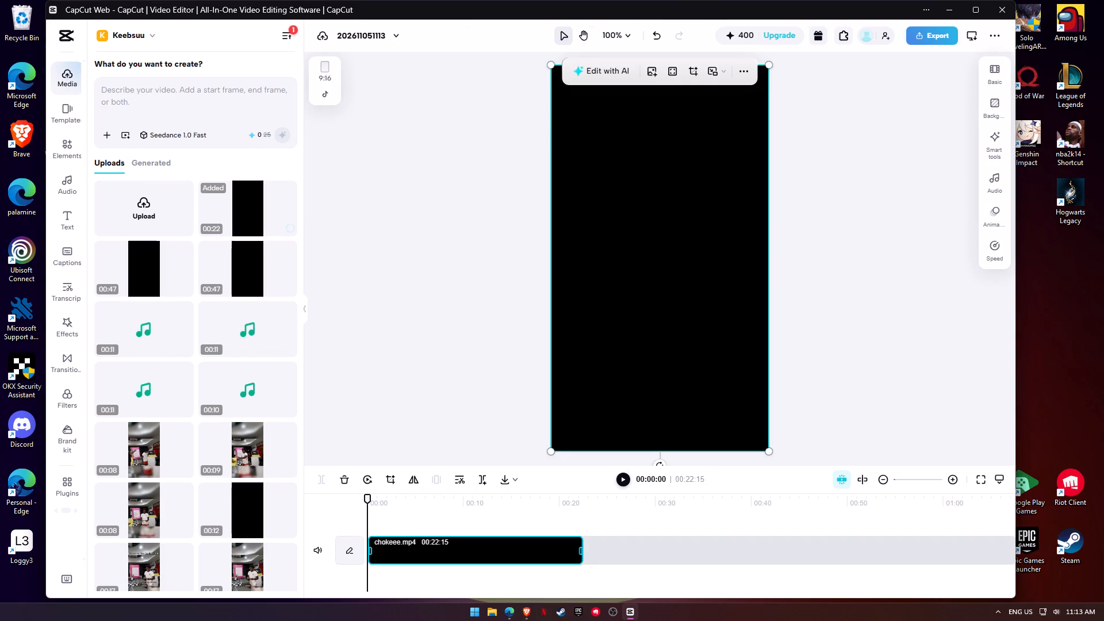
Play the first seconds of the chokeee clip to review the exported video.
key("space")
left_click(409, 429)
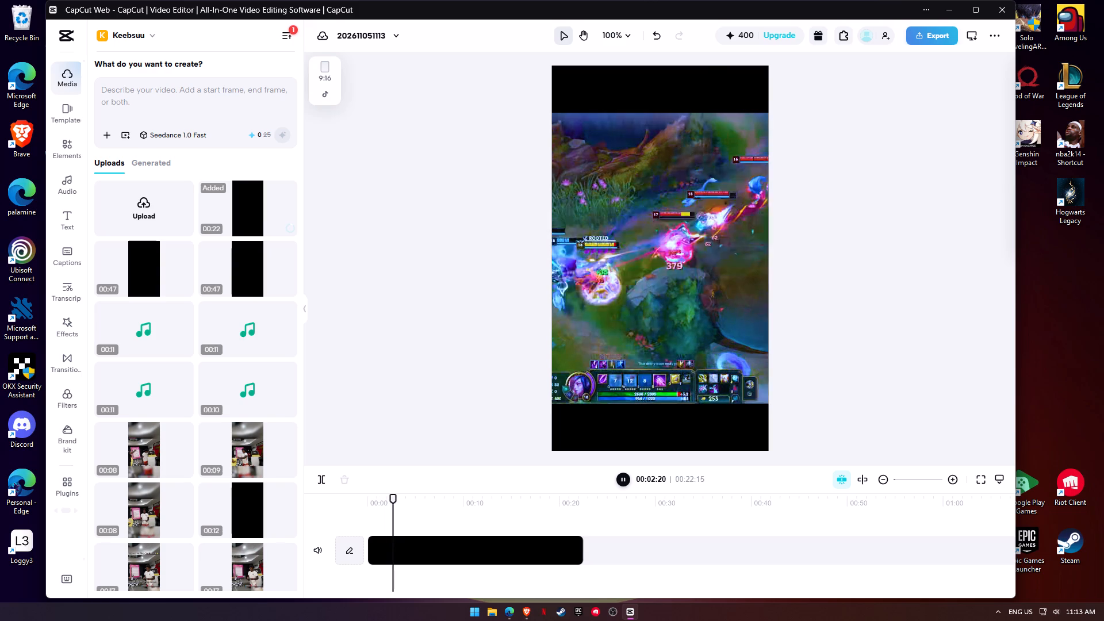
key("space")
key("space")
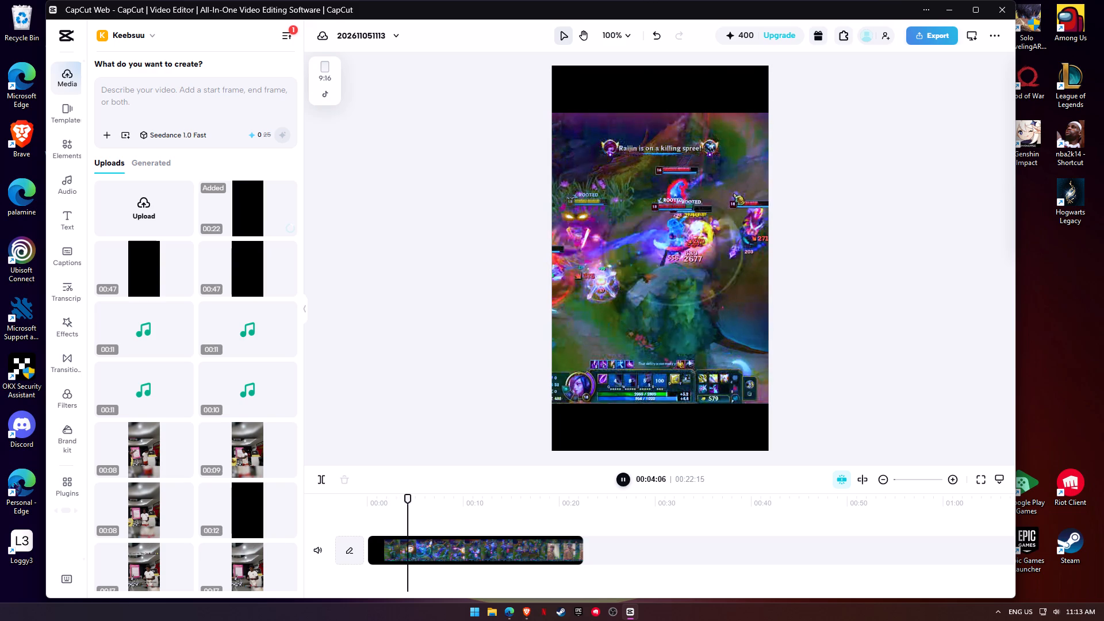
key("space")
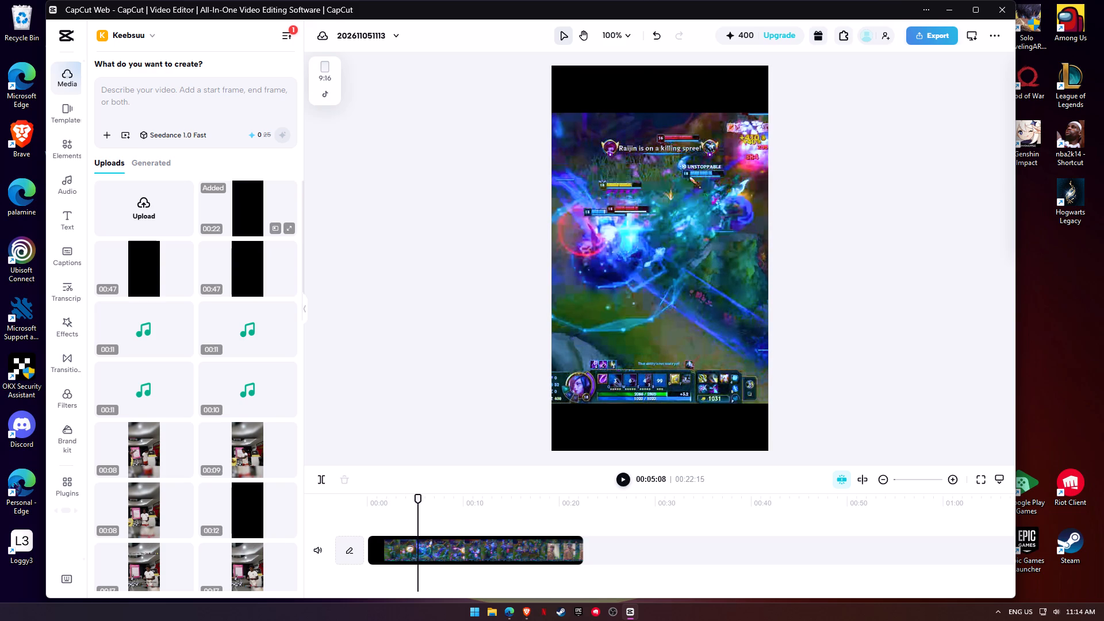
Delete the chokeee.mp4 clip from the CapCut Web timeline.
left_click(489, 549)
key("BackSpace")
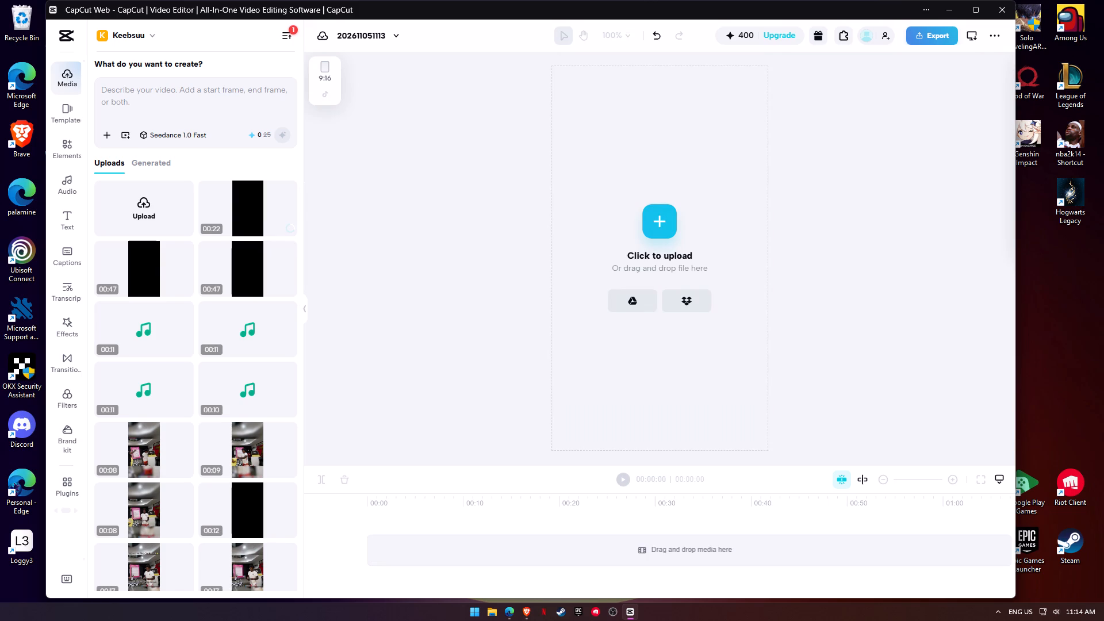
Check the upload progress of chokeee.mp4 in the CapCut Web task list.
left_click(285, 26)
left_click(287, 33)
Leave the upload file picker without choosing a file and close the CapCut Web project window.
left_click(654, 235)
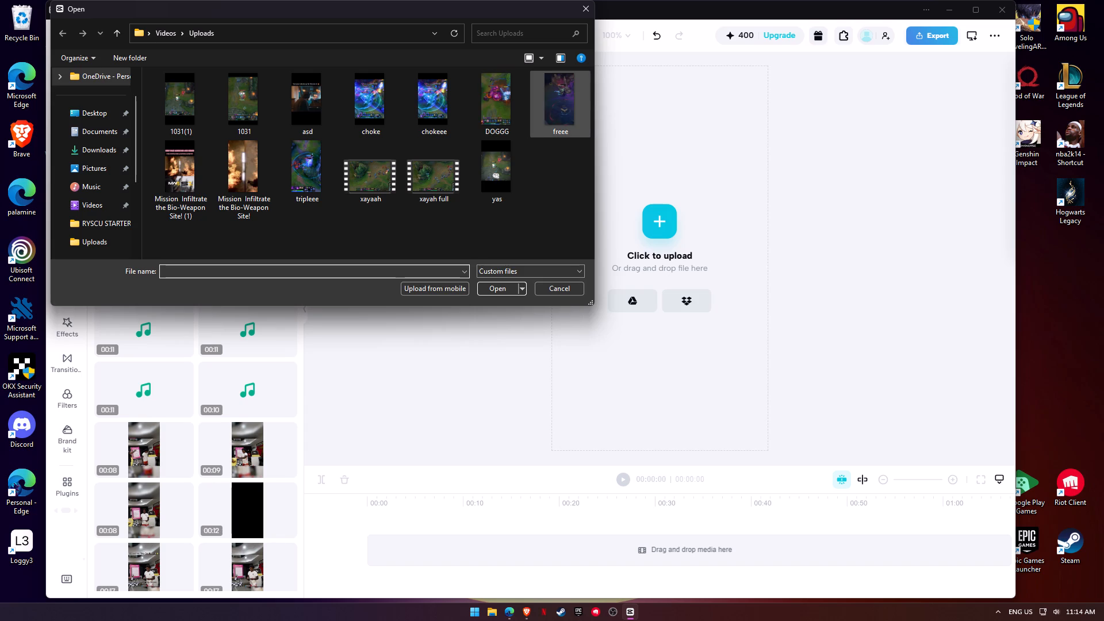
left_click(538, 287)
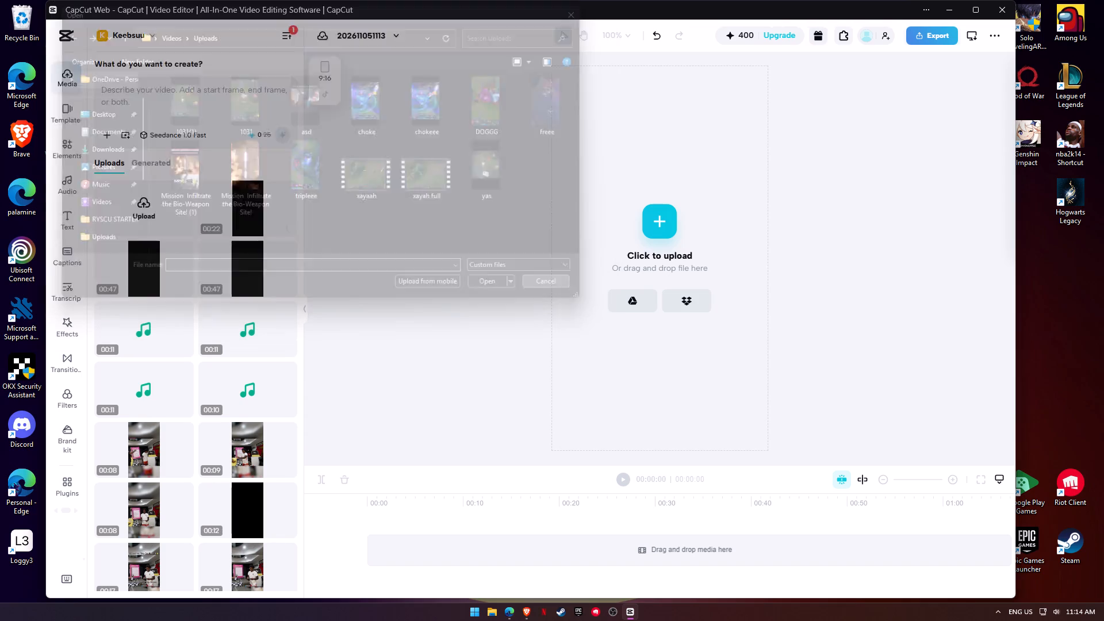
left_click(1001, 17)
left_click(589, 94)
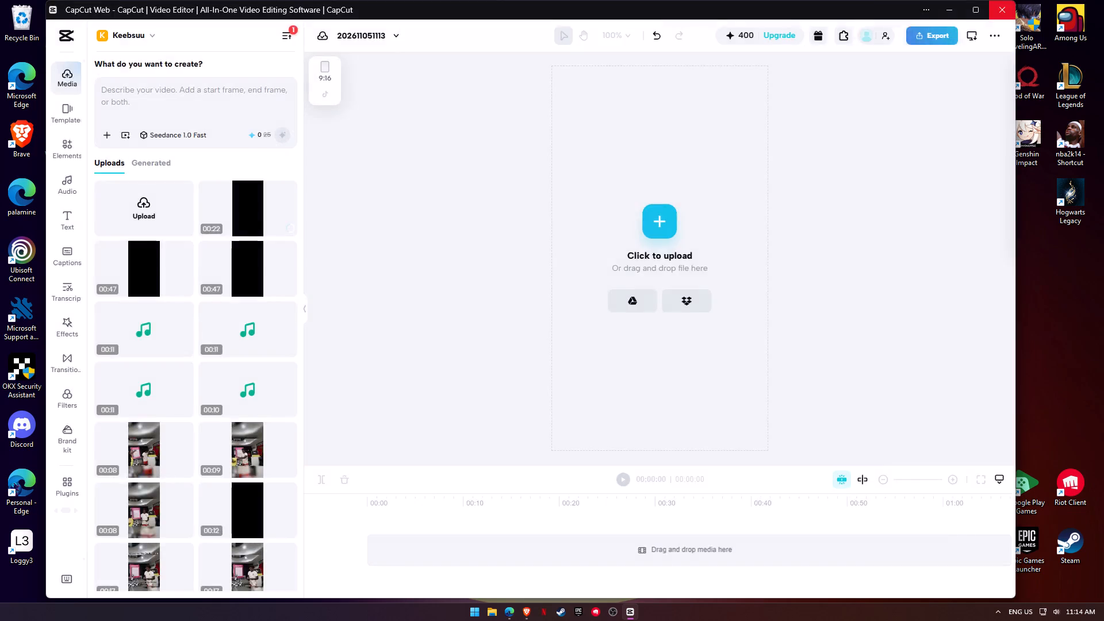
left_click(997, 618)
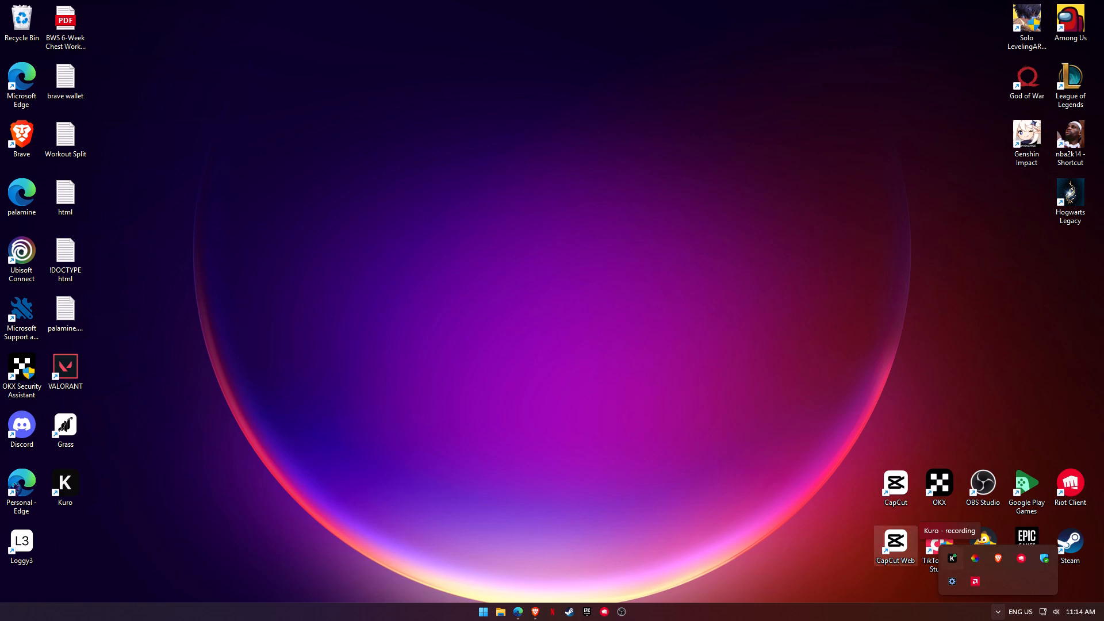
Switch to Microsoft Edge and close the AdSelect tab.
left_click(516, 613)
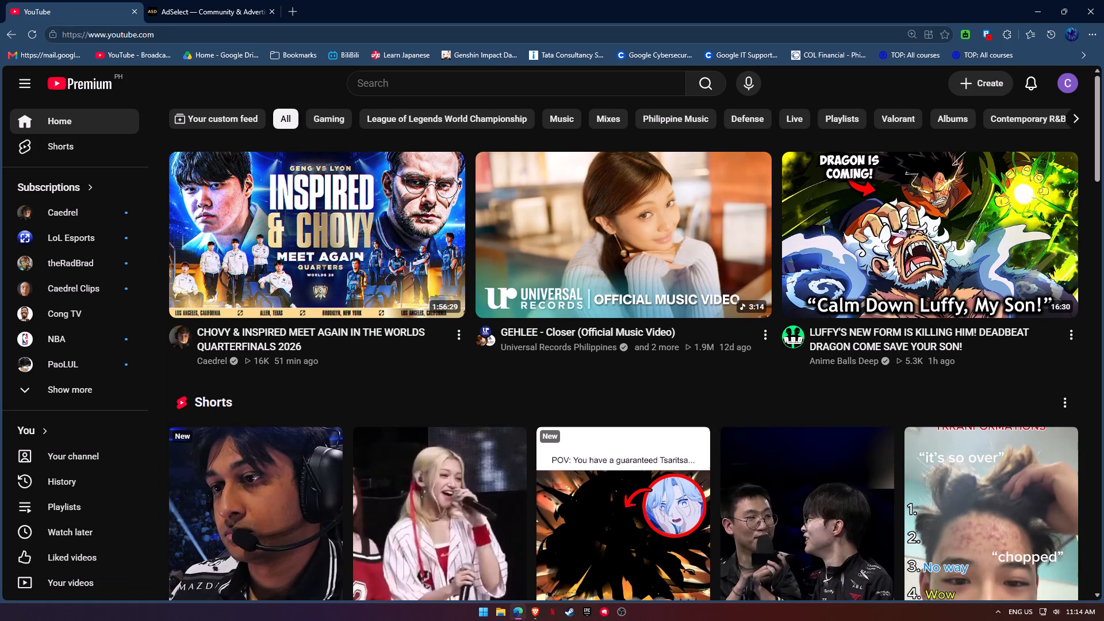
left_click(272, 13)
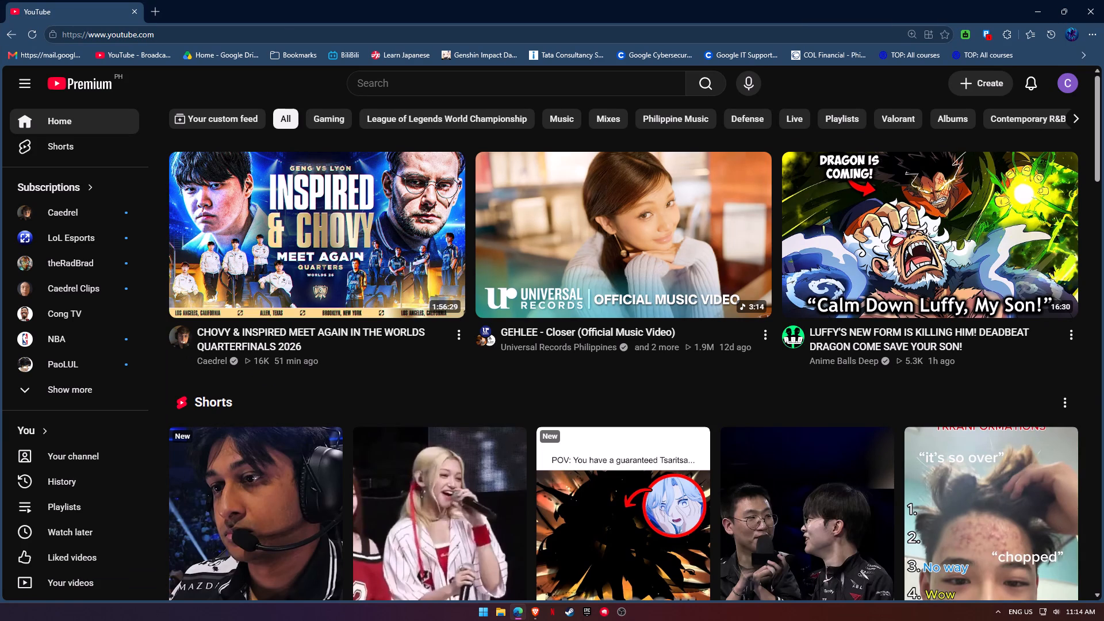
Reopen the Google Skills lesson "Introduction to cloud computing - Ephemerality and cloud resources" from the browsing history.
left_click(1085, 49)
left_click(1085, 49)
left_click(1101, 41)
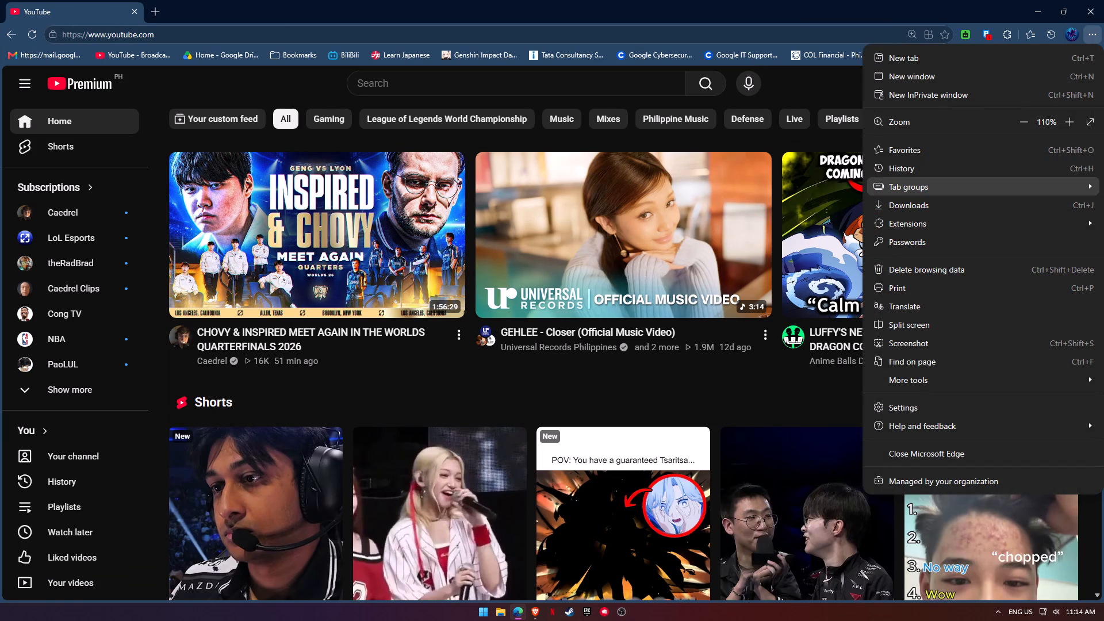
left_click(929, 168)
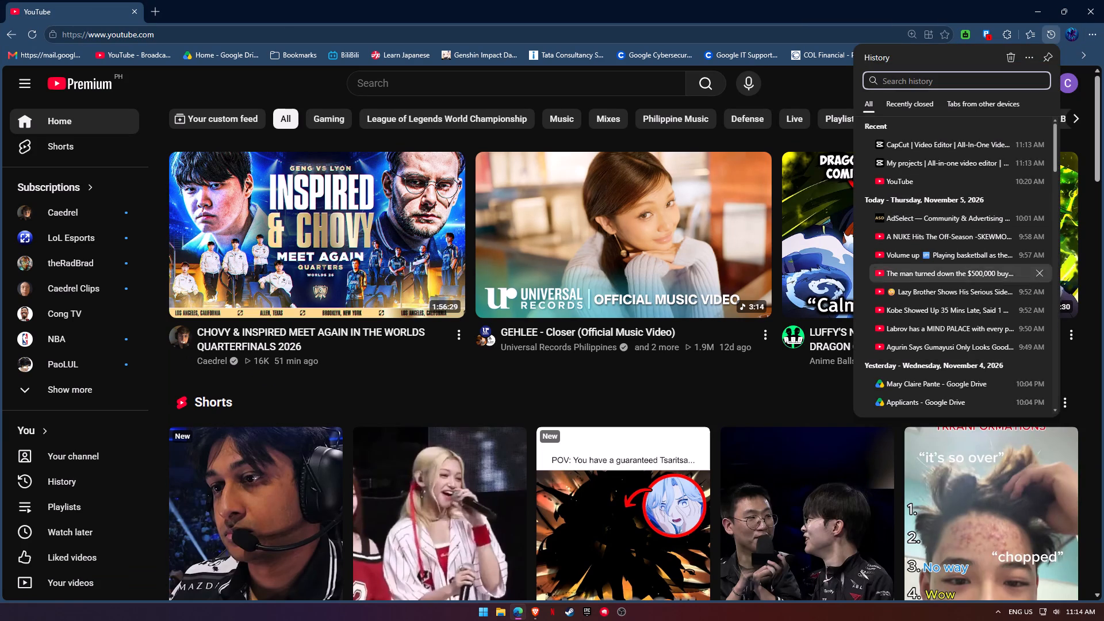
scroll(910, 380, "down", 2)
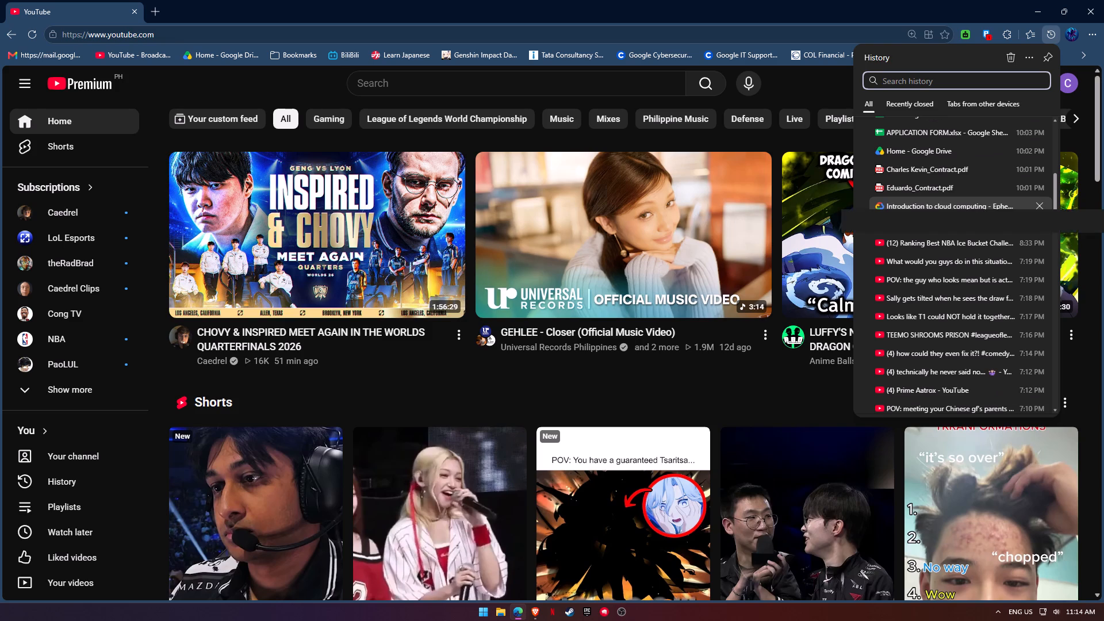
left_click(930, 201)
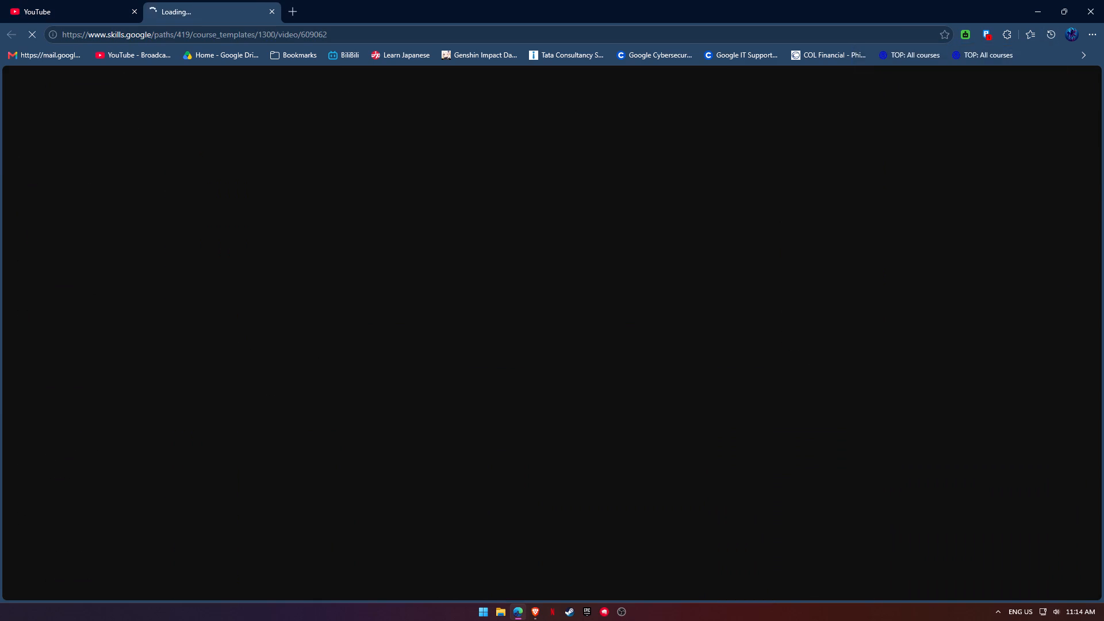
Launch Notepad and start playing the "Ephemerality and cloud resources" lesson video.
left_click(479, 617)
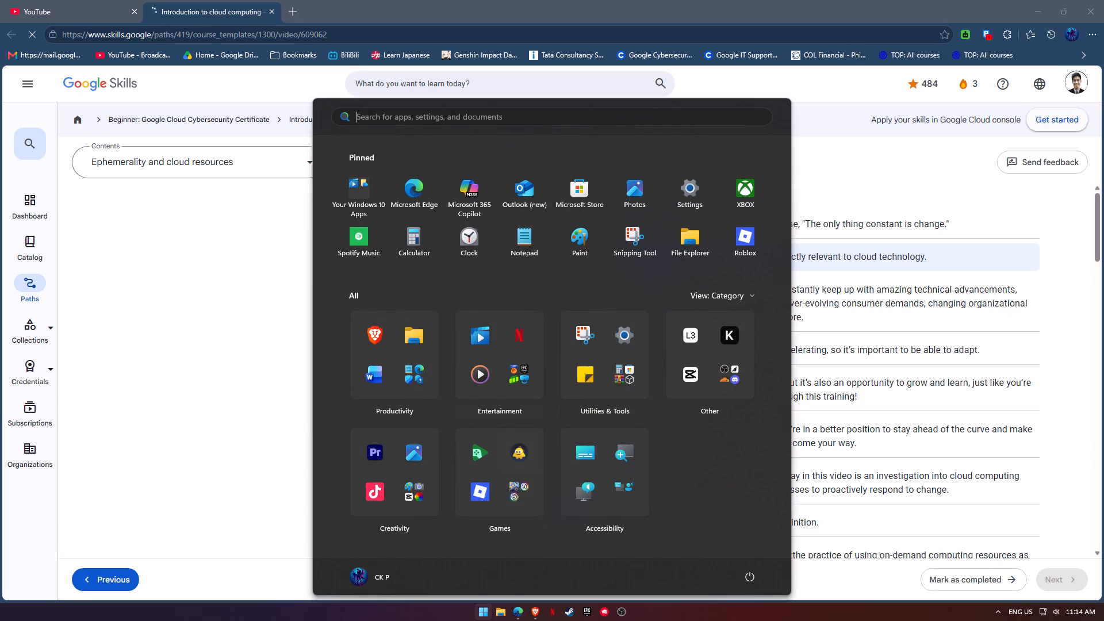
left_click(536, 241)
left_click(432, 0)
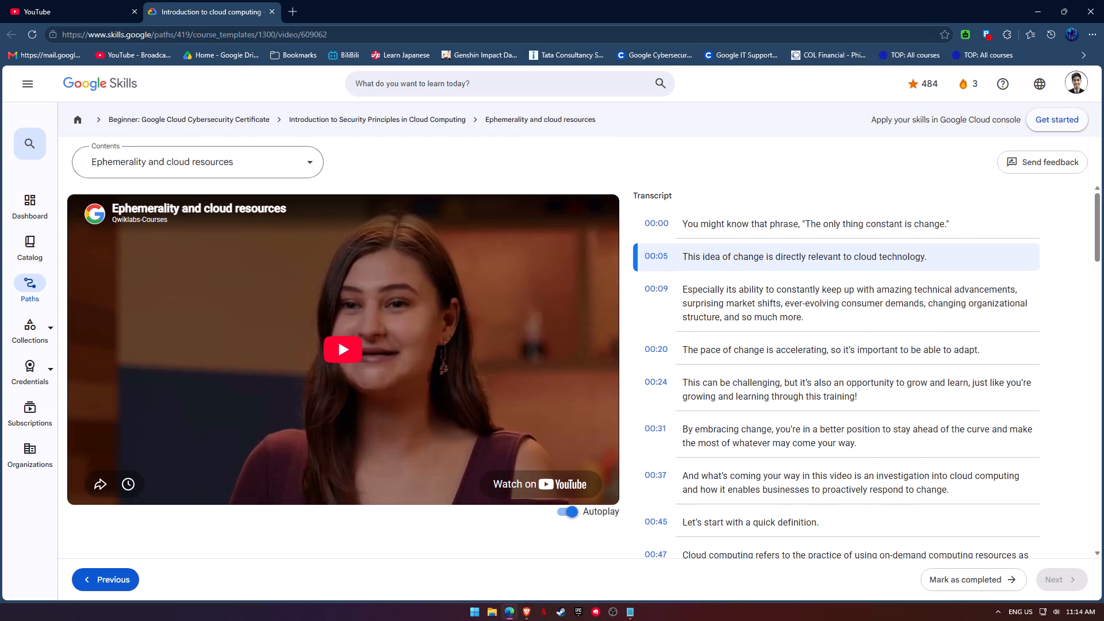
left_click(324, 304)
Bring the Key Cloud Fundamentals notes window forward, then move and narrow it so it sits beside the lesson video.
key("alt+Tab")
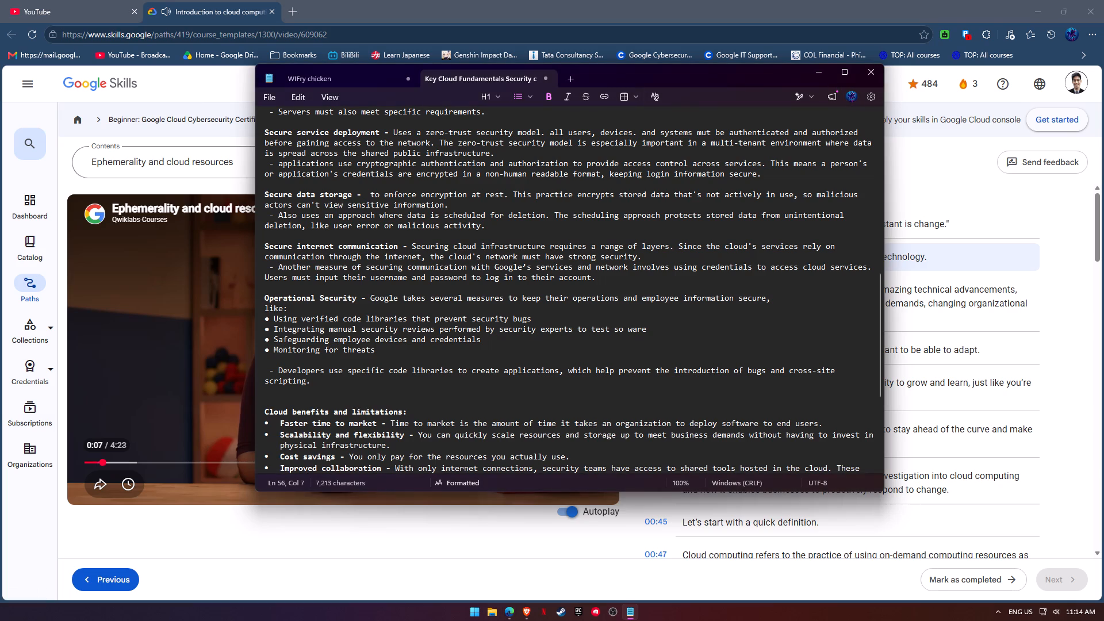
left_click_drag(648, 70, 803, 76)
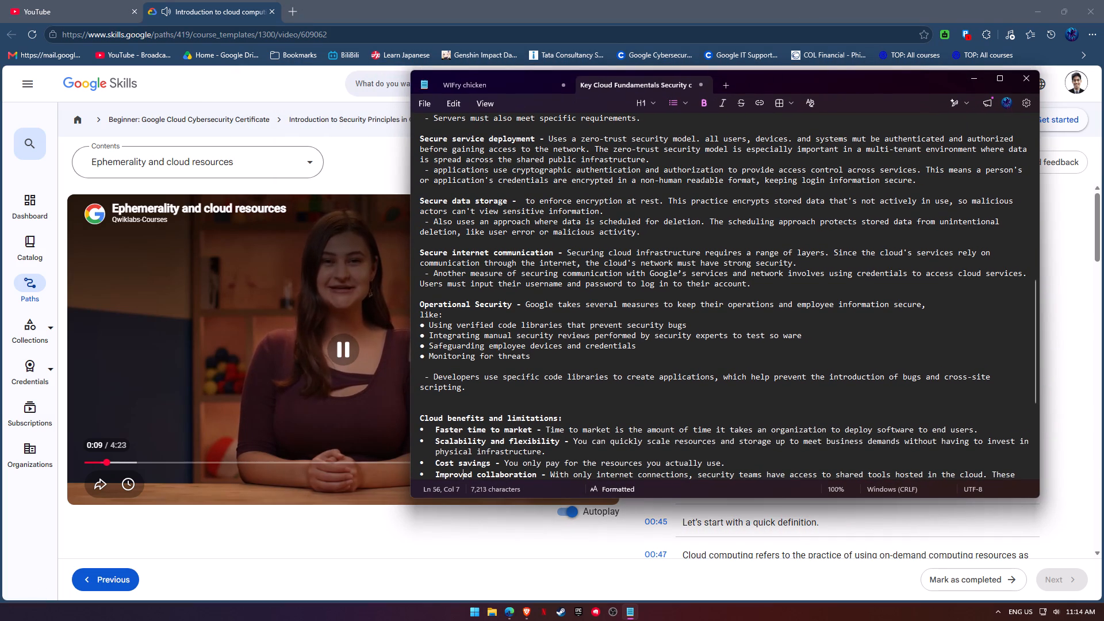
left_click_drag(408, 249, 638, 249)
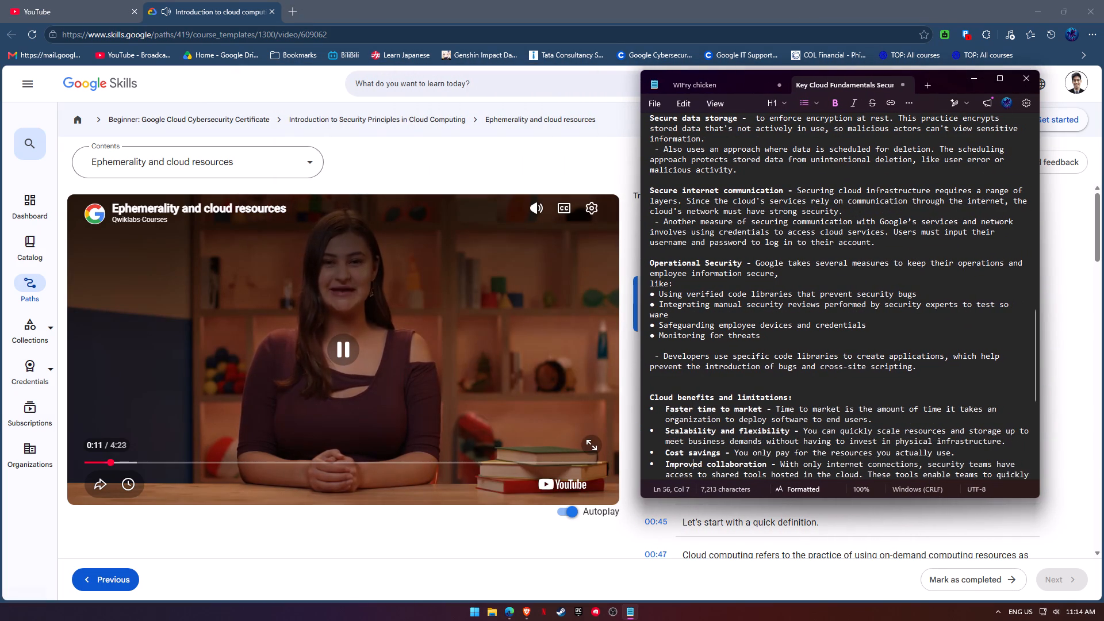
Add two line breaks at the end of the notes, after the "Migrating existing systems" paragraph.
scroll(861, 359, "down", 16)
left_click(993, 478)
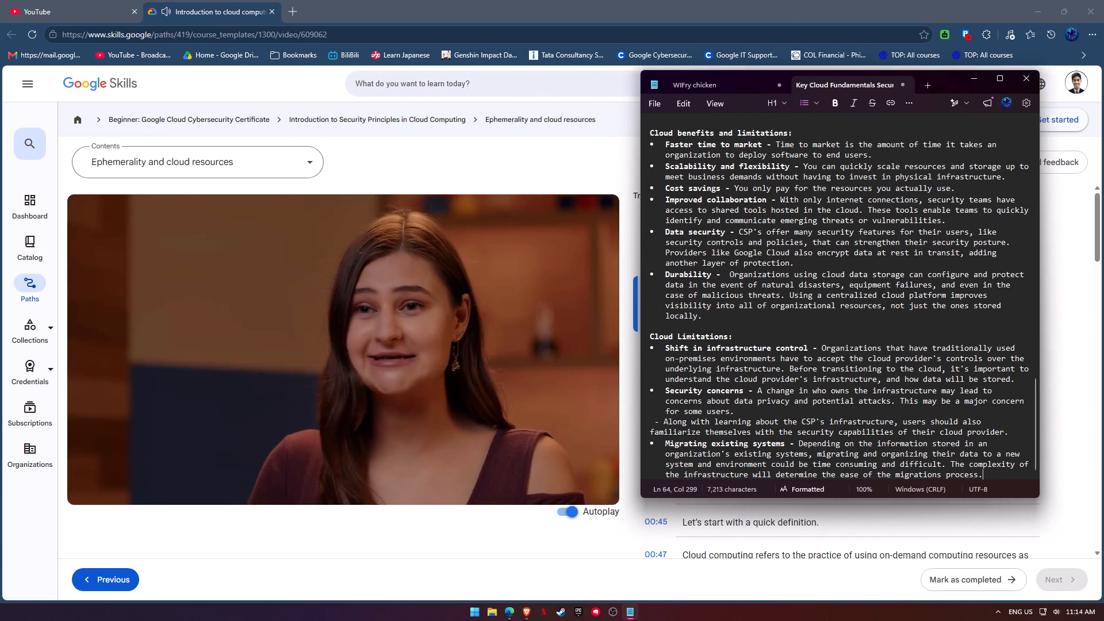
key("Return")
key("Return")
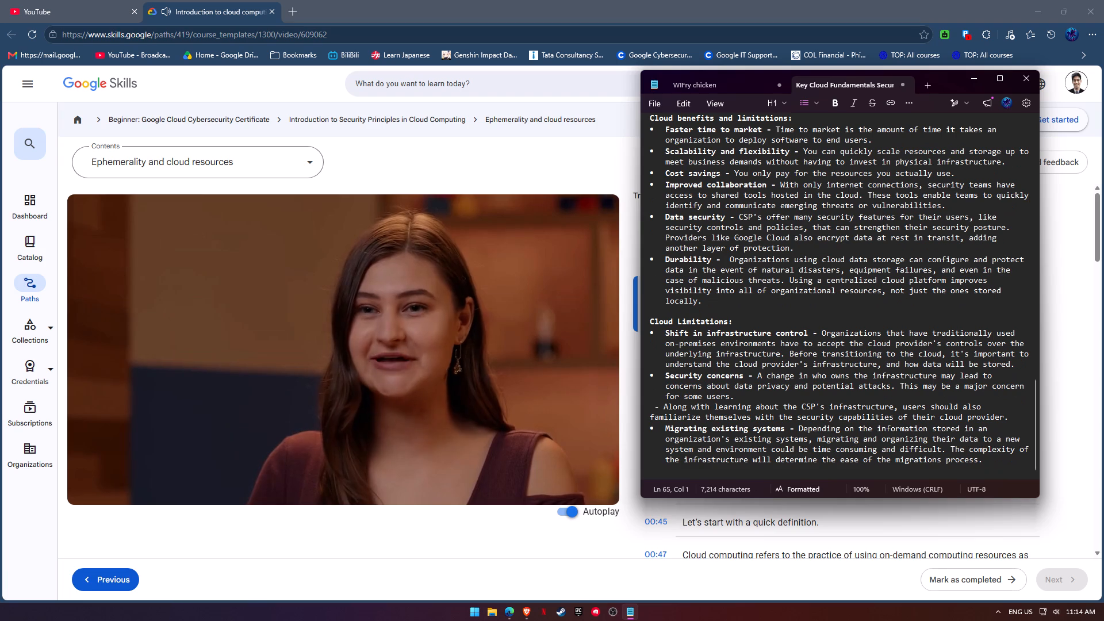
Follow the lesson's transcript, then add the bold term "Cloud Computing -" on a new line at the end of the notes.
left_click(444, 555)
scroll(862, 440, "down", 1)
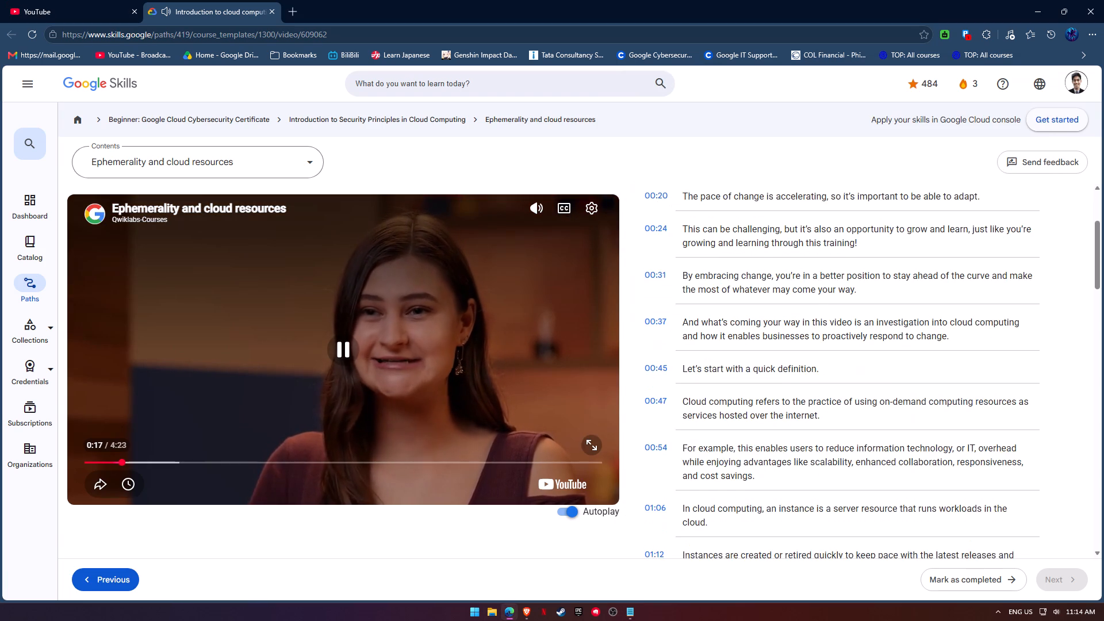
scroll(874, 435, "up", 1)
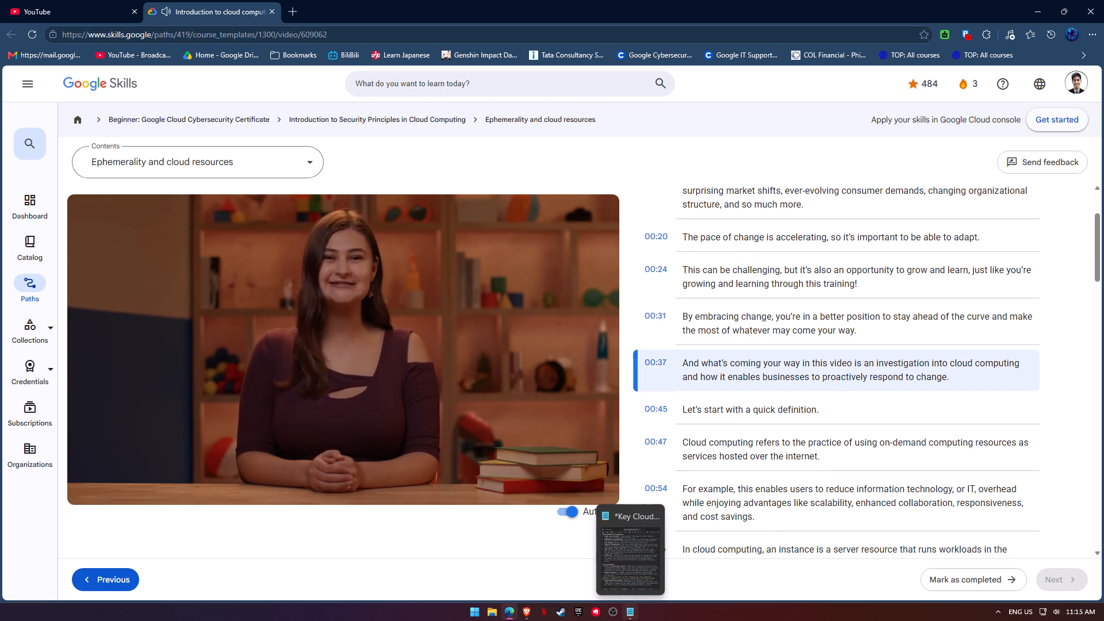
left_click(631, 614)
scroll(907, 349, "down", 2)
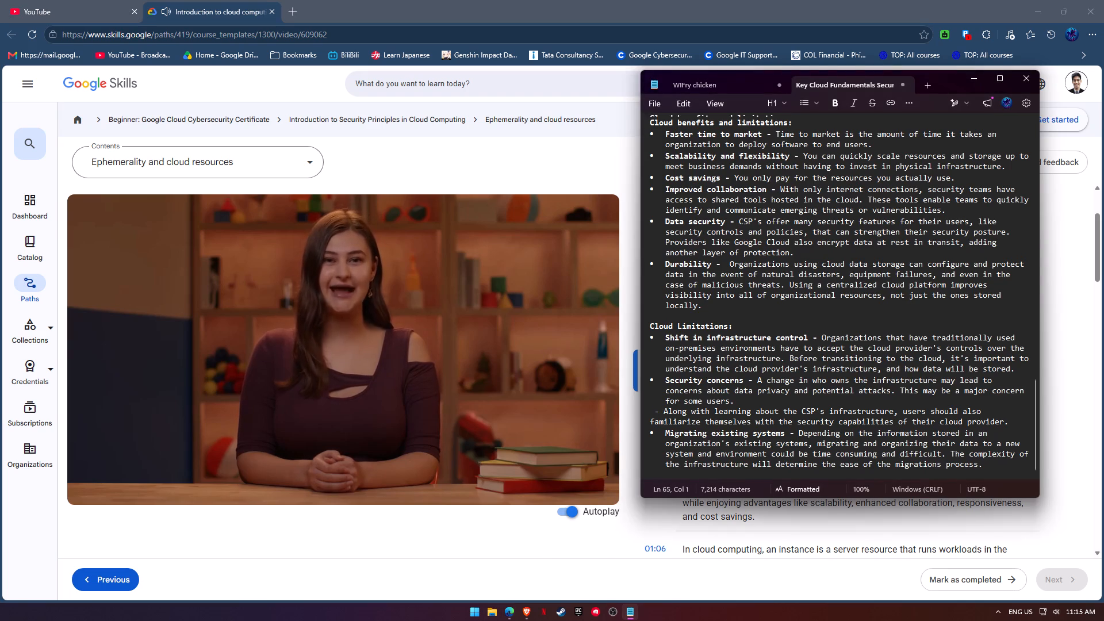
scroll(888, 349, "down", 3)
key("Return")
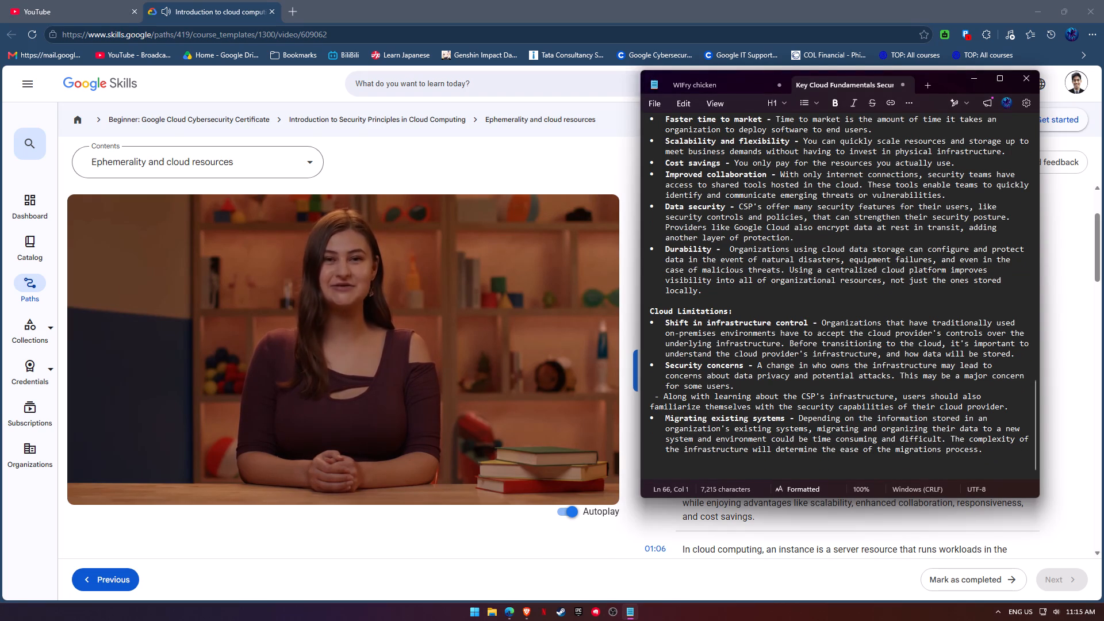
key("ctrl+b")
type("C,k")
key("BackSpace")
key("BackSpace")
type("loud Computing -")
key("space")
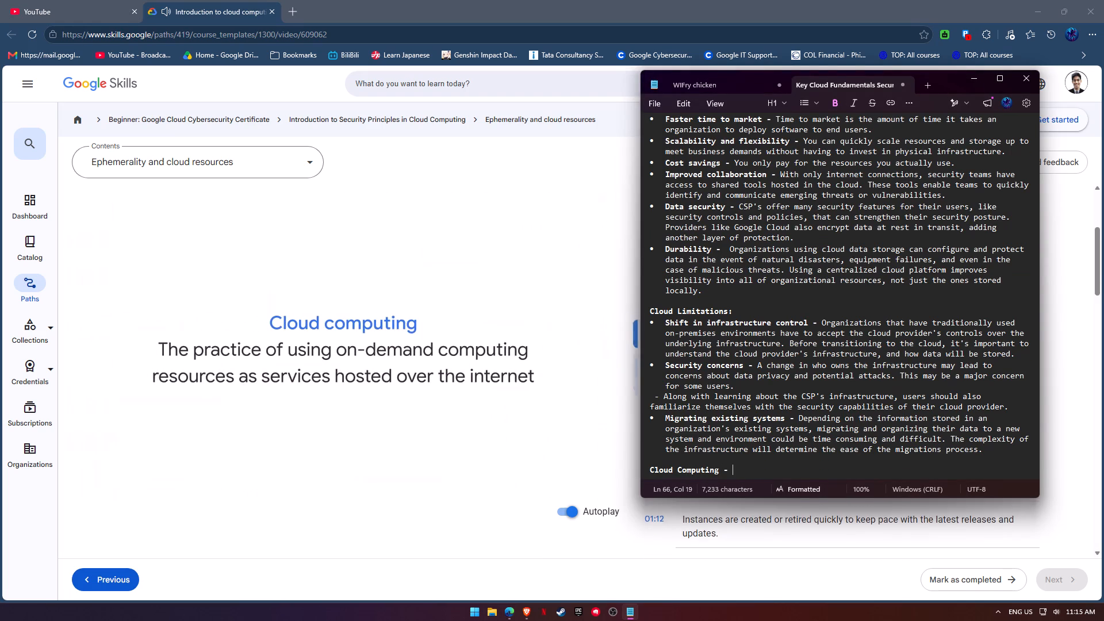
Begin the Cloud Computing definition in regular, non-bold text with "refer".
key("ctrl+b")
type("refer")
key("space")
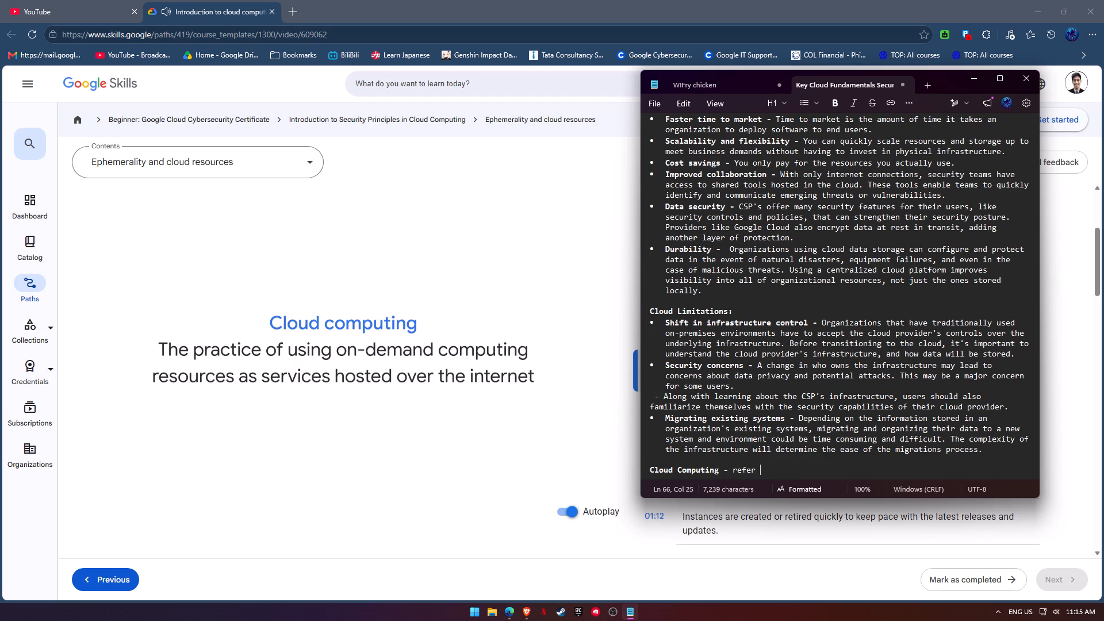
key("BackSpace")
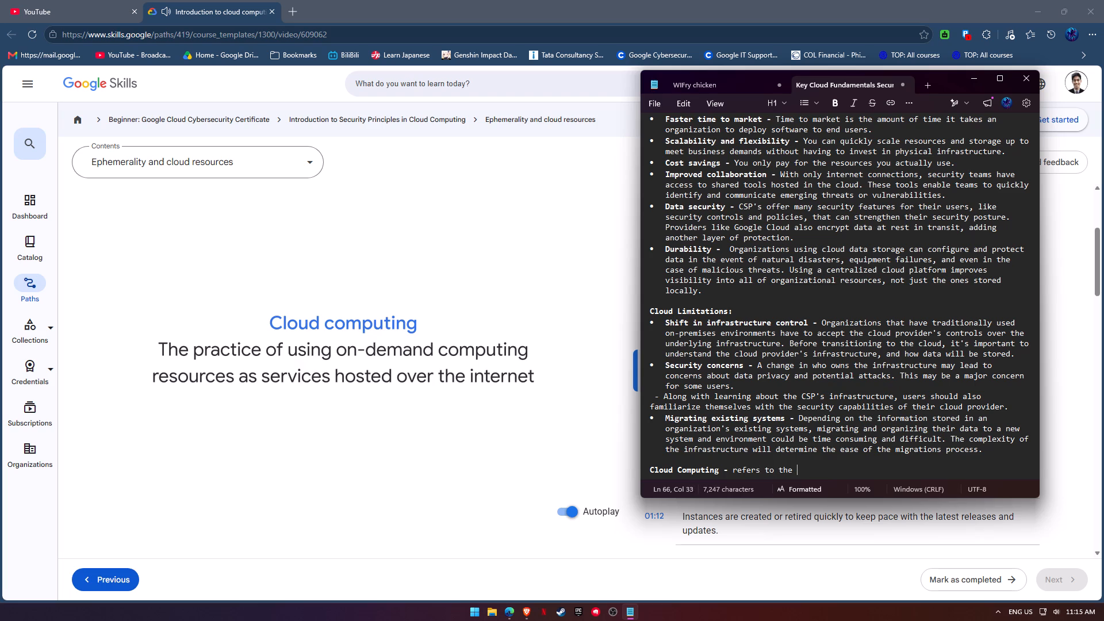